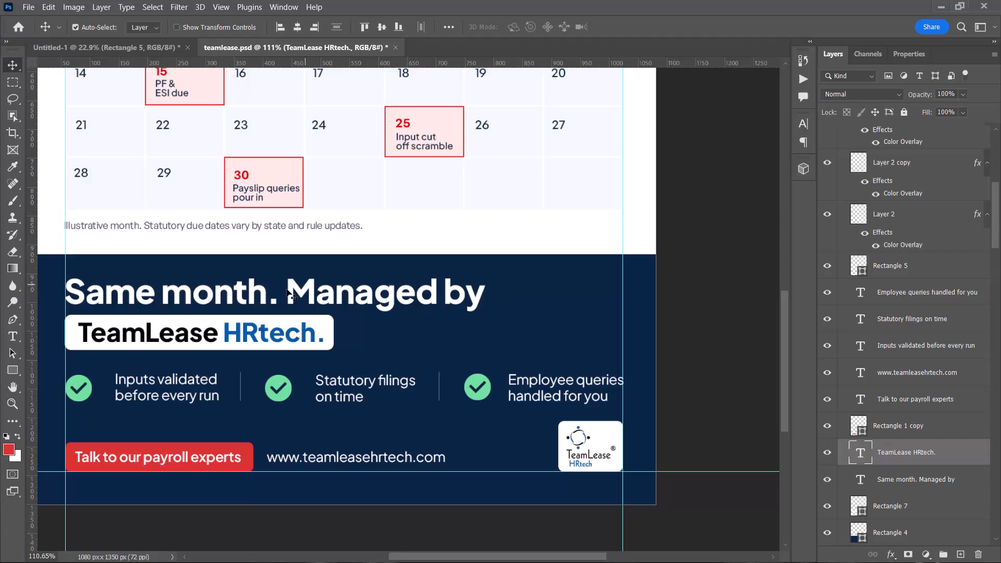
Save the teamlease.psd document and close it.
scroll(487, 354, "down", 5, "alt")
key("ctrl+s")
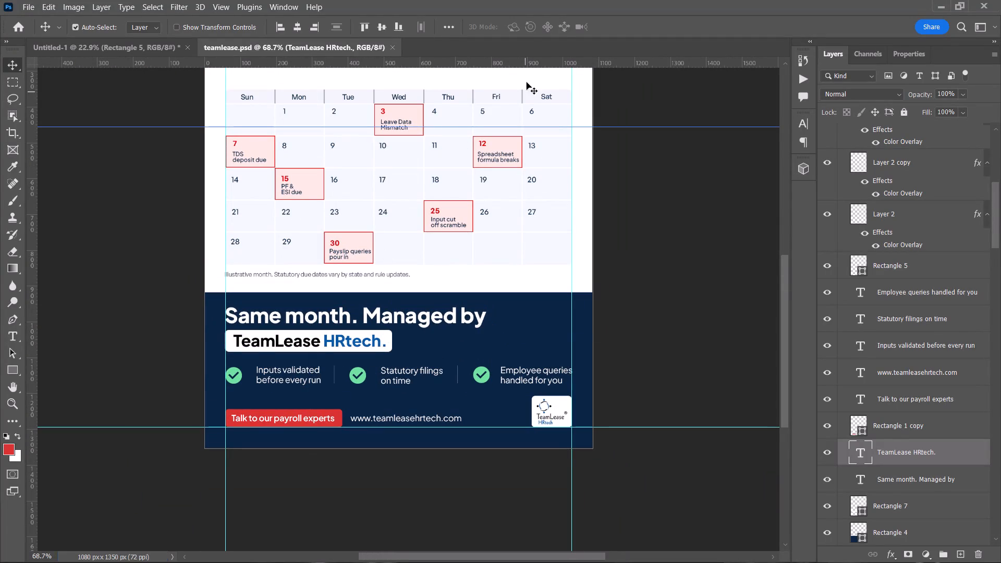
left_click(390, 45)
Move the safari vehicle photo on Artboard 1 about 22 px right so it reaches the artboard's right edge.
key("space")
left_click_drag(283, 232, 360, 255)
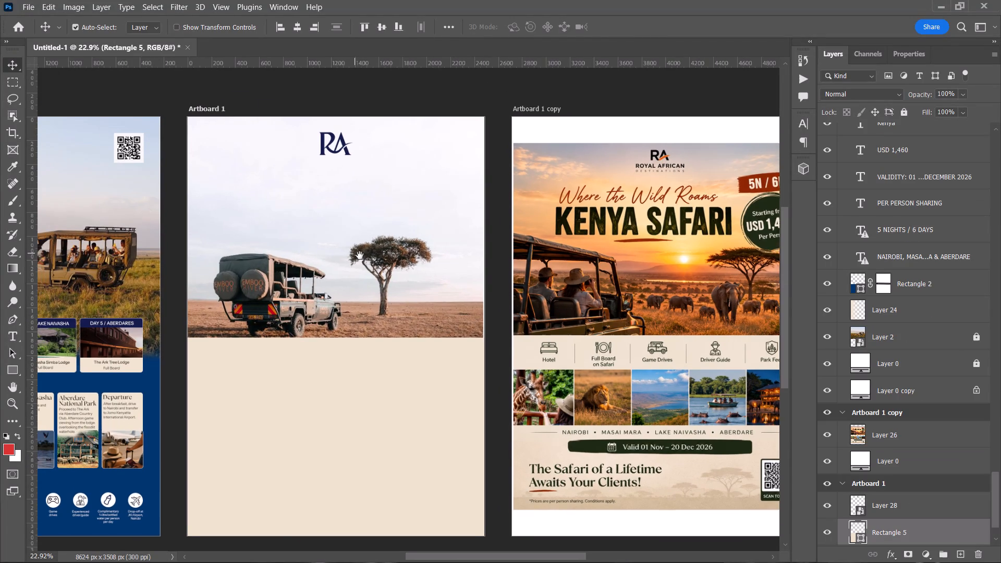
left_click_drag(360, 255, 360, 255)
left_click(483, 313, "alt")
scroll(483, 313, "up", 8, "alt")
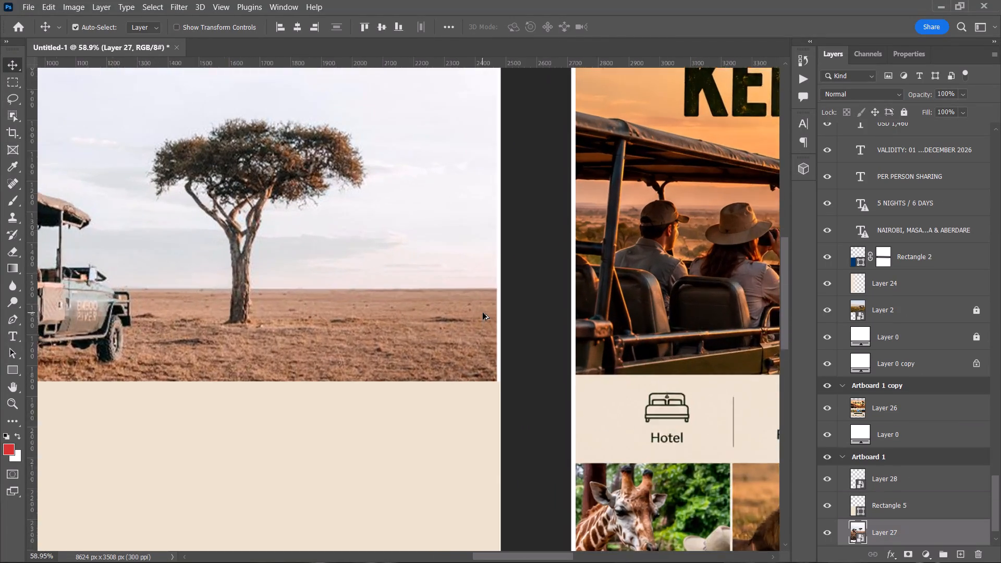
scroll(483, 313, "up", 6, "alt")
scroll(483, 313, "down", 7, "alt")
key("ctrl+t")
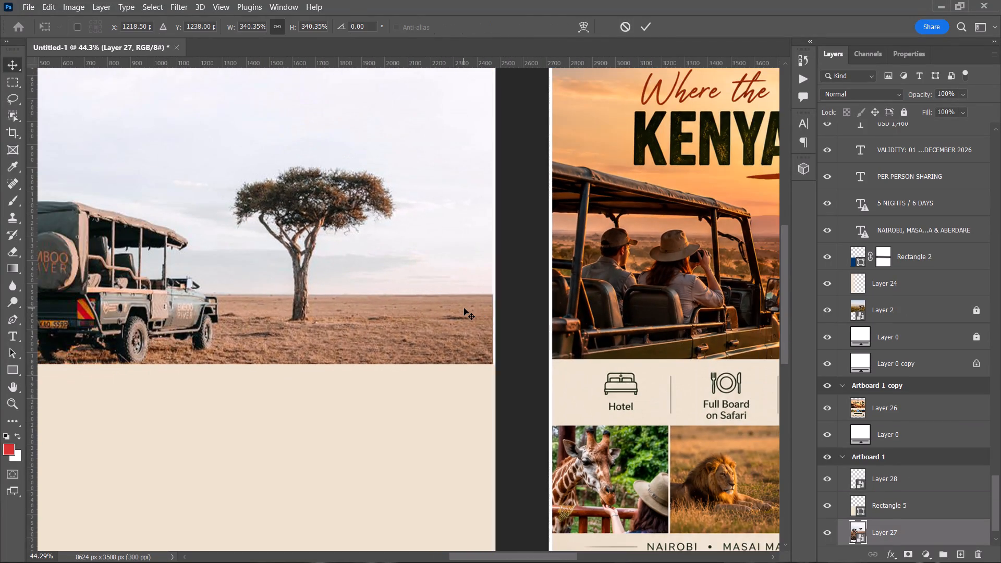
left_click_drag(492, 215, 498, 215)
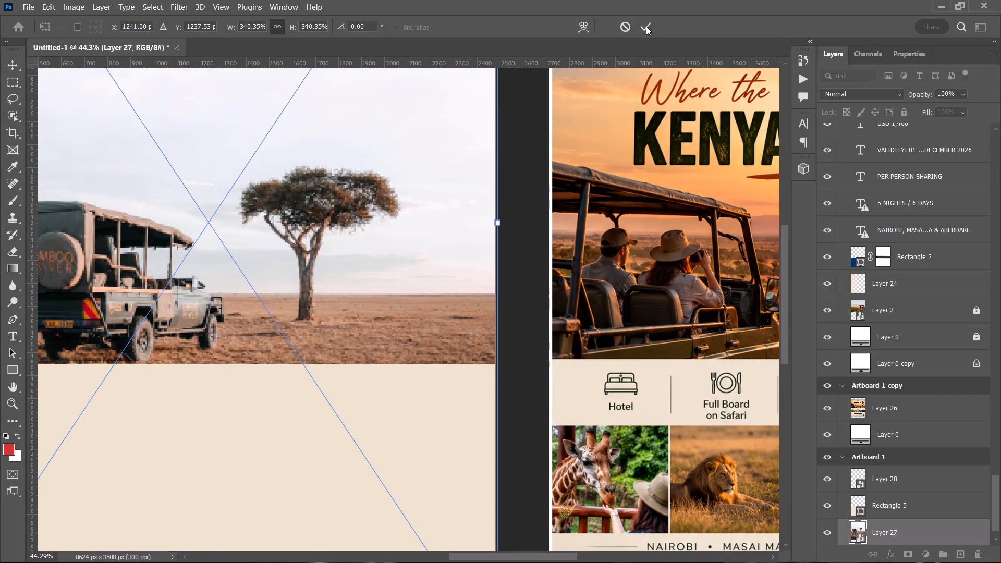
left_click(646, 25)
left_click(504, 213)
scroll(504, 213, "down", 6, "alt")
key("space")
key("space")
key("space")
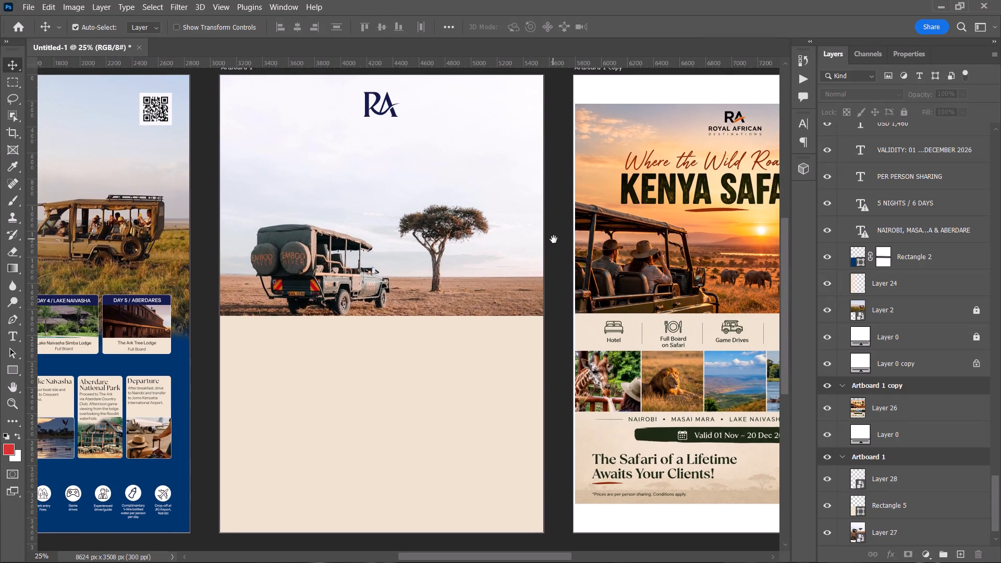
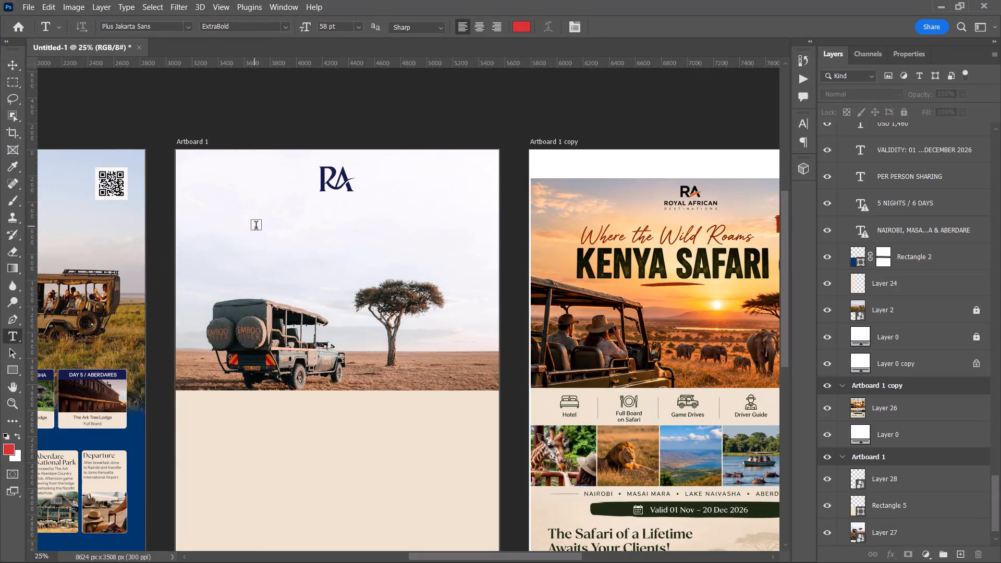
Add the headline "Where the Wild Roams" below the RA logo on Artboard 1 in the Blacksword script font.
left_click(804, 129)
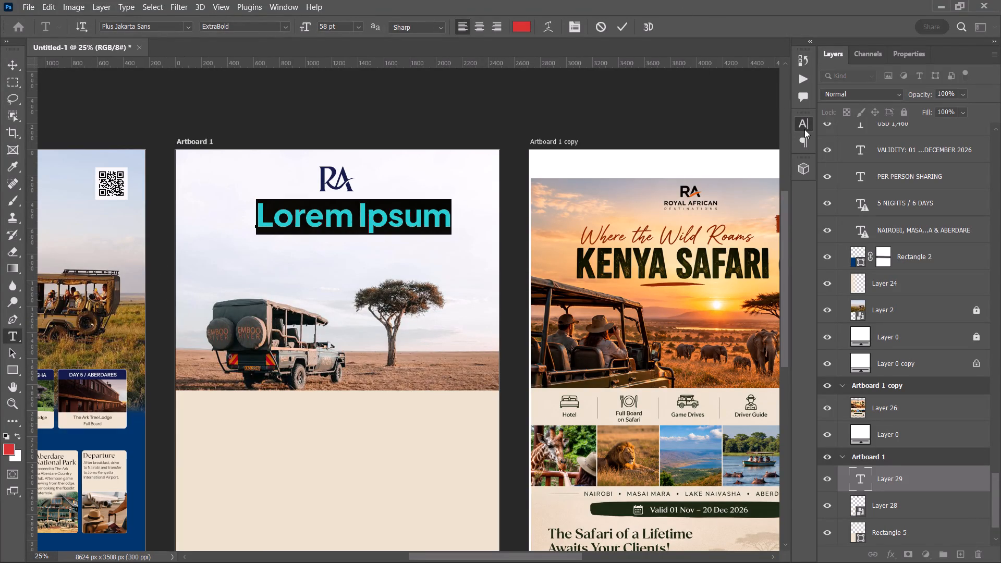
left_click(726, 146)
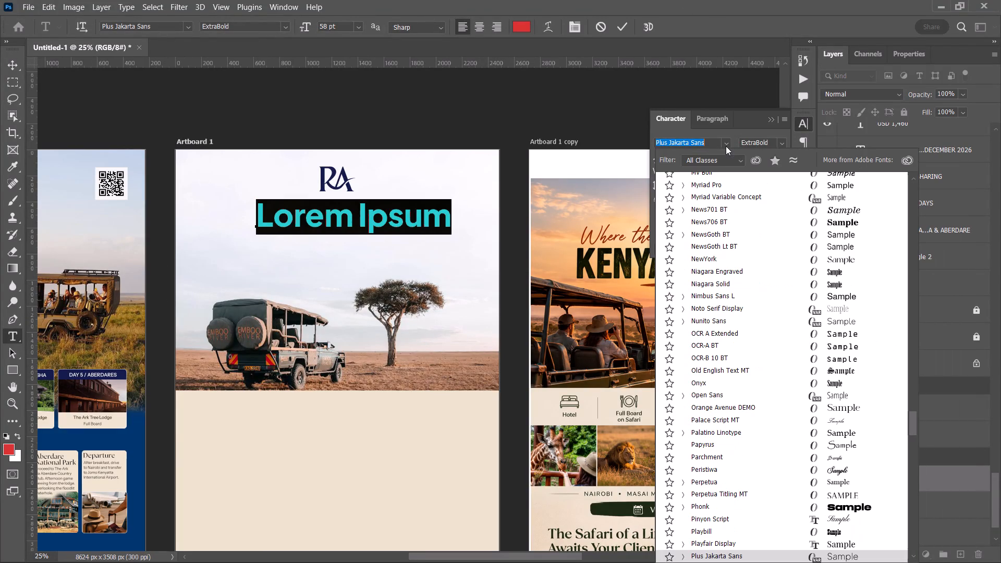
left_click(709, 157)
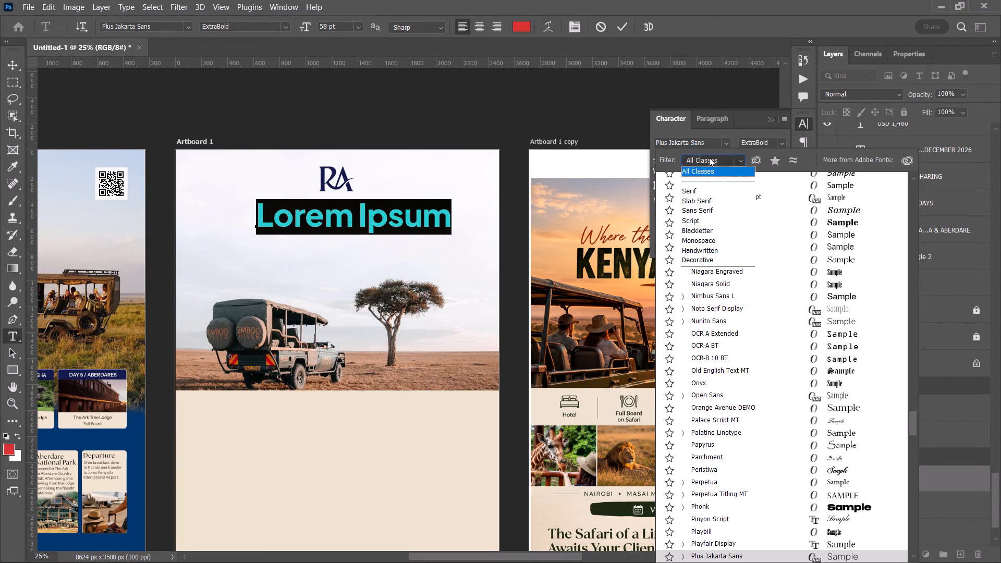
left_click(706, 219)
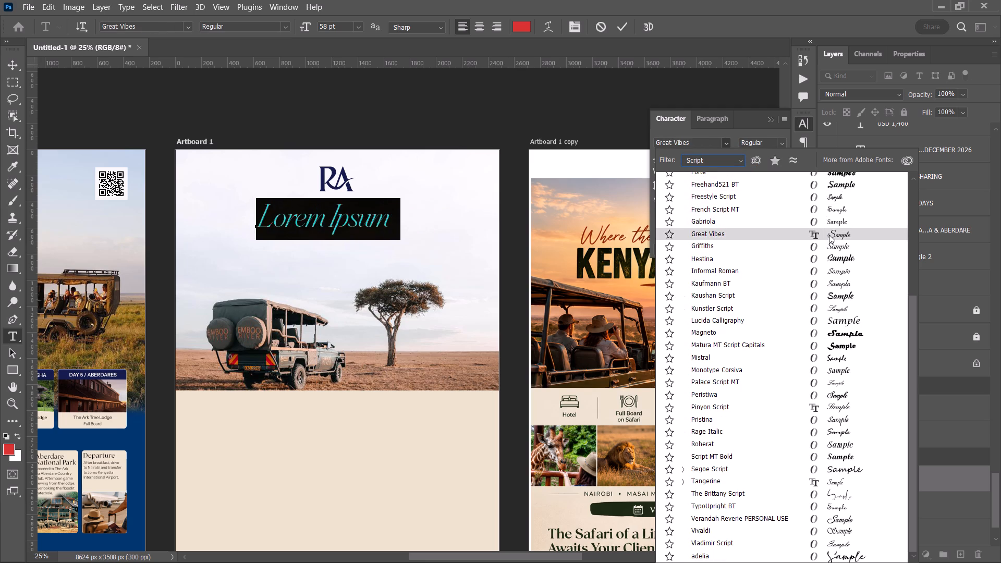
scroll(836, 222, "up", 13)
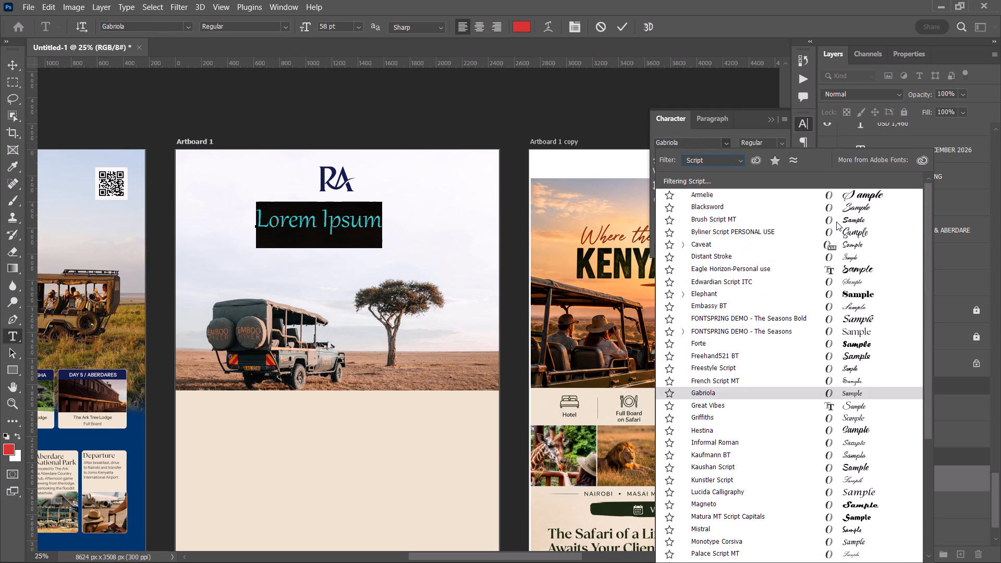
left_click(861, 211)
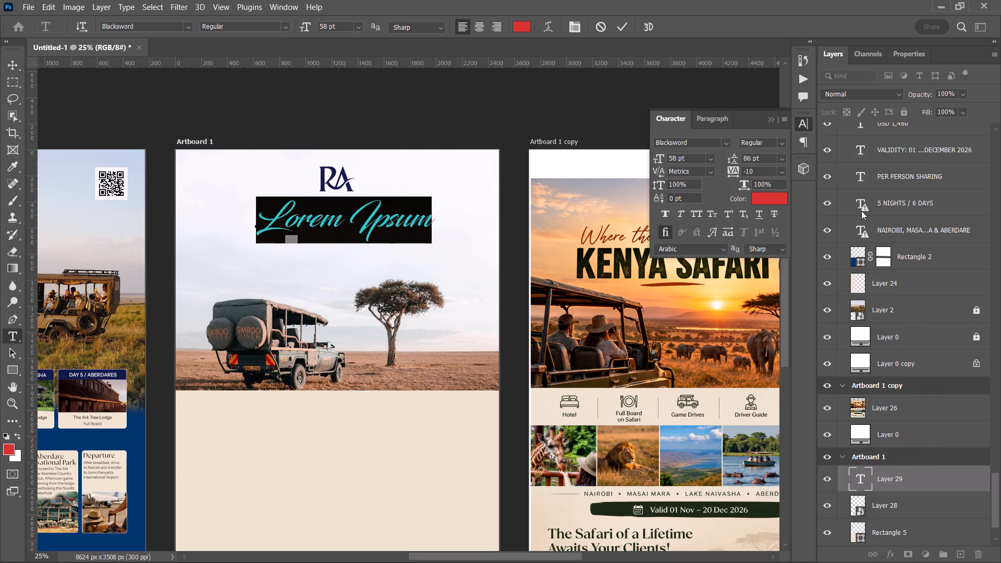
key("ctrl+v")
left_click_drag(406, 246, 356, 251)
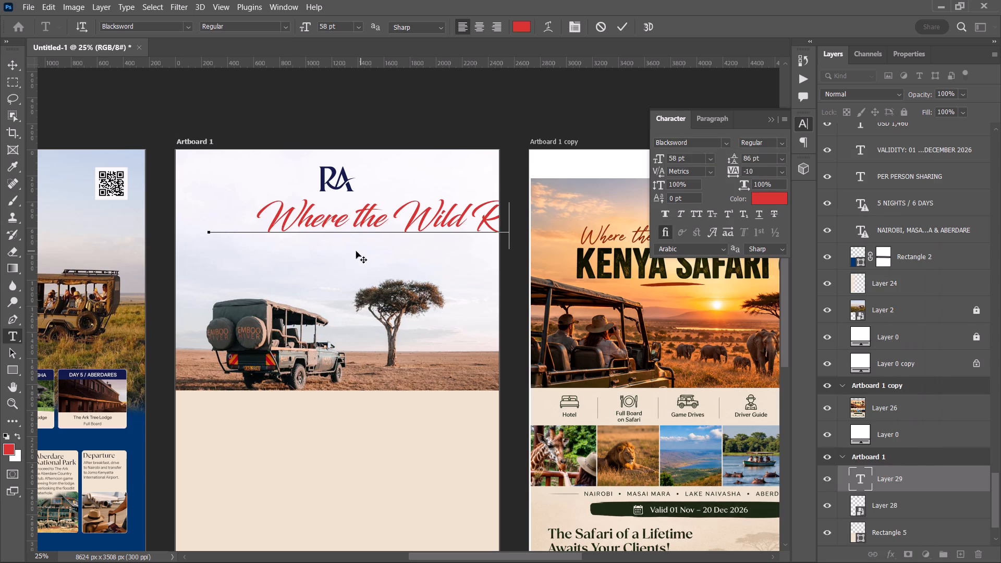
left_click_drag(356, 251, 333, 251)
Reduce the whole "Where the Wild Roams" headline to 24 pt and place it under the RA logo.
left_click_drag(489, 222, 0, 117)
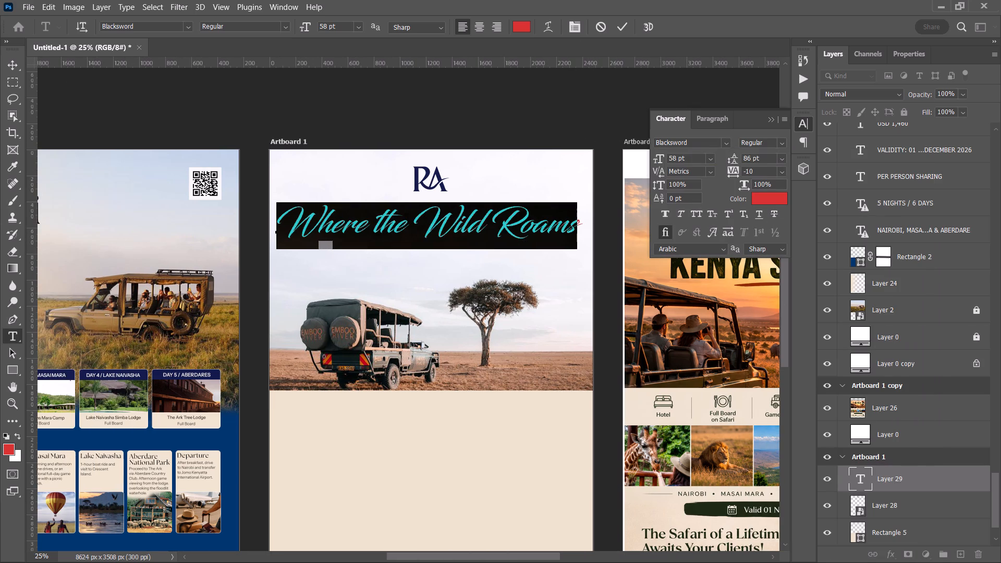
left_click(710, 161)
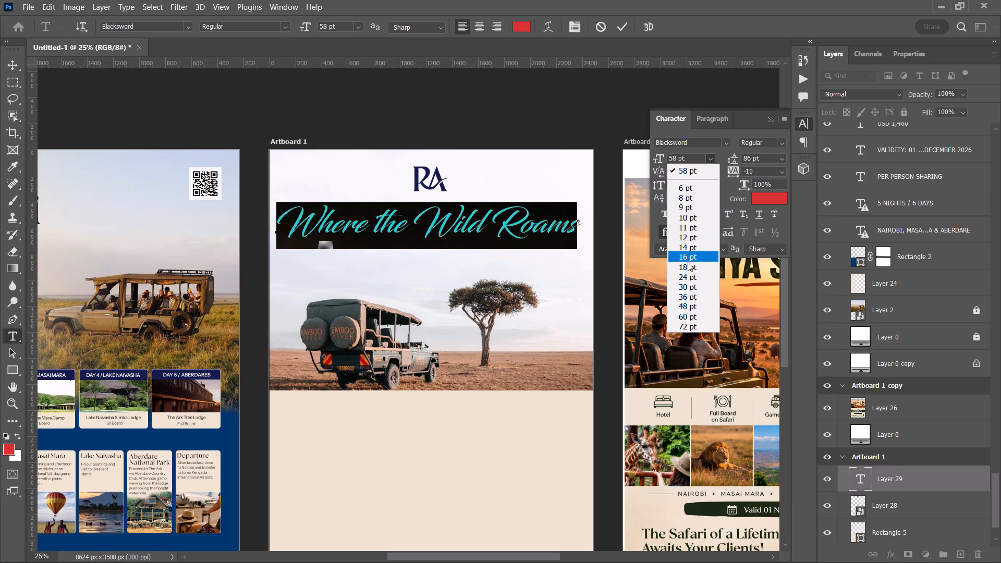
left_click(687, 273)
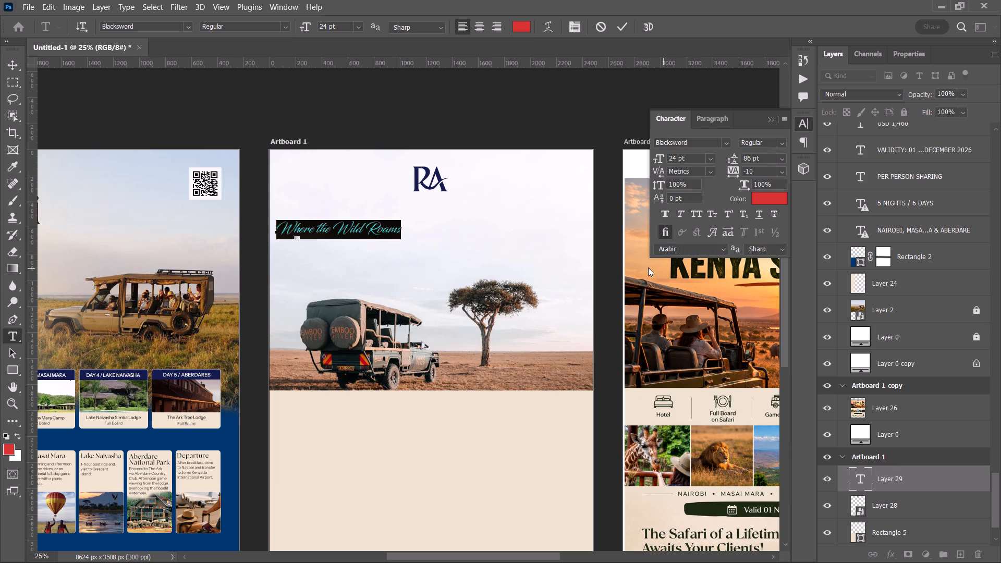
left_click_drag(429, 266, 514, 257)
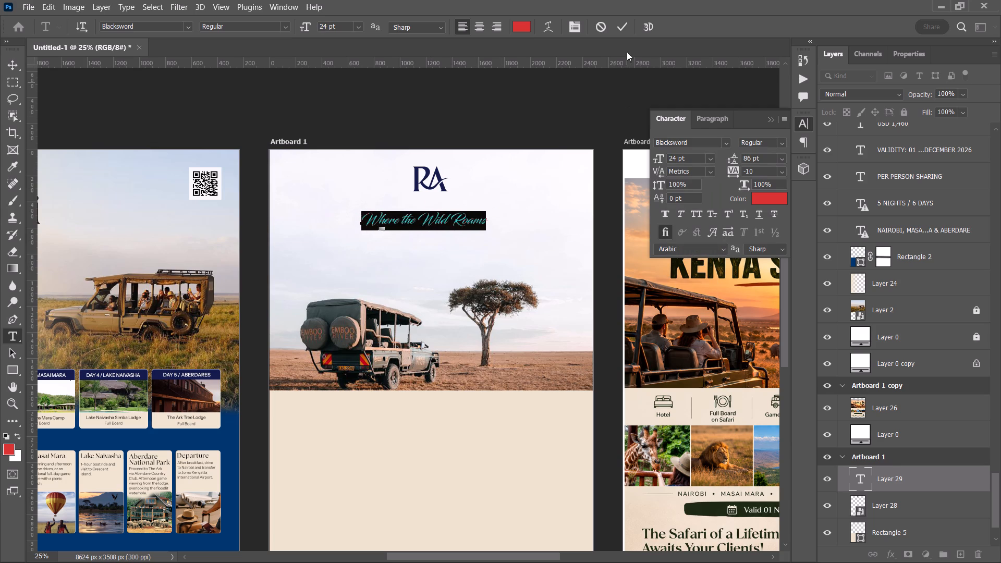
left_click(620, 31)
left_click(5, 55)
left_click(13, 64)
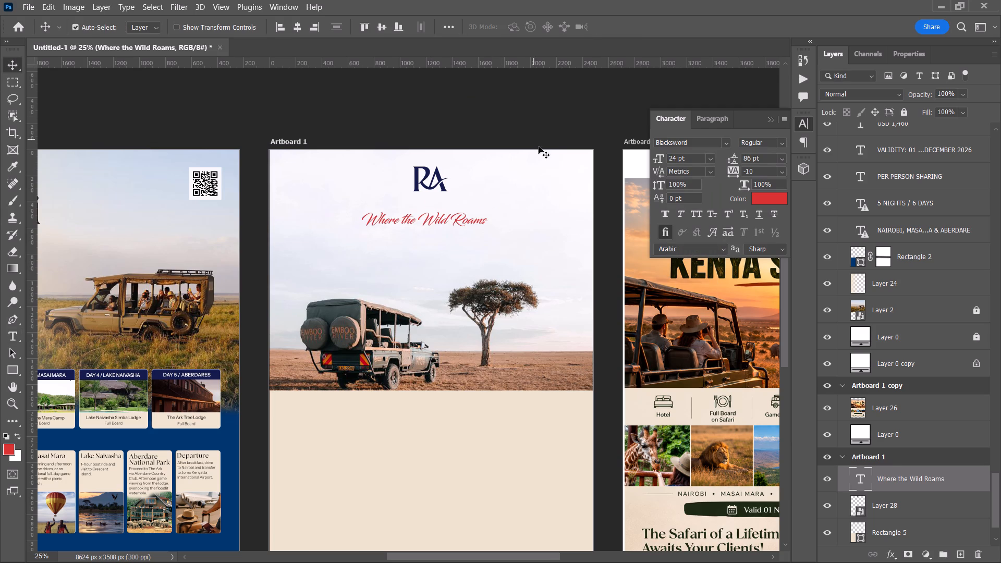
Enlarge the "Where the Wild Roams" headline to 30 pt and centre it horizontally on Artboard 1.
scroll(509, 232, "up", 4, "alt")
left_click(406, 214)
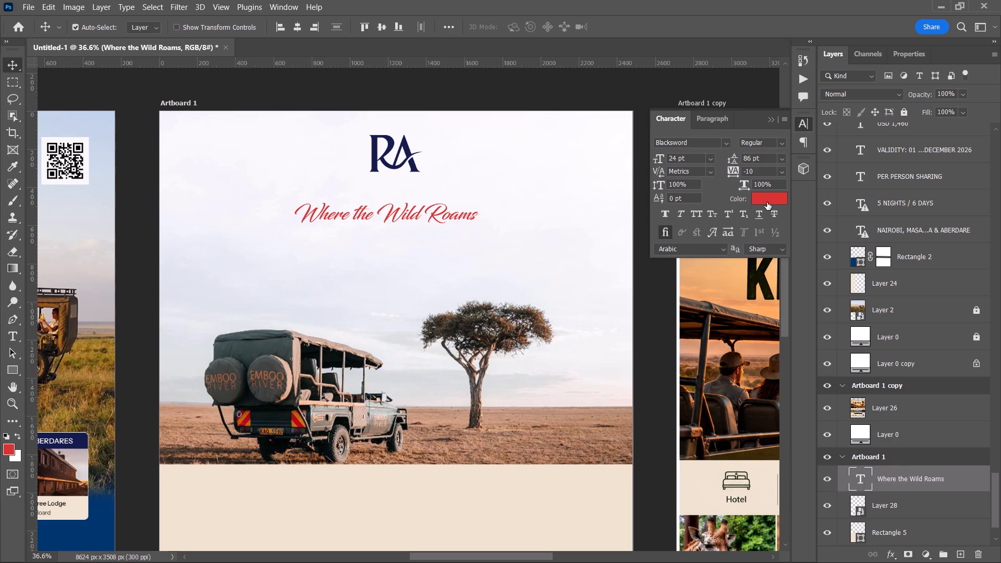
left_click(336, 212)
left_click(713, 153)
left_click(686, 288)
left_click_drag(402, 216, 394, 216)
left_click(297, 27)
left_click(416, 81)
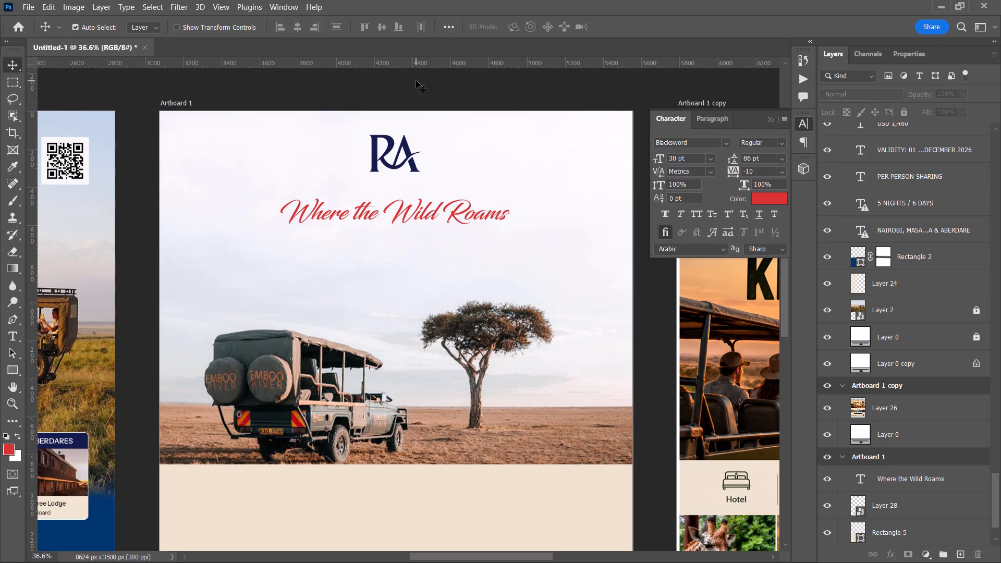
Select the "Where the Wild Roams" headline on Artboard 1.
left_click(485, 209)
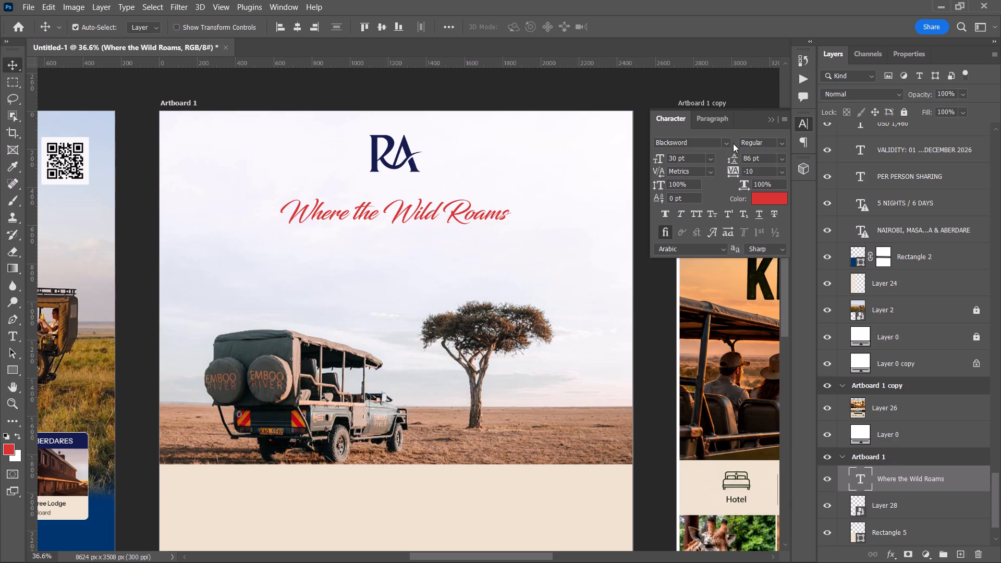
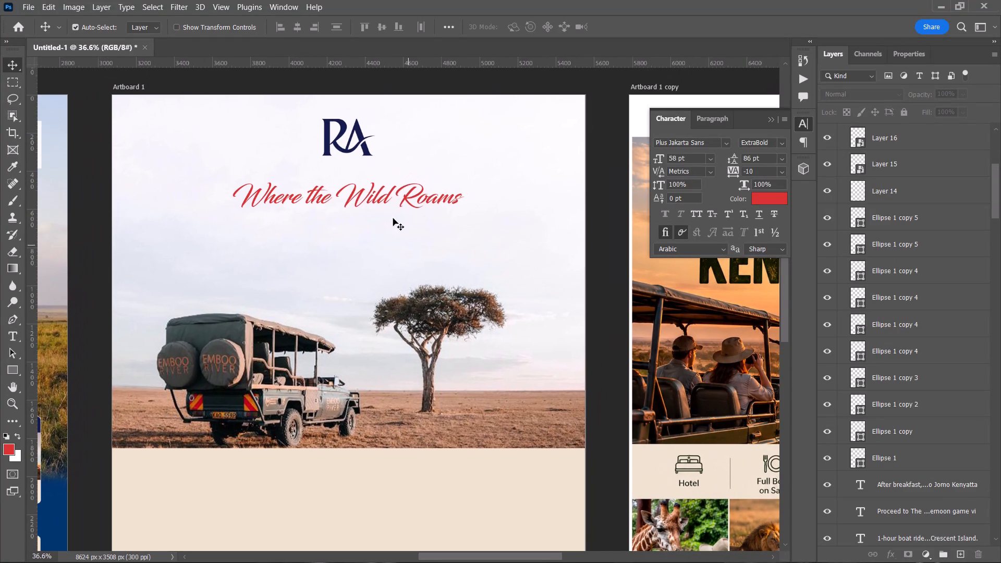
Change the "Where the Wild Roams" headline font to Eagle Horizon-Personal use and centre it horizontally on Artboard 1.
left_click(386, 195)
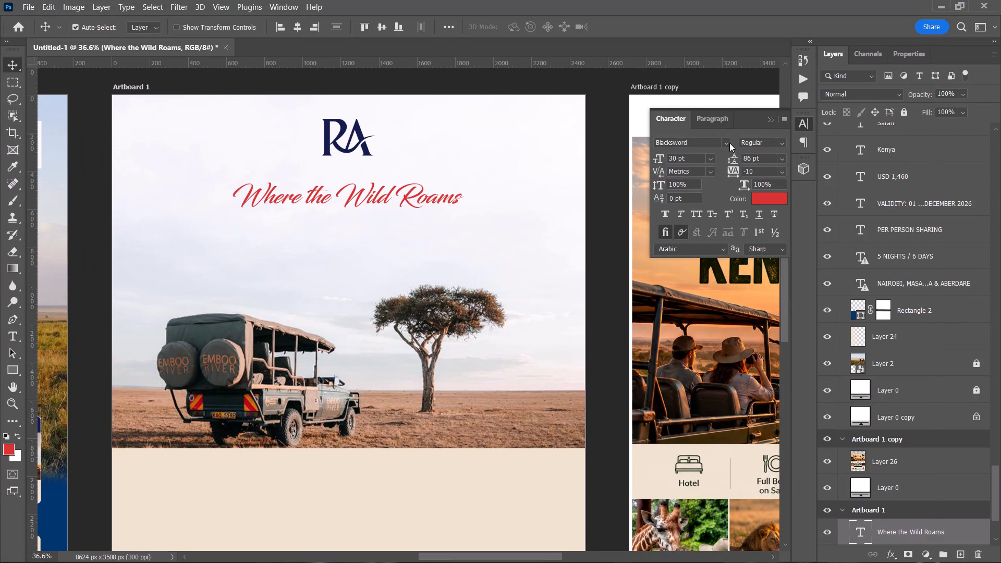
left_click(729, 143)
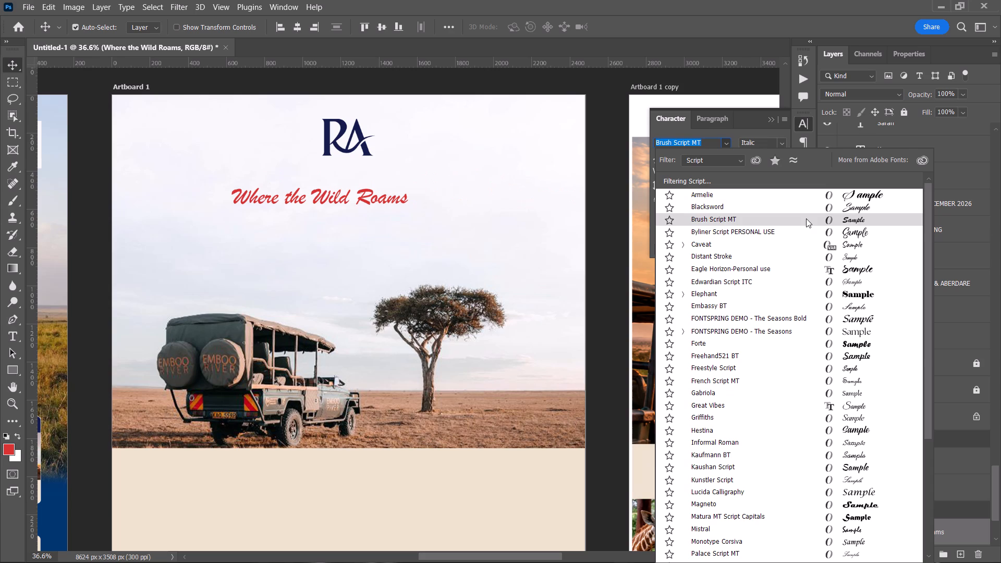
left_click(845, 265)
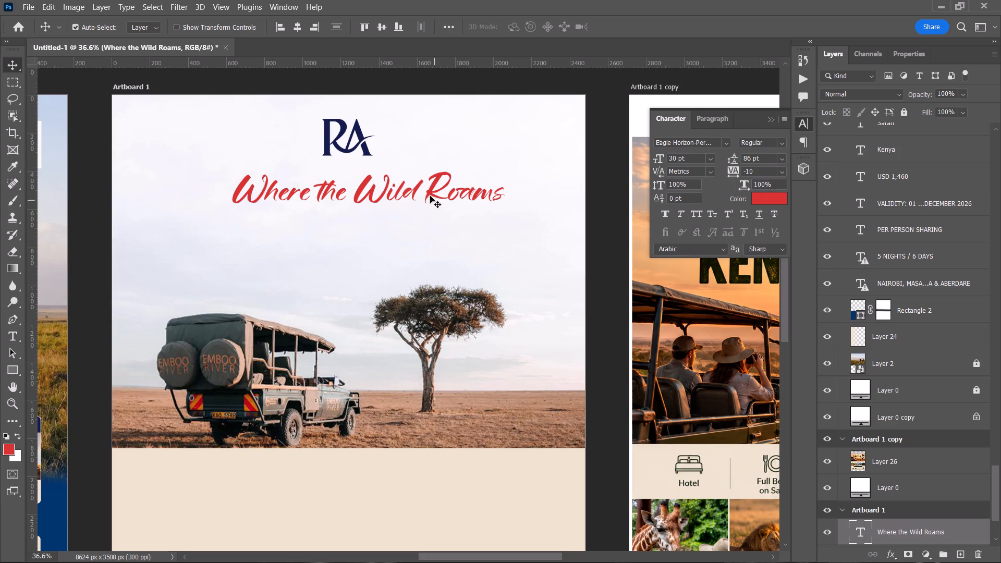
left_click(414, 190)
left_click(301, 28)
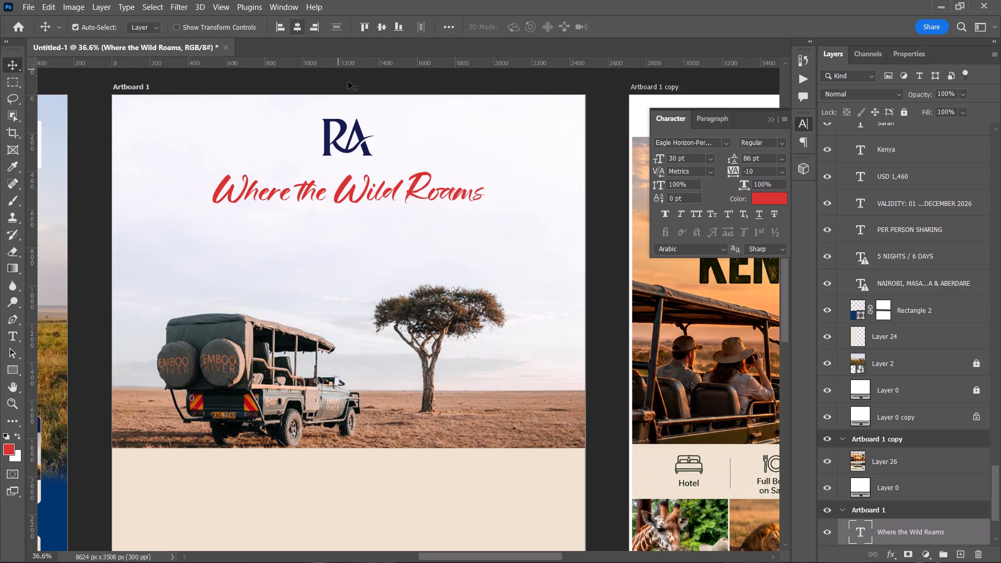
Set the "Where the Wild Roams" headline size to 25 pt and centre it horizontally on Artboard 1 again.
left_click(684, 158)
left_click(711, 158)
left_click(675, 155)
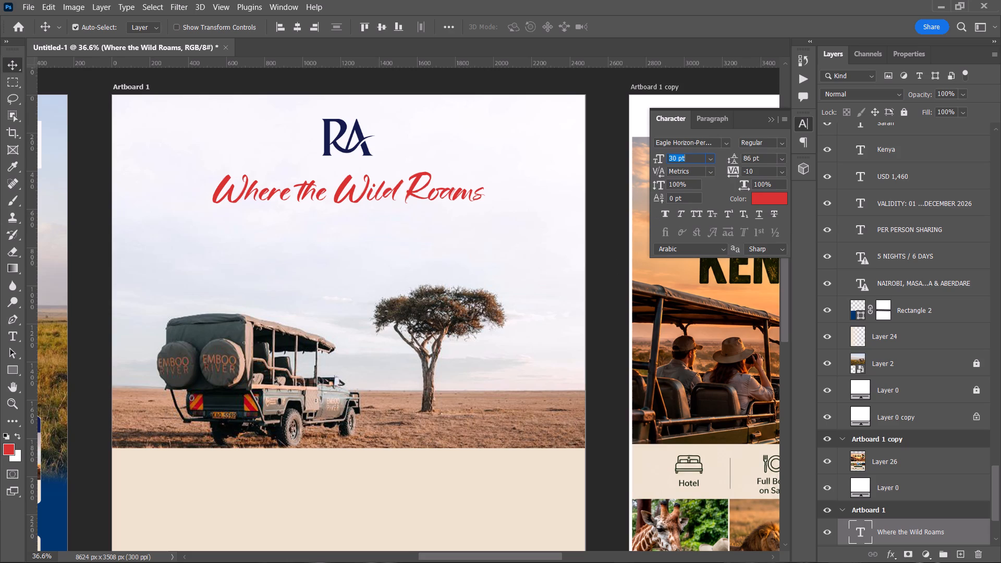
type("25")
key("Return")
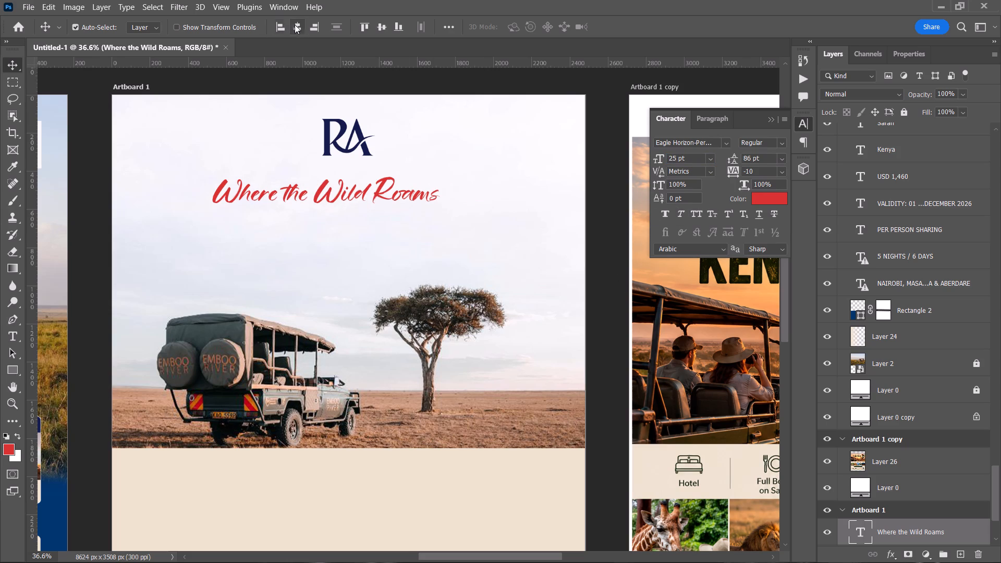
left_click(295, 25)
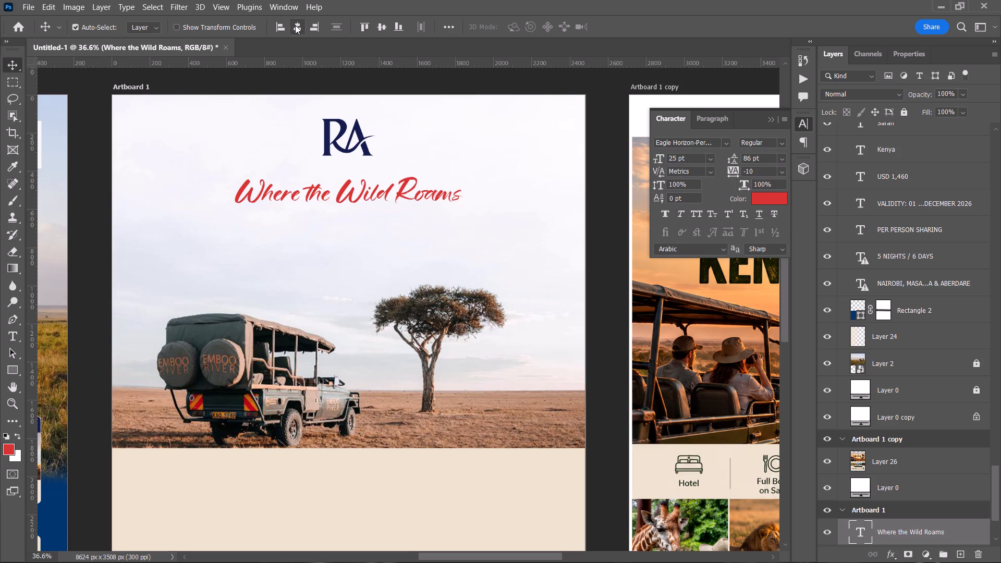
Recolour the "Where the Wild Roams" headline to orange #ffa800 and deselect it.
left_click(401, 190)
left_click(768, 199)
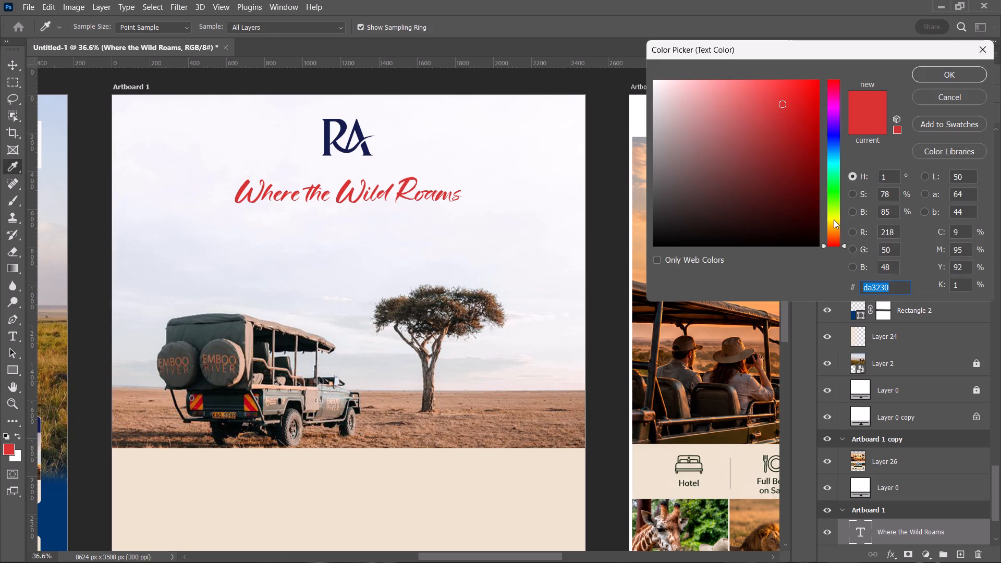
left_click_drag(835, 223, 835, 227)
left_click_drag(799, 91, 845, 66)
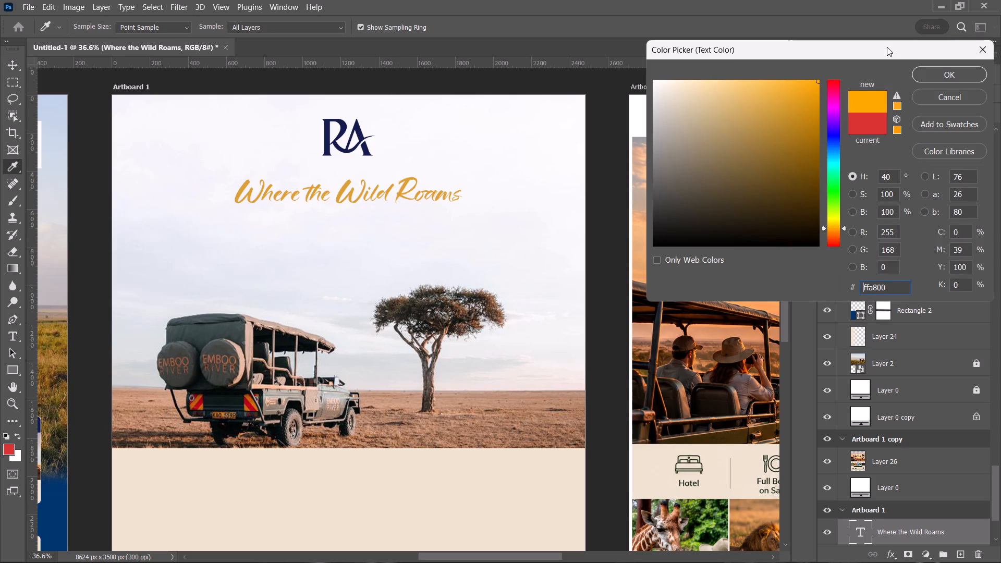
left_click(938, 73)
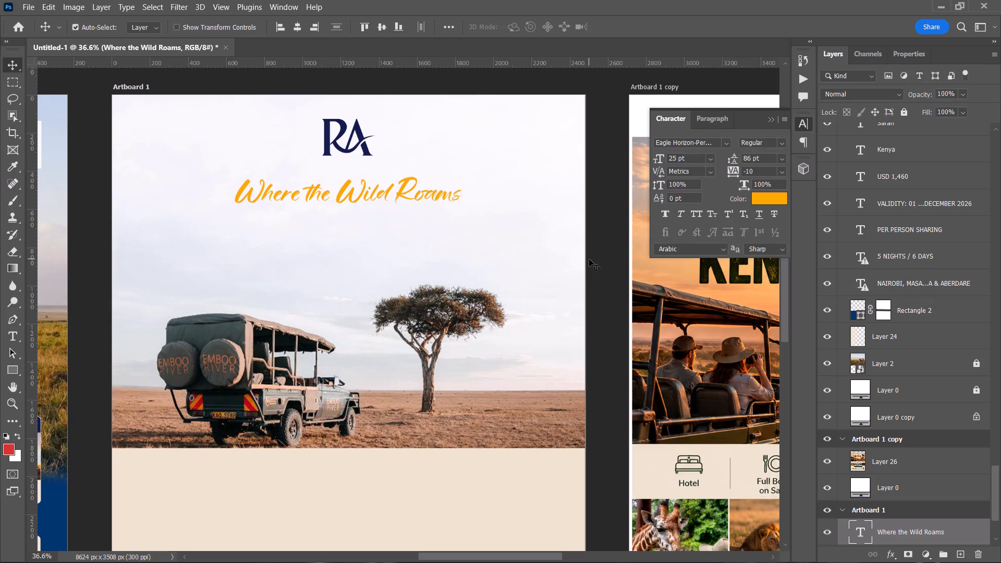
left_click(595, 254)
Capture the "KENYA SAFARI" title from the flyer image on Artboard 1 copy as text with screen text recognition.
key("space")
key("space")
key("space")
key("space")
key("space")
key("space")
key("space")
key("space")
key("space")
key("space")
key("space")
key("space")
left_click_drag(603, 261, 583, 261)
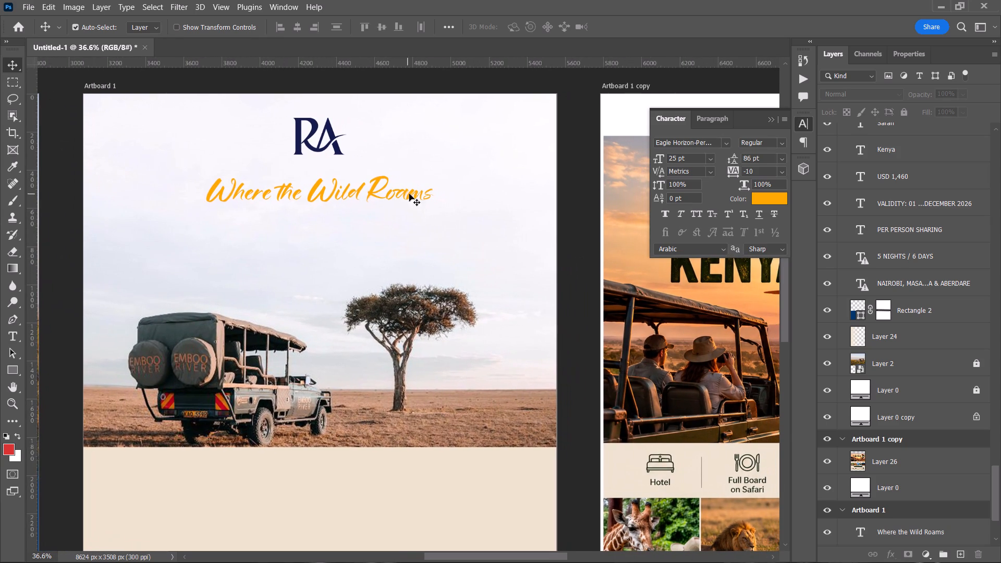
left_click_drag(502, 294, 132, 327)
key("space")
key("space")
key("space")
key("space")
key("space")
key("space")
key("space")
key("space")
key("space")
key("space")
key("space")
key("space")
key("space")
key("space")
key("space")
key("space")
key("space")
key("space")
key("space")
key("space")
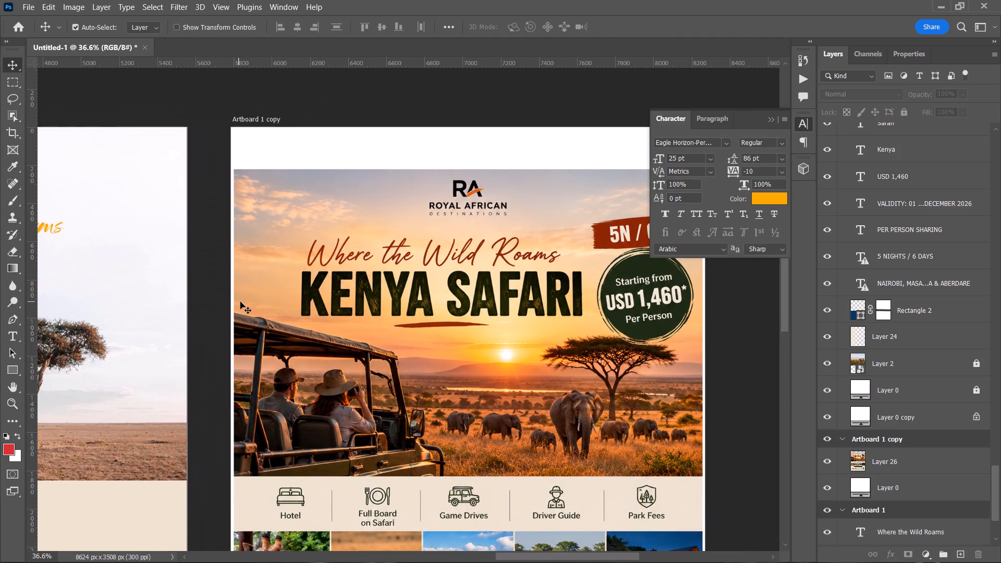
key("alt+t")
left_click_drag(286, 270, 538, 322)
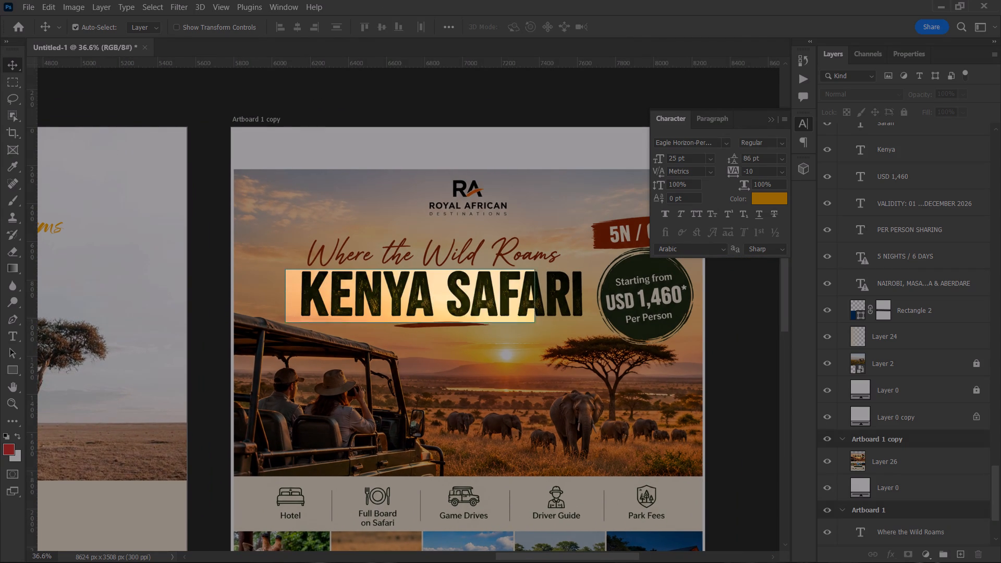
left_click_drag(538, 322, 588, 320)
Add the copied title "KENYA SAFARI" in Instrument Sans Bold just below the "Where the Wild Roams" headline on Artboard 1.
key("space")
key("space")
key("space")
key("space")
key("space")
key("space")
key("space")
key("space")
key("space")
key("space")
key("space")
key("space")
left_click_drag(352, 321, 560, 306)
left_click_drag(457, 304, 422, 327)
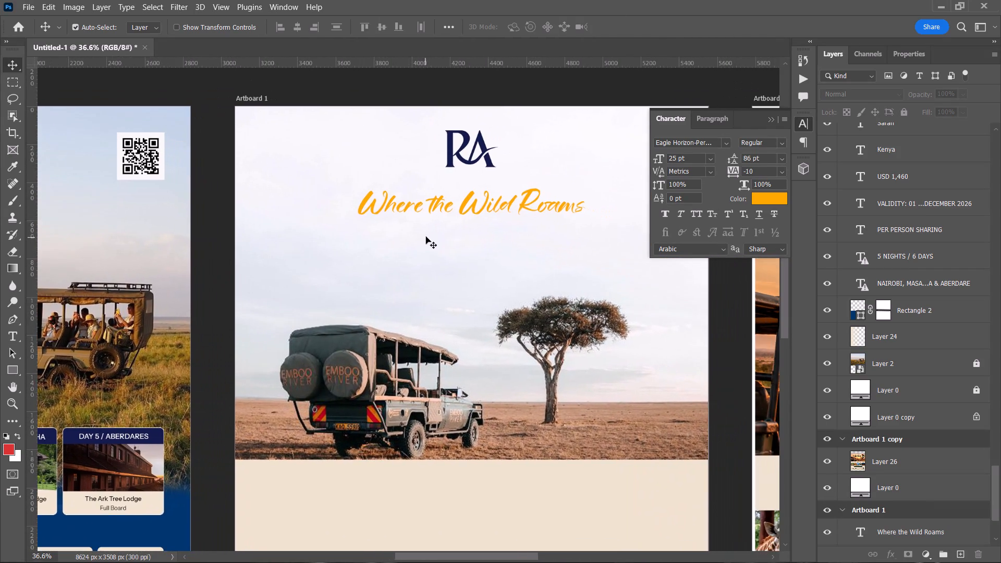
key("space")
left_click_drag(467, 217, 437, 217)
key("t")
left_click(333, 229)
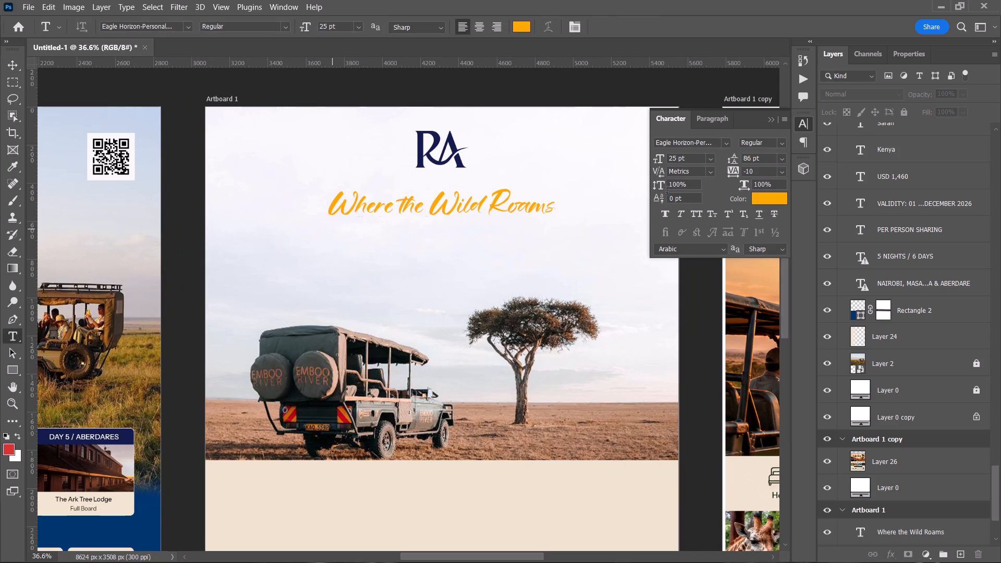
left_click(726, 142)
left_click(715, 158)
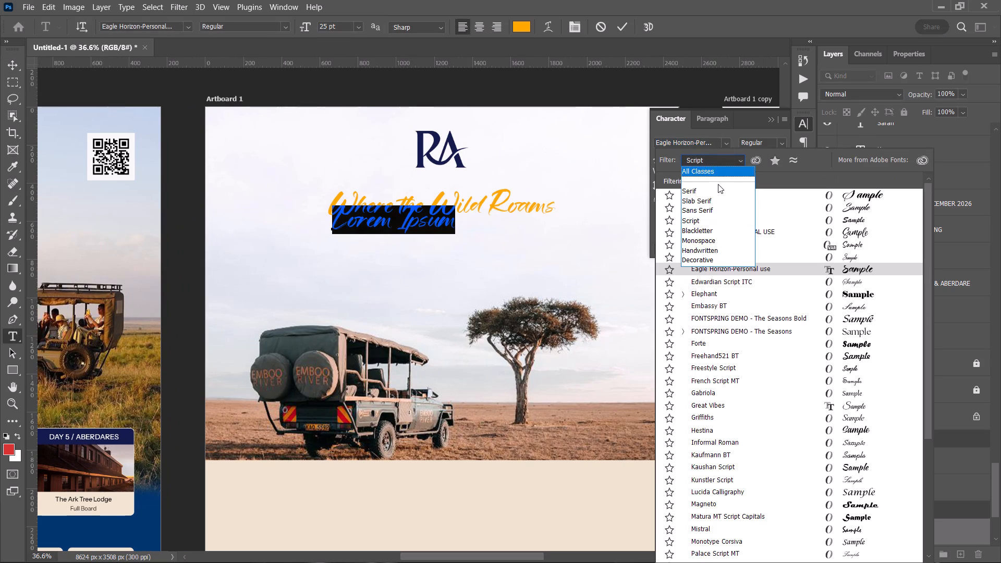
left_click(720, 207)
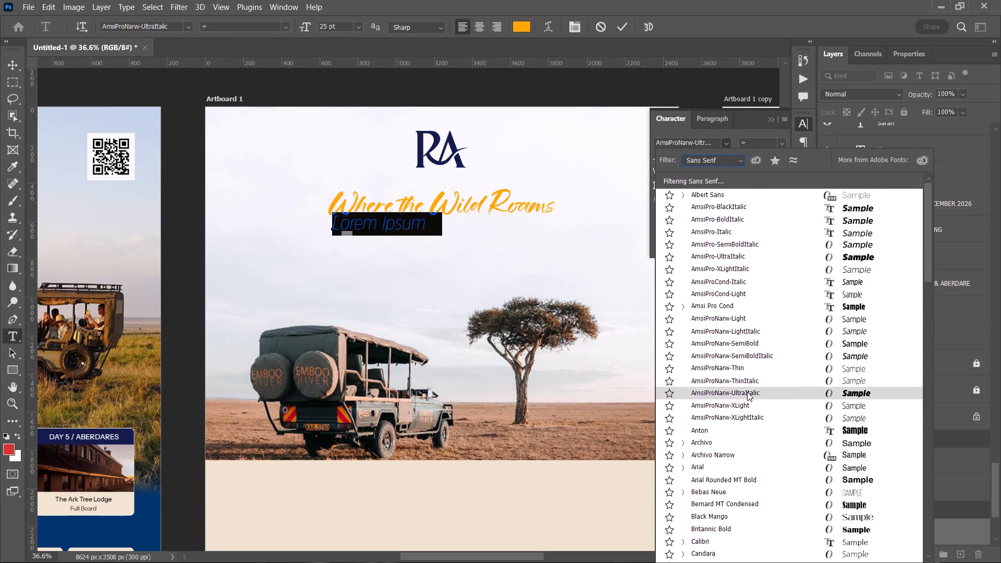
scroll(791, 487, "down", 6)
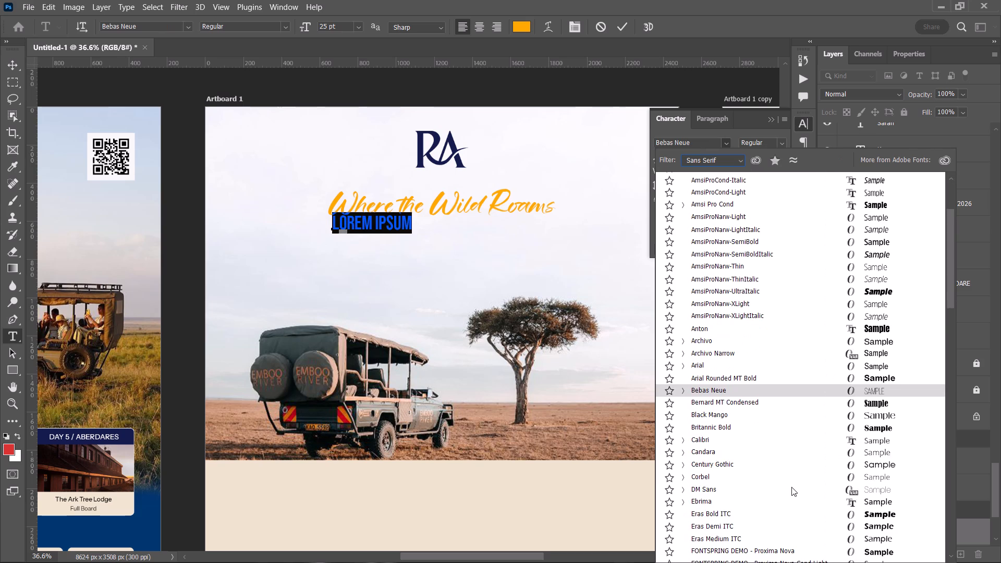
scroll(791, 487, "down", 19)
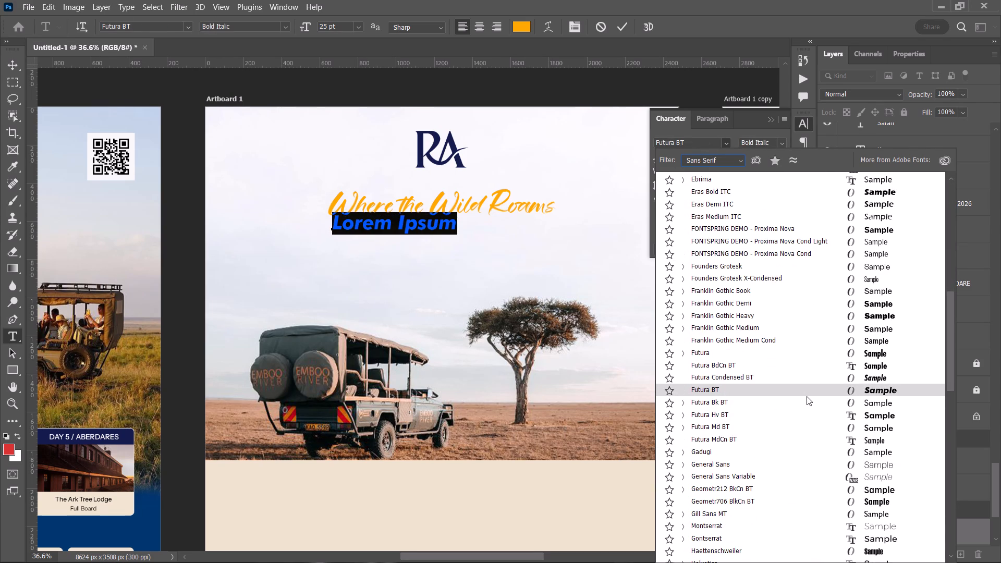
scroll(810, 410, "down", 7)
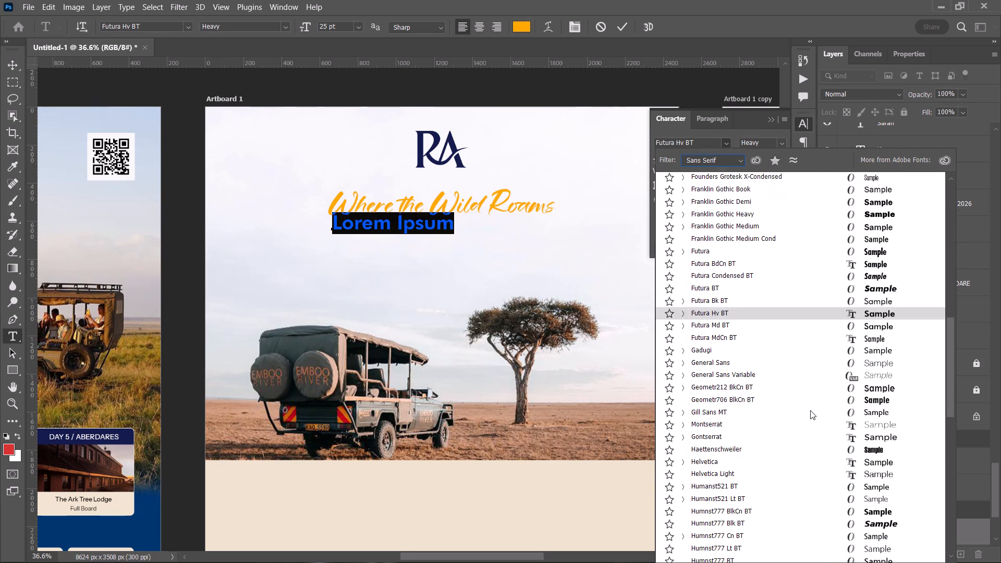
scroll(820, 501, "down", 6)
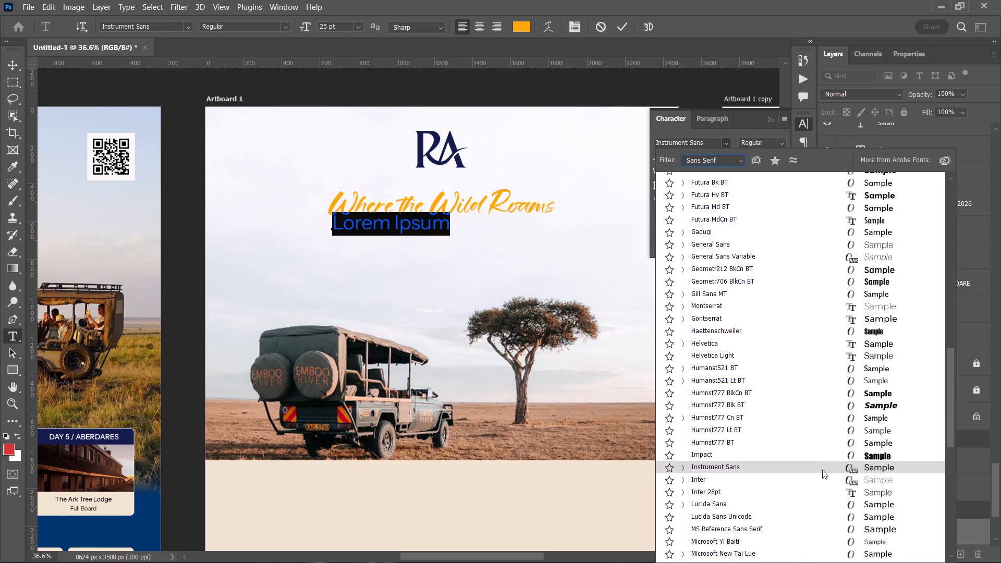
left_click(822, 470)
left_click(779, 145)
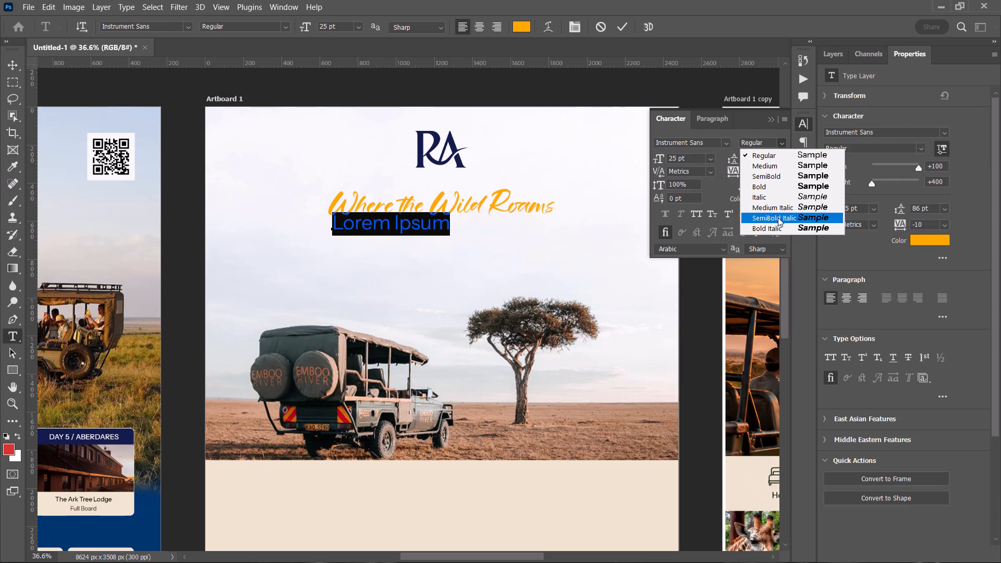
left_click(780, 189)
key("ctrl+v")
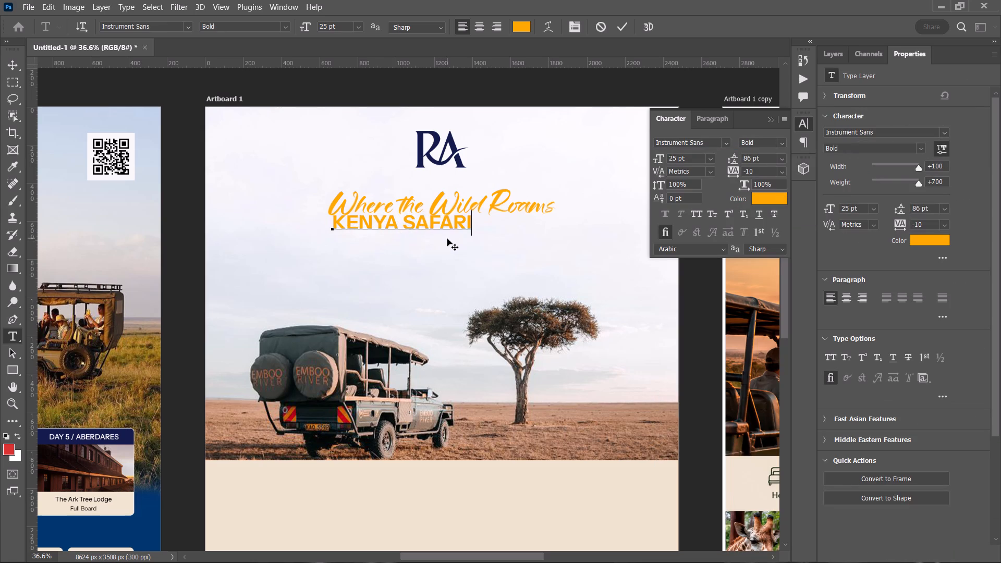
left_click_drag(454, 248, 486, 254)
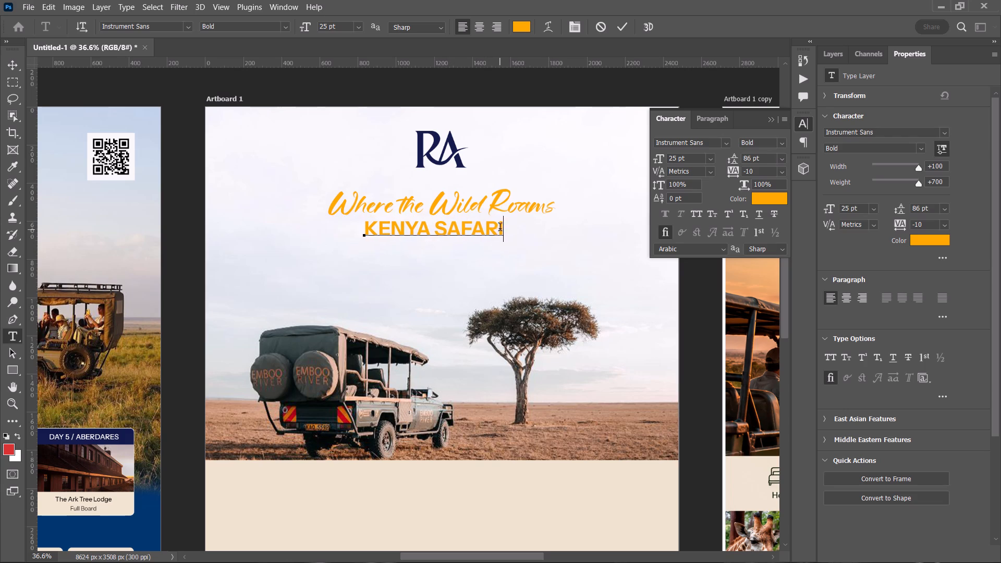
Enlarge the "KENYA SAFARI" title to 40 pt and position it directly beneath the "Where the Wild Roams" headline.
left_click_drag(500, 228, 291, 229)
left_click_drag(504, 231, 237, 218)
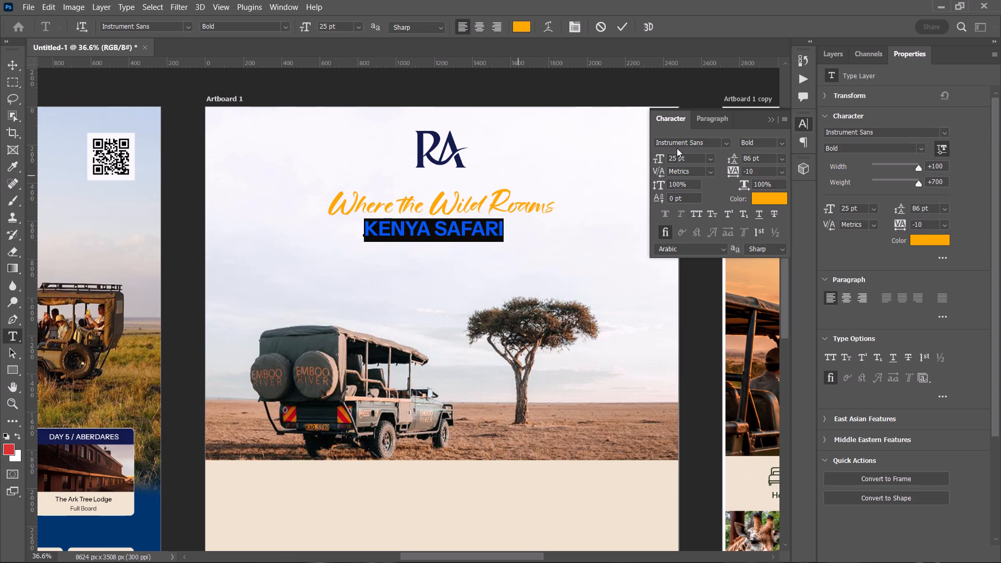
left_click(708, 155)
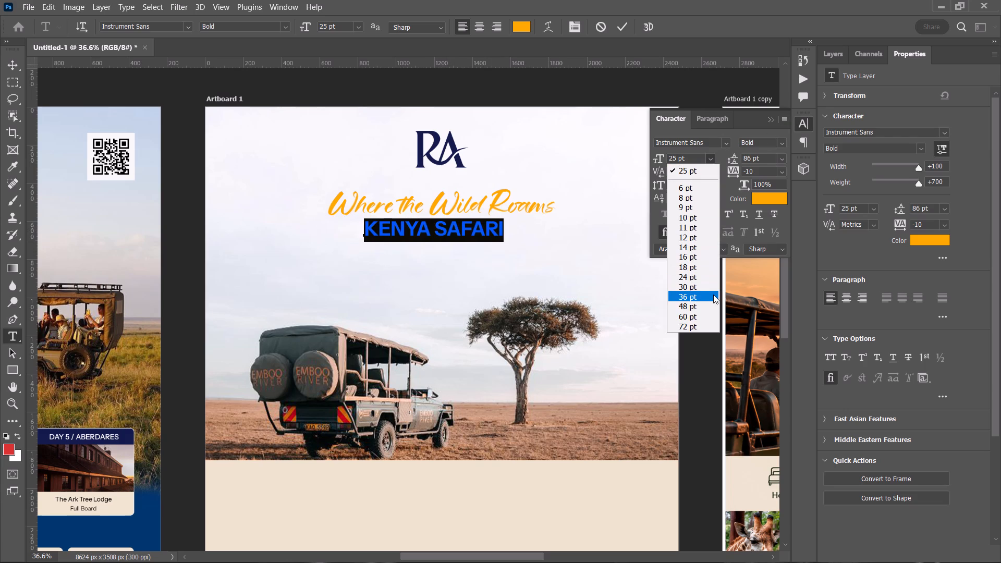
left_click(713, 295)
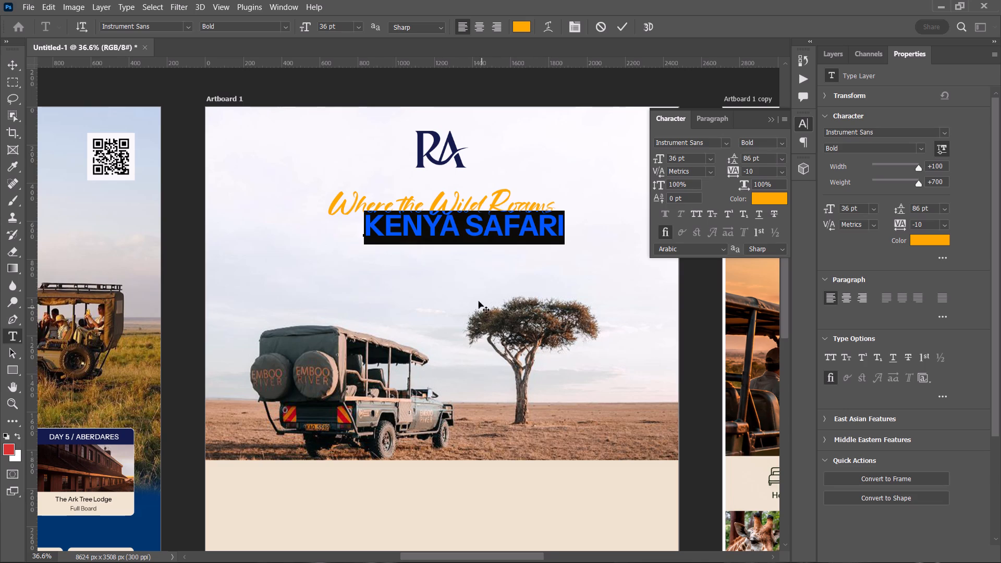
left_click_drag(465, 285, 444, 291)
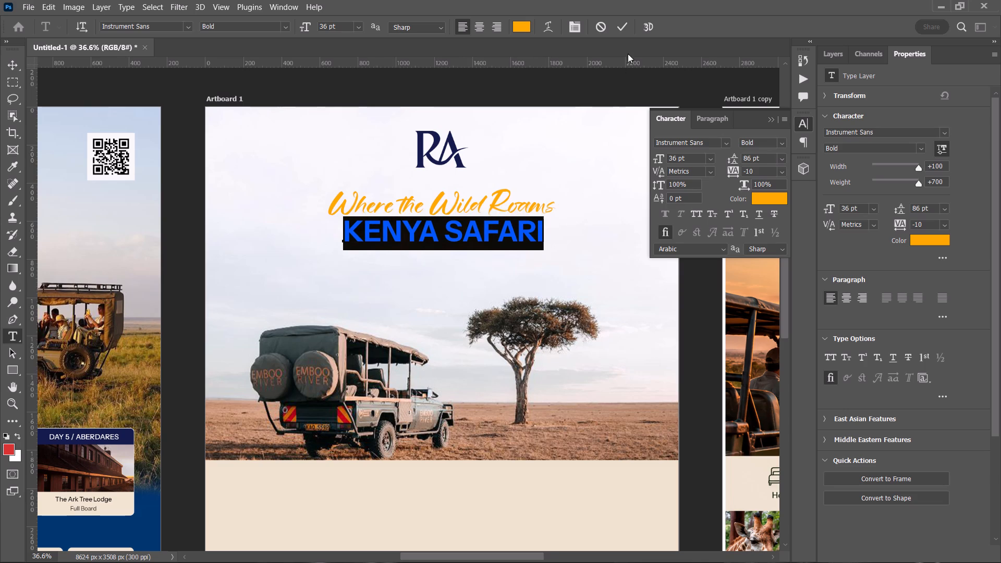
left_click(686, 159)
scroll(686, 159, "up", 4)
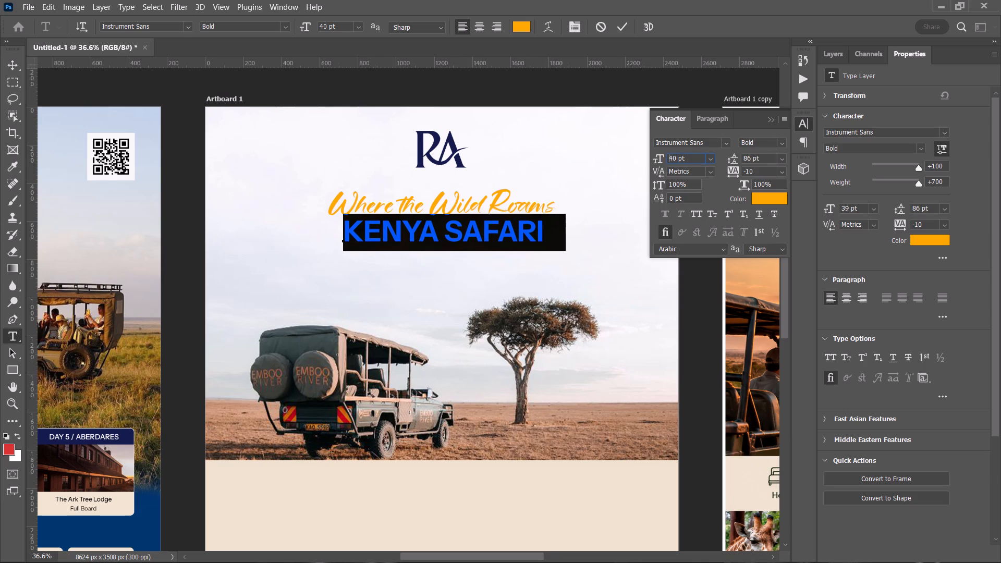
left_click_drag(440, 289, 426, 292)
left_click(619, 27)
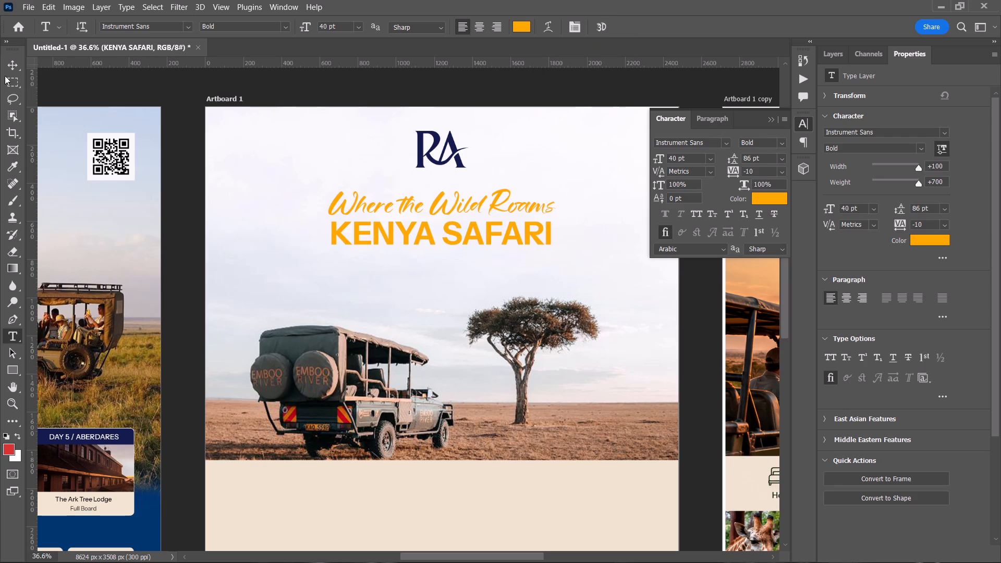
Enlarge the "KENYA SAFARI" title to 41 pt and move it up closer, aligning its left edge with the script headline.
left_click(9, 68)
left_click(180, 266)
scroll(475, 258, "up", 3, "alt")
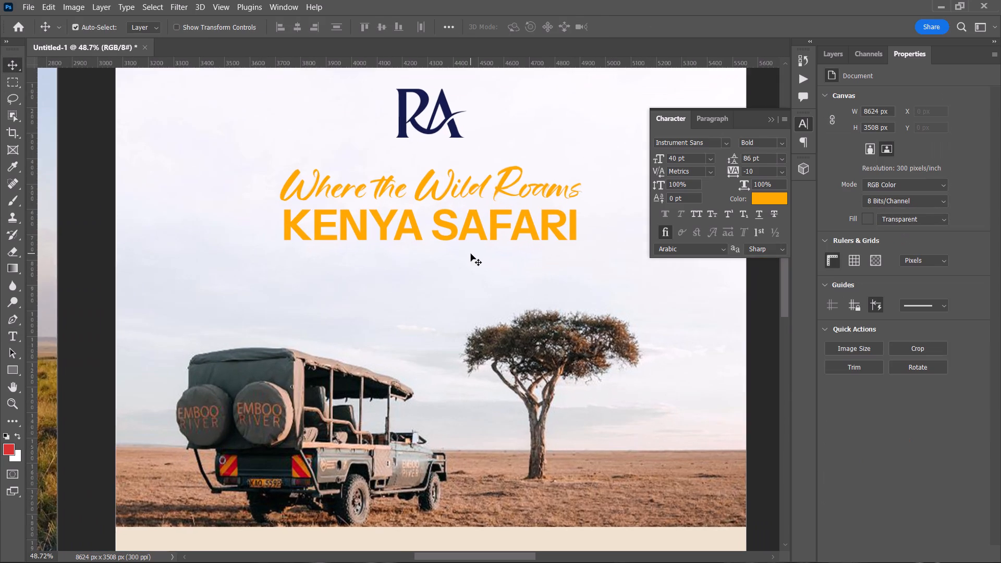
key("space")
left_click_drag(471, 254, 467, 292)
left_click(450, 267)
left_click(690, 158)
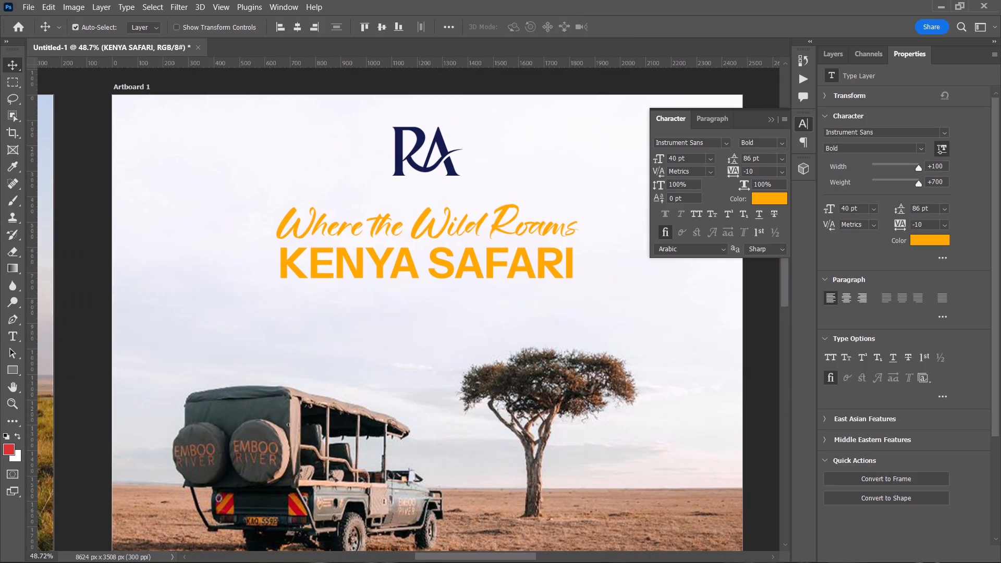
scroll(690, 158, "up", 1)
left_click_drag(509, 252, 499, 248)
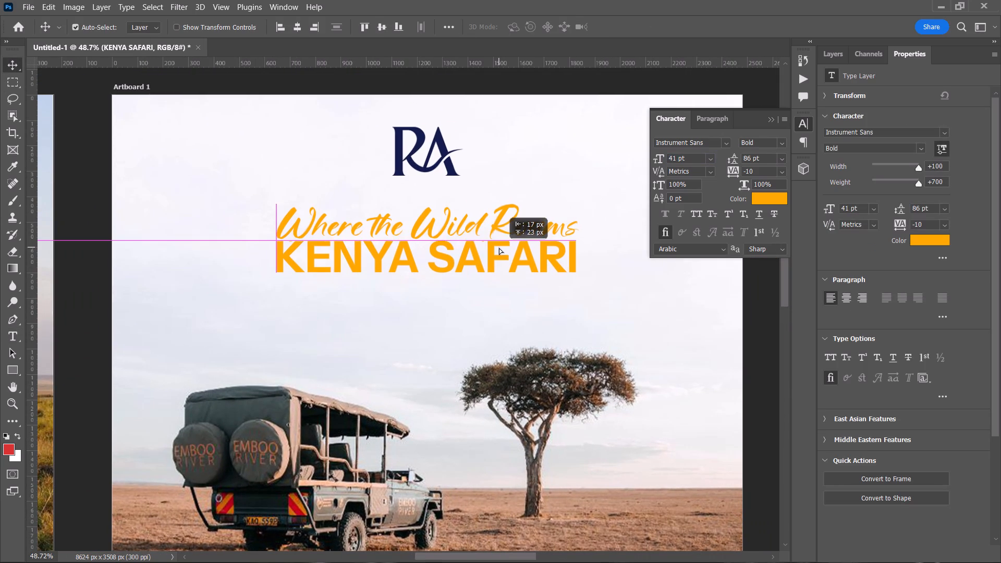
Reposition the "KENYA SAFARI" title tightly beneath the "Where the Wild Roams" headline, with its left edge aligned to the script.
left_click_drag(499, 248, 502, 248)
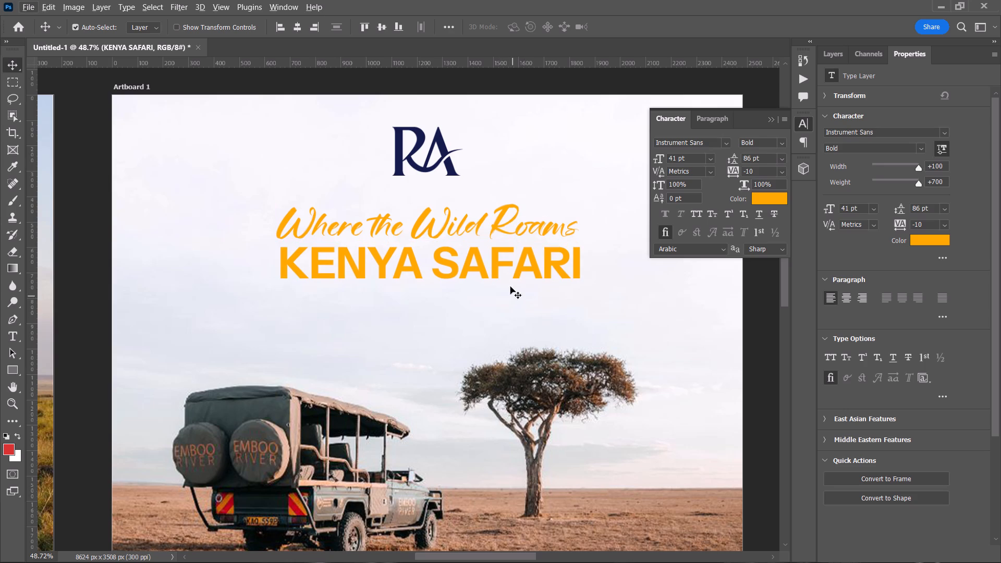
left_click(498, 257)
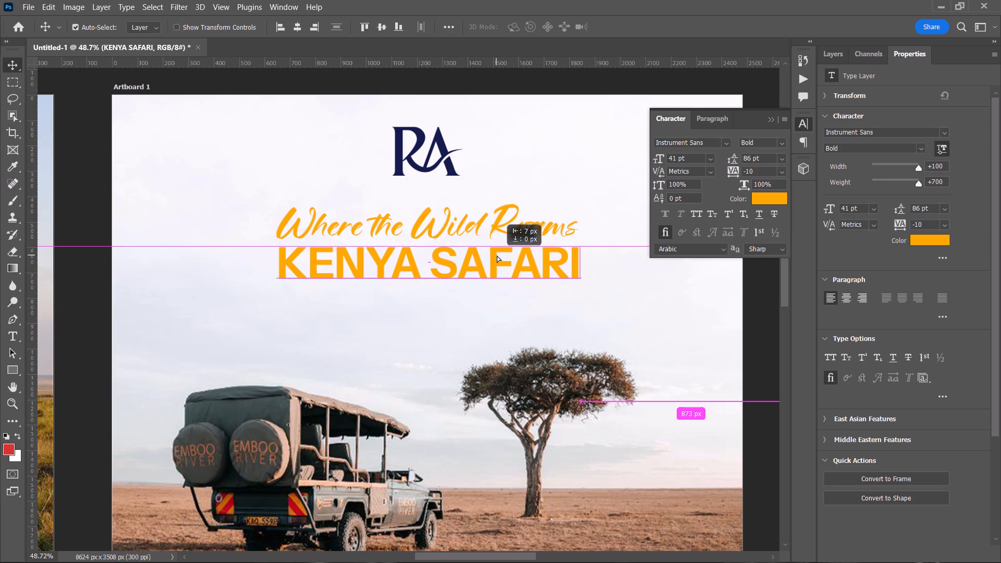
scroll(508, 308, "down", 1, "alt")
key("space")
key("space")
left_click_drag(509, 329, 504, 323)
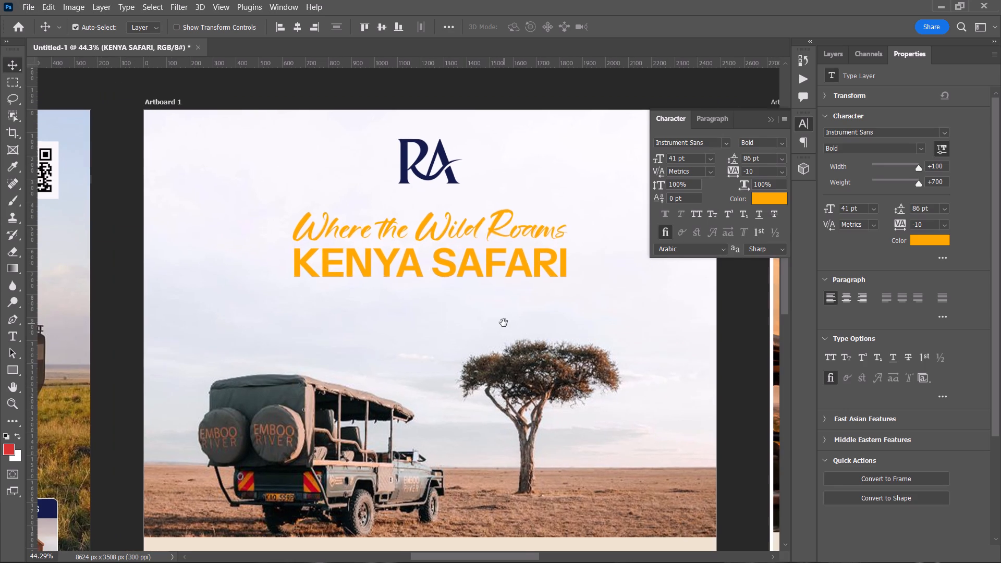
left_click_drag(504, 323, 503, 321)
scroll(550, 334, "down", 2, "alt")
key("space")
key("space")
key("space")
key("space")
key("space")
left_click_drag(548, 335, 529, 353)
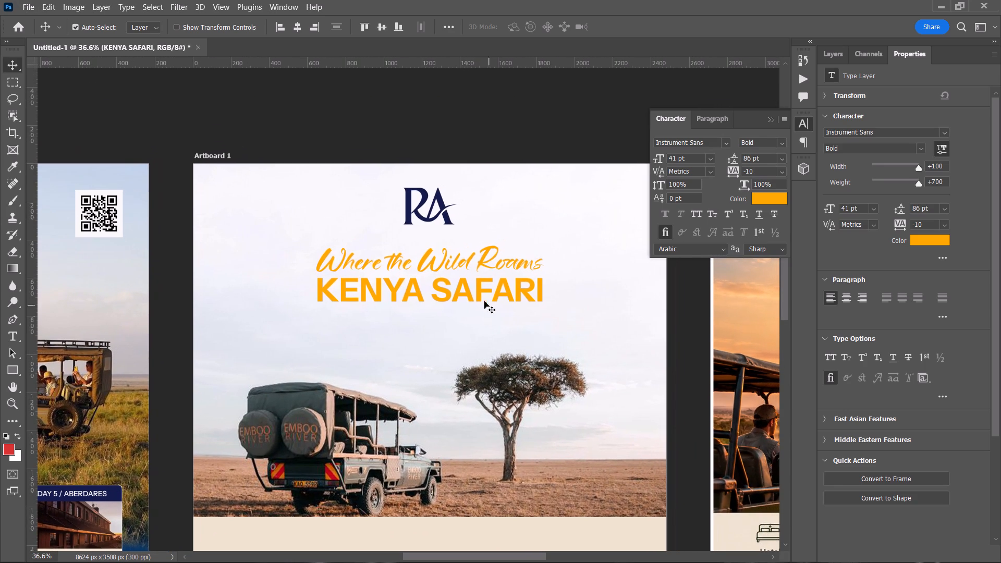
left_click(463, 290)
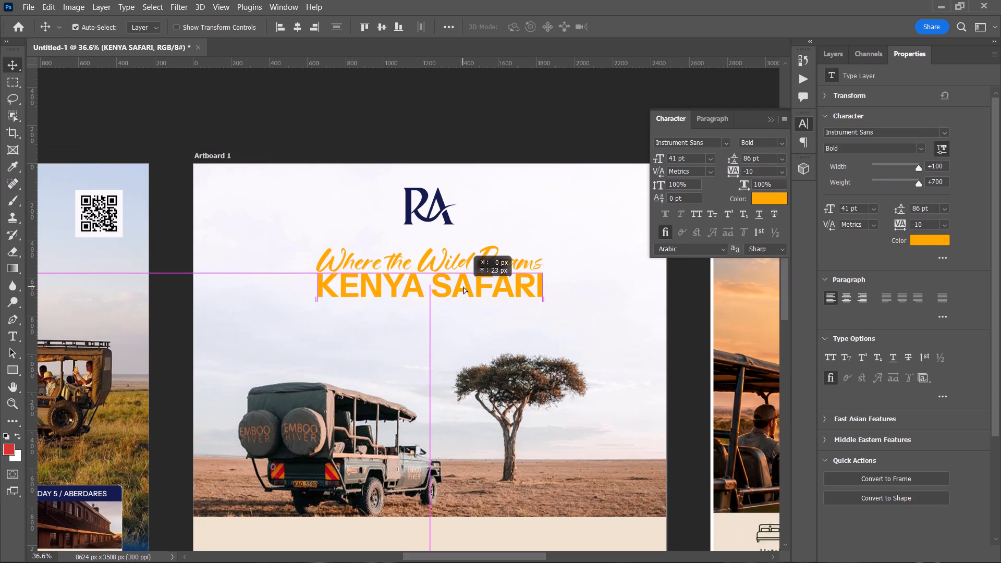
left_click(669, 325)
left_click(452, 260)
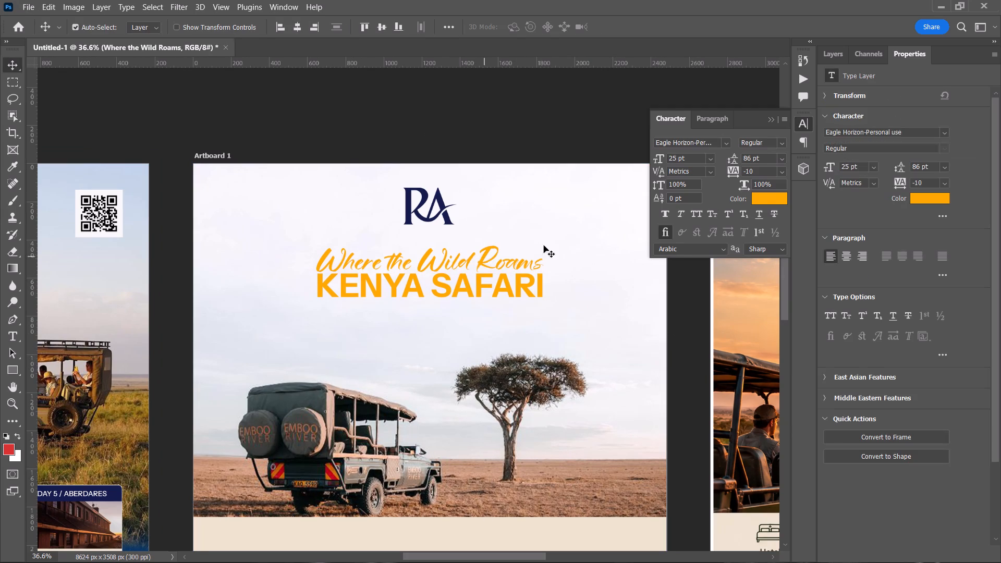
Enlarge the "KENYA SAFARI" title to 45 pt and centre it horizontally on Artboard 1.
left_click(478, 290)
left_click(692, 161)
scroll(692, 161, "up", 4)
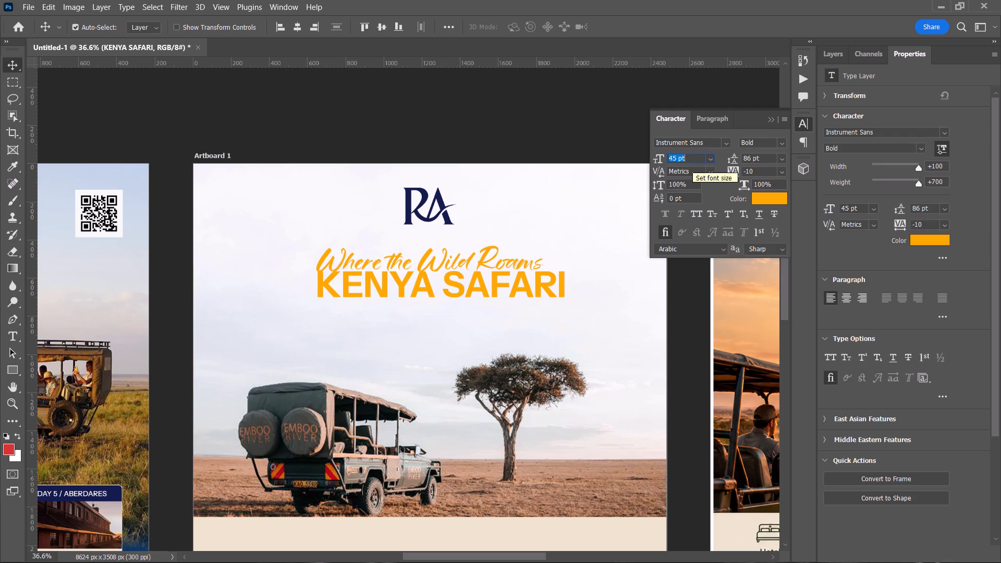
left_click(295, 27)
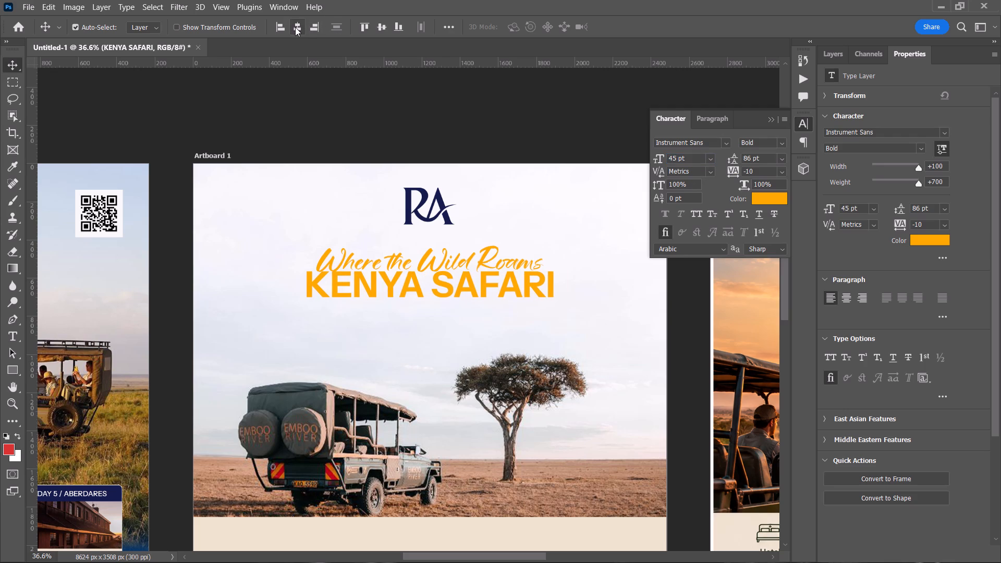
Nudge the "KENYA SAFARI" title down slightly to add a little space below the "Where the Wild Roams" headline, and deselect it.
key("Down")
key("Down")
key("Down")
key("Down")
key("Down")
left_click(399, 282)
key("Down")
key("Down")
key("Down")
key("Down")
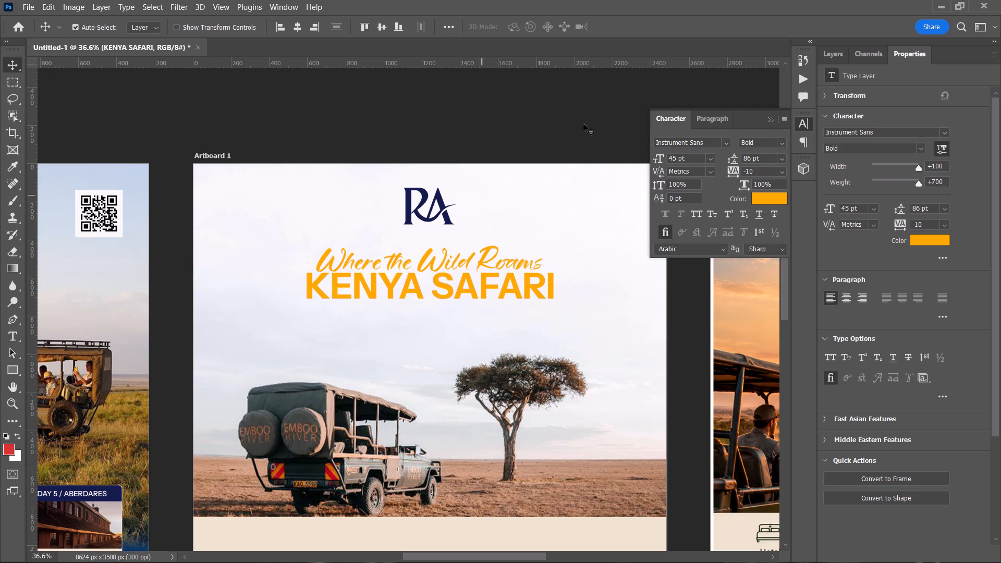
left_click(486, 107)
Save the flyer document.
scroll(484, 111, "down", 2, "alt")
key("ctrl+s")
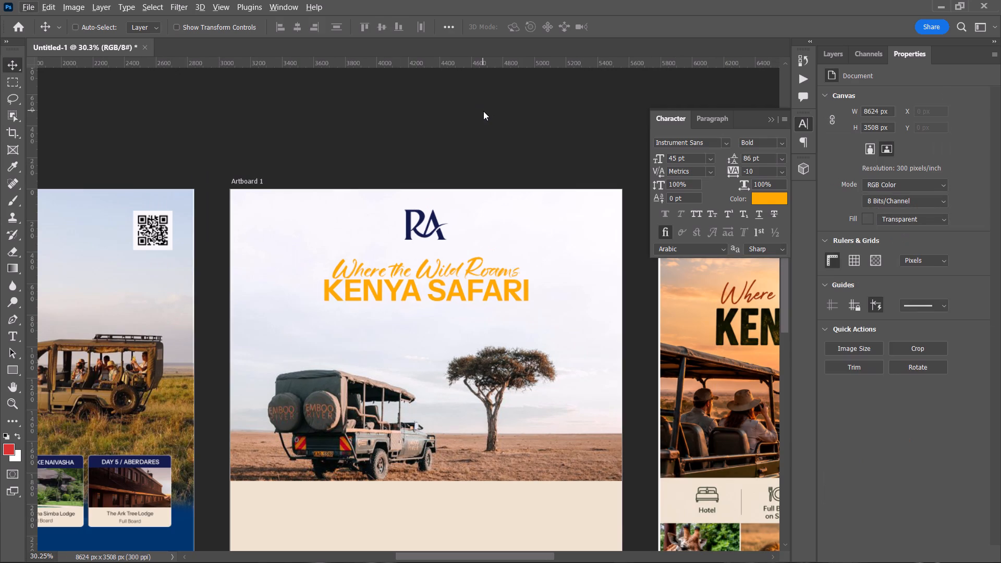
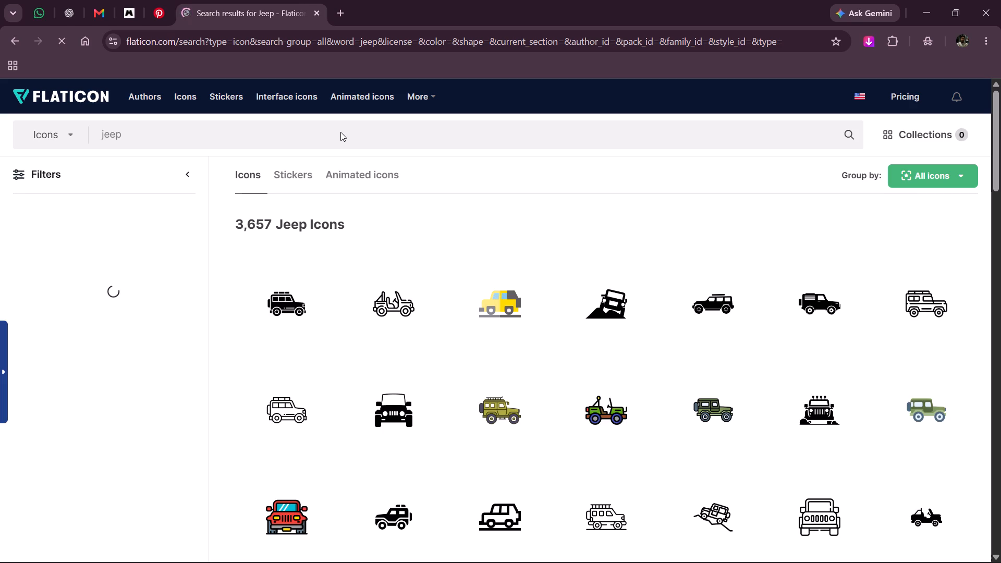
left_click(388, 296)
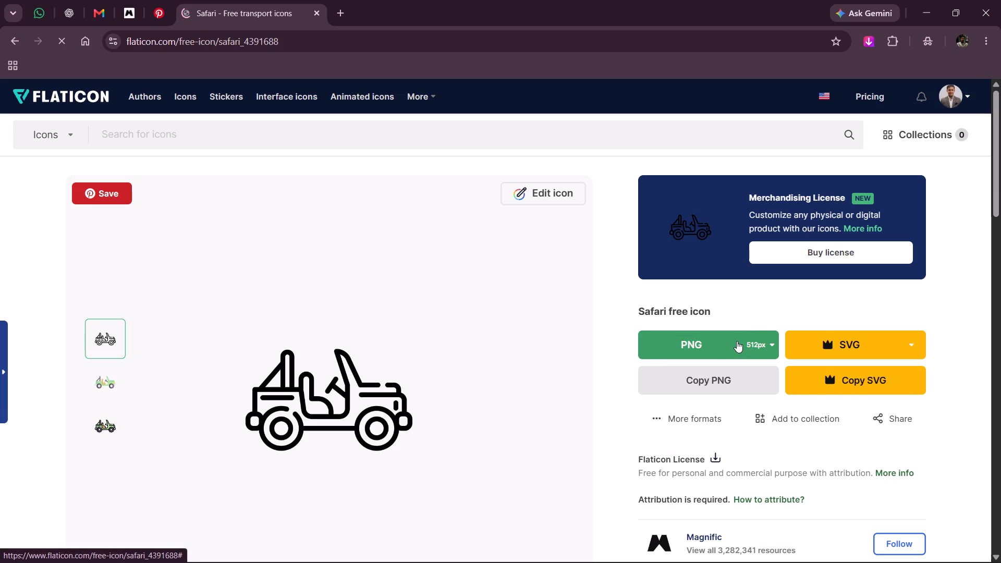
left_click(737, 341)
left_click(746, 533)
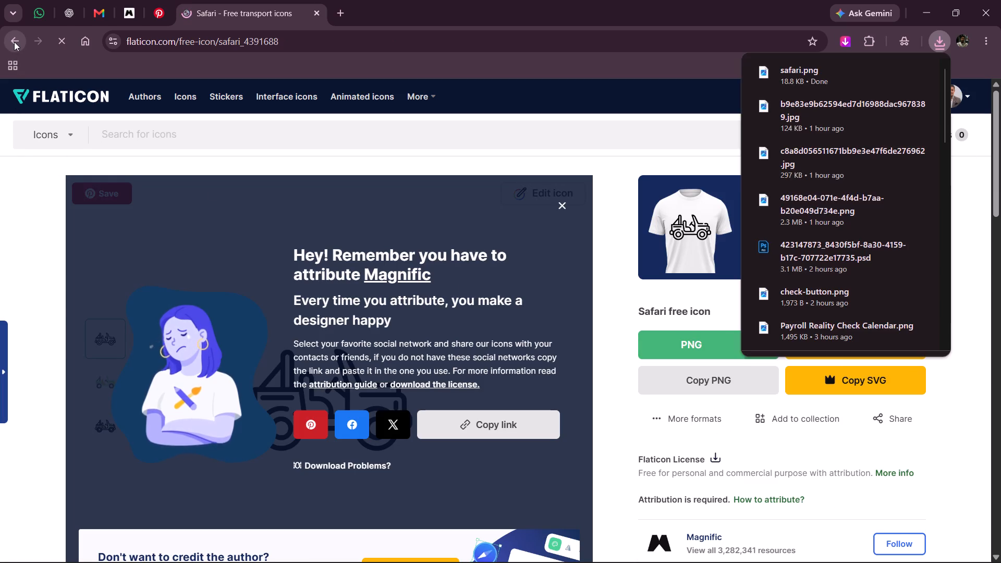
left_click(14, 42)
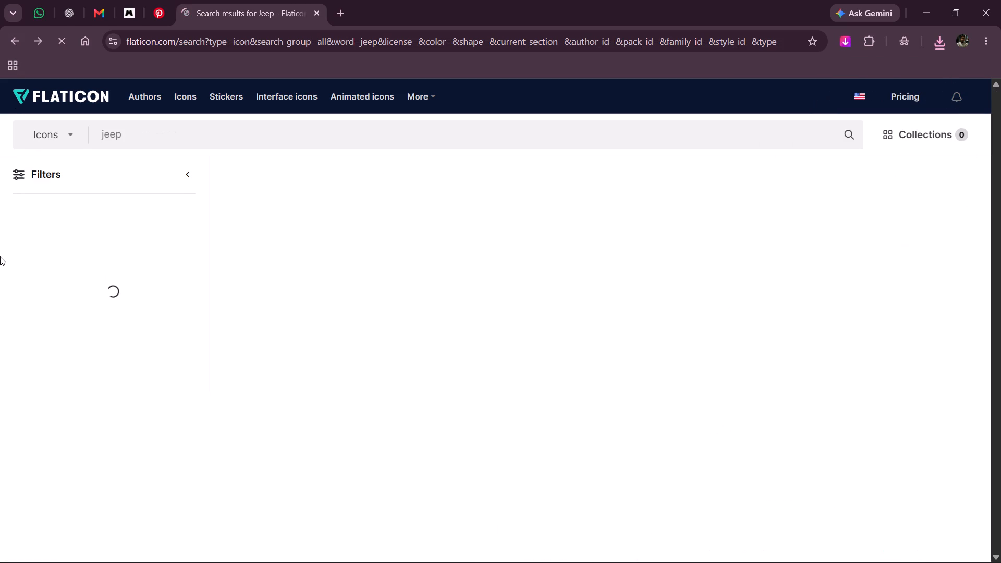
Switch to Photoshop and examine the inclusion icon row on the finished Kenya Safari reference flyer to identify which icons are needed.
key("alt+Tab")
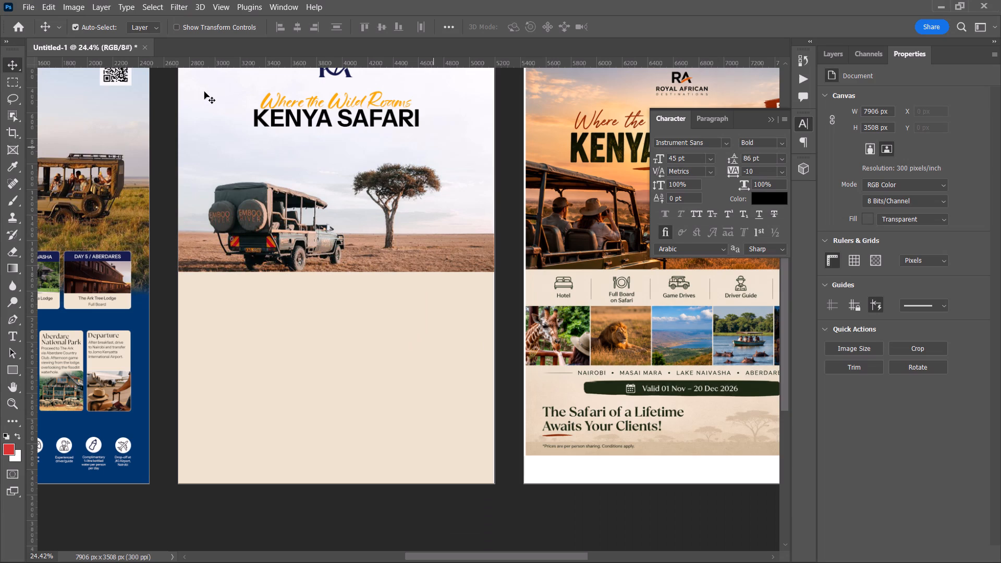
key("space")
key("space")
key("space")
key("space")
key("space")
key("space")
key("space")
key("space")
key("space")
left_click_drag(409, 240, 349, 248)
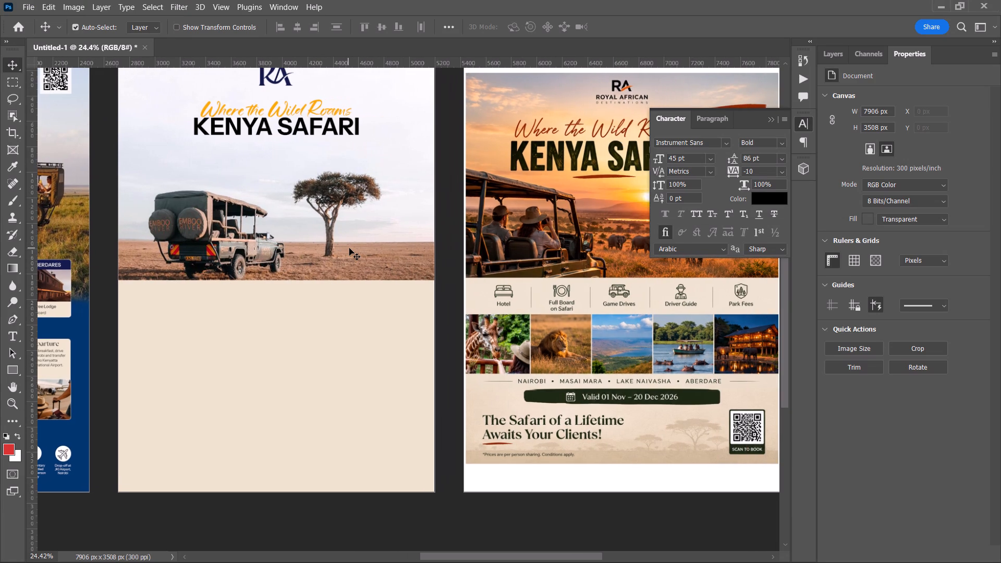
key("alt+Tab")
Search the Flaticon icons for "culltery".
left_click_drag(250, 132, 226, 138)
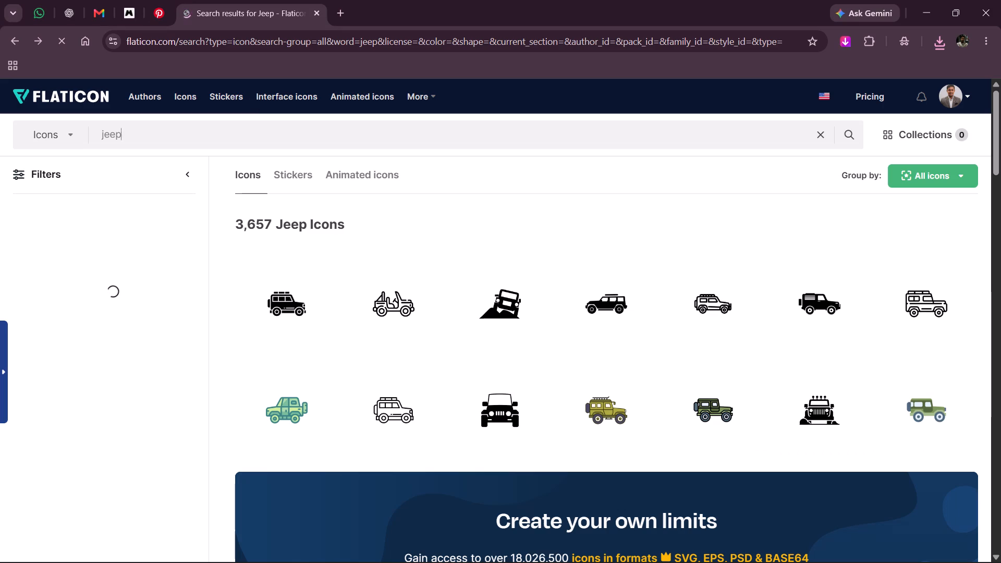
left_click_drag(226, 138, 103, 133)
key("BackSpace")
key("BackSpace")
type("ci")
key("BackSpace")
type("ullter")
key("y")
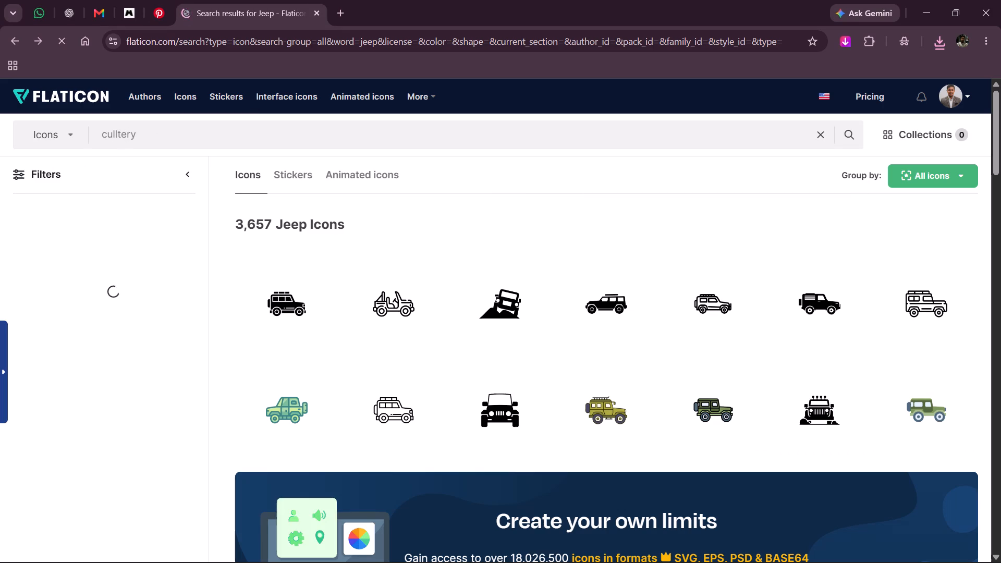
key("Return")
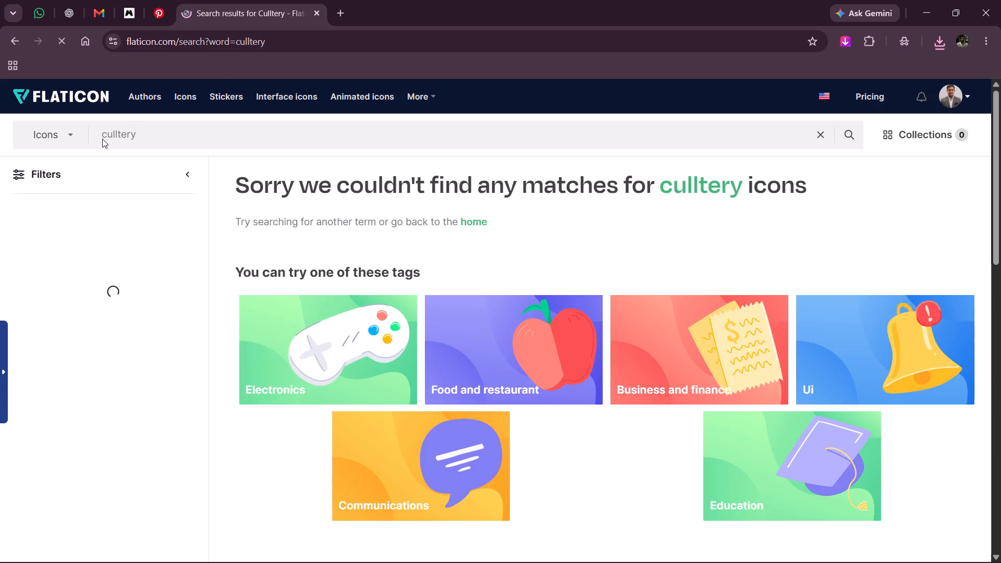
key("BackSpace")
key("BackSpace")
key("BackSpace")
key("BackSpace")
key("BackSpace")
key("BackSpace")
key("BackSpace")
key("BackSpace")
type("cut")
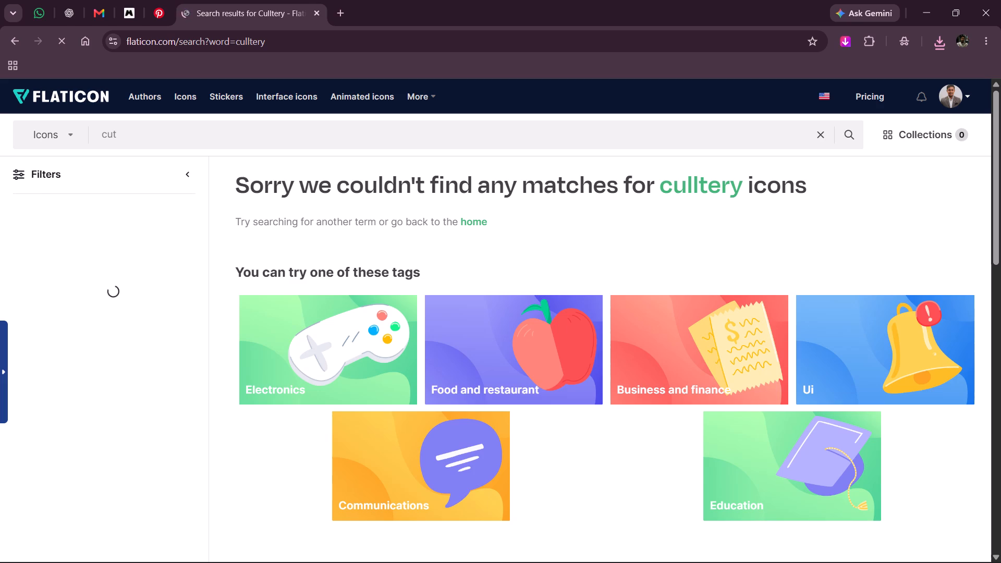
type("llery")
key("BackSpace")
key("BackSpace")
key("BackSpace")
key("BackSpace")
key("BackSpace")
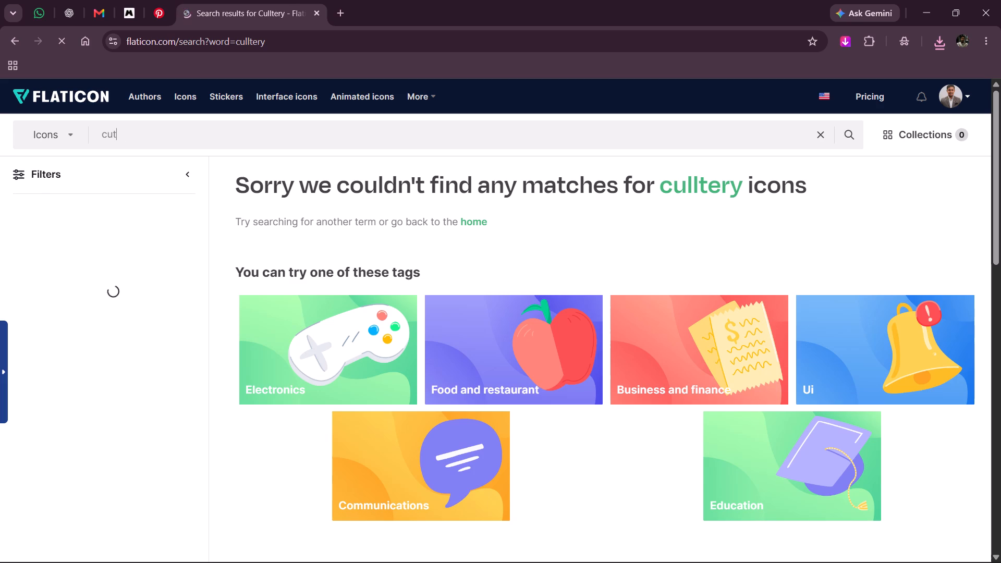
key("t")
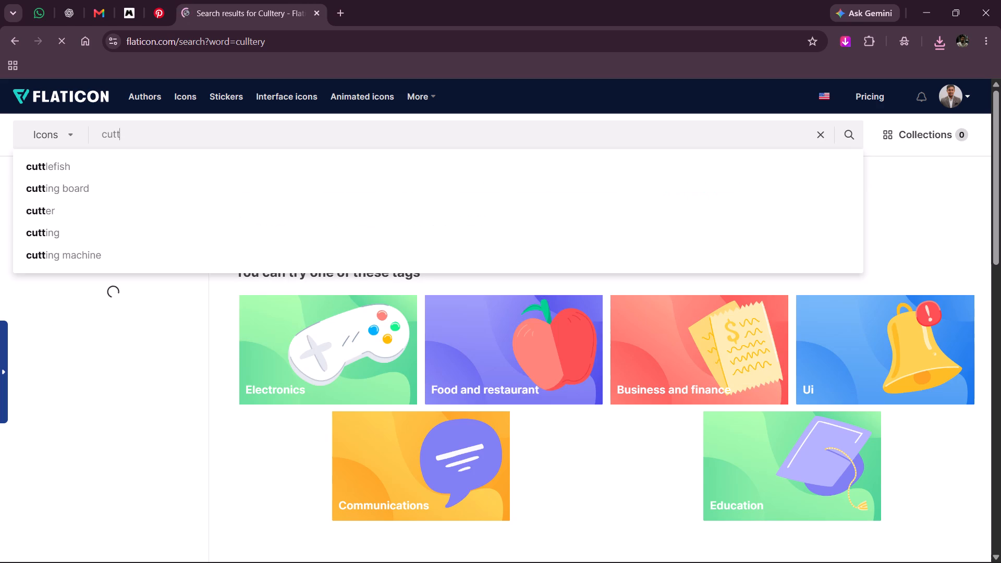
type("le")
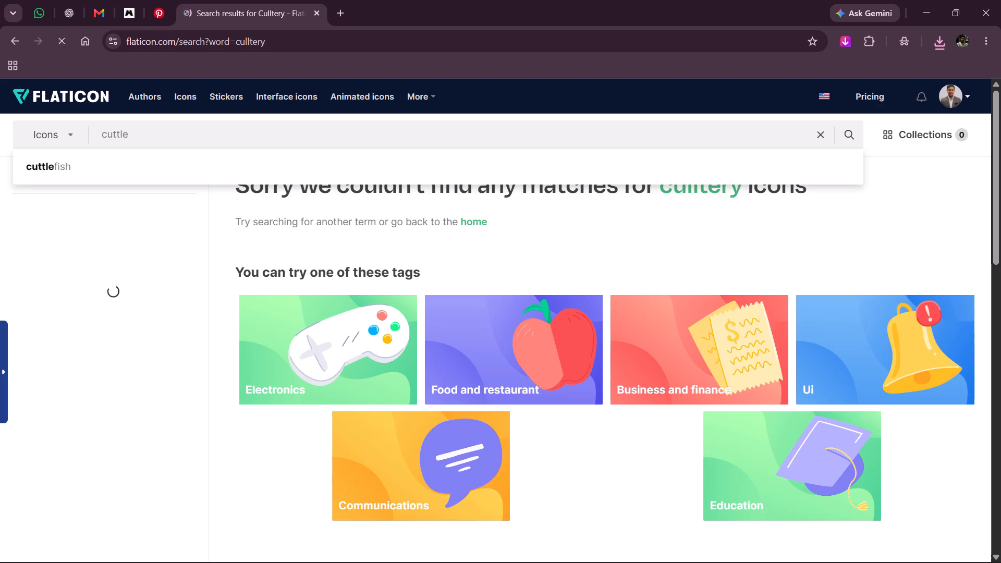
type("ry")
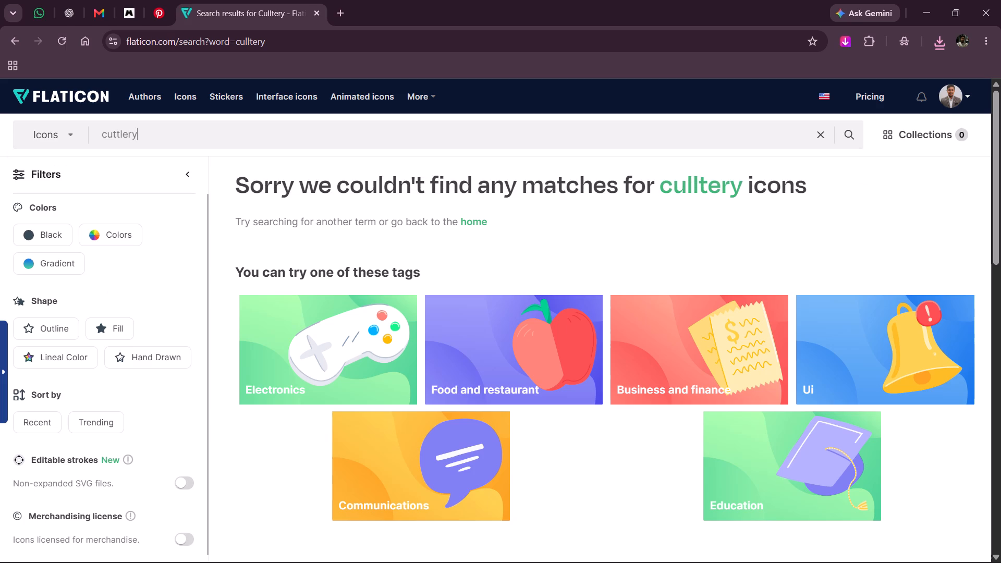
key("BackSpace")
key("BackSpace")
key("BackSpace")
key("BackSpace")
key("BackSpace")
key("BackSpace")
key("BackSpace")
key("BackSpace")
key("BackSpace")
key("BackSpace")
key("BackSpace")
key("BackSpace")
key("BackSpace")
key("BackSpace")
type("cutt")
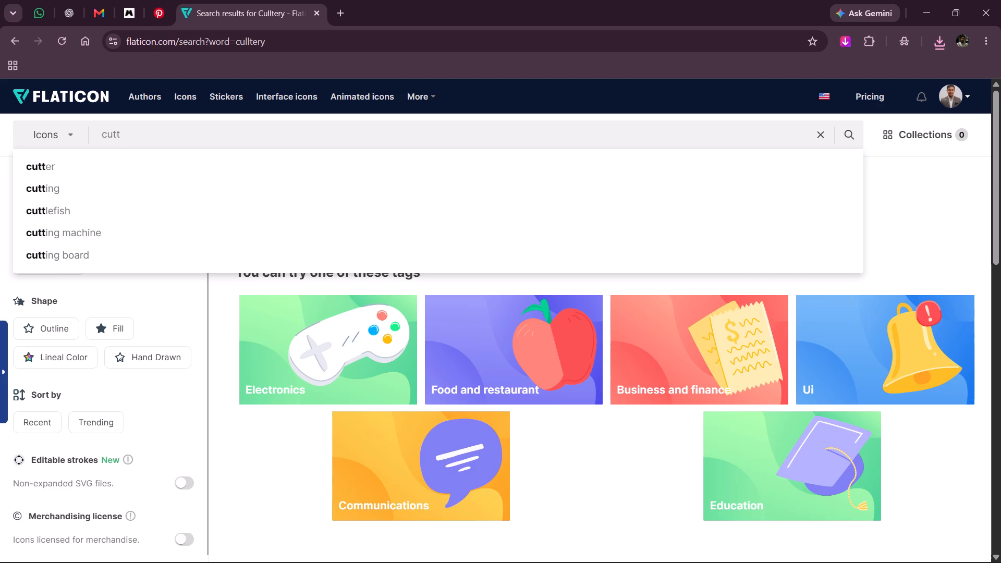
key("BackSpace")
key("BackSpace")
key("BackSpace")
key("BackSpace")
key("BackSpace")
Search the icons for "kitchen accessories" and browse the results for a suitable meal icon.
key("k")
type("it")
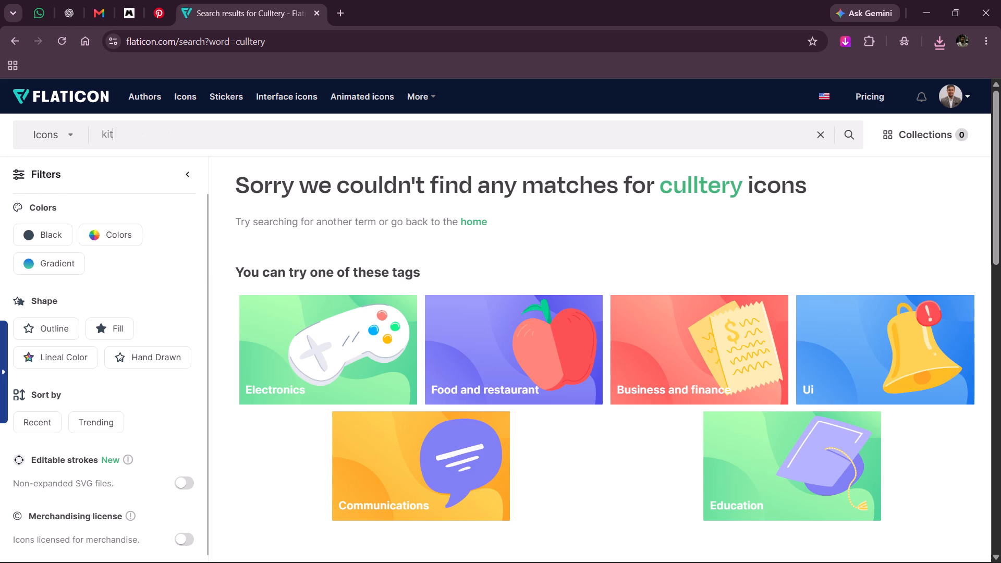
key("c")
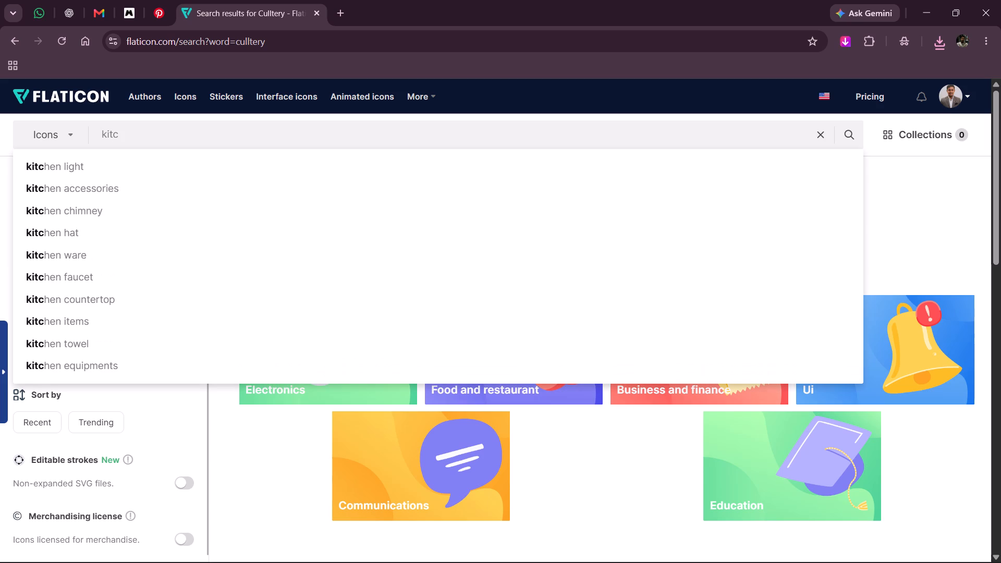
key("Down")
key("Down")
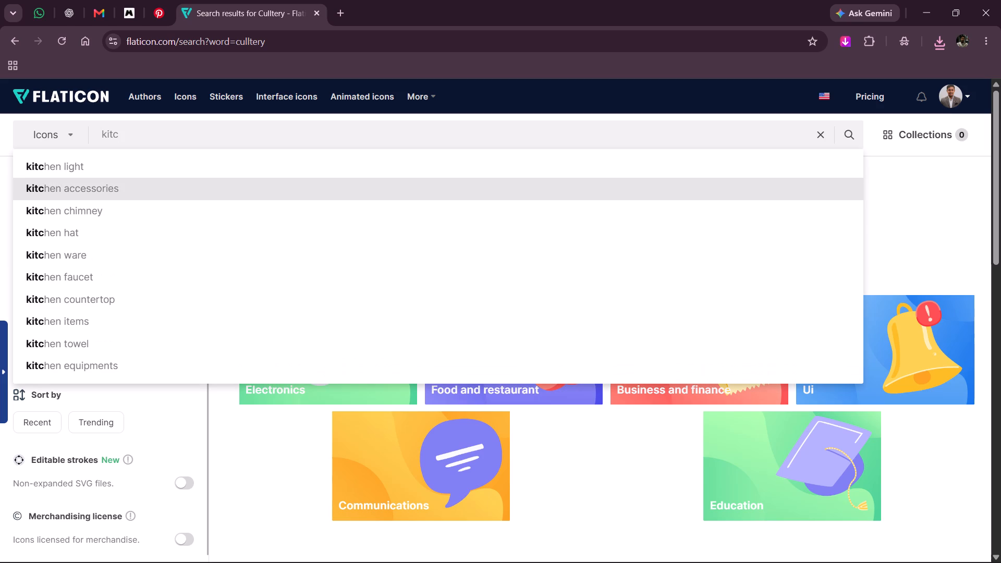
key("Return")
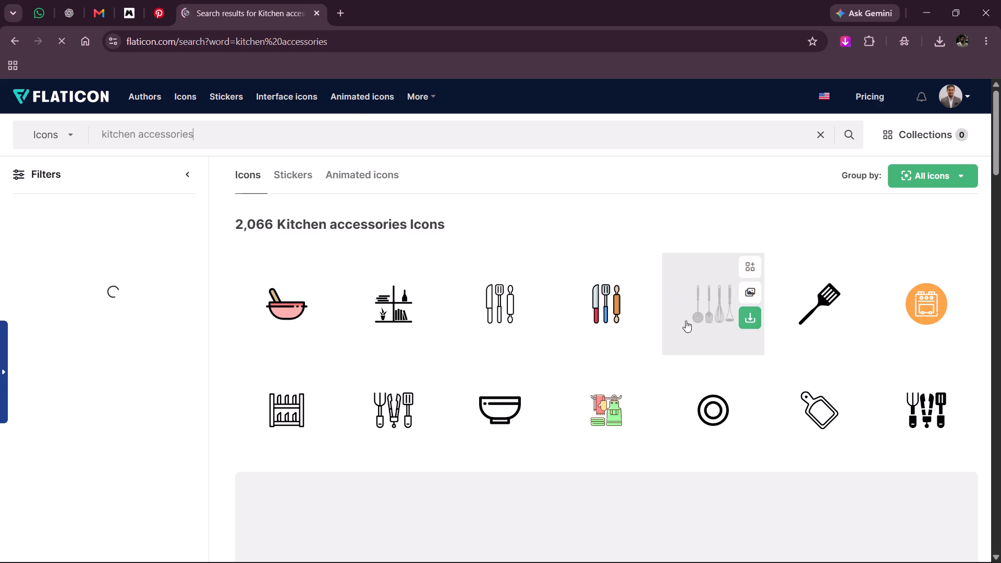
scroll(344, 423, "down", 1)
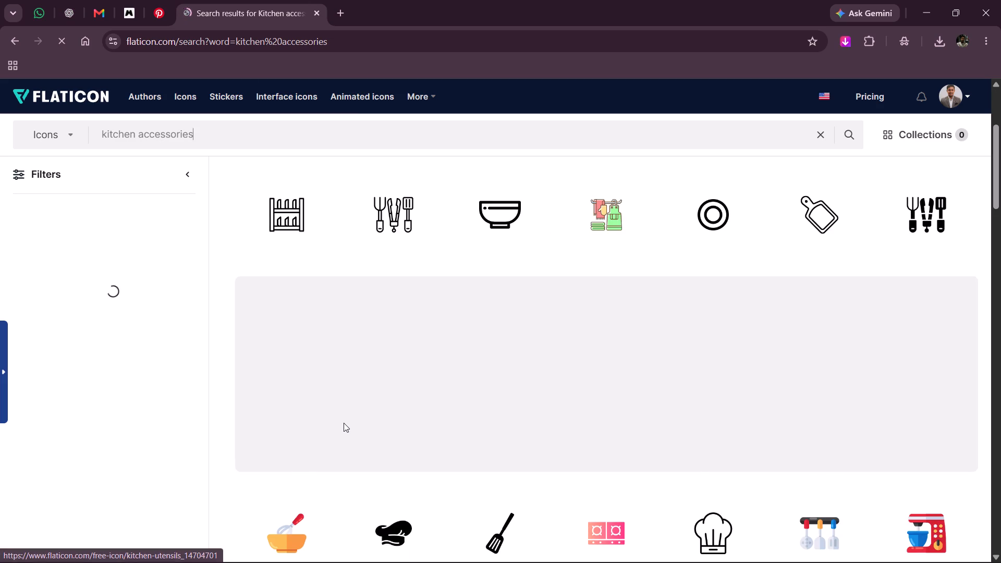
scroll(344, 423, "down", 2)
scroll(353, 423, "up", 5)
Search the icons for "kitchen dinner" and browse the results for a suitable meal icon.
left_click(237, 133)
key("BackSpace")
key("BackSpace")
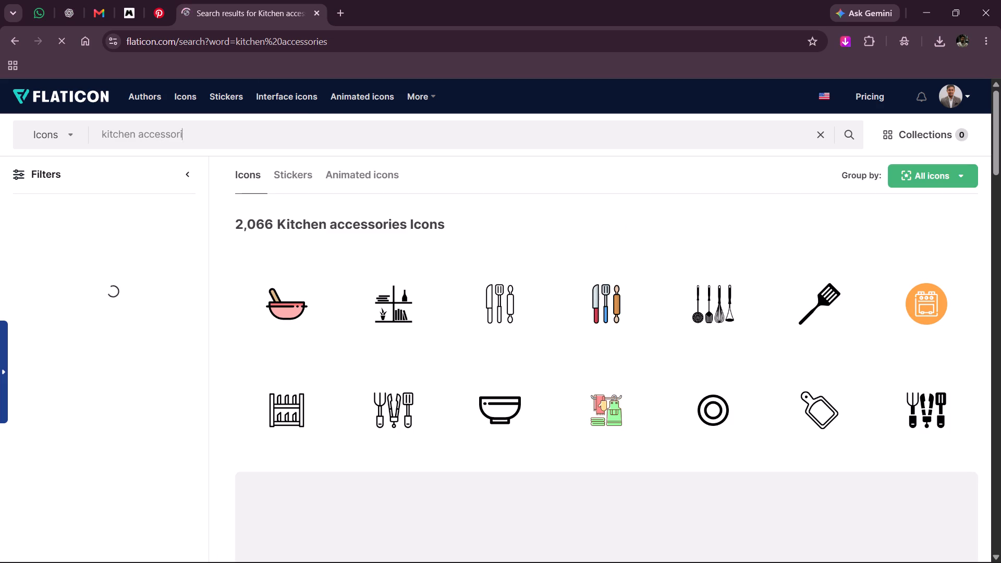
key("BackSpace")
key("BackSpace")
key("BackSpace")
key("BackSpace")
key("BackSpace")
key("BackSpace")
key("BackSpace")
key("BackSpace")
key("BackSpace")
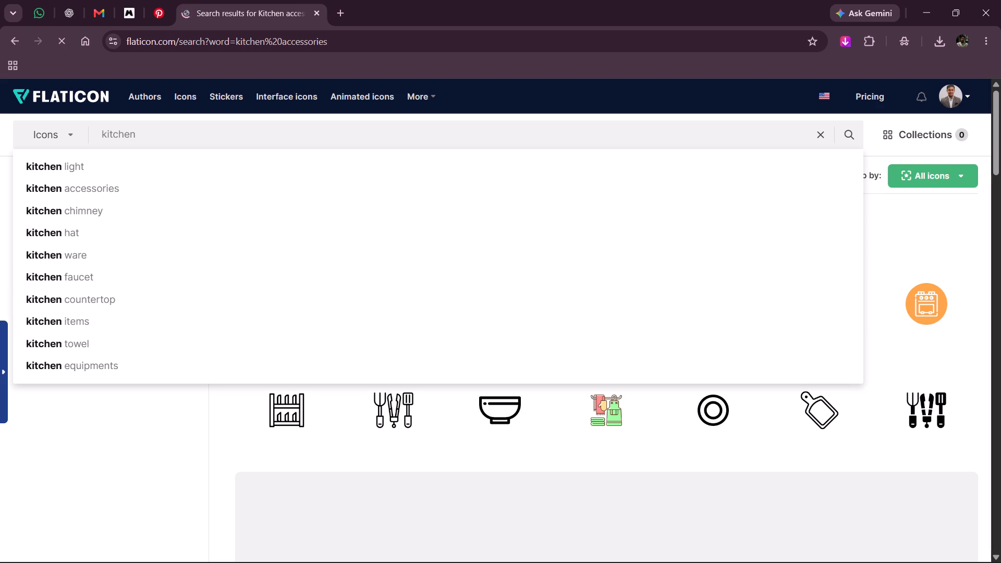
type("dinner")
key("Return")
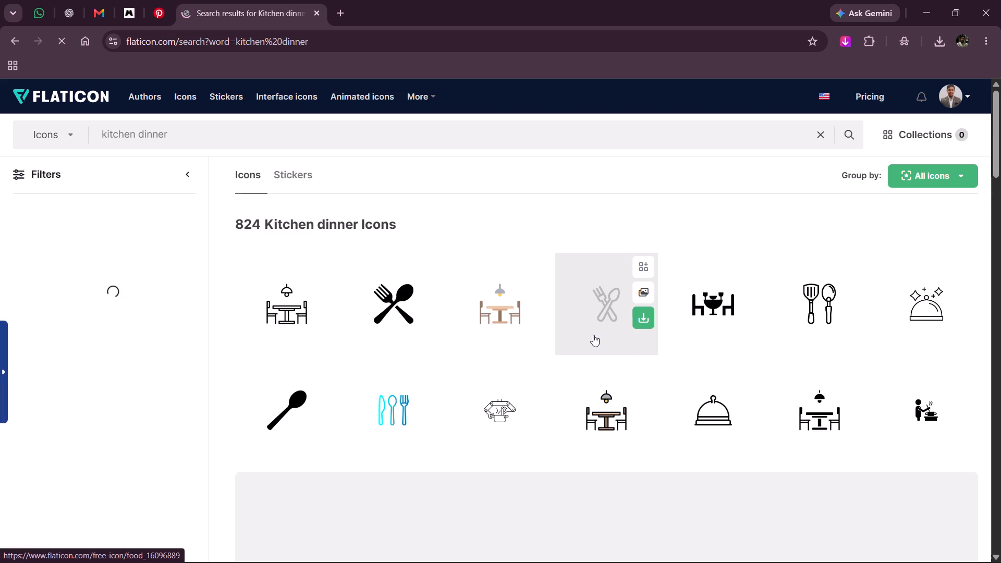
scroll(593, 335, "down", 1)
scroll(455, 391, "down", 1)
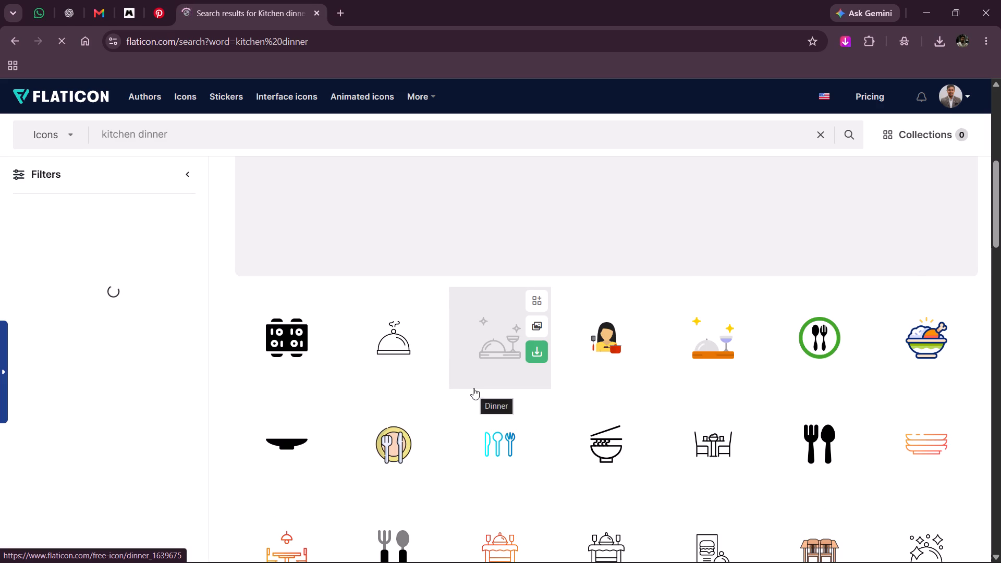
scroll(496, 398, "down", 1)
scroll(488, 397, "up", 3)
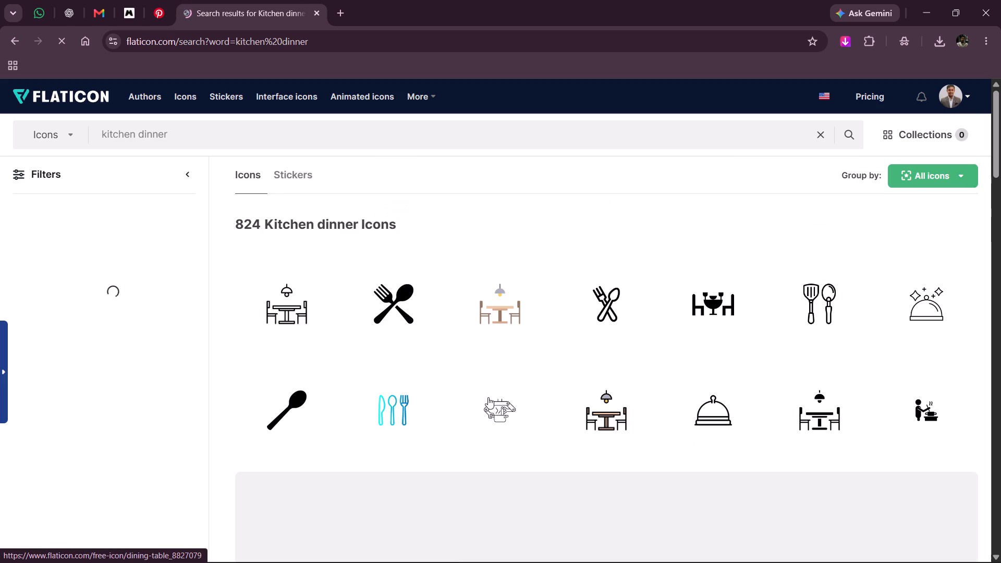
Search the icons for "dinner" and download the outline icon of a fork and knife on a round plate as a PNG.
left_click_drag(133, 135, 80, 129)
key("BackSpace")
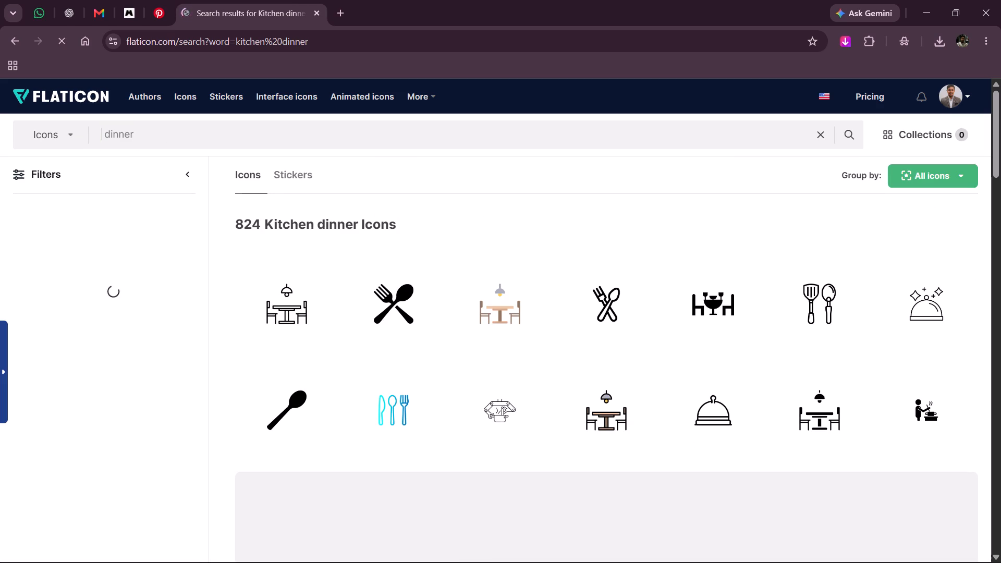
key("Return")
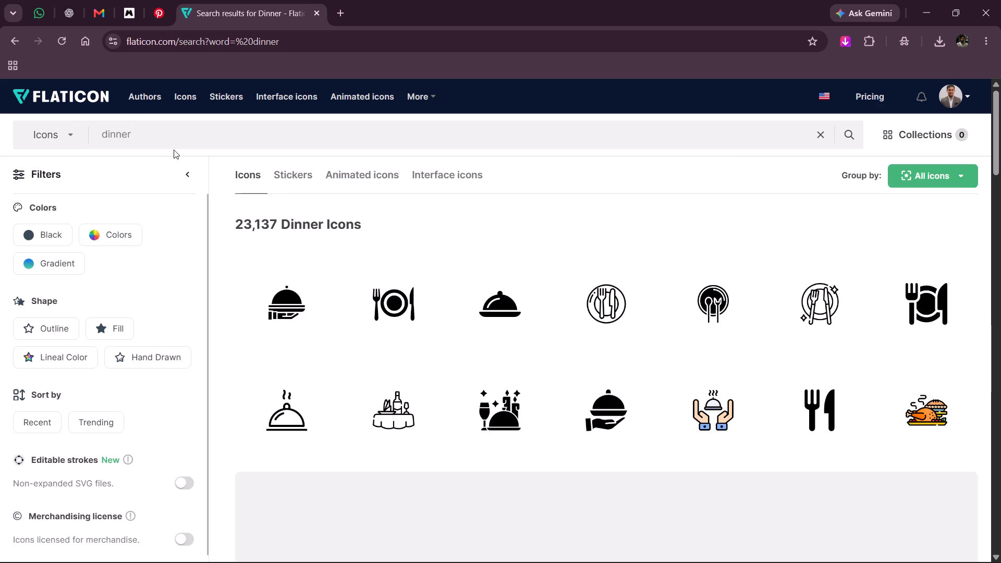
left_click(392, 302)
left_click(0, 194)
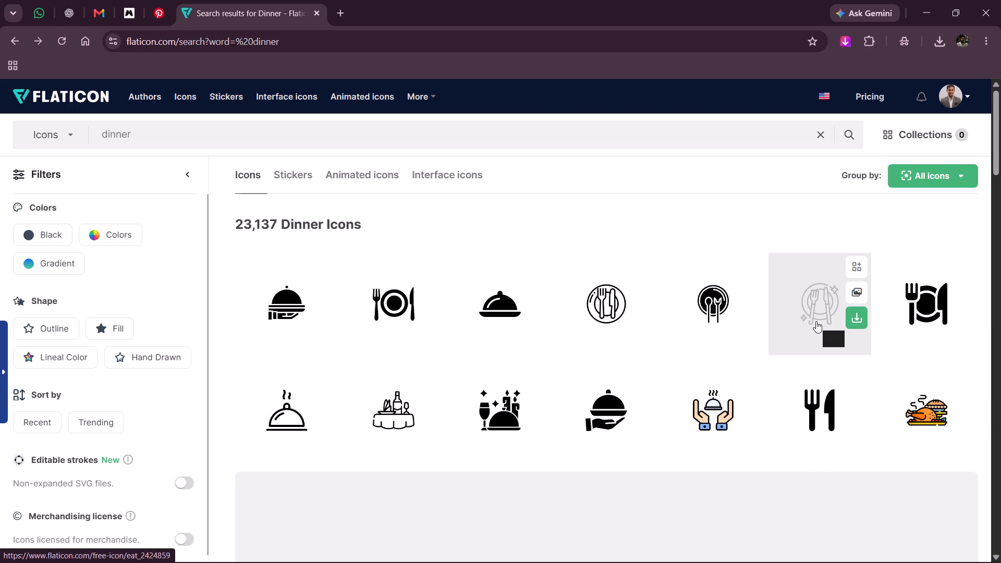
left_click(588, 316)
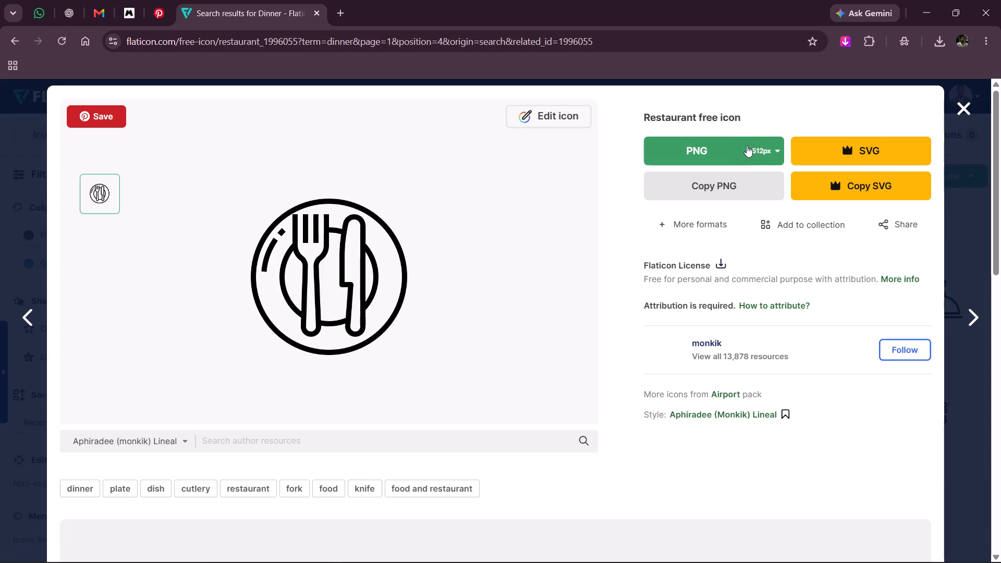
left_click(730, 148)
left_click(711, 346)
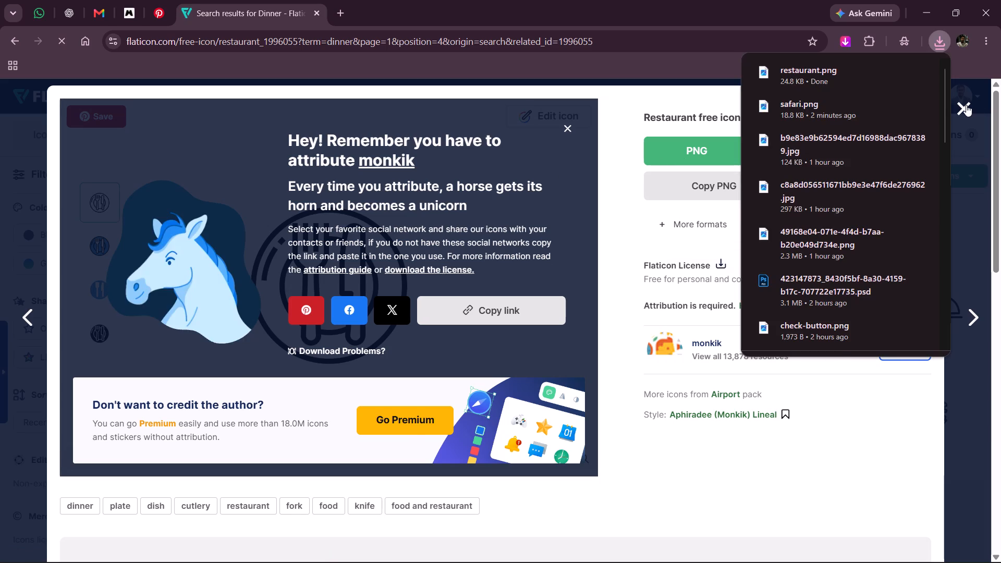
left_click(966, 105)
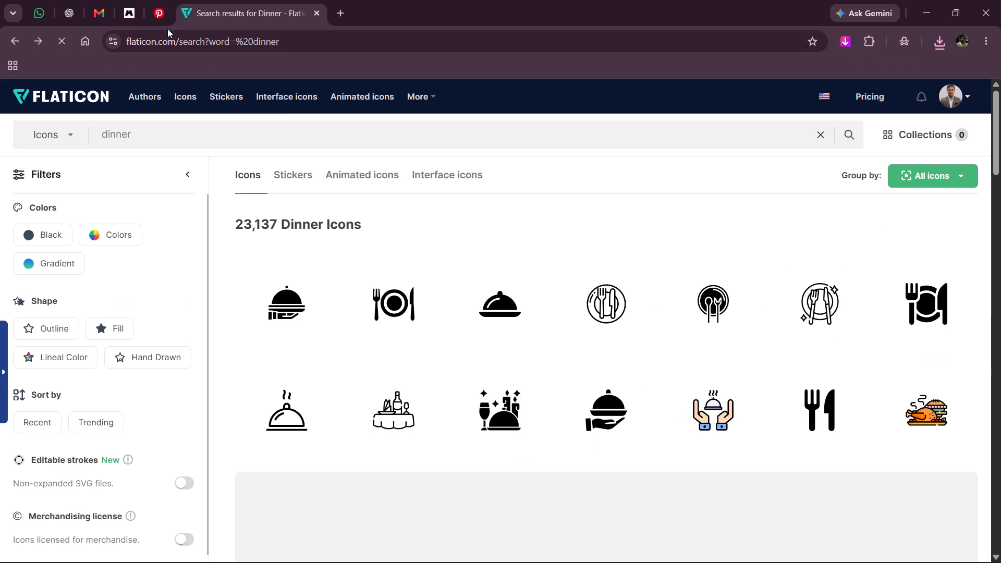
Switch to Photoshop, open double-bed.png from Downloads, and place the bed icon at the left of the Kenya flyer's beige area, just below the safari photo.
key("alt+Tab")
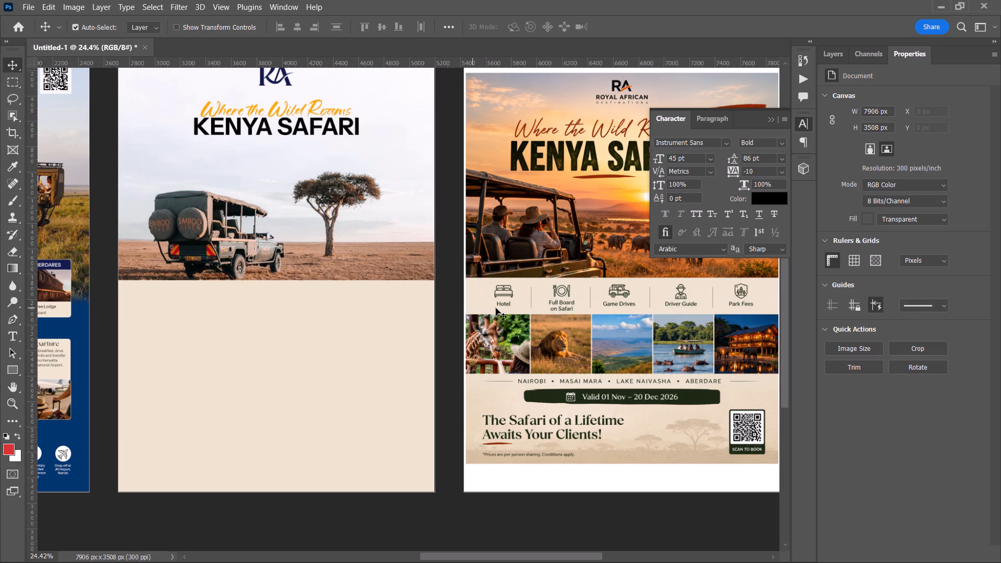
key("ctrl+o")
left_click(41, 154)
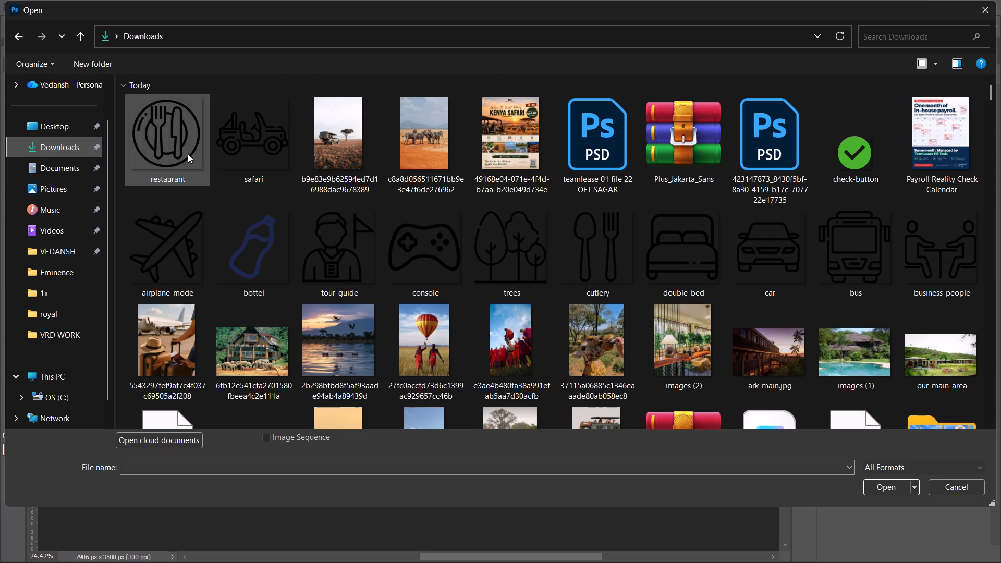
double_click(674, 248)
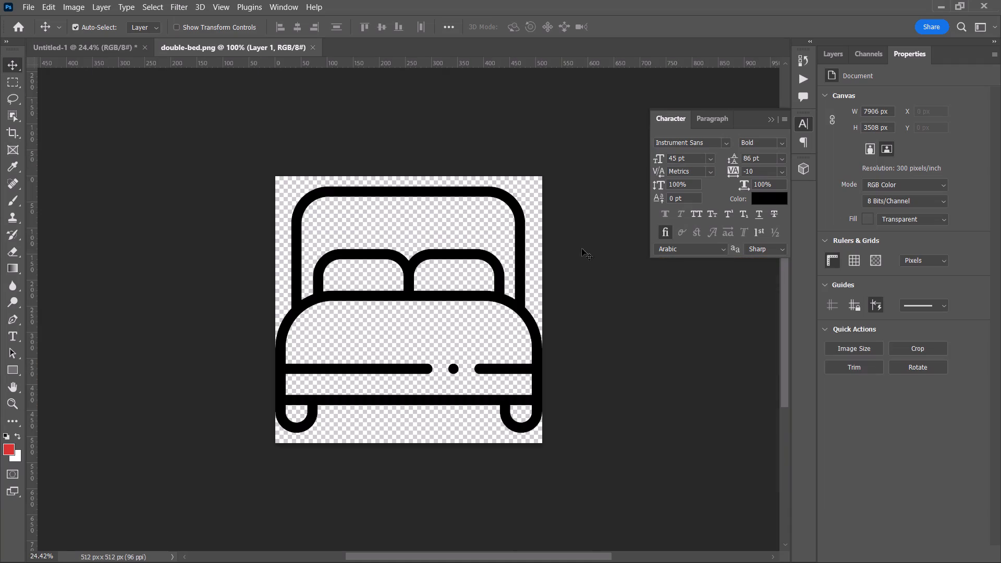
left_click_drag(324, 264, 68, 49)
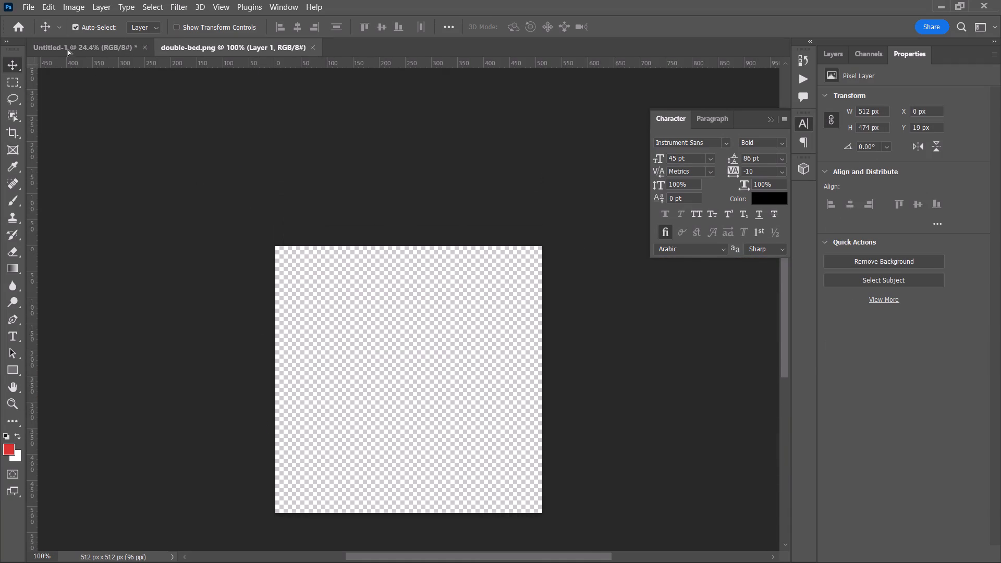
left_click_drag(68, 49, 160, 344)
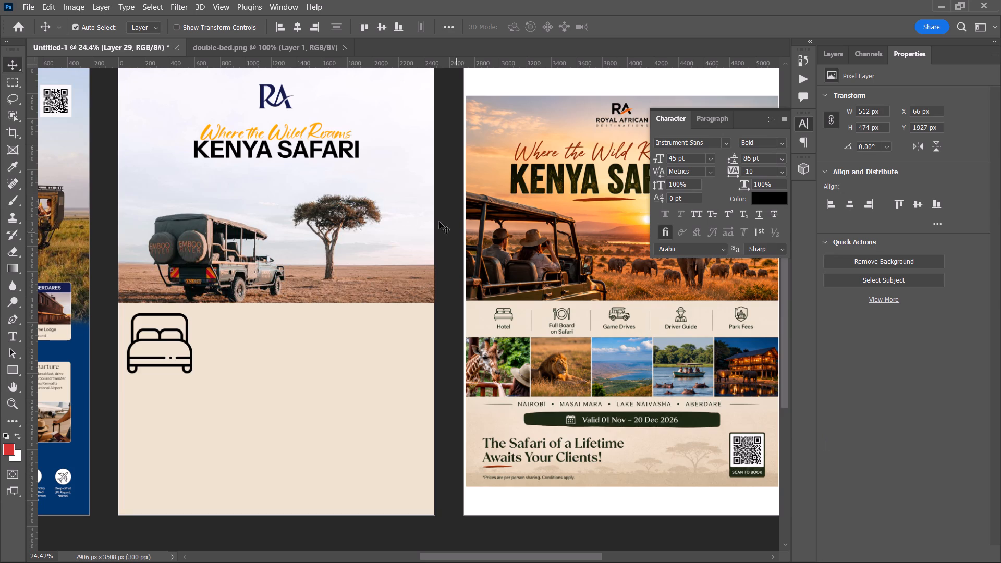
Open the earlier flyer file Vietnam Flyer 2.psd from the Downloads folder.
left_click(17, 26)
scroll(394, 417, "down", 1)
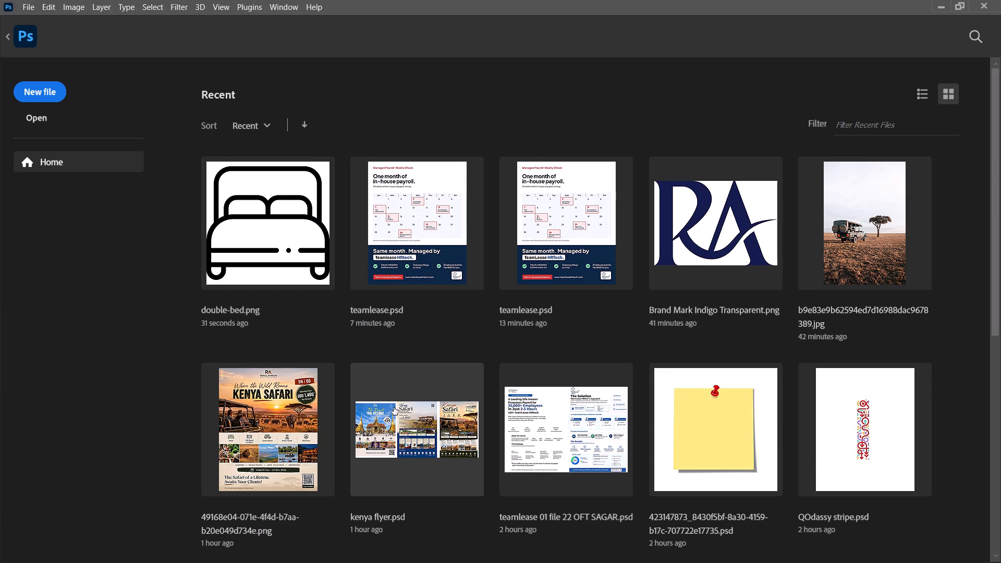
scroll(394, 407, "down", 6)
scroll(544, 365, "down", 9)
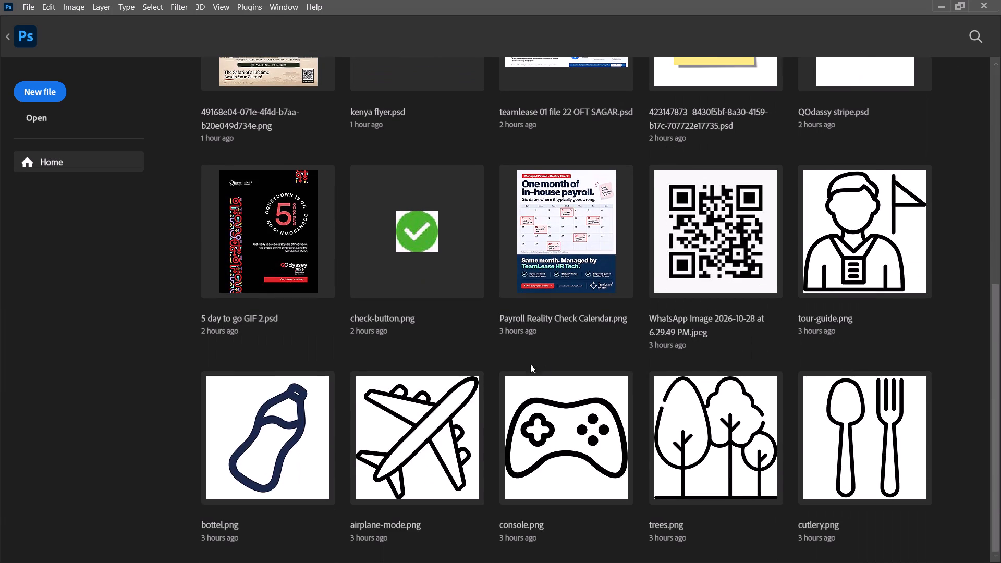
left_click(46, 116)
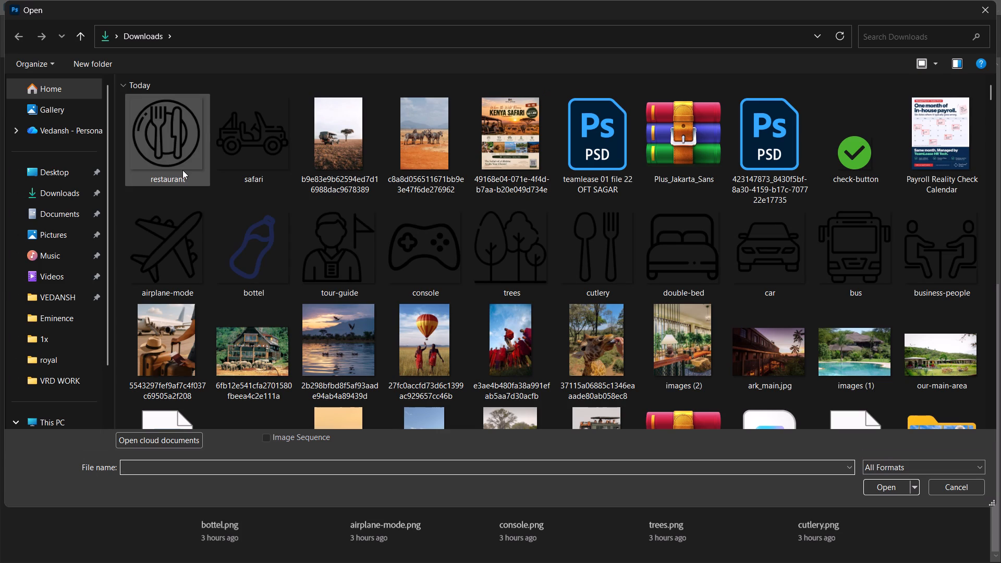
scroll(253, 232, "down", 3)
scroll(459, 273, "down", 1)
scroll(418, 225, "up", 1)
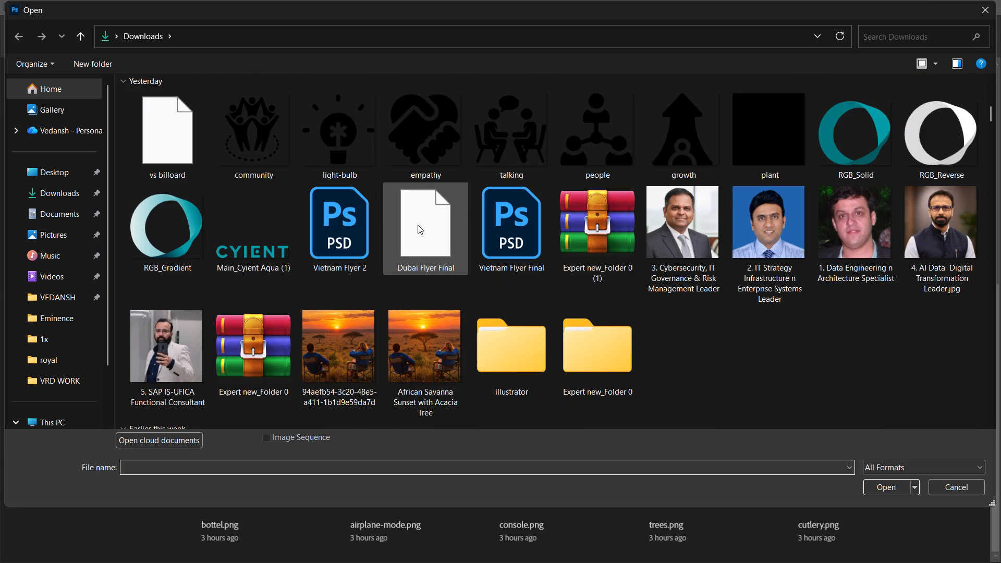
double_click(356, 237)
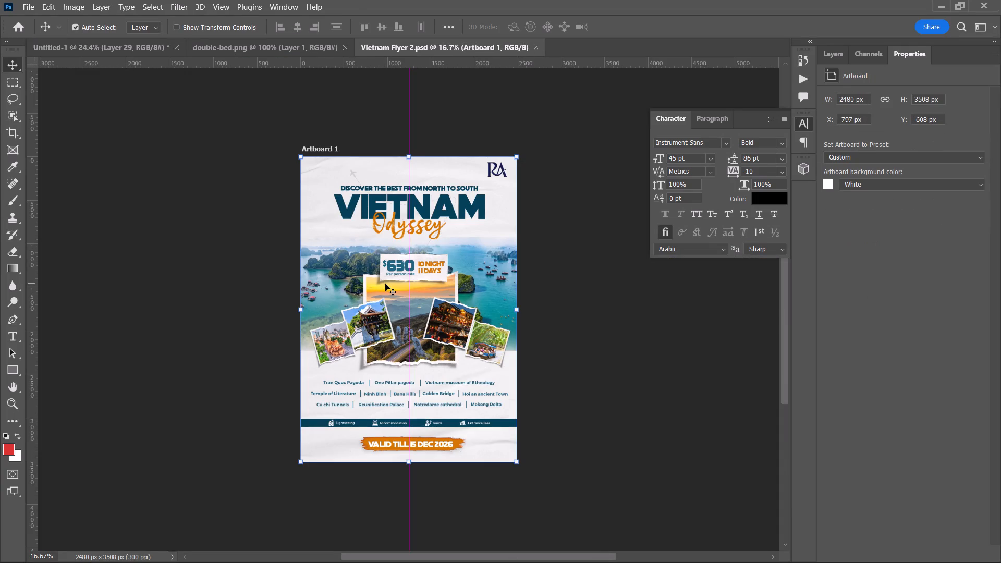
scroll(331, 284, "up", 1)
Open Vietnam Flyer Final.psd from the Downloads folder and deselect its artboard.
left_click(20, 29)
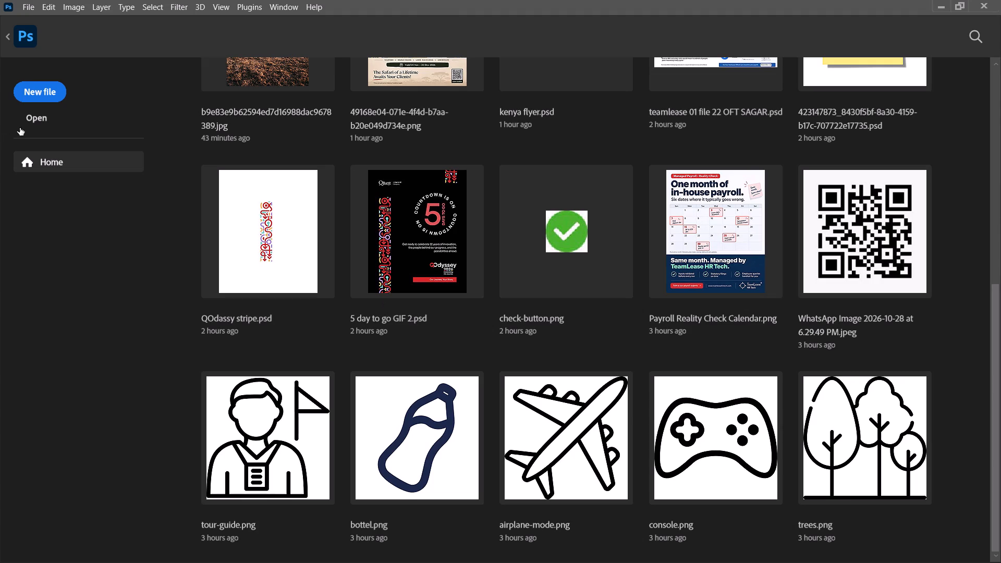
left_click(27, 124)
scroll(325, 324, "down", 3)
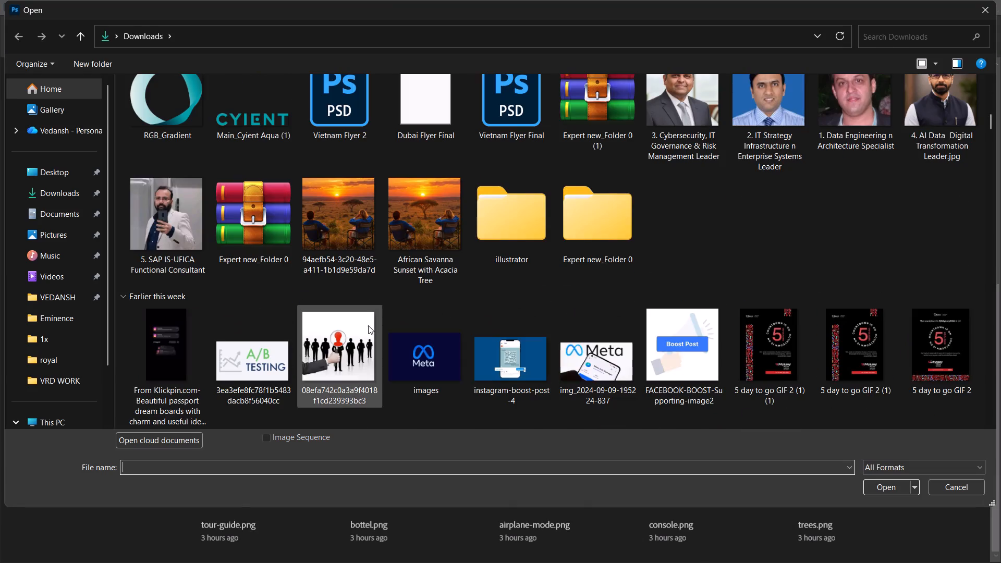
scroll(447, 328, "down", 1)
scroll(459, 328, "up", 2)
scroll(499, 235, "up", 1)
scroll(509, 289, "down", 1)
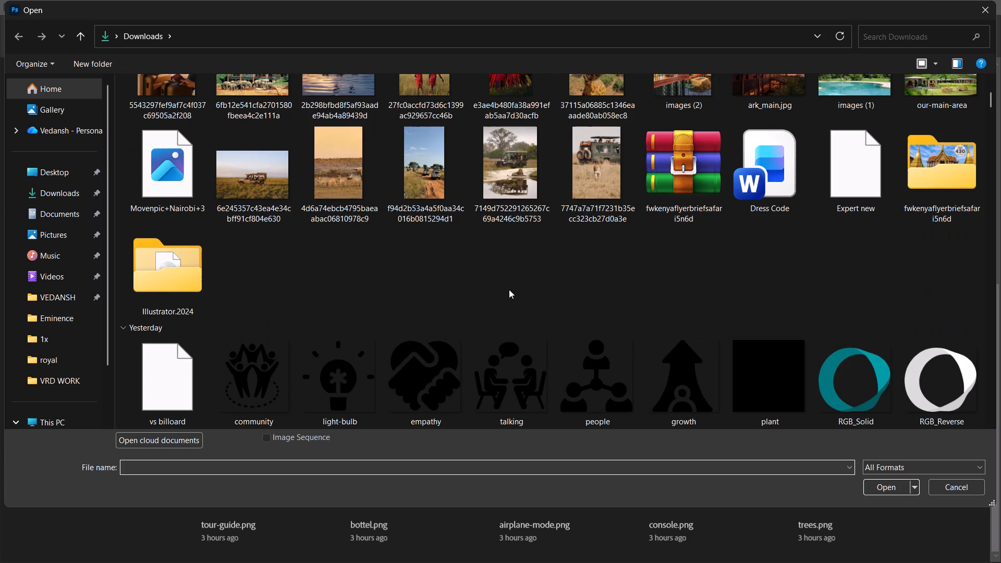
scroll(509, 289, "down", 1)
double_click(507, 227)
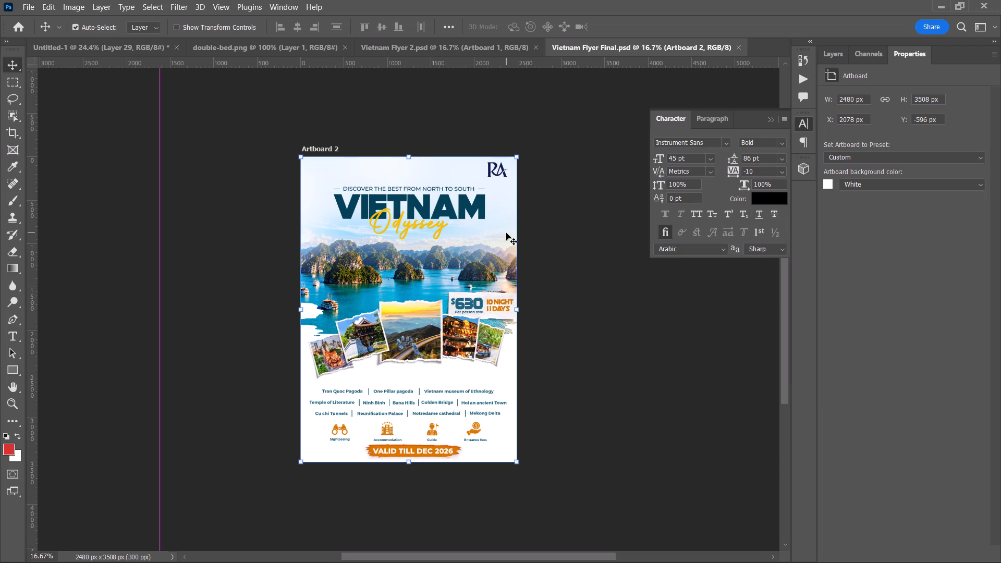
left_click(624, 276)
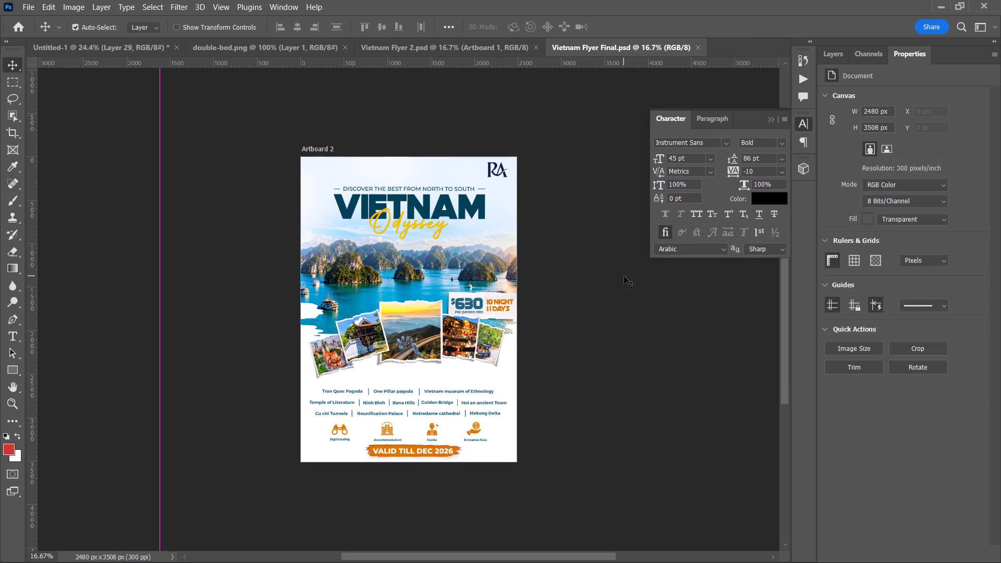
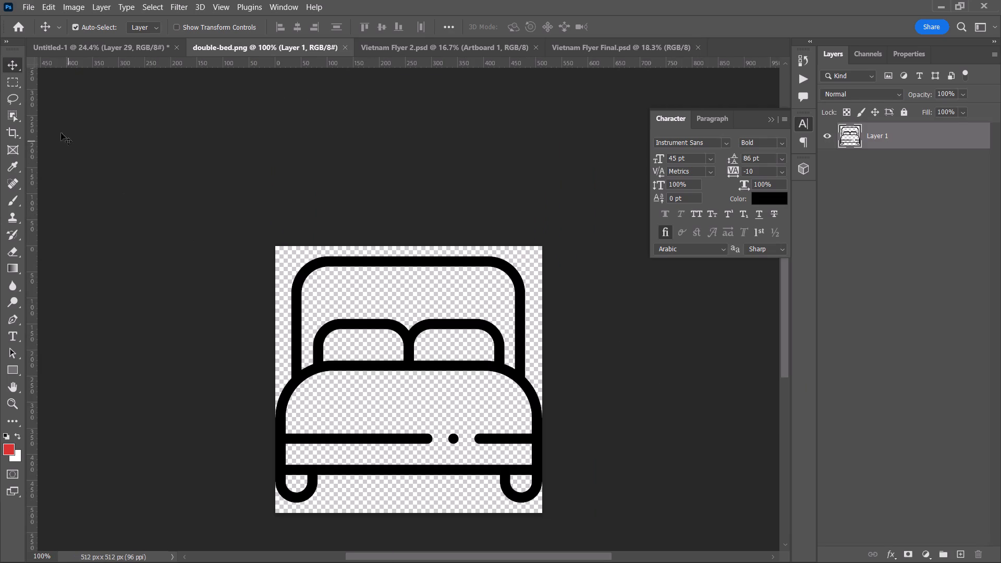
Close the double-bed.png document and return to the Untitled-1 flyer document.
left_click(111, 43)
left_click(340, 46)
left_click(157, 40)
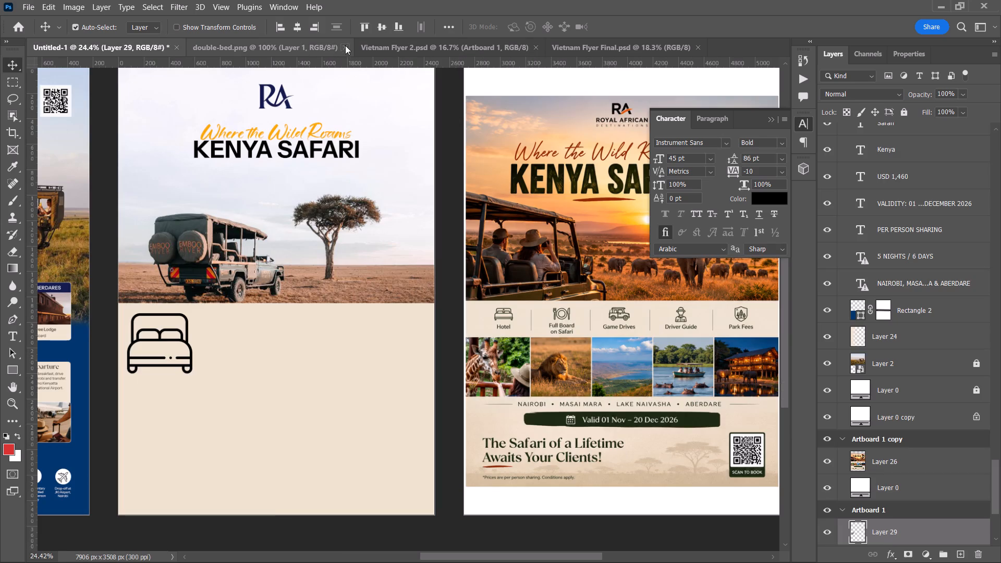
left_click(345, 45)
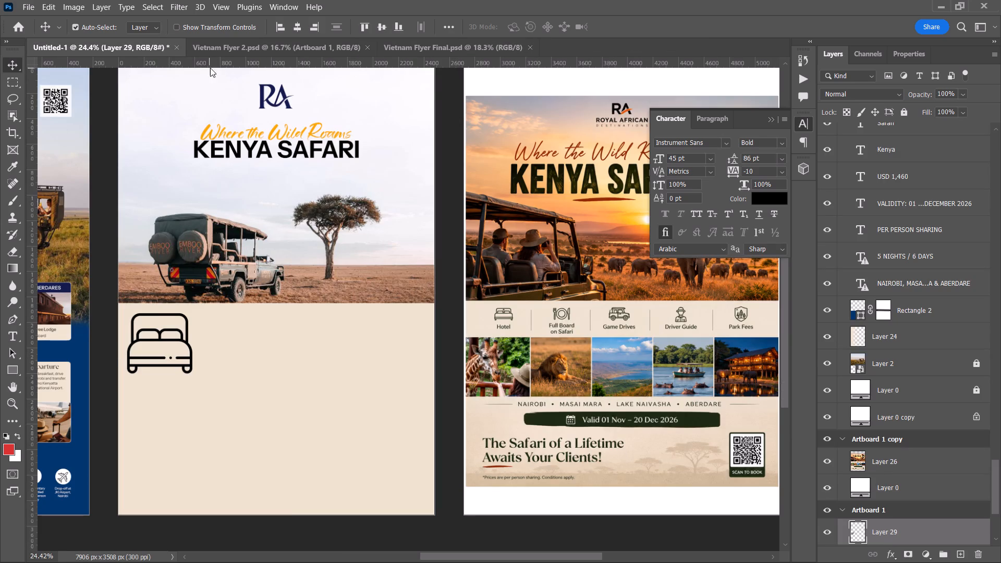
Place two horizontal guides across the Kenya flyer, one along the bed icon's top edge and one through its middle at about Y 2164 px.
left_click_drag(215, 59, 215, 313)
left_click_drag(287, 63, 278, 350)
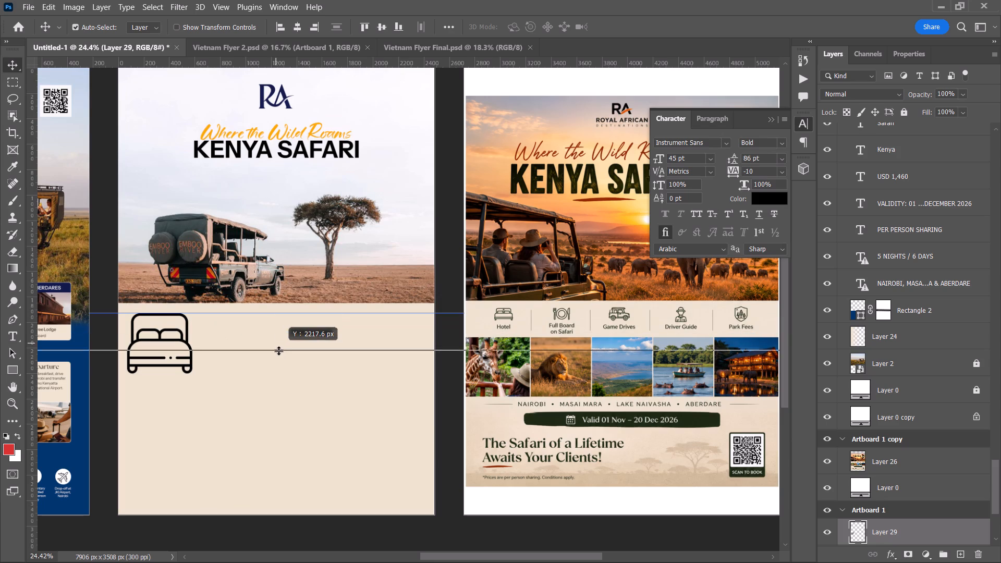
left_click_drag(278, 350, 280, 344)
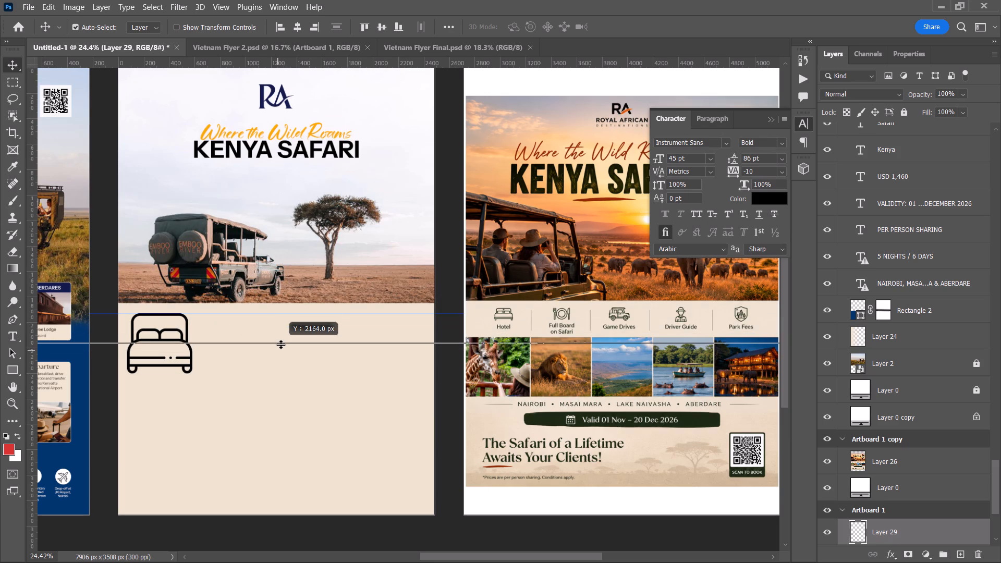
left_click_drag(280, 344, 280, 348)
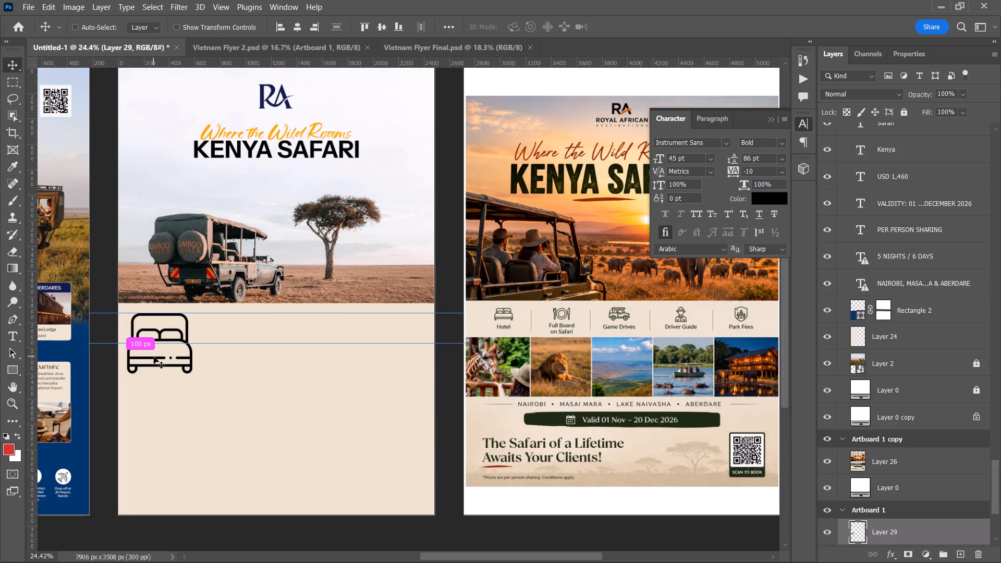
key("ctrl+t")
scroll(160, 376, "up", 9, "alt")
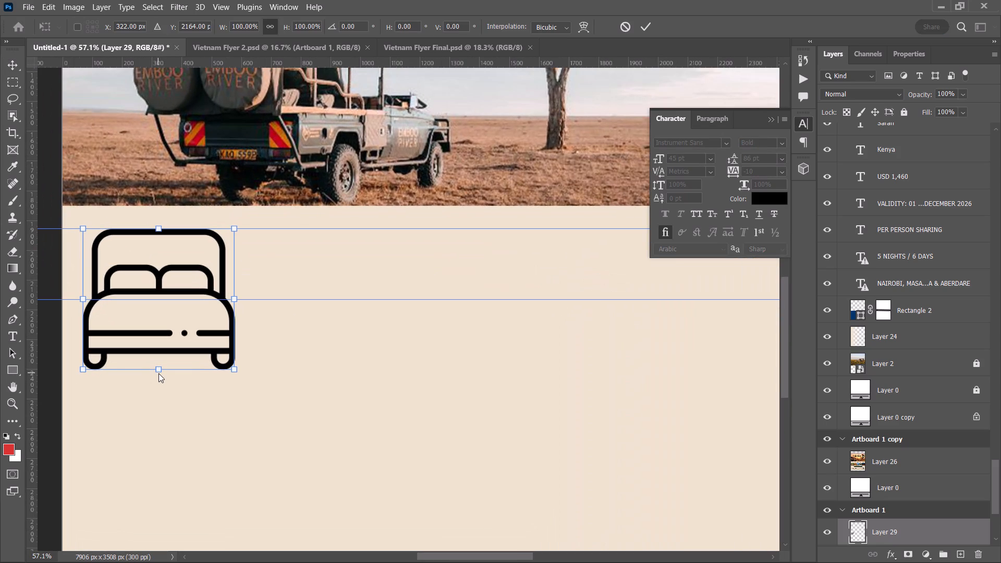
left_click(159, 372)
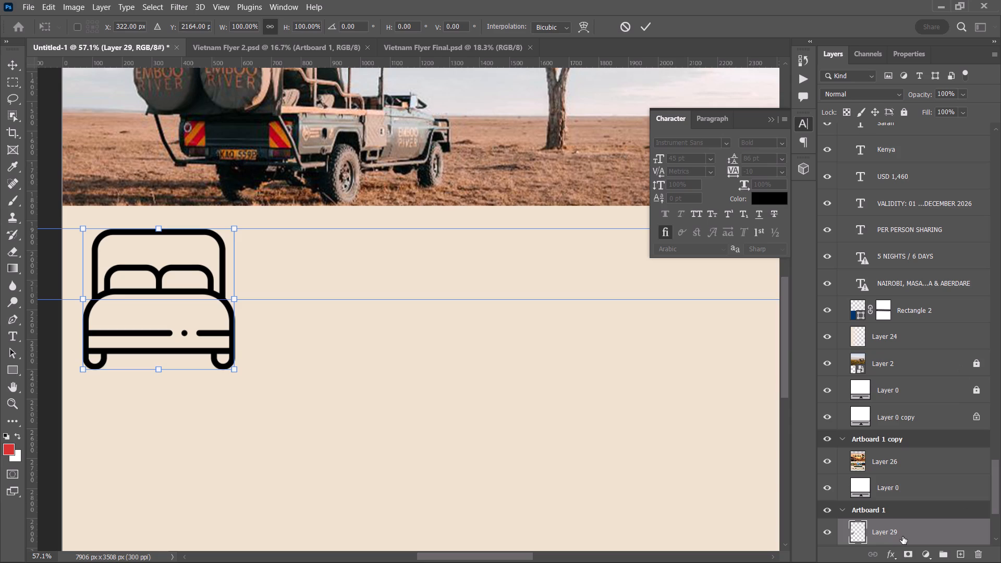
Open the layer options for the bed icon's layer on Artboard 1.
right_click(902, 536)
right_click(906, 543)
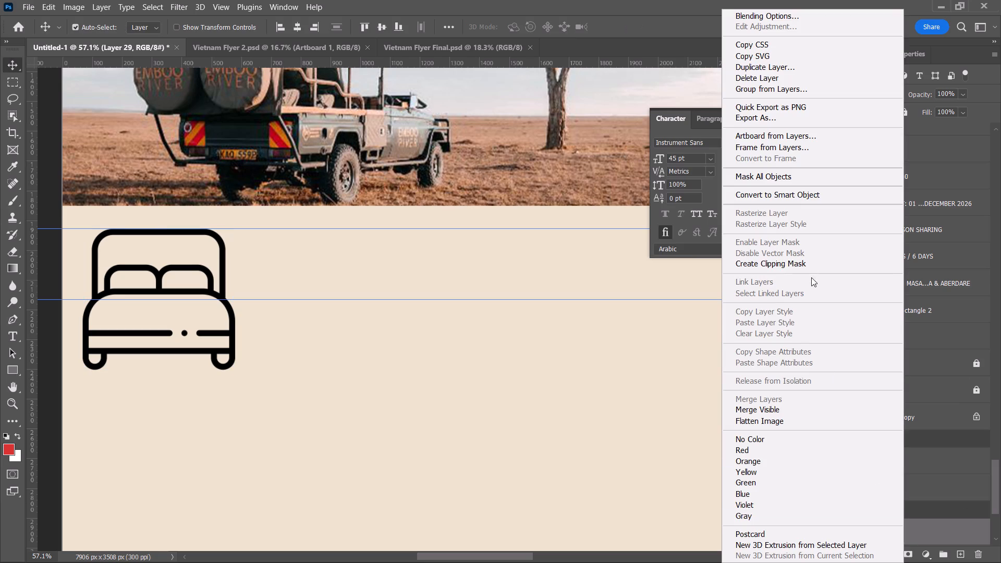
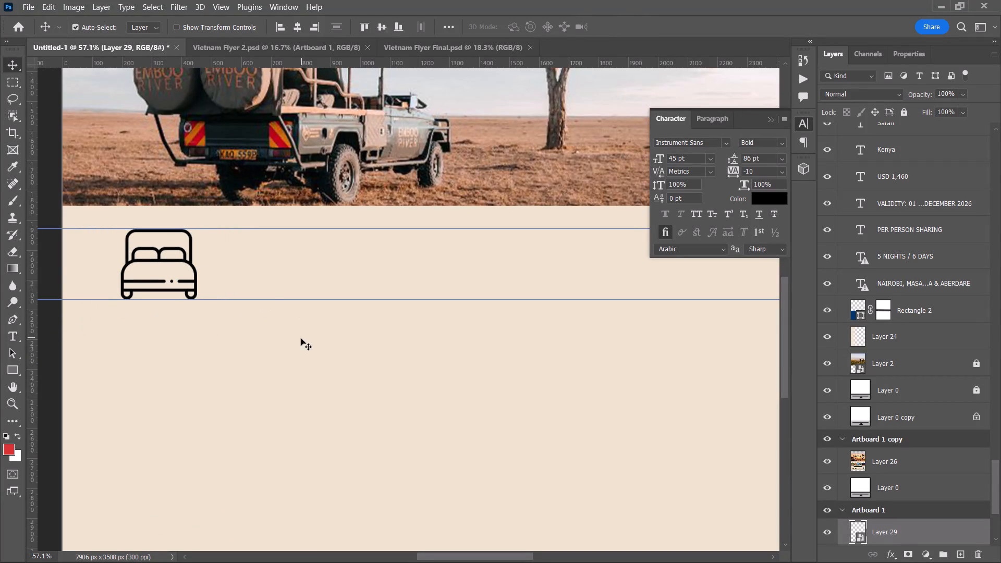
Close the Vietnam Flyer 2 and Vietnam Flyer Final documents, leaving only the Untitled-1 flyer open.
left_click(339, 47)
left_click(368, 47)
left_click(337, 46)
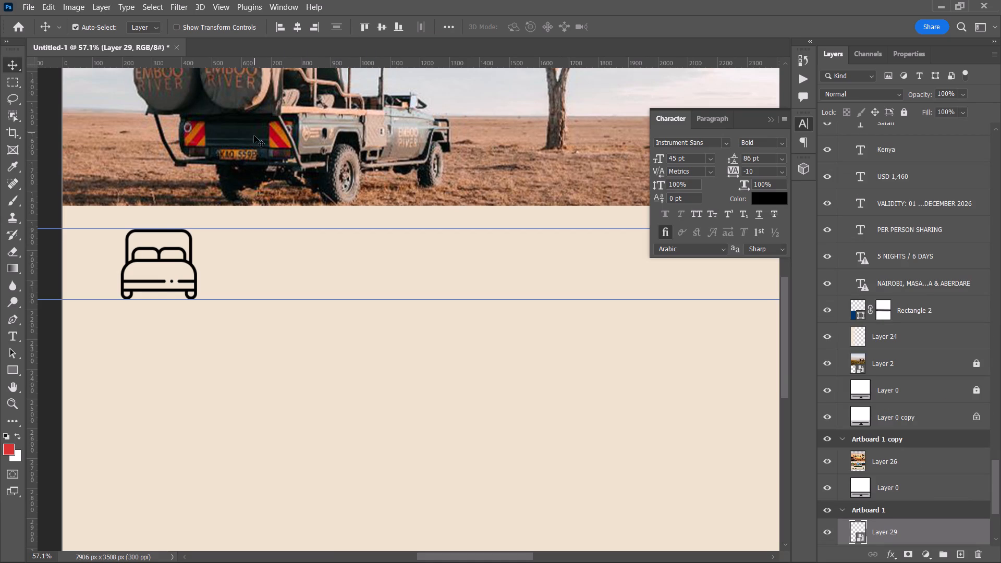
Open restaurant.png from Downloads and bring its icon into the Kenya flyer beside the bed icon, at about X 900, Y 2096 px.
key("ctrl+o")
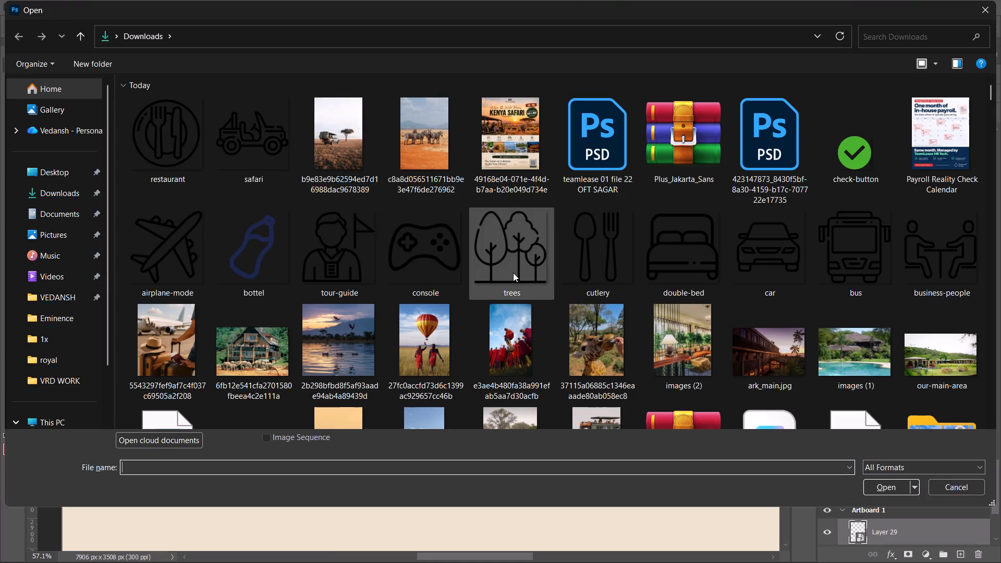
double_click(182, 138)
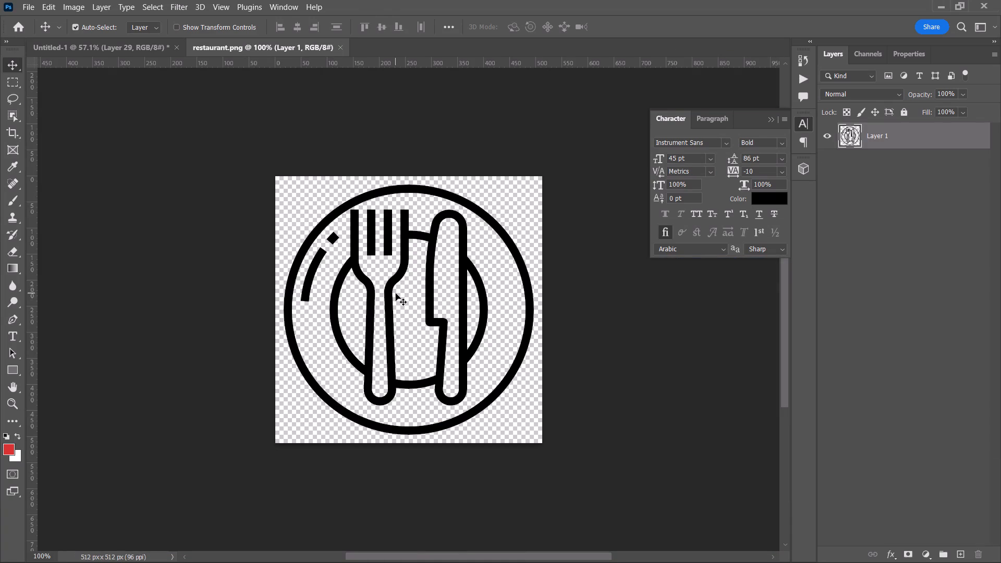
left_click_drag(389, 289, 332, 226)
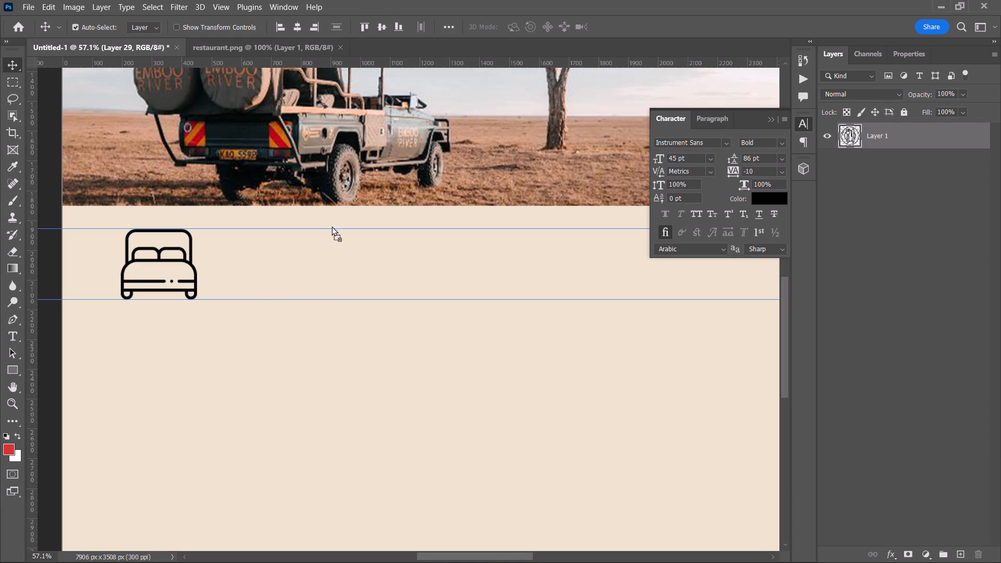
left_click_drag(332, 226, 331, 279)
Convert the restaurant icon's layer on Artboard 1 to a smart object.
key("ctrl+t")
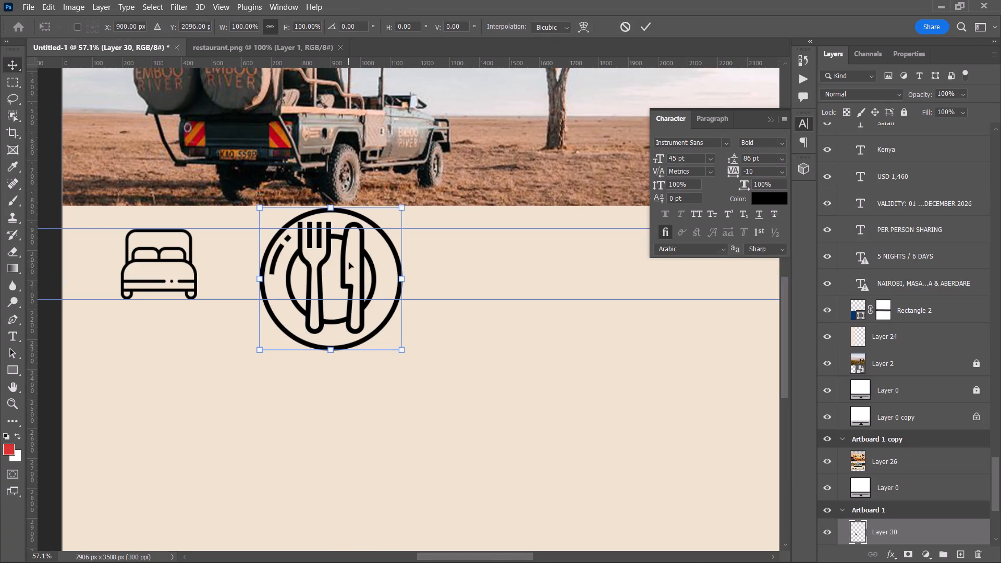
right_click(917, 537)
left_click(893, 522)
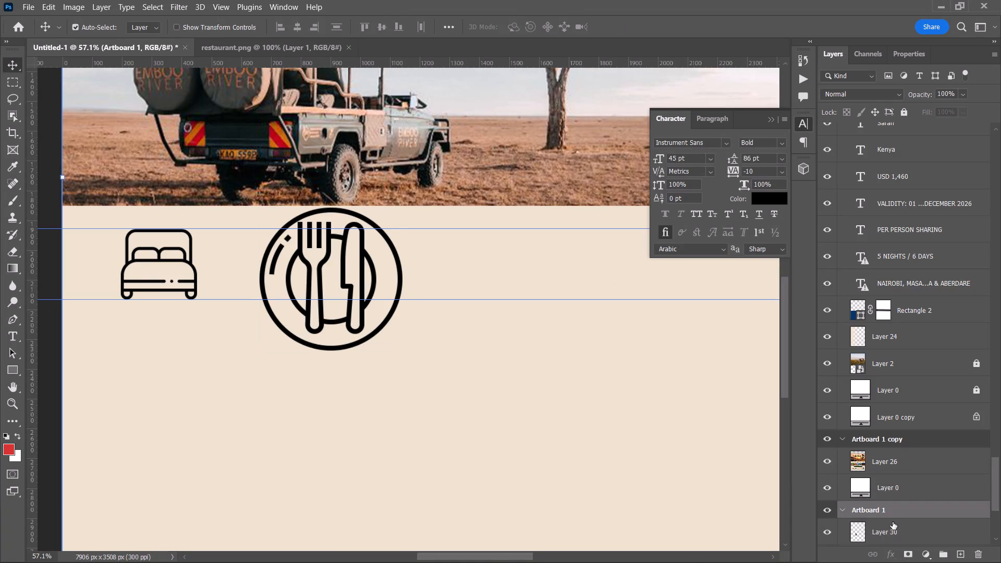
right_click(903, 524)
left_click(813, 195)
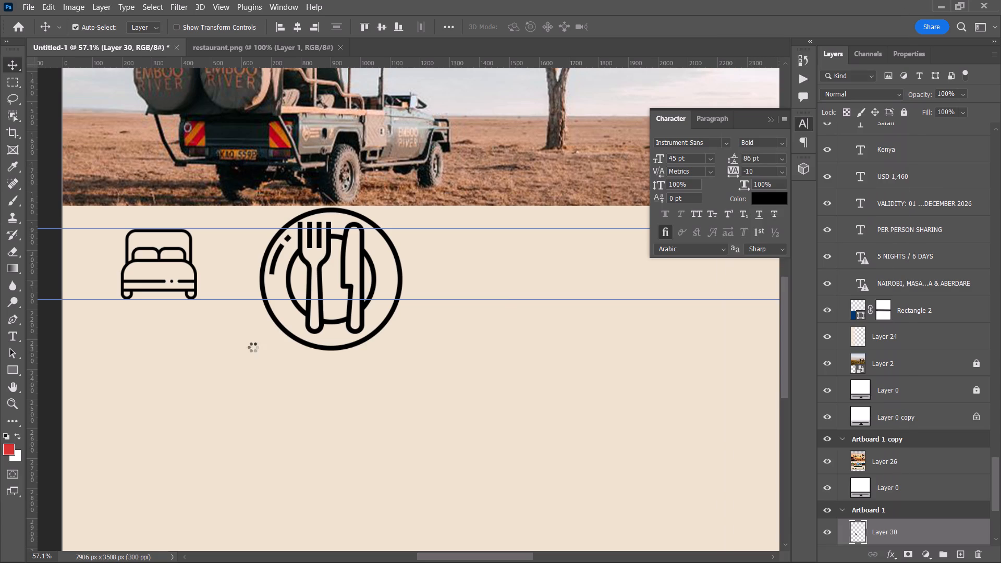
Scale the restaurant icon down proportionally to fit between the two horizontal guides, matching the bed icon's height.
key("ctrl+t")
left_click_drag(334, 209, 334, 230)
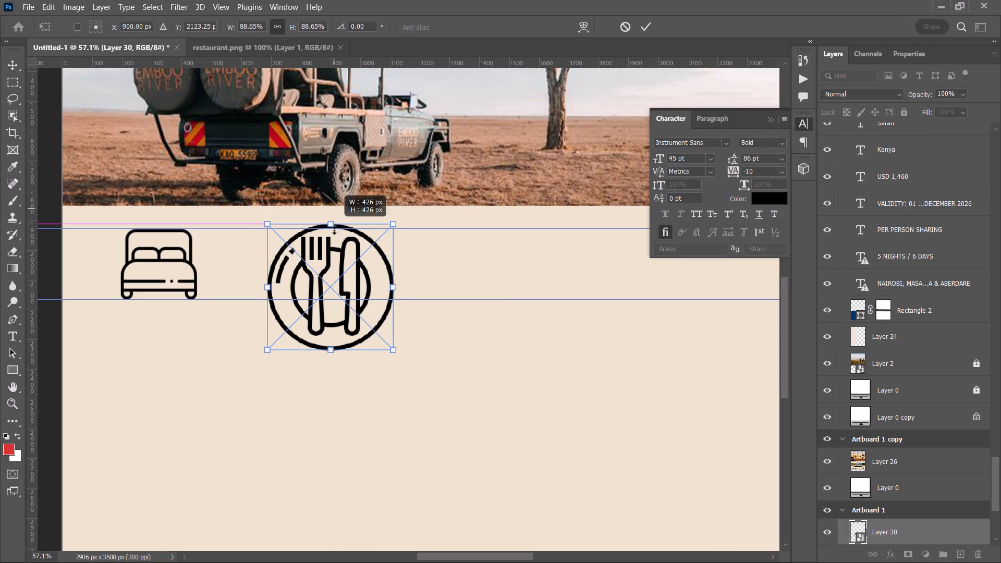
left_click_drag(334, 230, 334, 231)
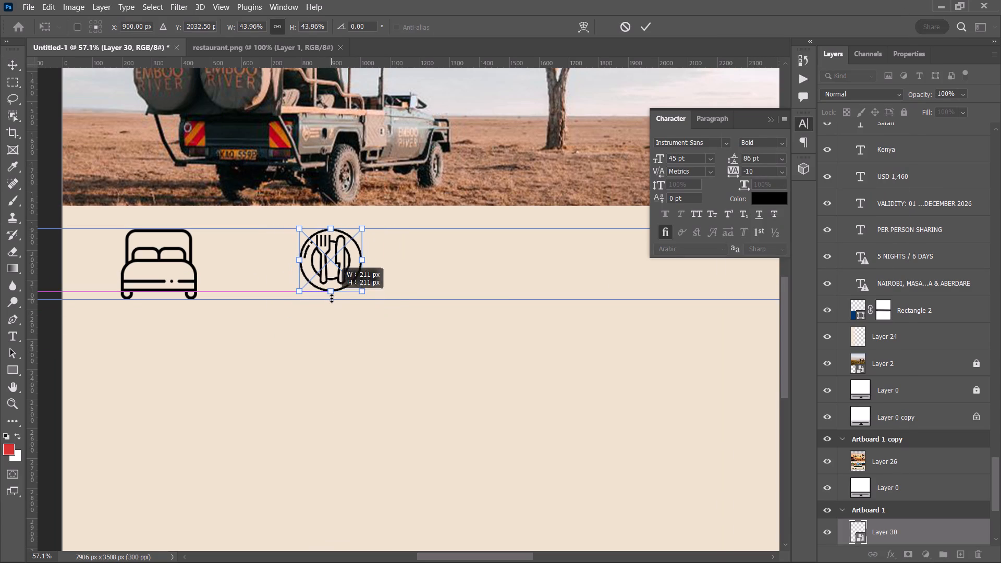
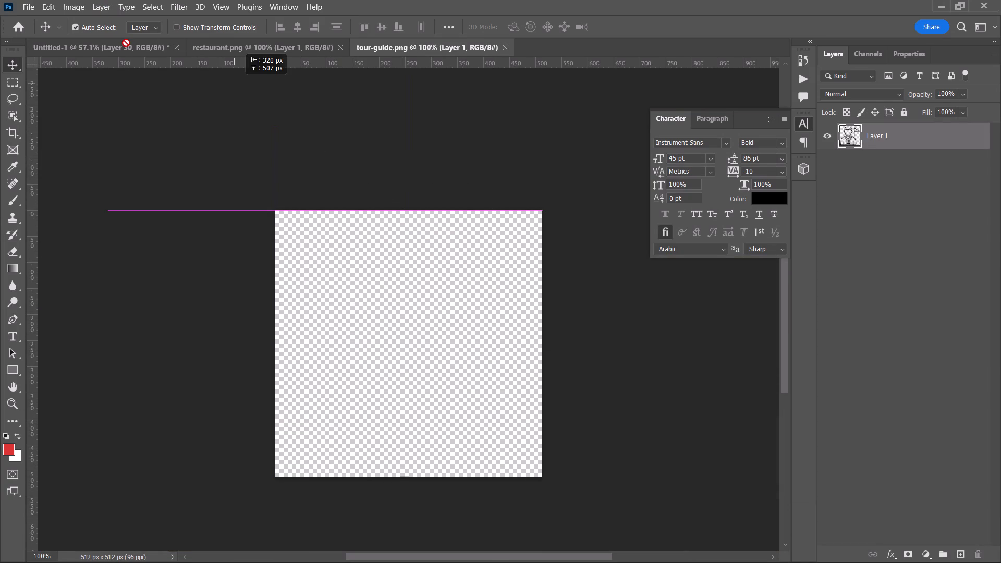
Bring the tour-guide icon into the Kenya flyer beside the restaurant icon, its top on the upper guide, at about X 1434, Y 2178 px.
left_click_drag(126, 43, 512, 263)
key("space")
left_click_drag(511, 267, 402, 312)
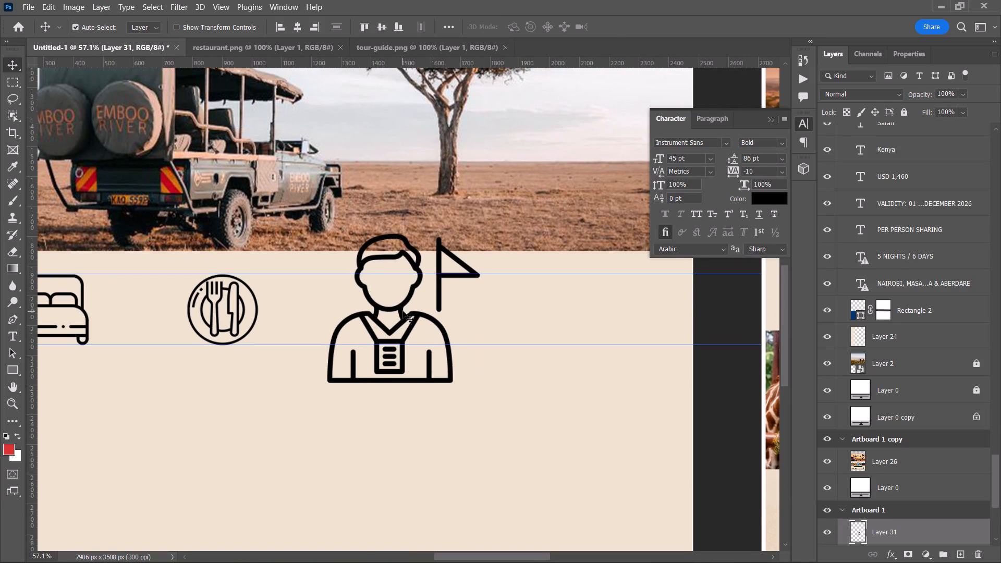
left_click_drag(401, 308, 385, 350)
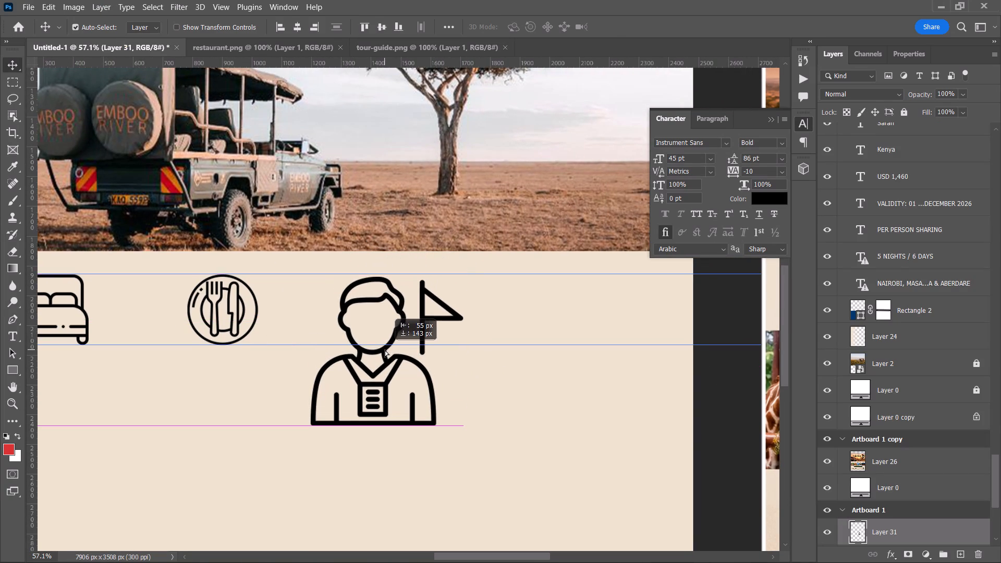
left_click_drag(385, 350, 384, 349)
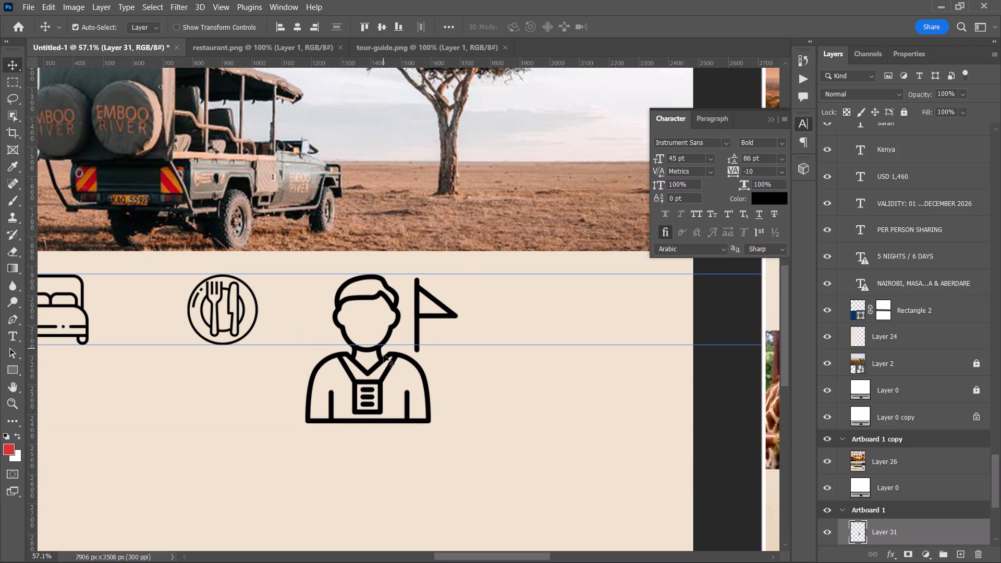
Convert the tour-guide icon's layer on Artboard 1 to a smart object.
right_click(912, 521)
left_click(831, 191)
Scale the tour-guide icon down proportionally to about 47% so it fits between the two horizontal guides.
key("ctrl+t")
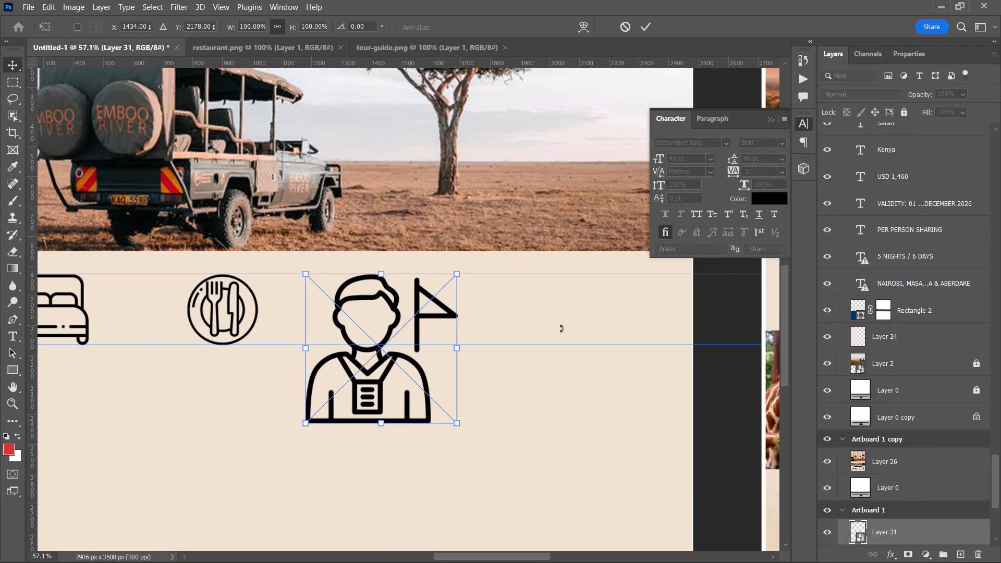
left_click(393, 420)
left_click_drag(380, 425, 380, 353)
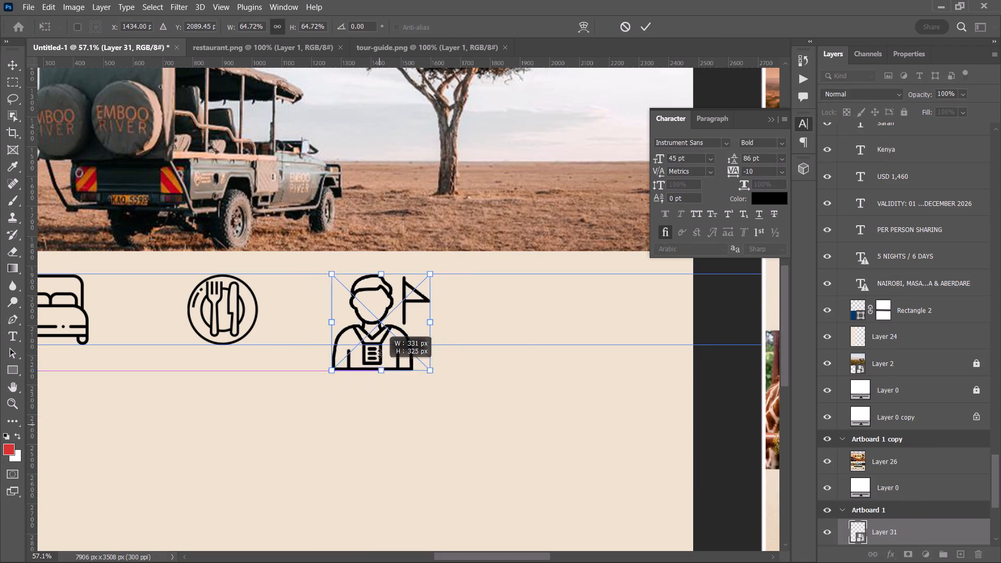
left_click_drag(380, 353, 378, 342)
left_click(648, 22)
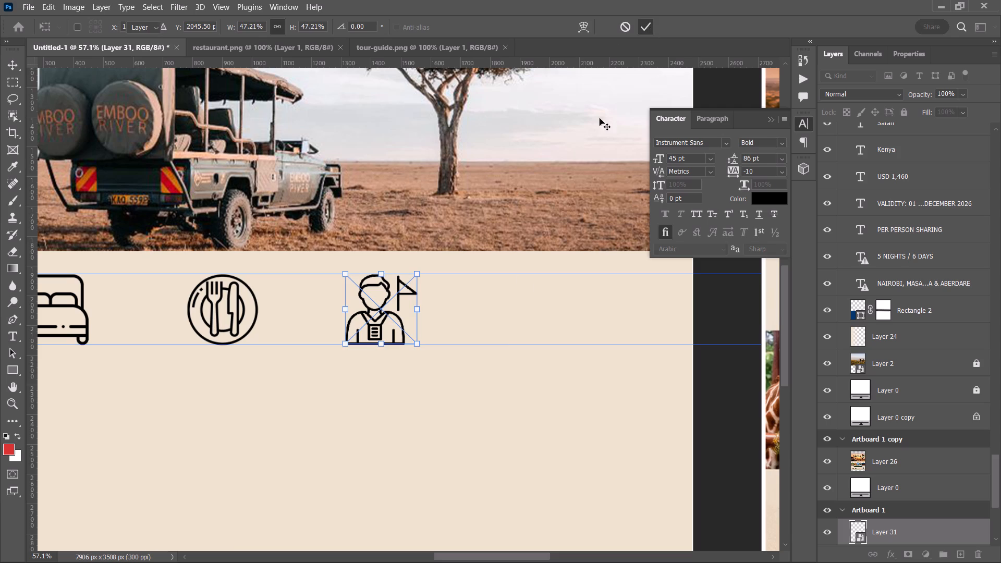
Open trees.png from Downloads and bring its icon into the Kenya flyer beside the tour-guide icon, at about X 1874, Y 2087 px.
key("ctrl+o")
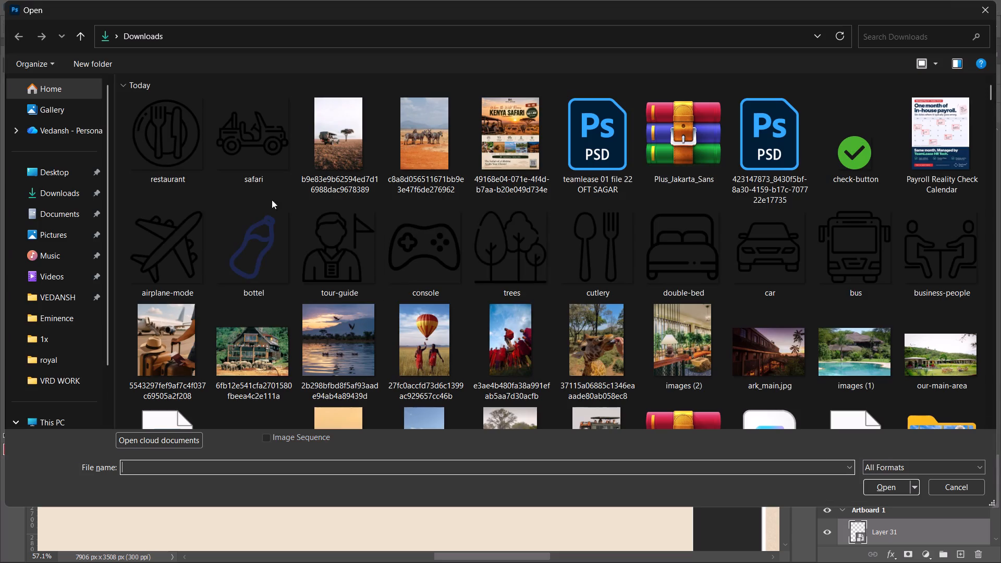
double_click(526, 256)
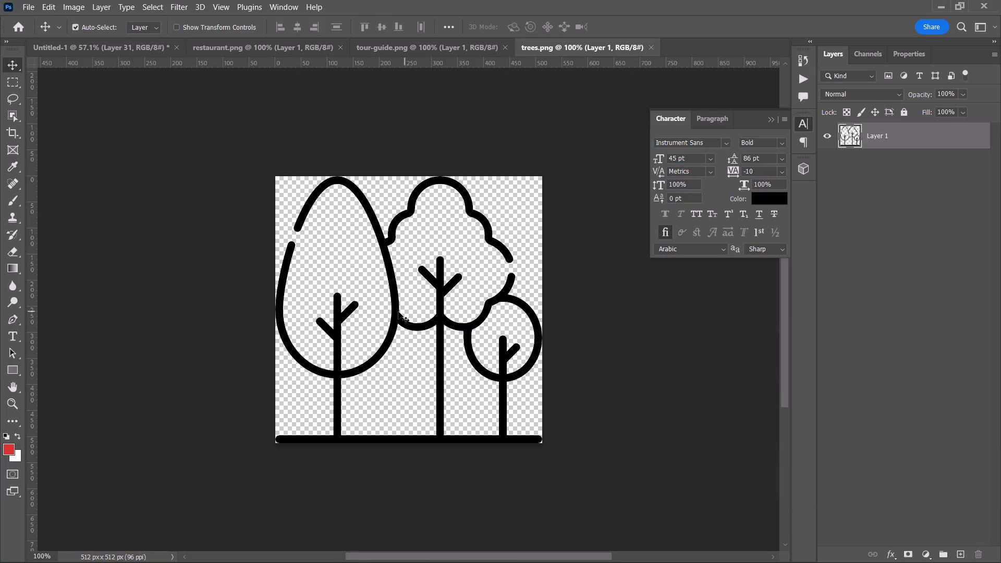
left_click_drag(393, 327, 335, 193)
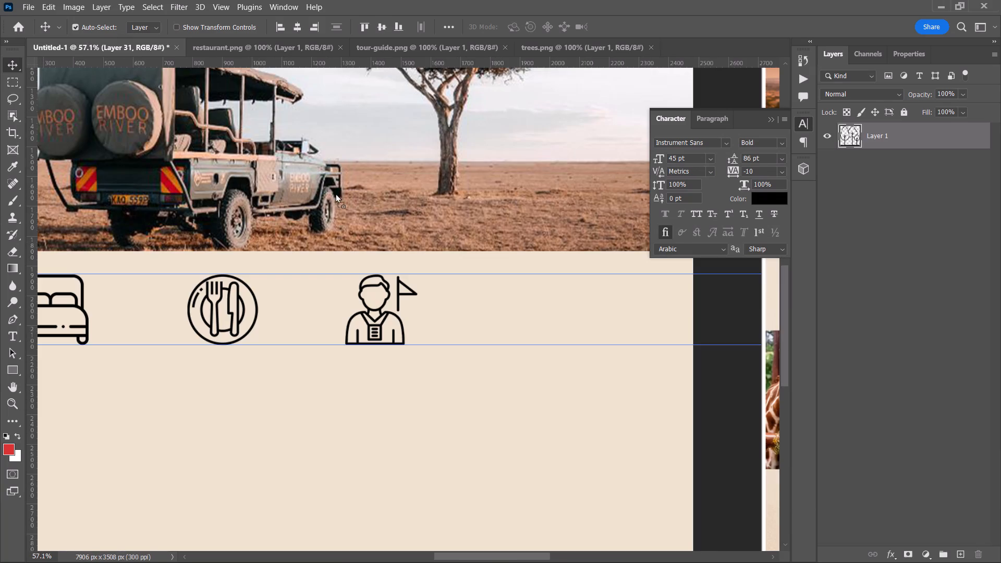
left_click_drag(335, 193, 512, 322)
Convert the trees icon's layer on Artboard 1 to a smart object.
key("ctrl+t")
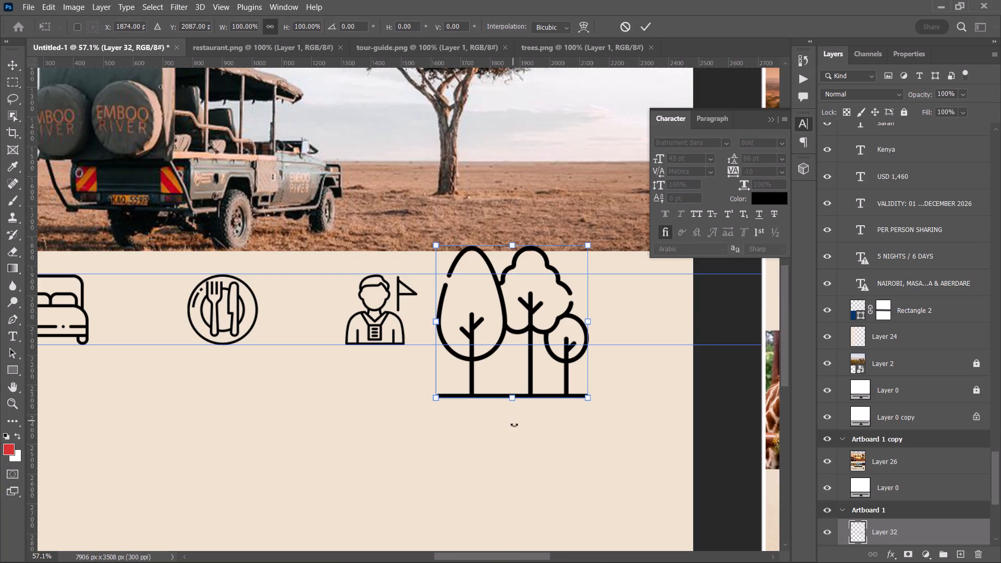
left_click(649, 21)
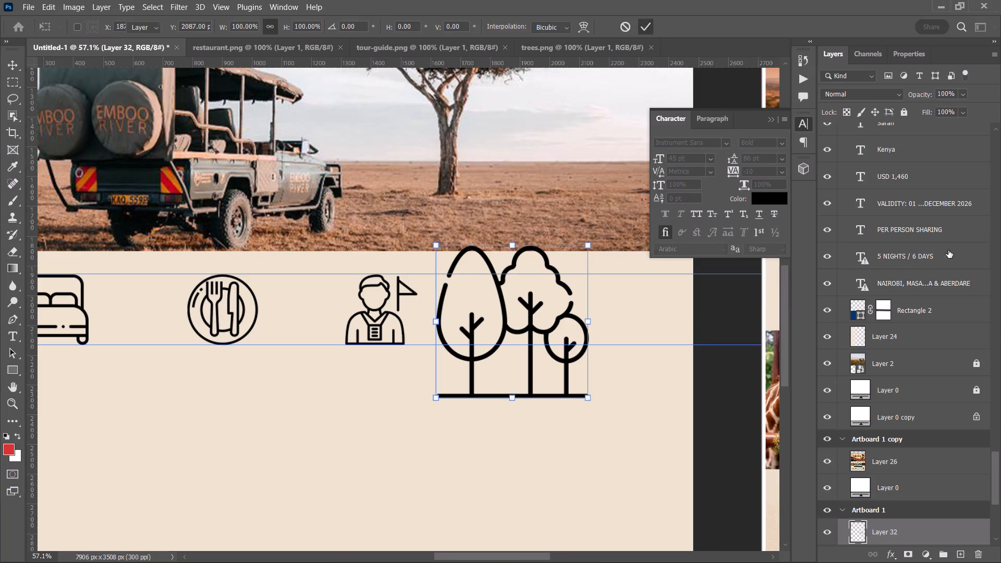
key("ctrl+t")
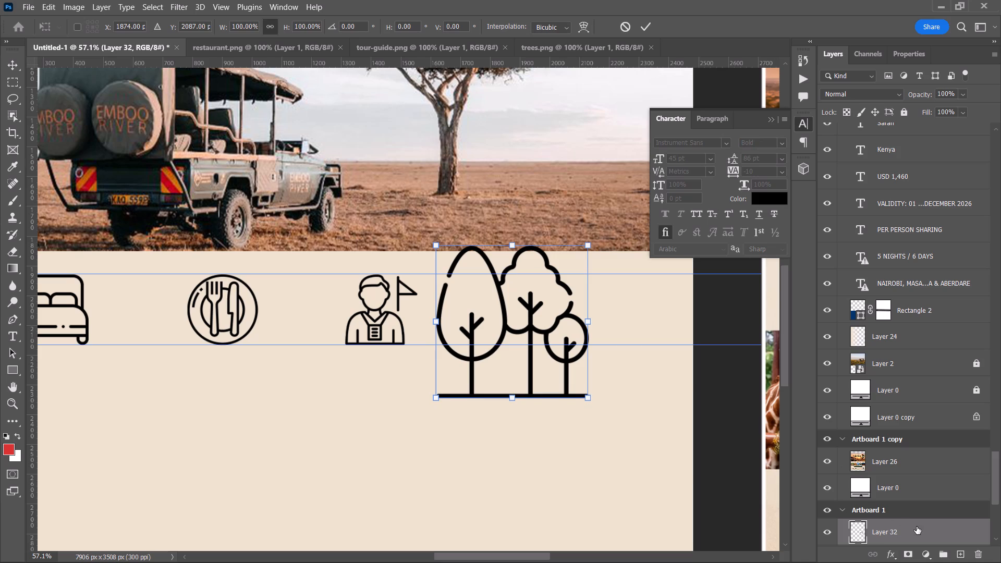
right_click(917, 527)
right_click(906, 534)
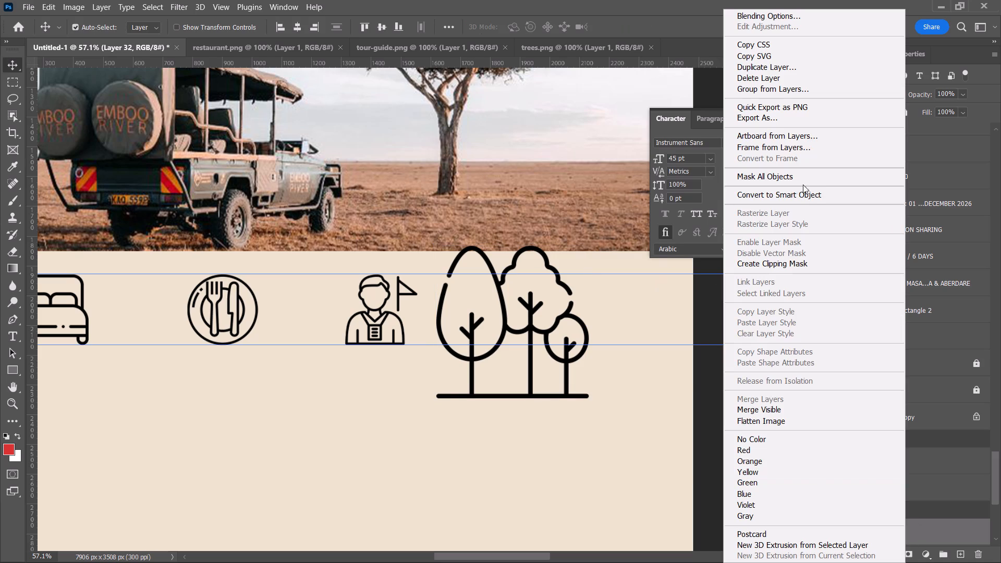
left_click(812, 201)
left_click(820, 194)
Scale the trees icon down proportionally to about 46% so it fits between the two horizontal guides.
key("ctrl+t")
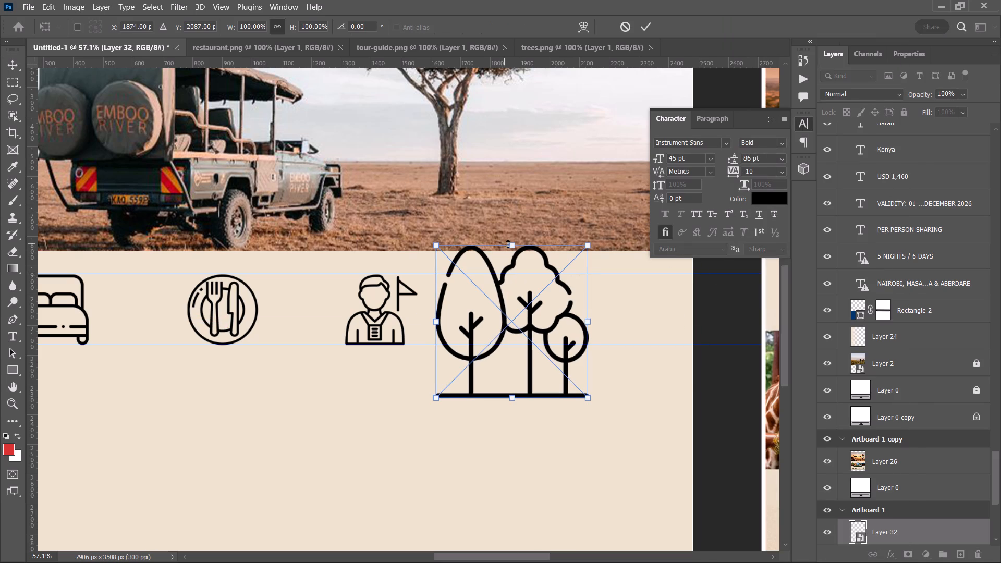
left_click_drag(512, 243, 521, 276)
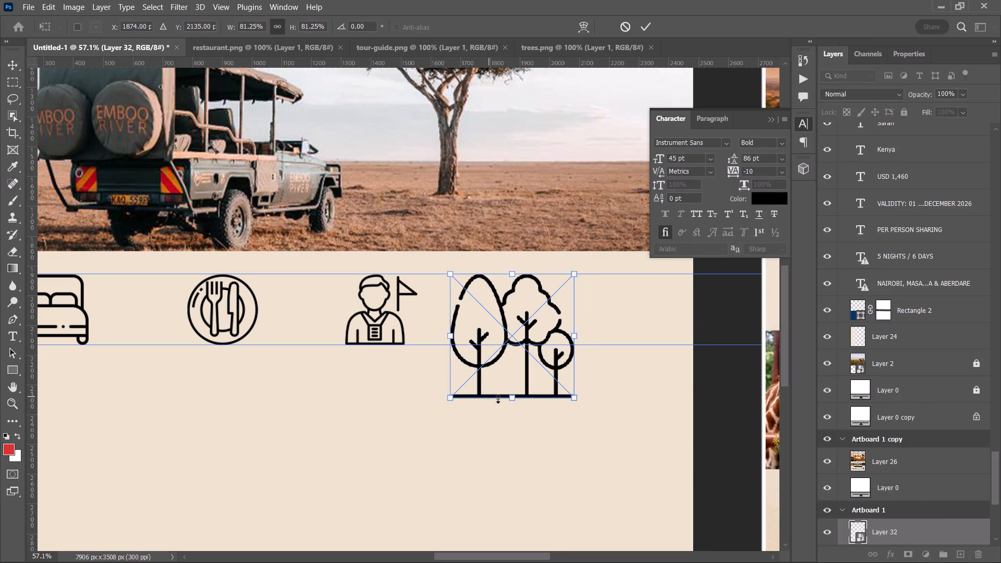
left_click_drag(511, 399, 511, 346)
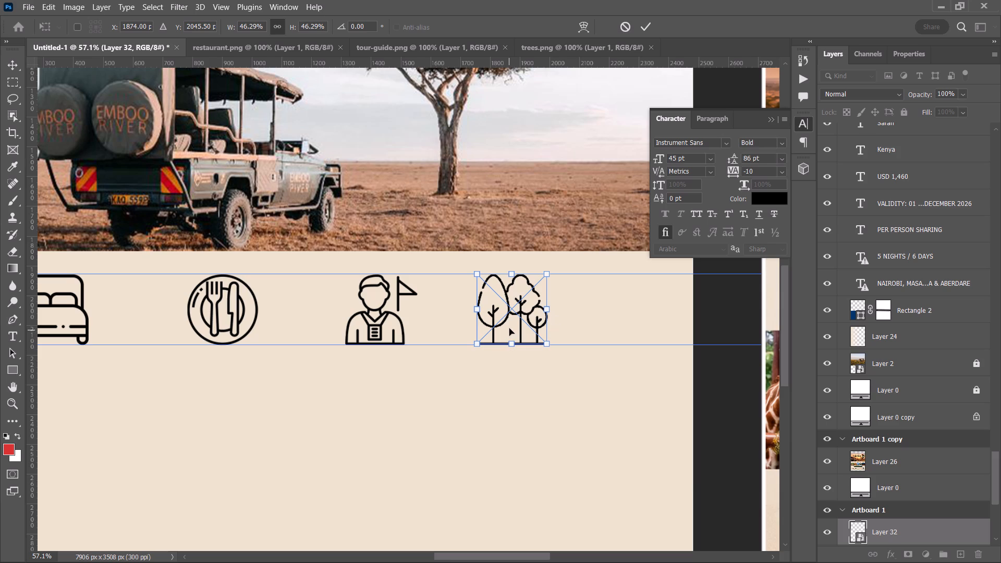
Shift the trees icon away from the tour-guide icon, towards the right edge of Artboard 1, and apply the transform.
left_click_drag(514, 312, 545, 311)
scroll(545, 311, "down", 3, "alt")
key("space")
key("space")
key("space")
key("space")
key("space")
key("space")
key("space")
key("space")
key("space")
key("space")
key("space")
key("space")
key("space")
key("space")
key("space")
key("space")
key("space")
key("space")
key("space")
key("space")
left_click_drag(345, 336, 370, 342)
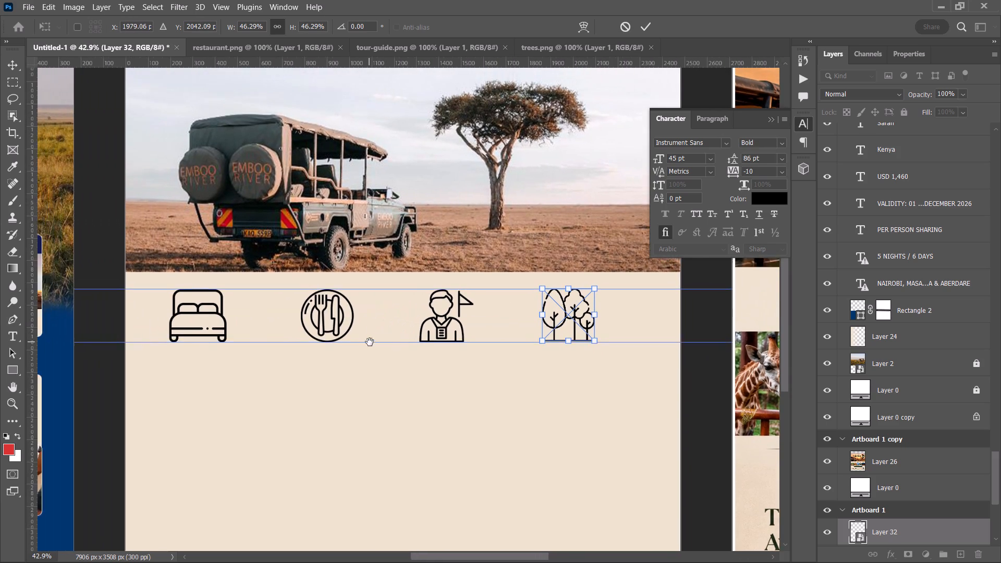
left_click_drag(370, 342, 301, 377)
left_click_drag(502, 348, 522, 348)
left_click(648, 21)
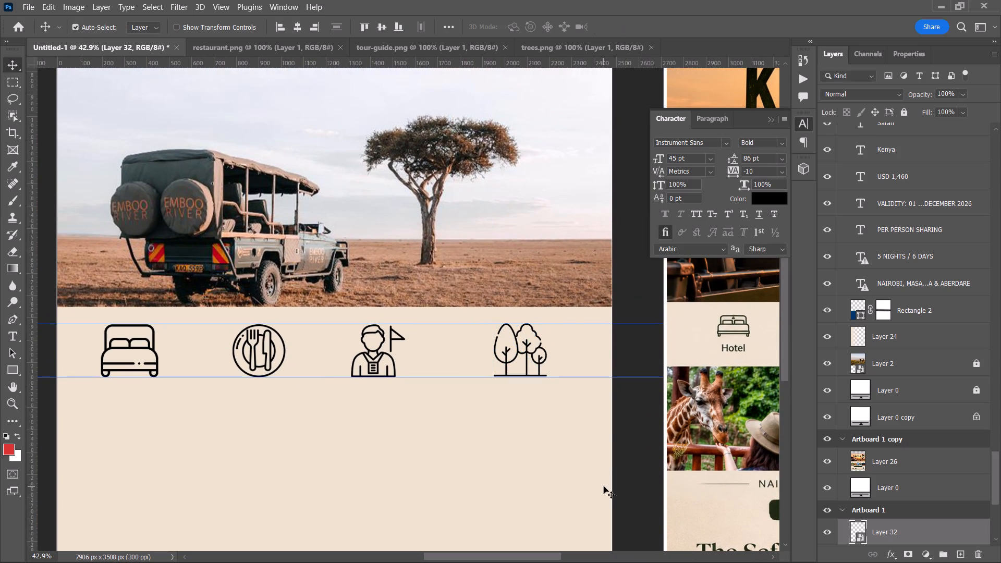
Move the lower horizontal guide under the icons up to about Y 2091 px.
left_click(630, 452)
scroll(627, 452, "down", 3, "alt")
scroll(390, 446, "down", 1, "alt")
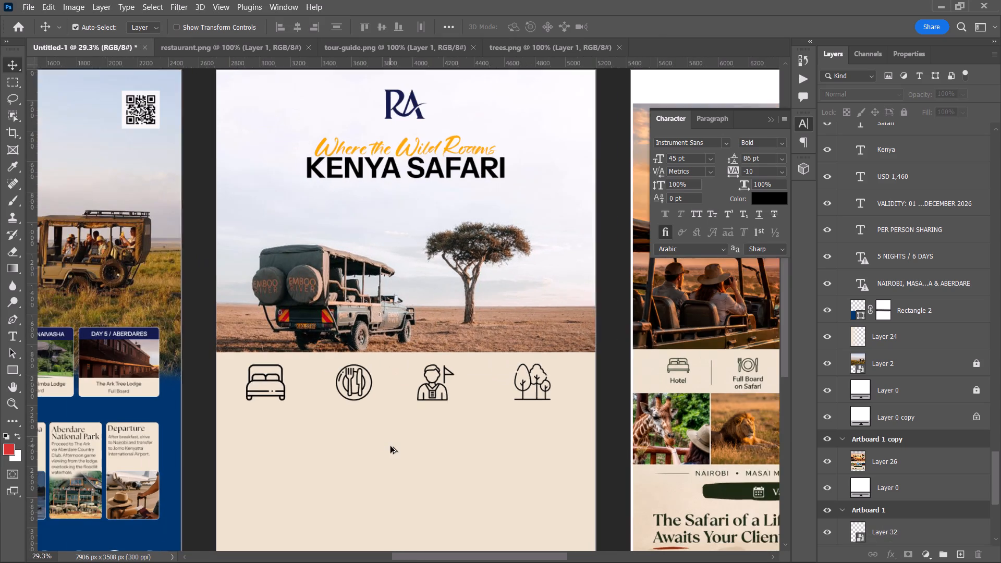
scroll(390, 446, "down", 1, "alt")
left_click(510, 391)
scroll(370, 395, "up", 5, "alt")
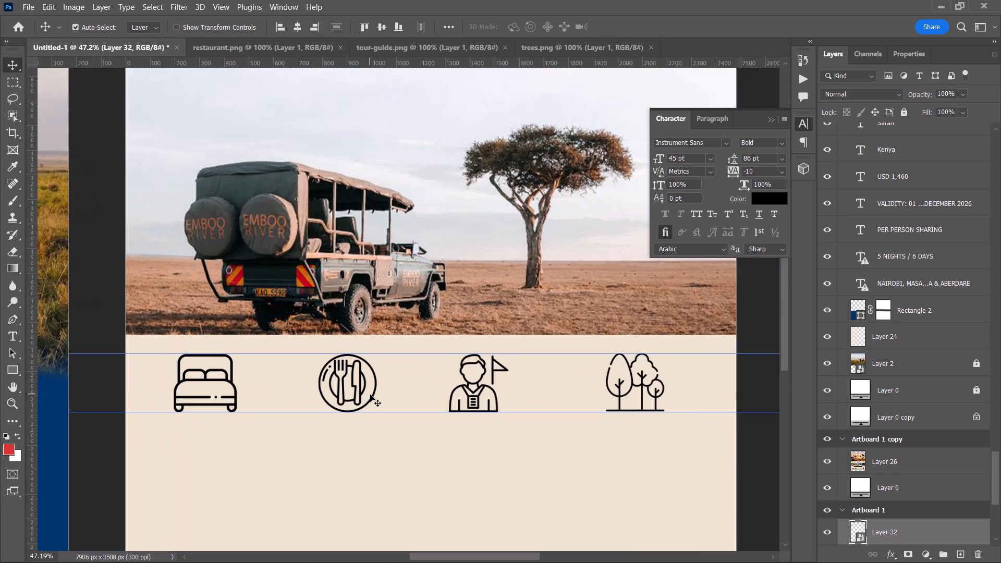
scroll(370, 395, "up", 4, "alt")
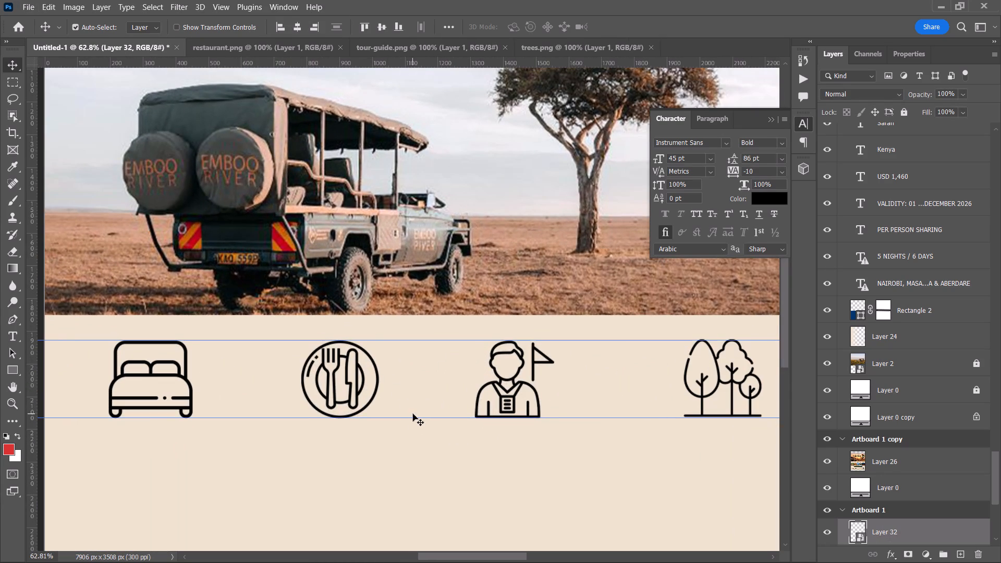
left_click_drag(416, 417, 409, 394)
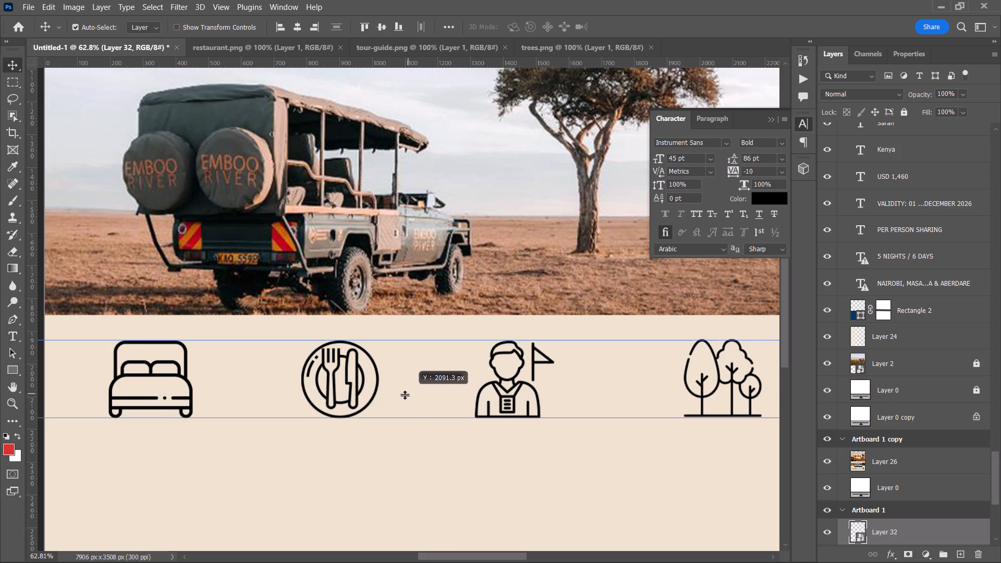
Scale the bed, restaurant, tour-guide and trees icons down together to about 70% so they fit between the repositioned guides.
left_click(153, 343)
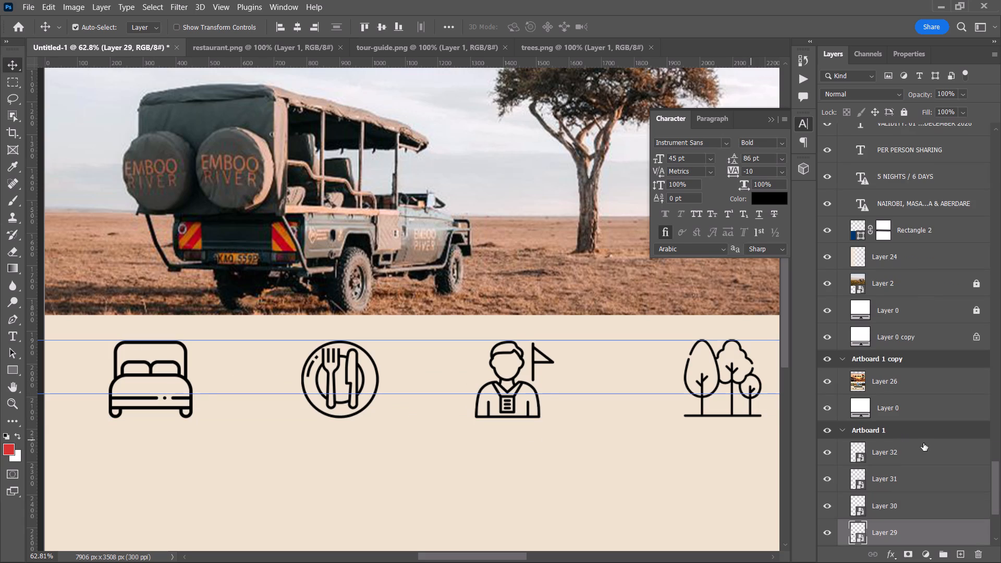
left_click(920, 447, "shift")
key("ctrl+t")
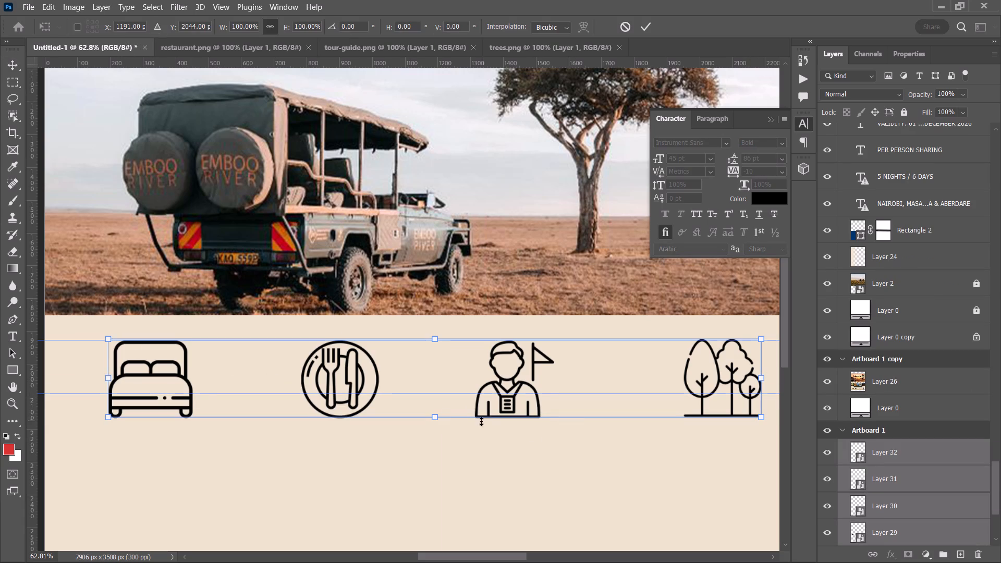
left_click_drag(436, 417, 437, 394)
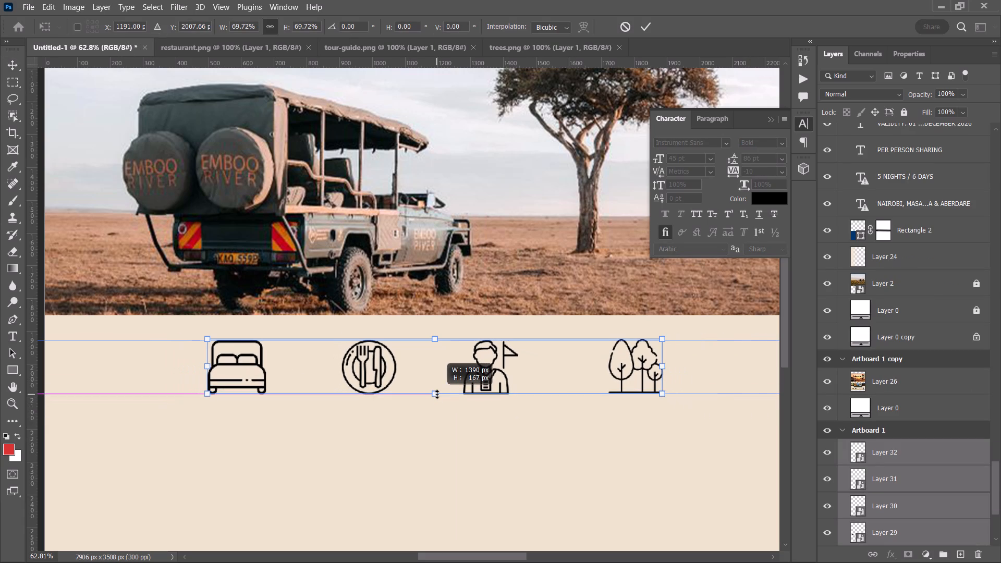
left_click_drag(437, 394, 436, 394)
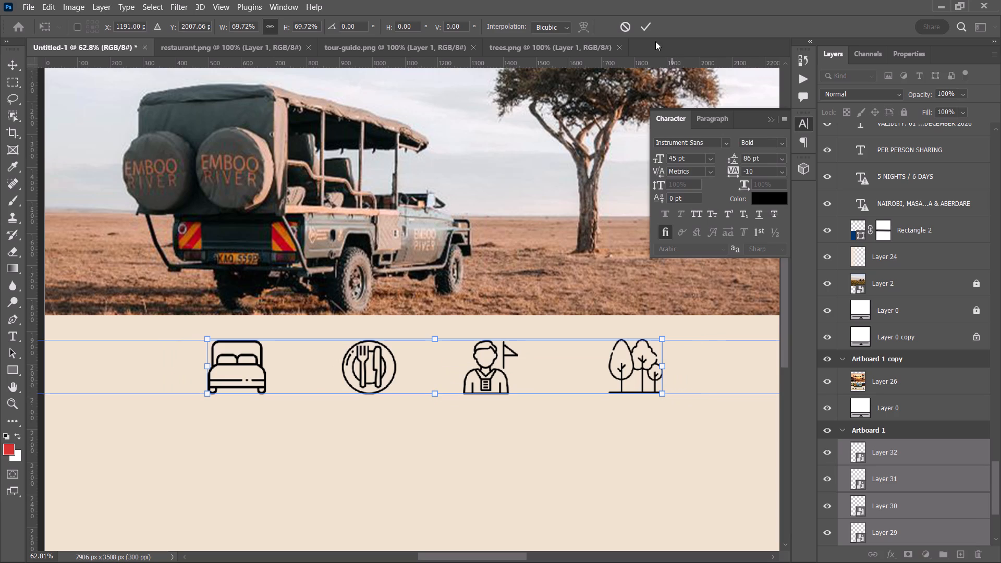
left_click(641, 29)
Move the row of four icons horizontally towards the left edge of Artboard 1, keeping it between the guides.
scroll(329, 391, "down", 4, "alt")
key("space")
key("space")
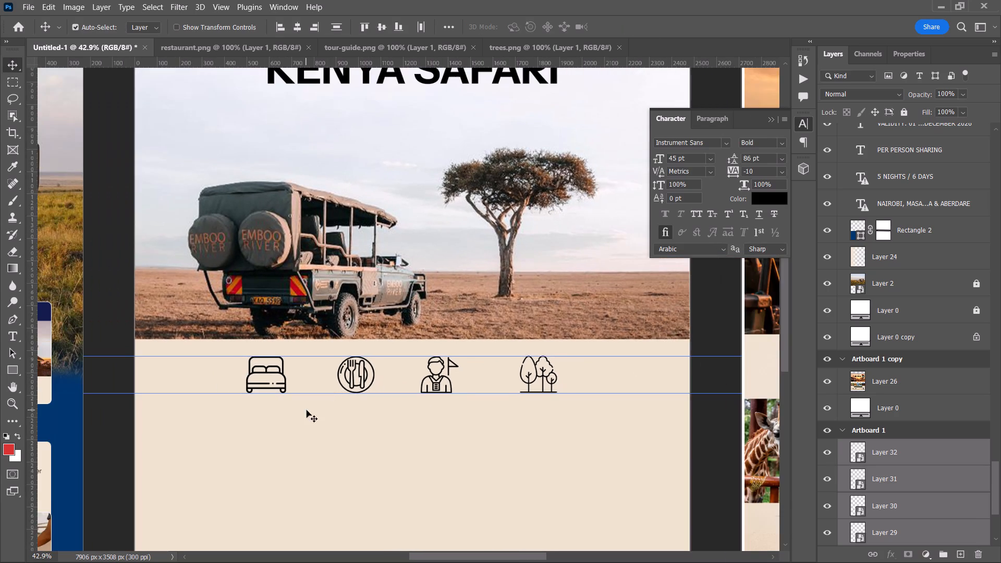
left_click_drag(311, 415, 364, 415)
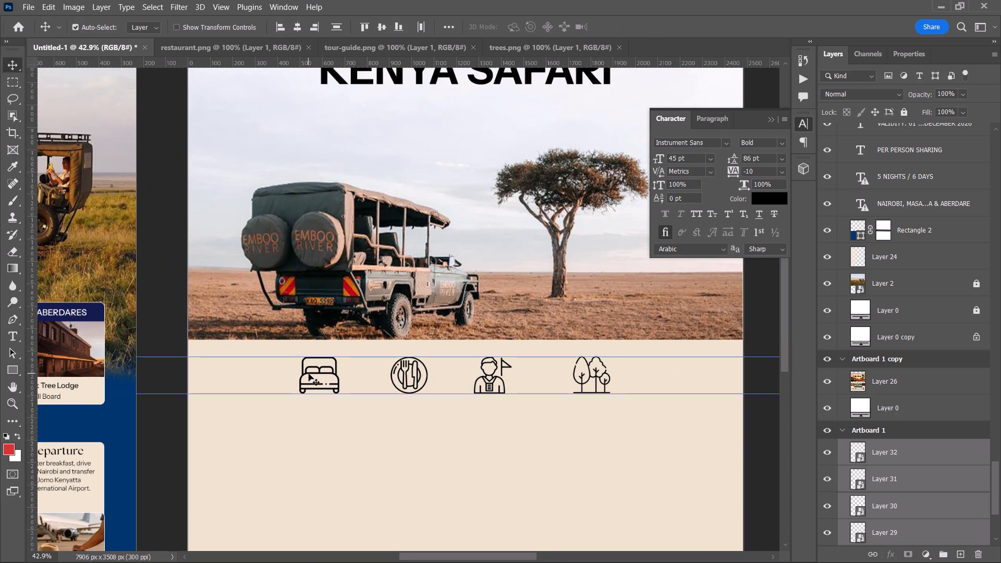
left_click_drag(309, 374, 228, 374)
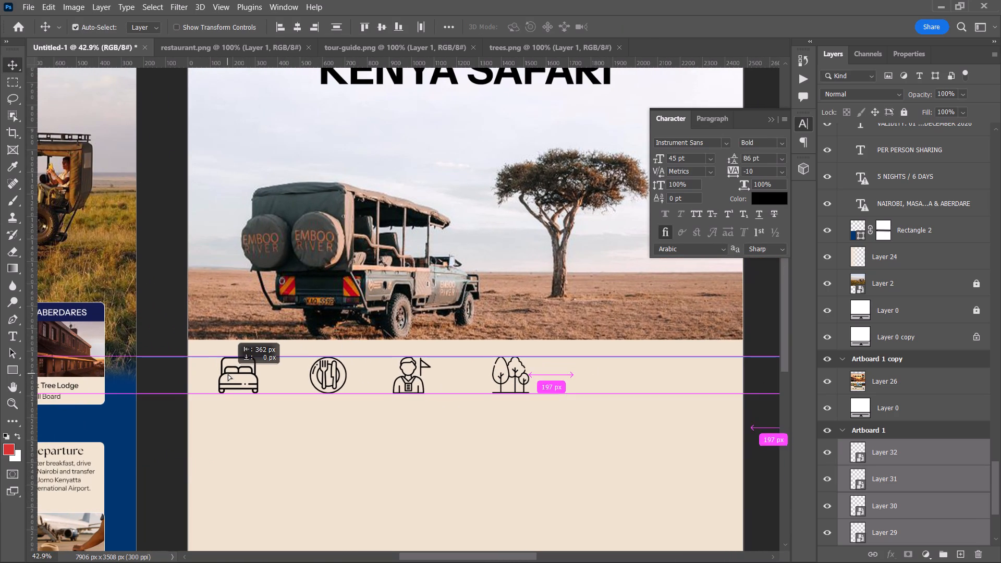
left_click_drag(228, 374, 229, 374)
left_click_drag(238, 373, 253, 373)
Move the trees icon alone along the guides towards the artboard's right edge, to about X 2200 px.
left_click(608, 468)
left_click_drag(529, 377, 542, 377)
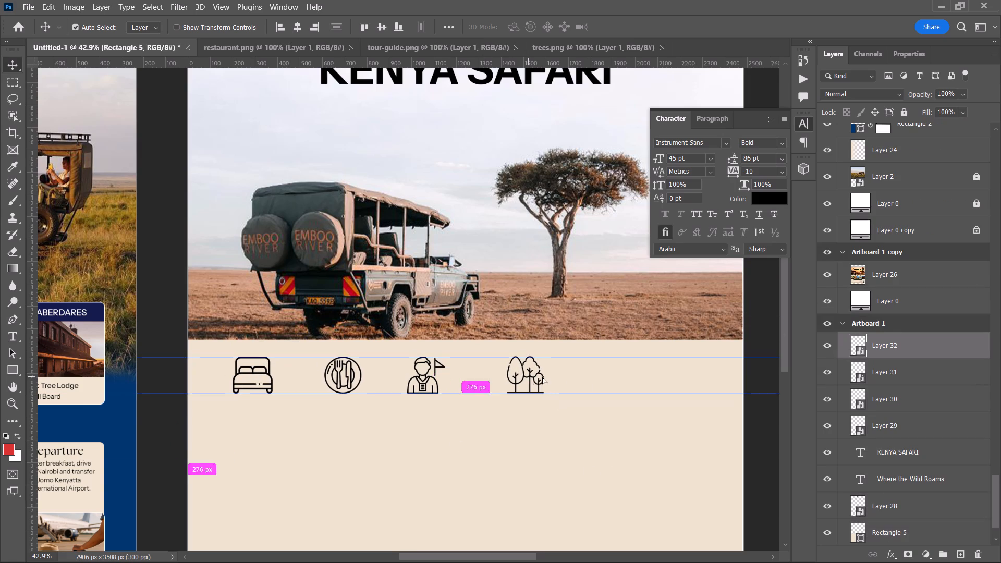
left_click_drag(542, 377, 680, 376)
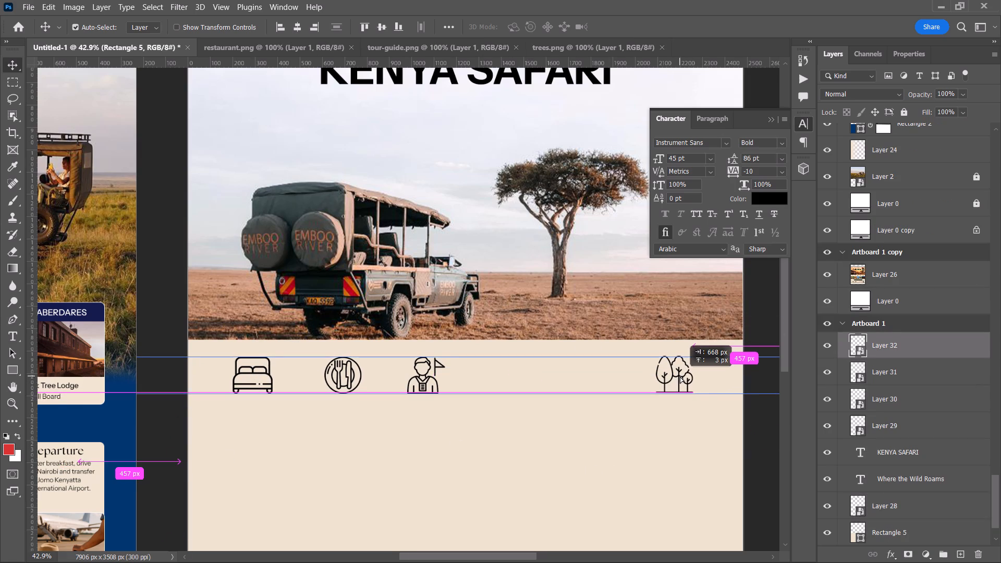
left_click_drag(680, 376, 686, 377)
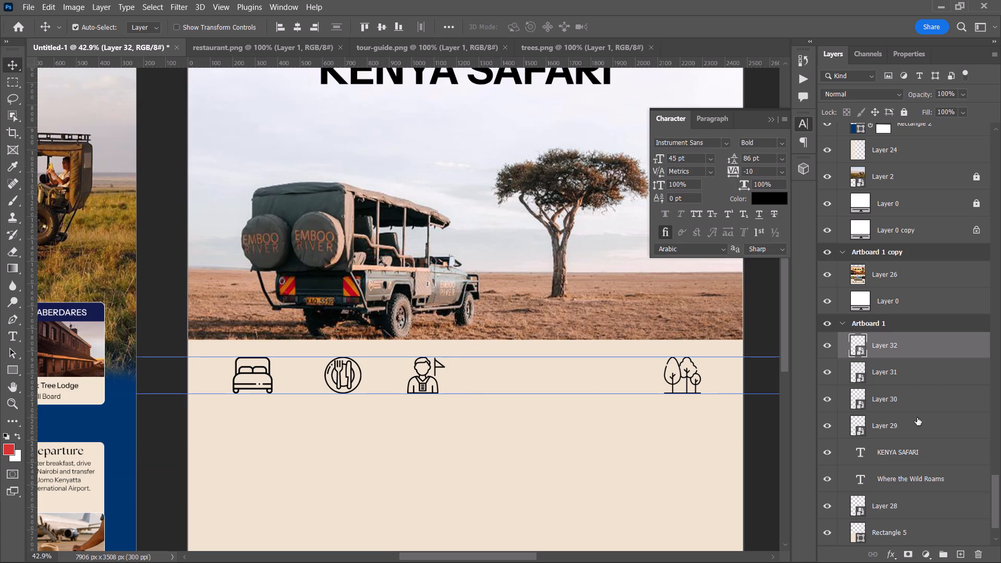
Distribute the bed, restaurant, tour-guide and trees icons evenly in the horizontal direction.
left_click(917, 426, "shift")
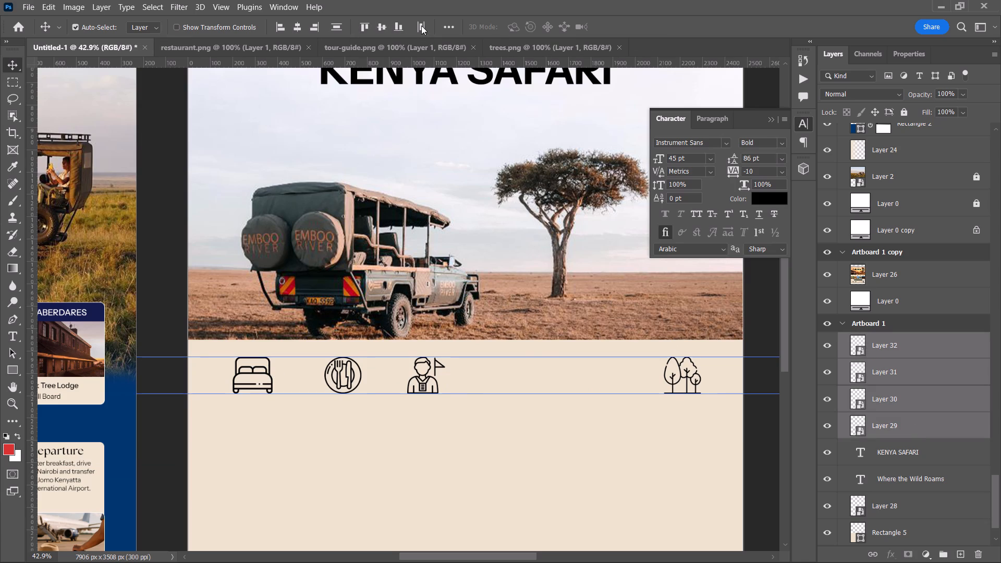
left_click(421, 26)
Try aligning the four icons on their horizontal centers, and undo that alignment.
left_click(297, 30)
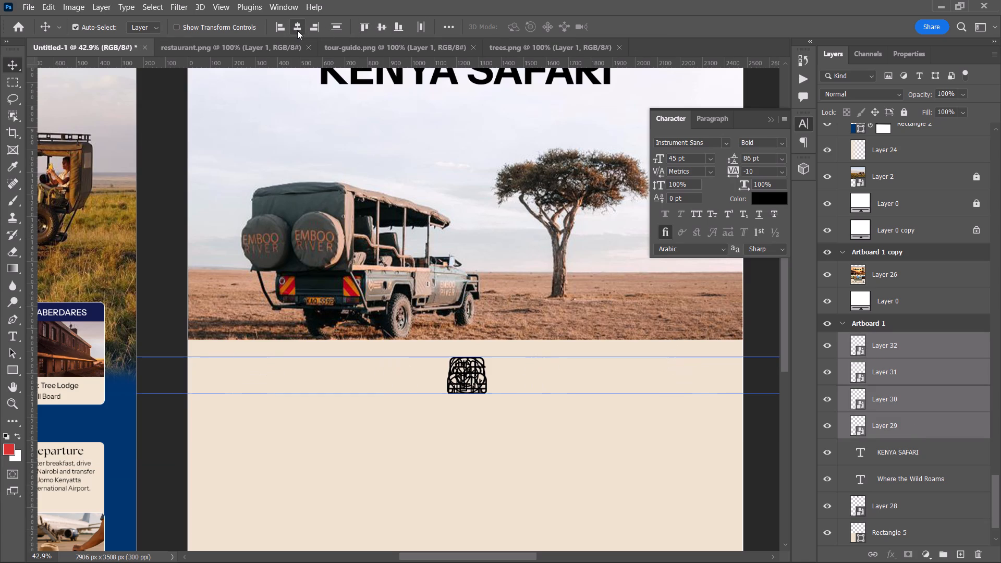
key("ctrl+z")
Apply vertical distribution to the four selected icons.
left_click(338, 27)
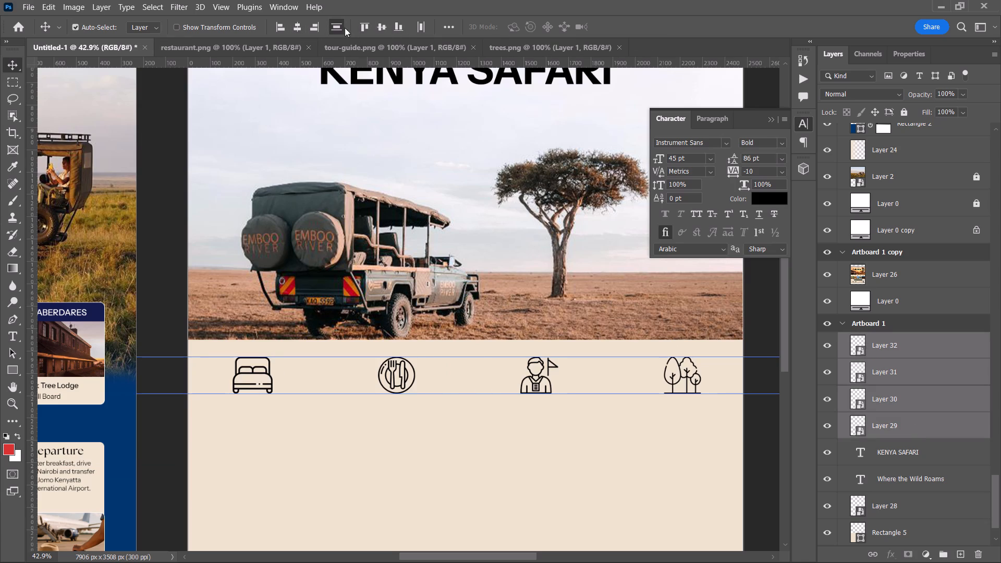
Align the bed, restaurant, tour-guide and trees icons on their bottom edges.
left_click(400, 28)
left_click(763, 442)
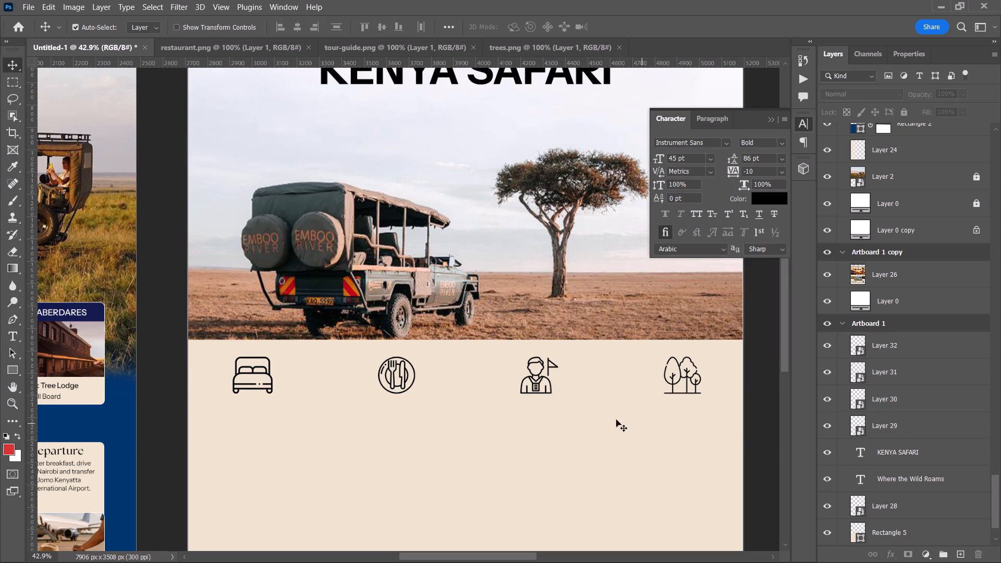
Compare Artboard 1's icon row with the labelled inclusion row on the neighbouring Kenya Safari reference flyer.
scroll(477, 396, "down", 3, "alt")
key("space")
key("space")
key("space")
key("space")
key("space")
key("space")
key("space")
key("space")
key("space")
key("space")
key("space")
left_click_drag(491, 403, 390, 374)
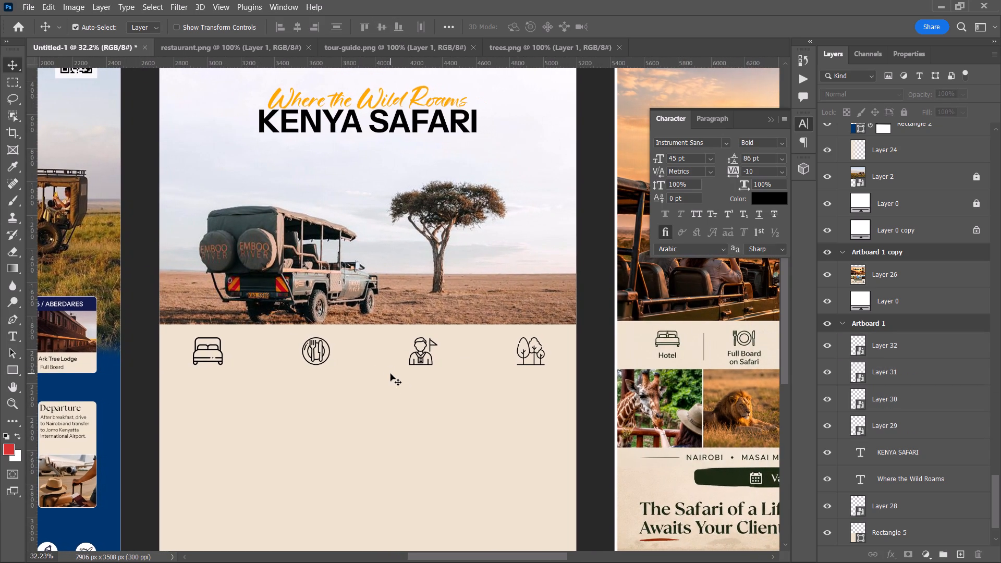
key("space")
left_click_drag(456, 385, 403, 377)
key("space")
key("space")
key("space")
key("space")
key("space")
key("space")
key("space")
key("space")
key("space")
key("space")
key("space")
key("space")
key("space")
key("space")
key("space")
key("space")
key("space")
key("space")
key("space")
left_click_drag(412, 395, 409, 441)
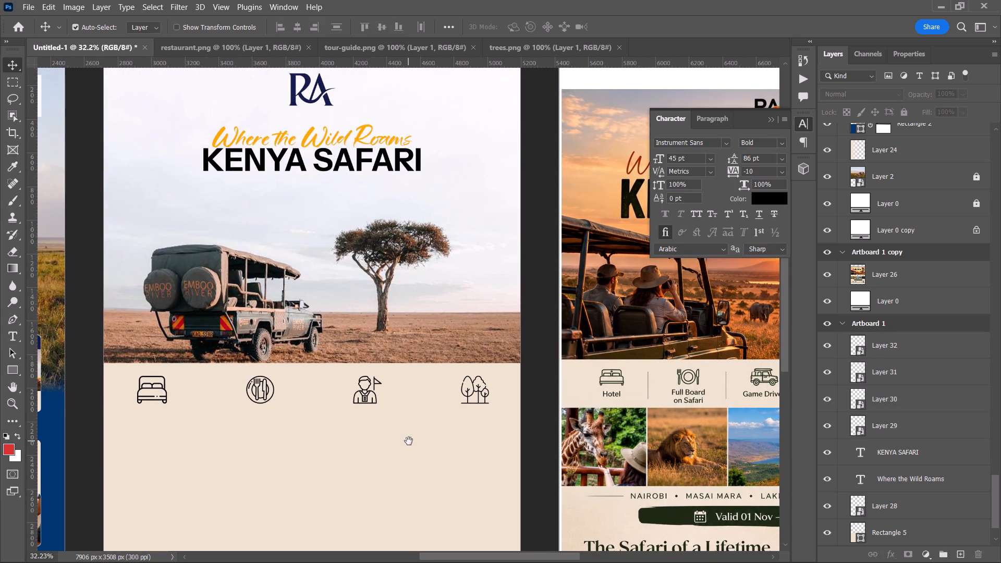
left_click_drag(409, 441, 420, 406)
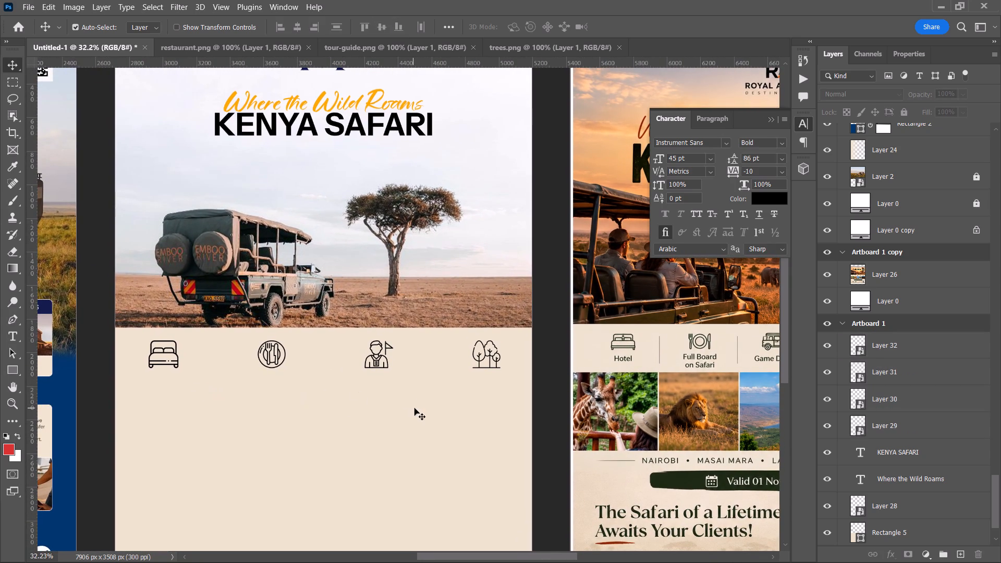
key("space")
key("space")
key("space")
key("space")
key("space")
key("space")
key("space")
key("space")
key("space")
key("space")
key("space")
key("space")
key("space")
key("space")
key("space")
key("space")
key("space")
key("space")
key("space")
key("space")
left_click_drag(412, 409, 324, 401)
left_click_drag(434, 401, 193, 439)
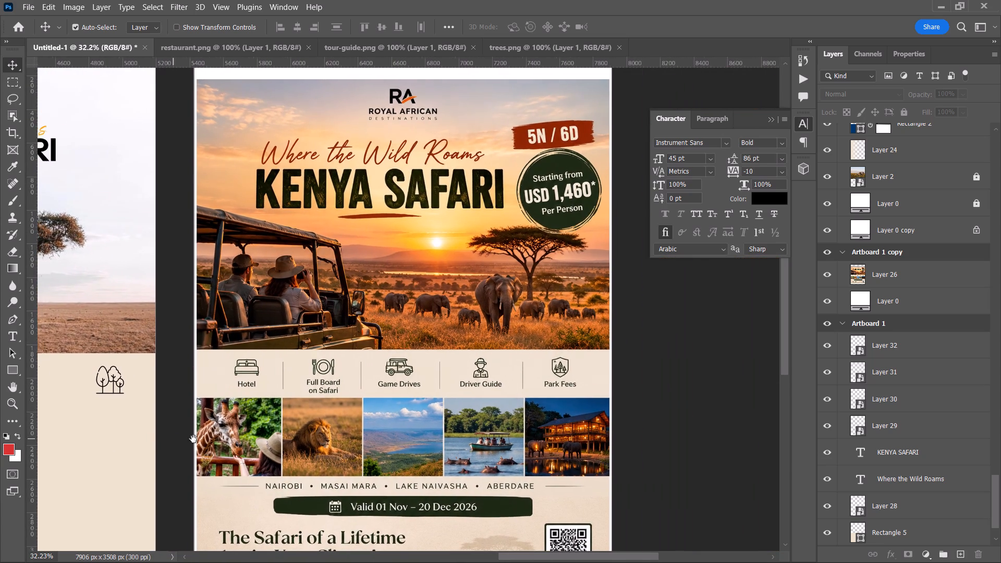
left_click_drag(193, 439, 584, 418)
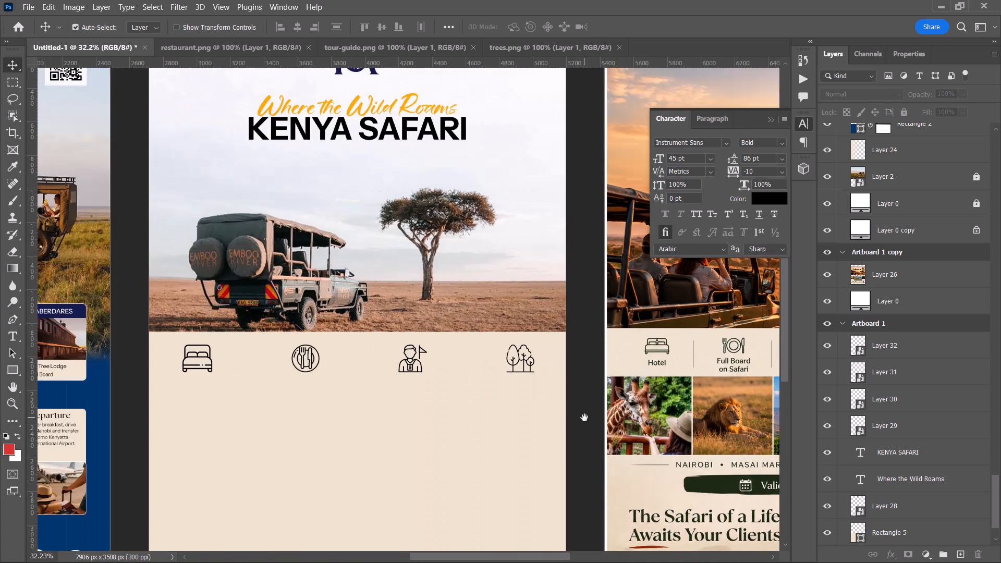
left_click_drag(584, 418, 470, 412)
Open safari.png and bring its jeep icon into Untitled-1, between the restaurant and tour-guide icons on Artboard 1.
key("ctrl+o")
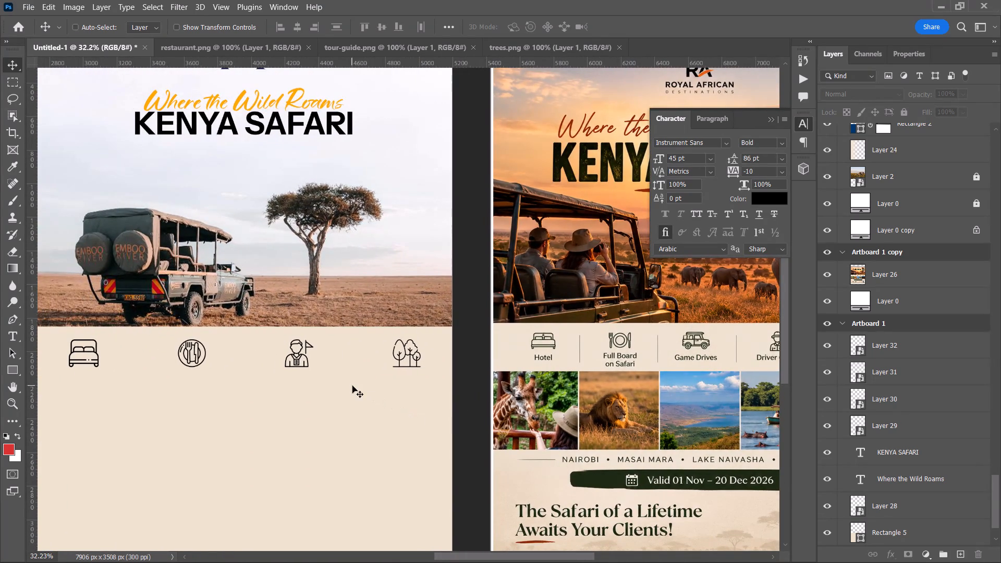
double_click(242, 136)
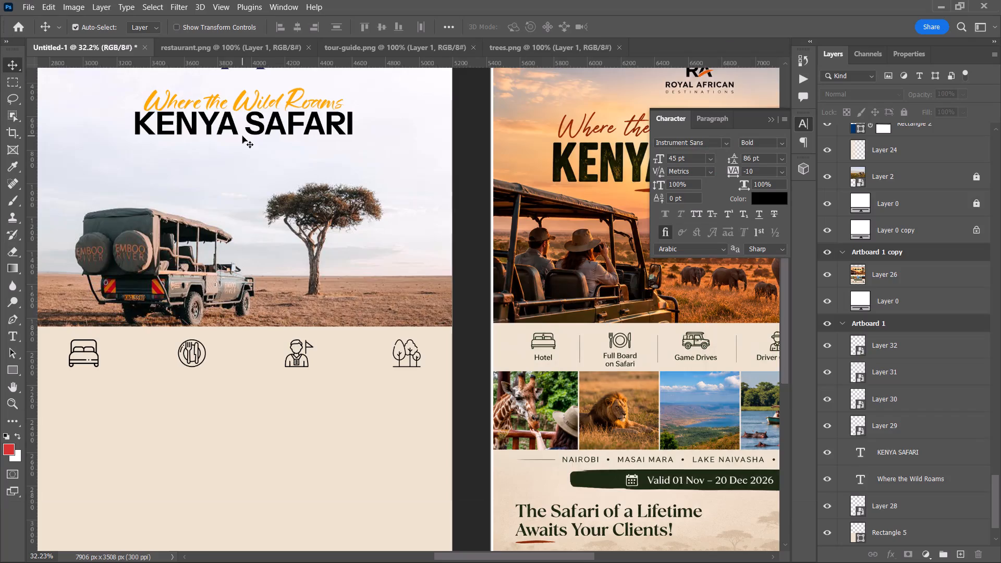
left_click_drag(337, 280, 45, 54)
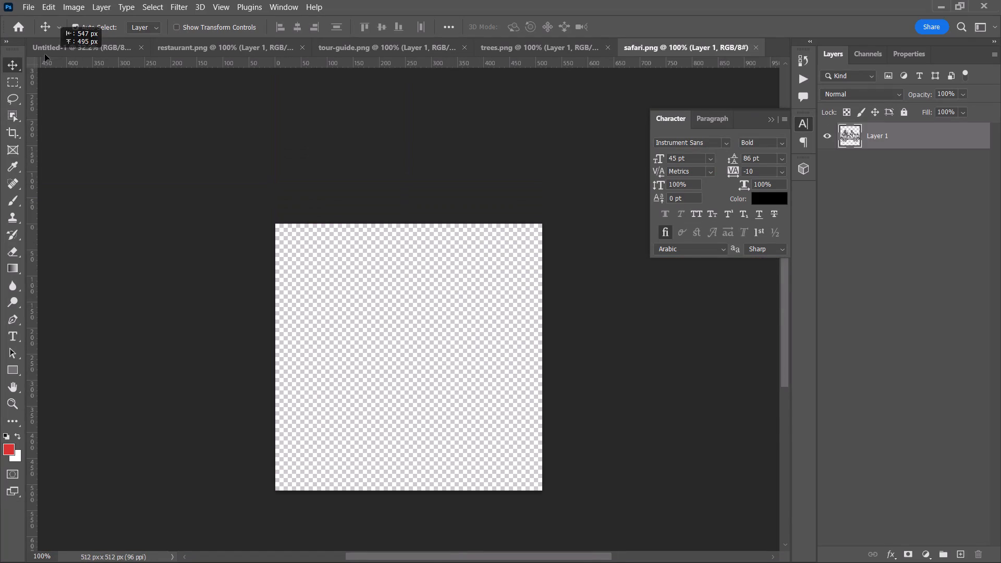
left_click_drag(45, 54, 241, 361)
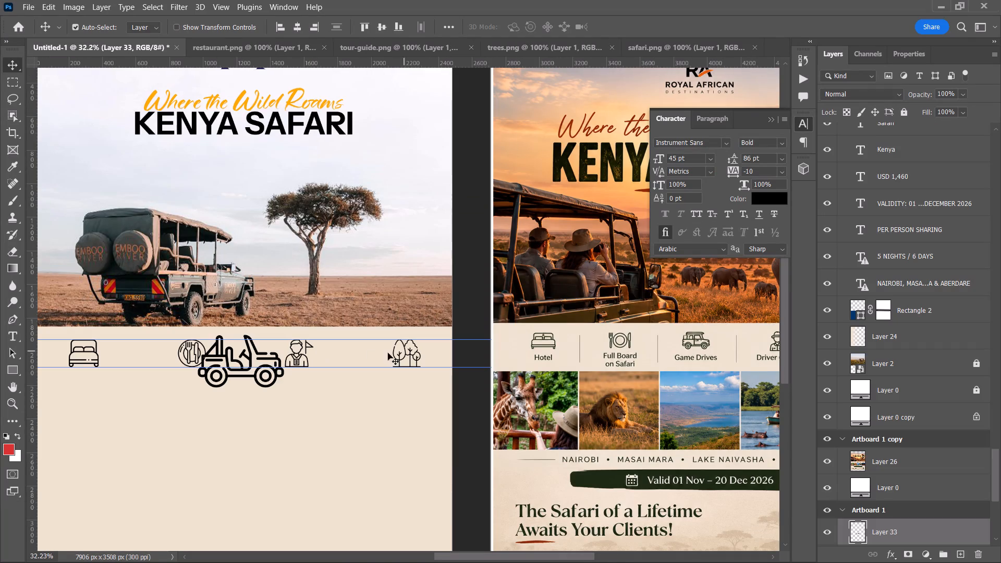
Convert the jeep icon's layer to a smart object and scale it to about 52.65% so it fits between the guides.
scroll(215, 386, "up", 9, "alt")
left_click_drag(284, 289, 297, 299)
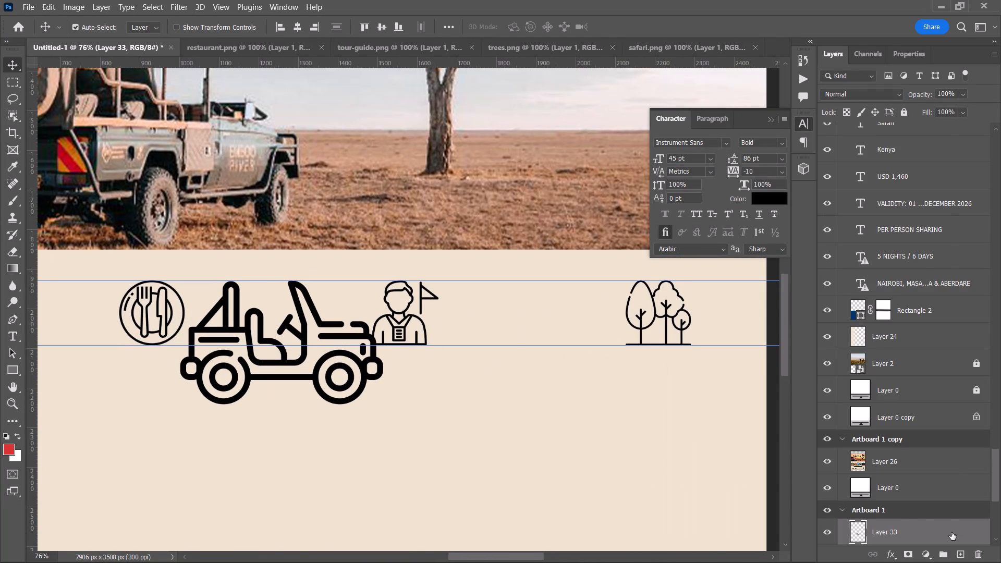
right_click(951, 532)
left_click(864, 197)
key("ctrl+t")
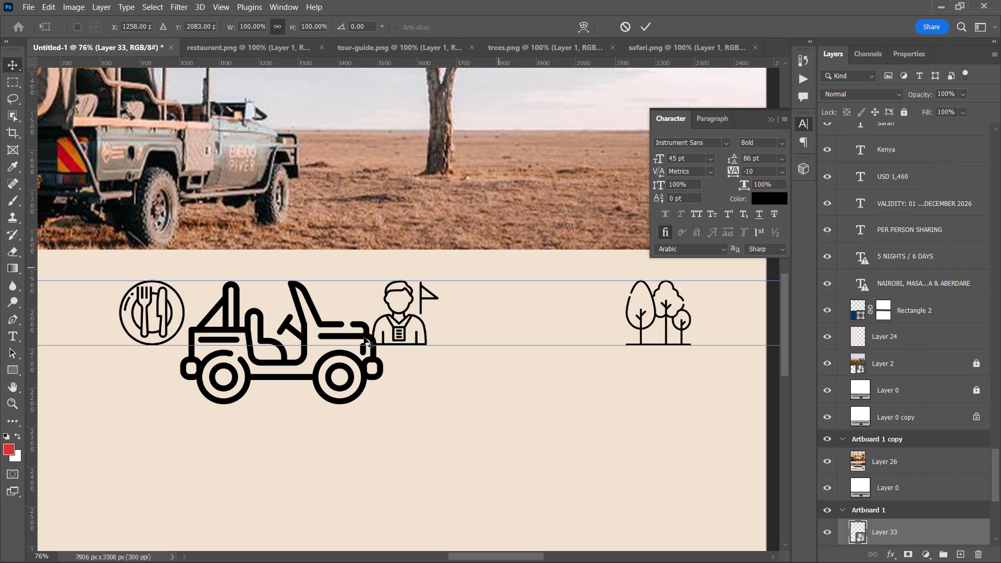
left_click_drag(275, 408, 279, 352)
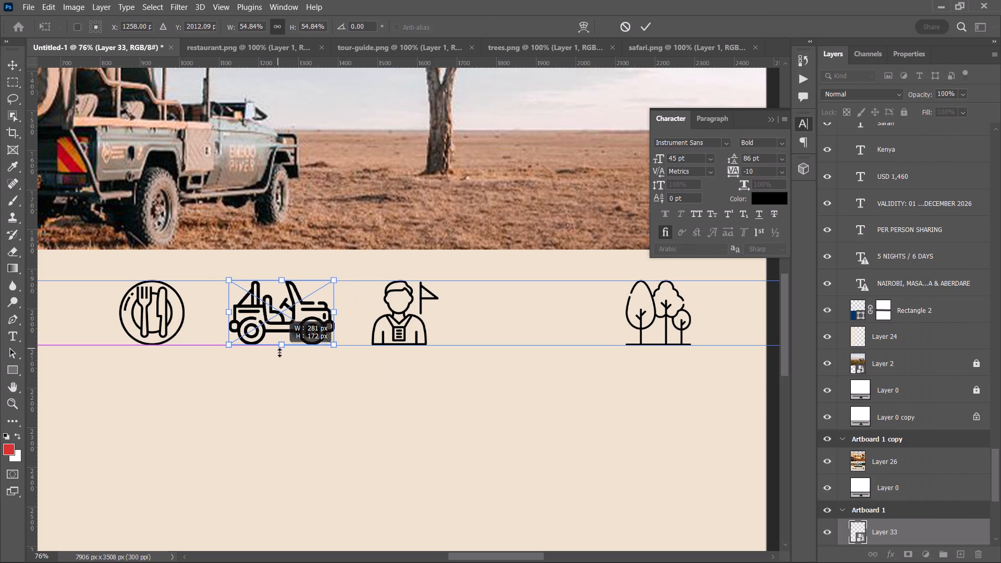
left_click_drag(279, 352, 278, 349)
left_click(649, 19)
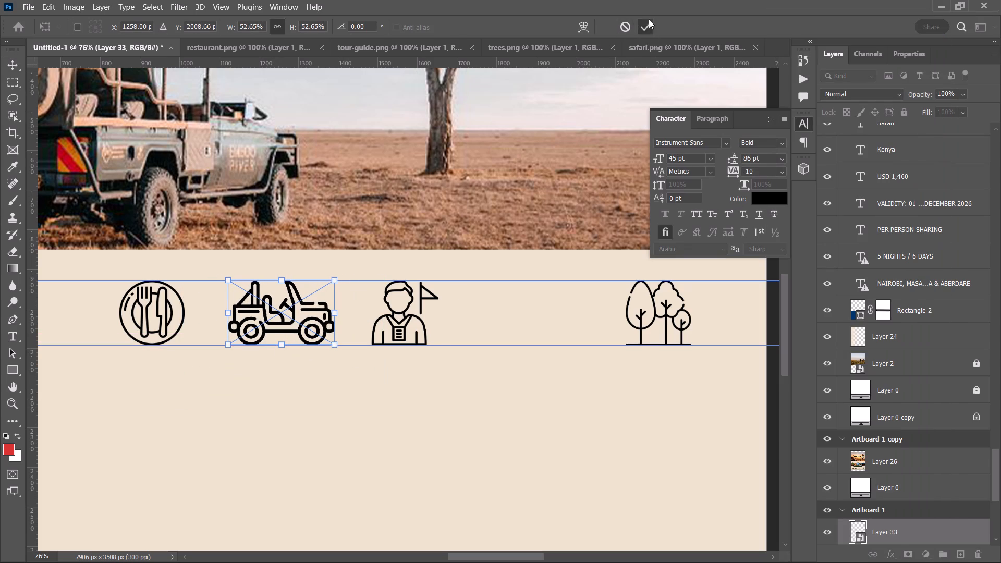
Reorder the jeep icon's layer, Layer 33, to sit between Layer 31 and Layer 30.
scroll(395, 374, "down", 4, "alt")
key("space")
left_click_drag(369, 379, 420, 386)
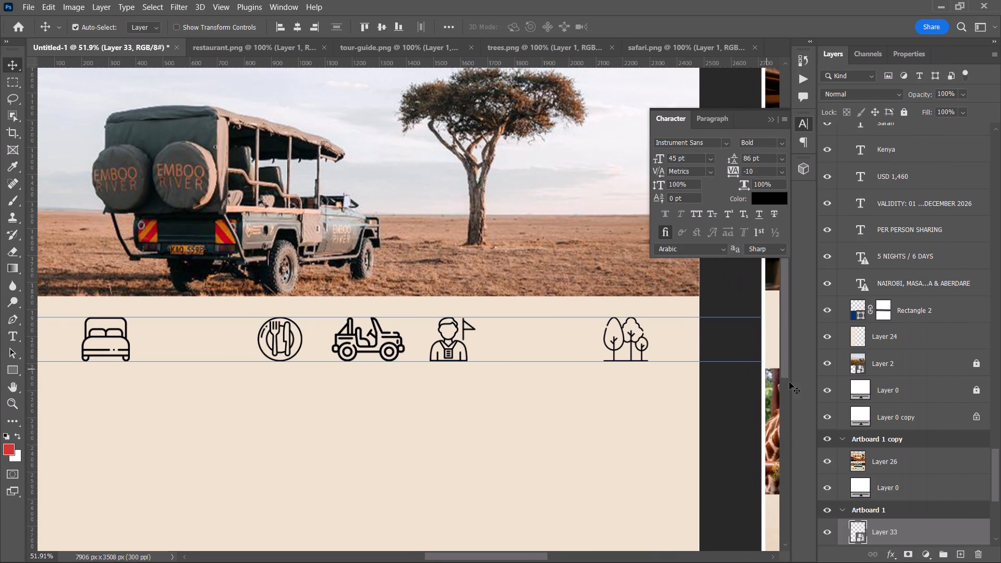
scroll(966, 473, "up", 1)
scroll(966, 473, "down", 13)
left_click(930, 430)
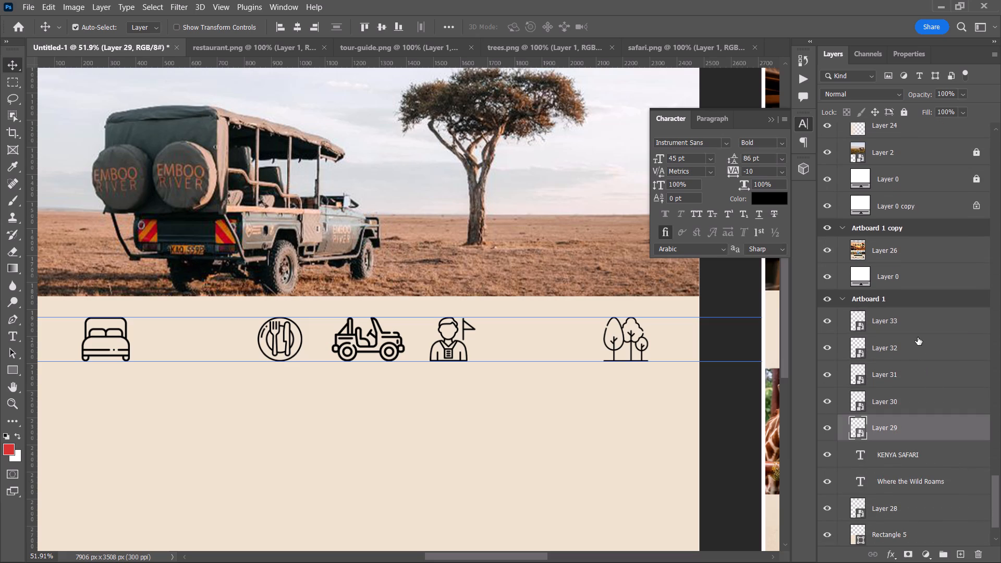
left_click(904, 322, "shift")
left_click(734, 426)
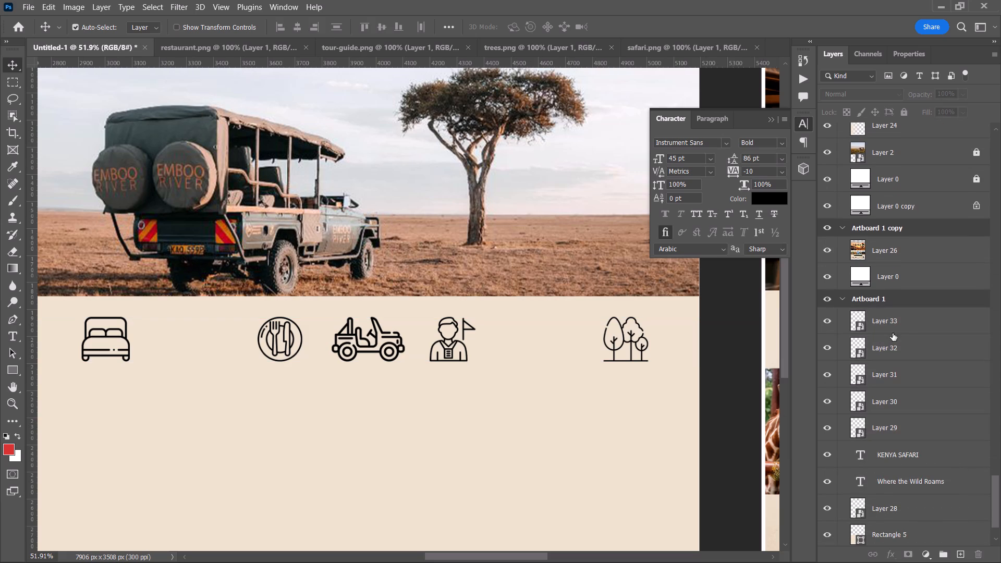
left_click_drag(904, 320, 915, 393)
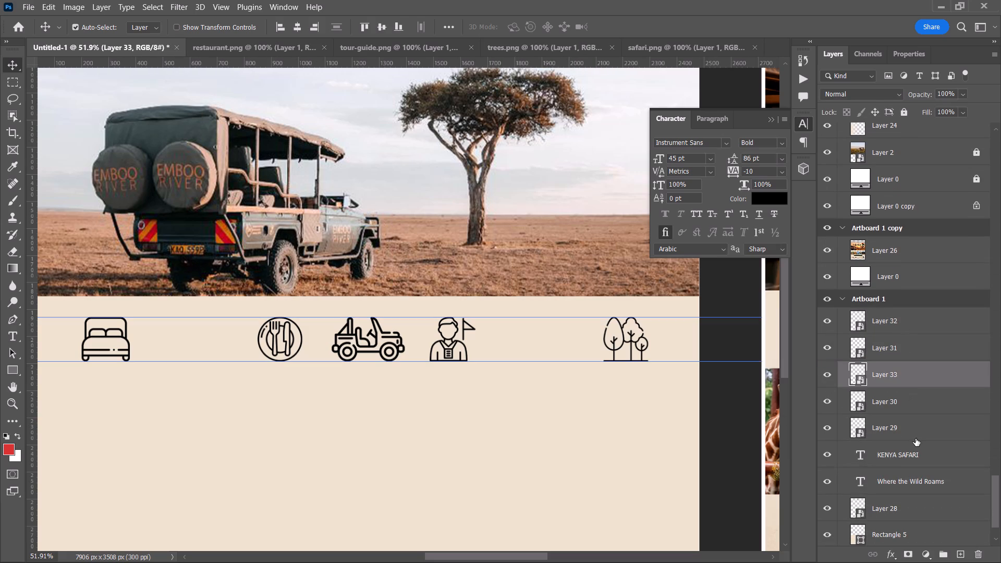
Distribute the bed, restaurant, jeep, tour-guide and trees icons evenly in the horizontal direction.
left_click(913, 430)
left_click(886, 320, "shift")
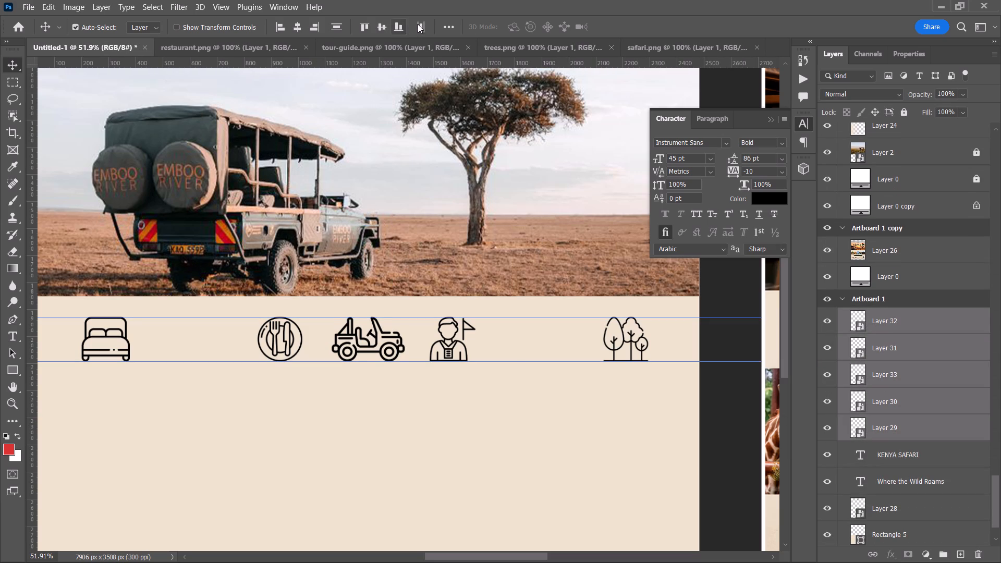
left_click(422, 24)
scroll(351, 427, "down", 3, "alt")
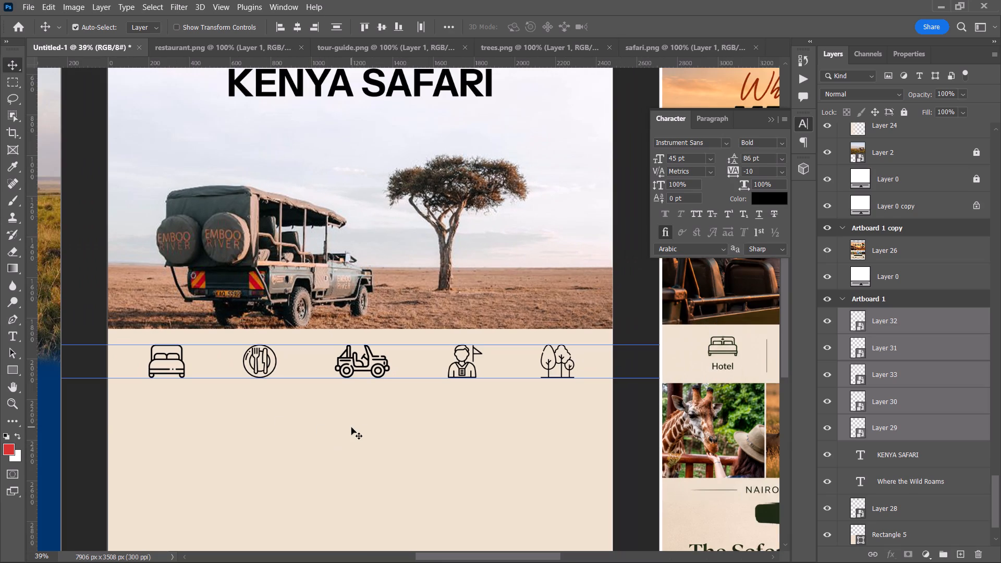
left_click(624, 412)
Capture the reference flyer's labels Hotel, Full Board on Safari, Game Drives, Driver Guide and Park Fees one by one with text recognition.
scroll(175, 379, "up", 2, "alt")
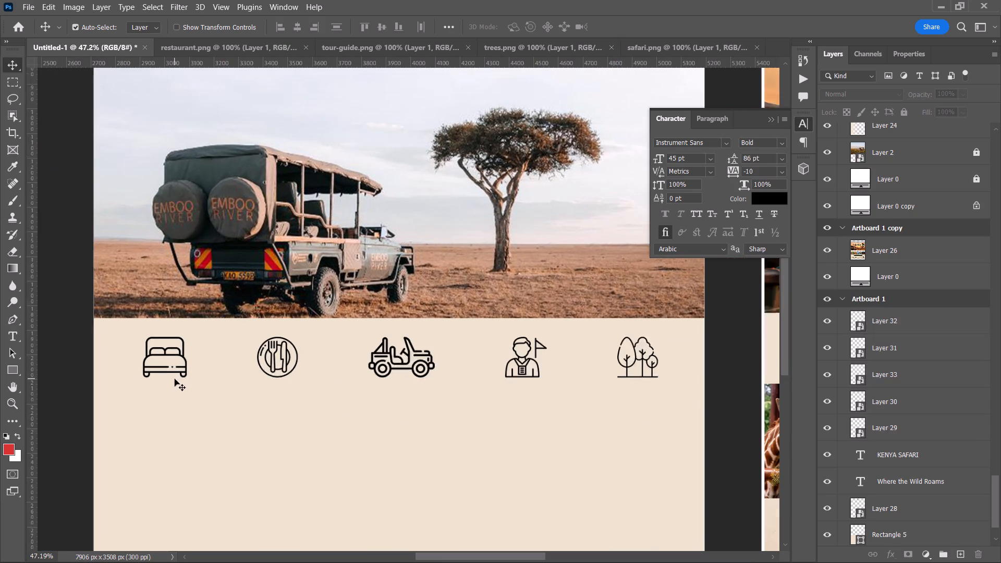
scroll(175, 379, "up", 1, "alt")
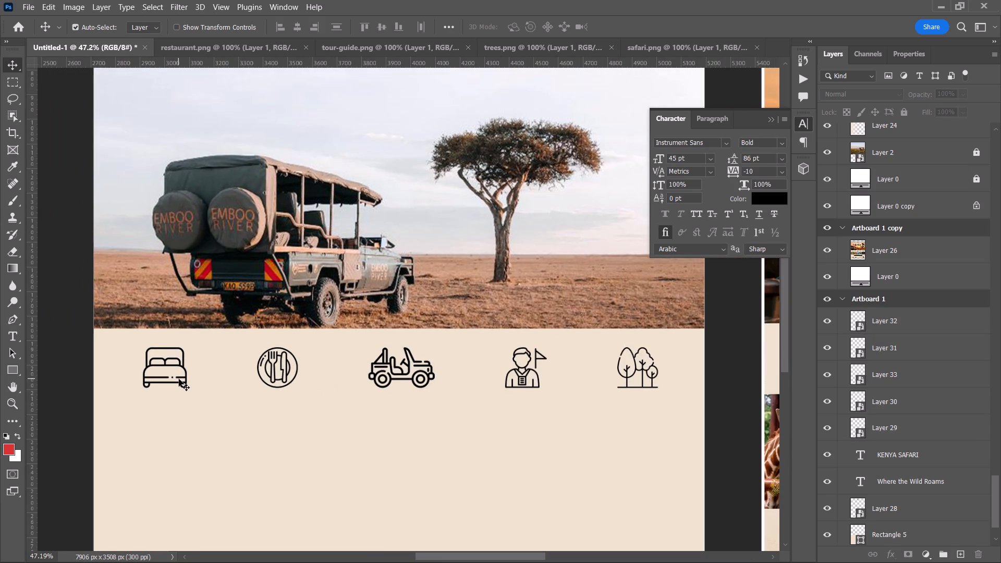
key("space")
key("space")
key("space")
key("space")
key("space")
key("space")
key("space")
key("space")
key("space")
key("space")
key("space")
key("space")
key("space")
key("space")
left_click_drag(347, 407, 25, 379)
left_click_drag(41, 377, 116, 386)
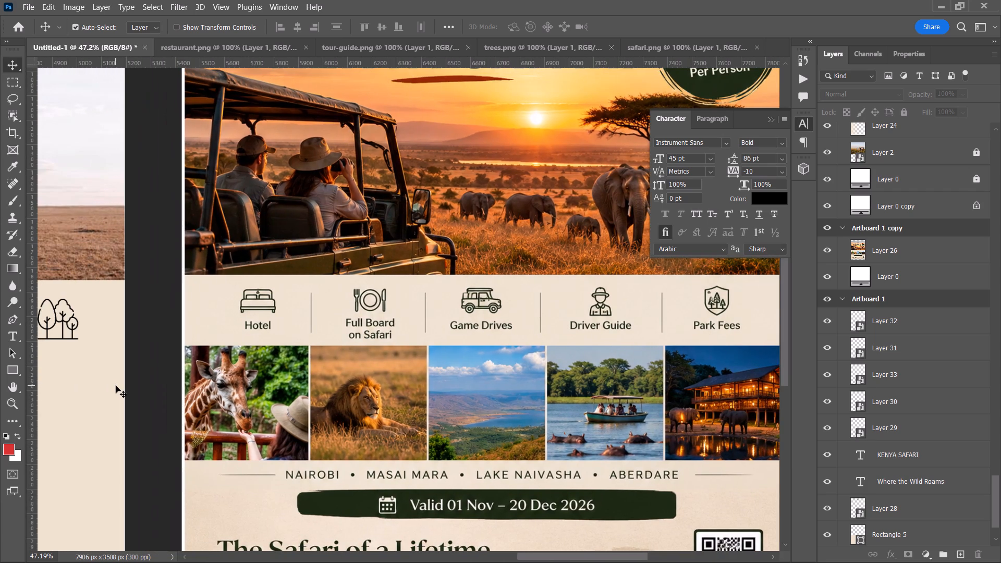
key("alt+t")
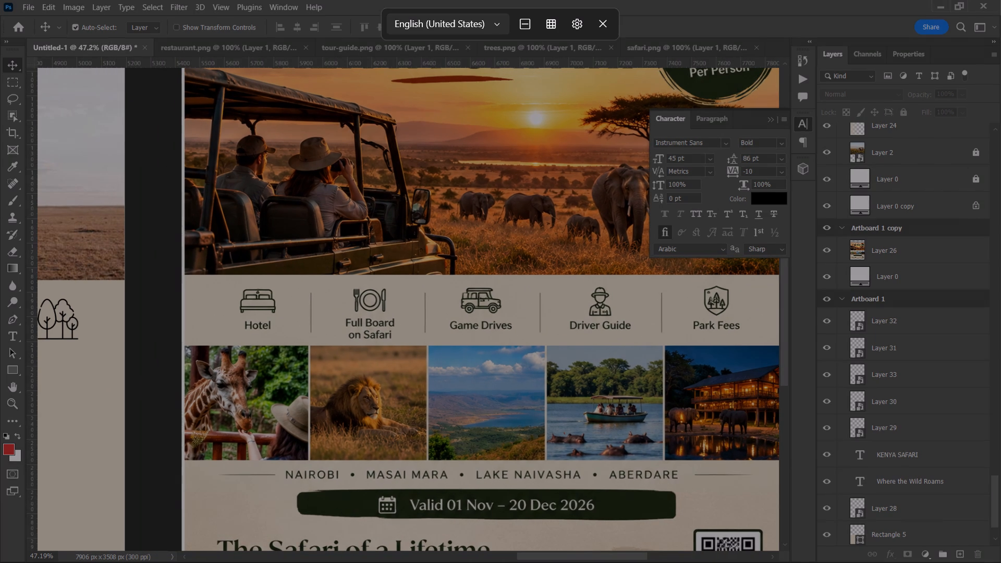
left_click_drag(232, 319, 280, 332)
key("alt+t")
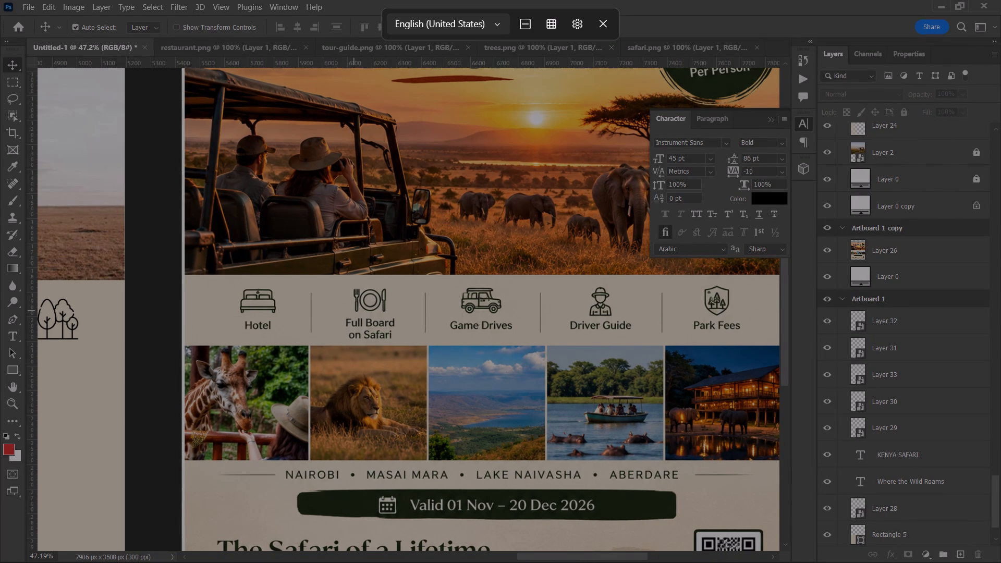
left_click_drag(333, 313, 416, 350)
key("alt+t")
left_click_drag(441, 314, 528, 337)
key("alt+t")
left_click_drag(559, 317, 620, 334)
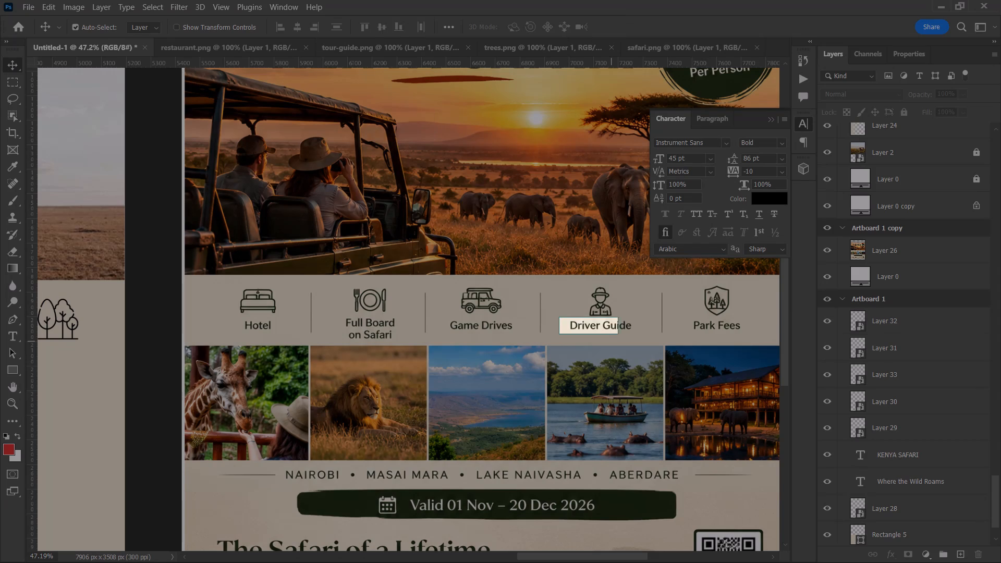
left_click_drag(620, 334, 643, 335)
key("alt+t")
left_click_drag(687, 319, 756, 340)
Add a Lorem Ipsum placeholder text line beneath the bed icon in Instrument Sans Regular at 10 pt.
key("space")
key("space")
key("space")
key("space")
key("space")
key("space")
key("space")
key("space")
key("space")
key("space")
key("space")
key("space")
key("space")
key("space")
key("space")
key("space")
left_click_drag(157, 374, 377, 380)
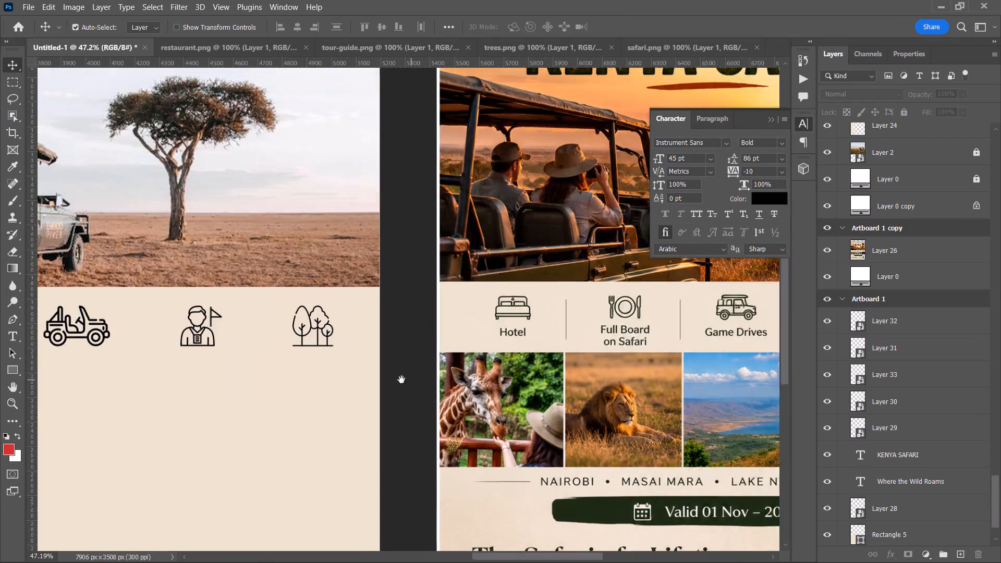
left_click_drag(298, 386, 310, 373)
key("t")
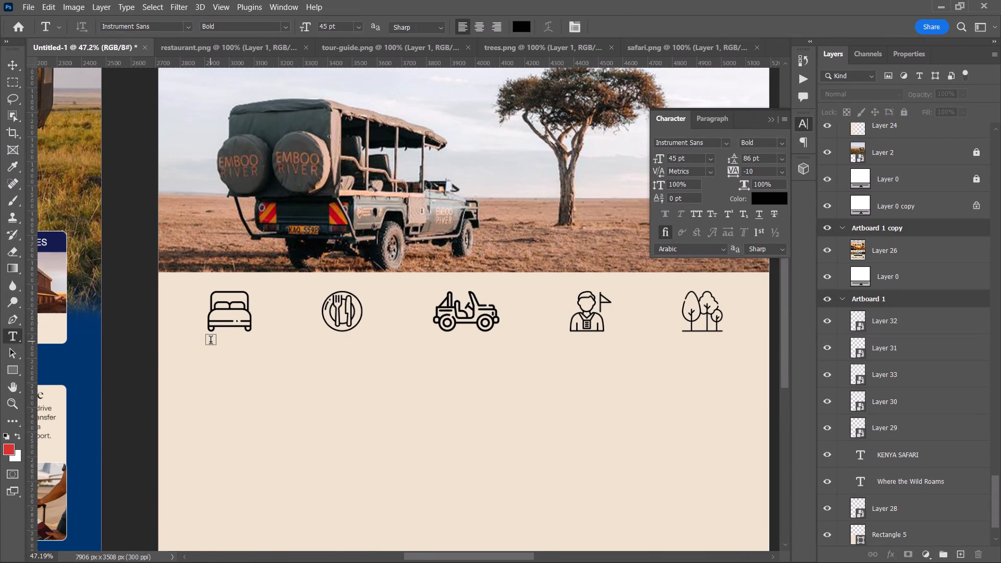
left_click(209, 346)
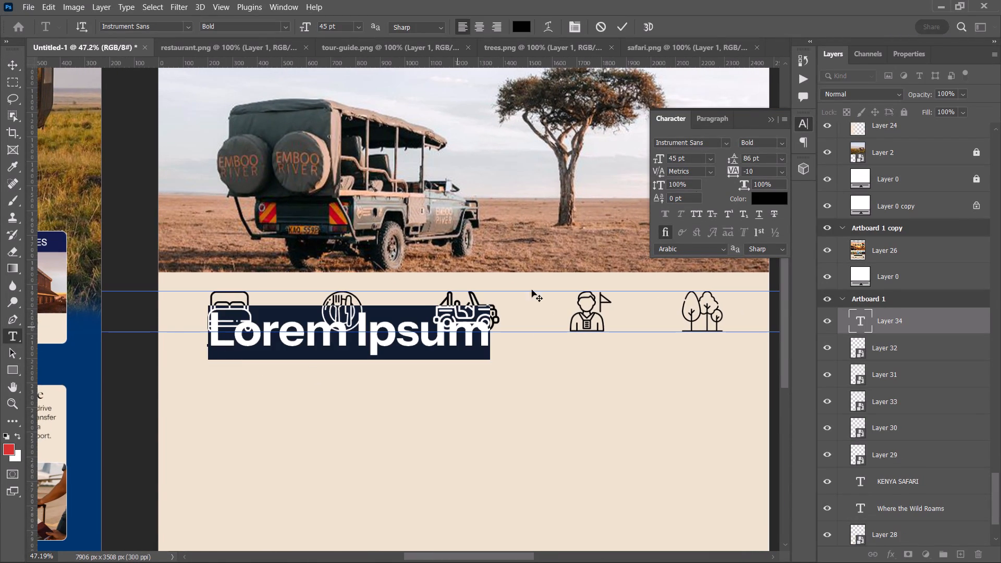
left_click(782, 142)
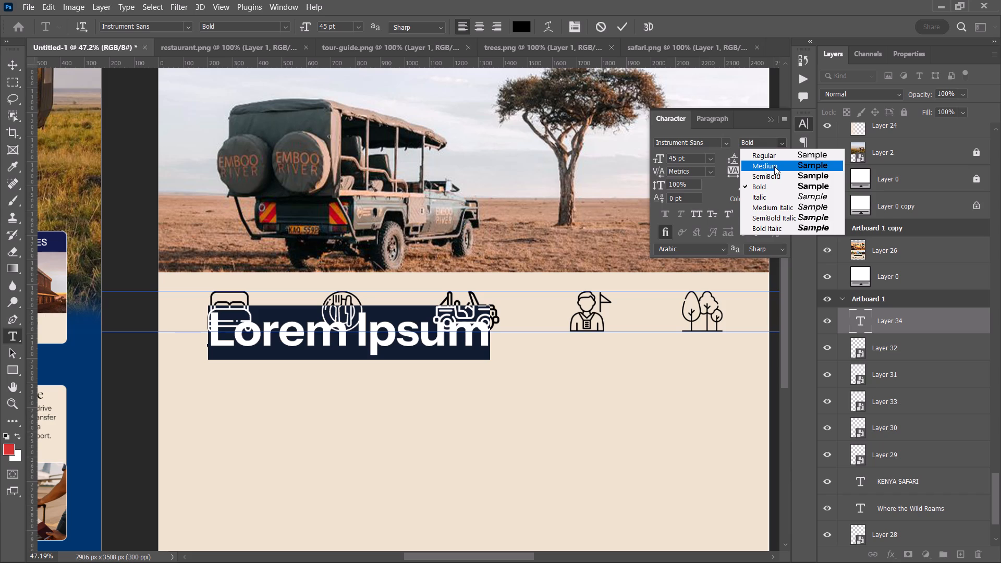
left_click(771, 153)
left_click(711, 158)
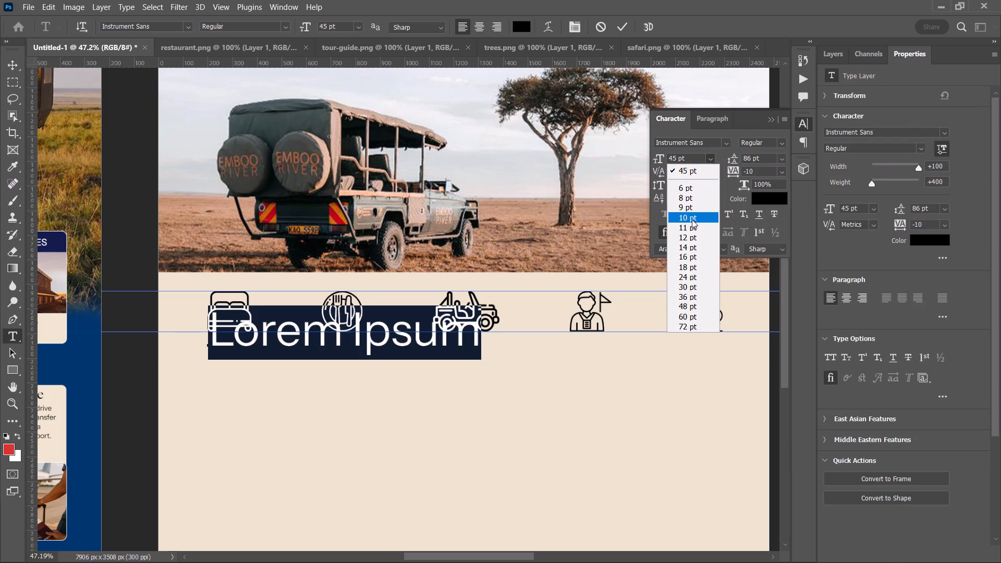
left_click(692, 219)
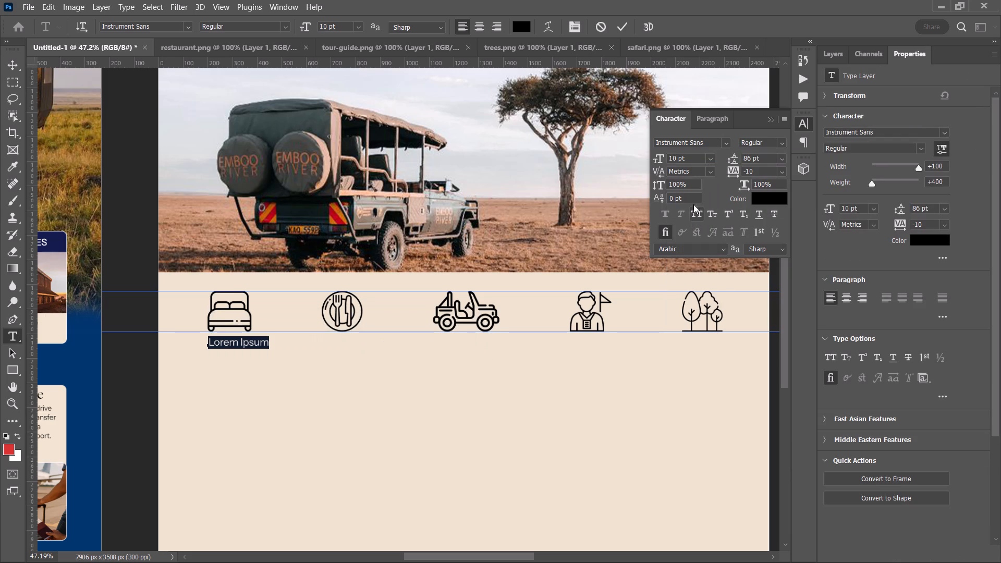
left_click(621, 29)
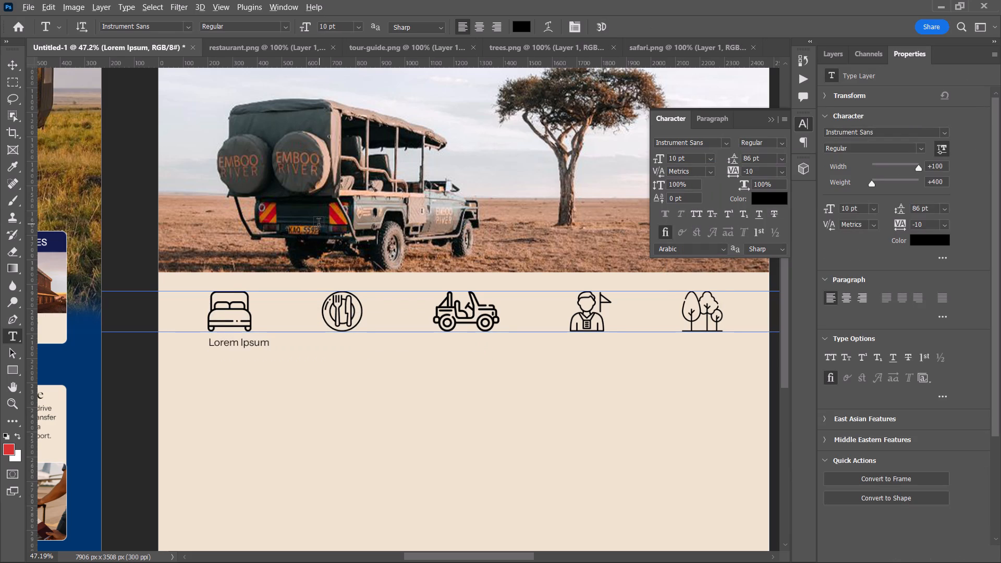
Replace the Lorem Ipsum placeholder beneath the bed icon with the copied label Hotel.
key("alt+v")
left_click(651, 0)
triple_click(232, 346)
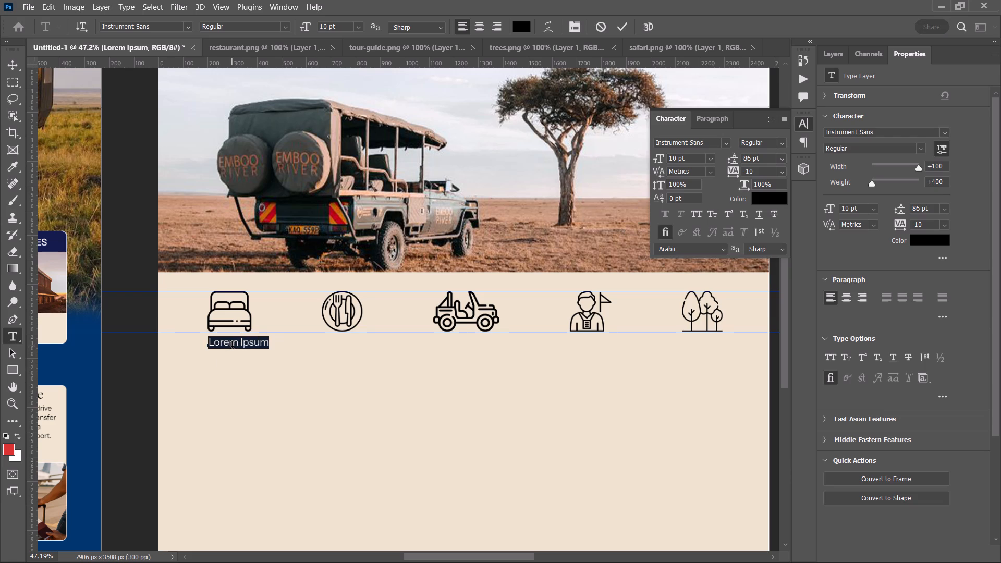
key("alt+v")
key("super+v")
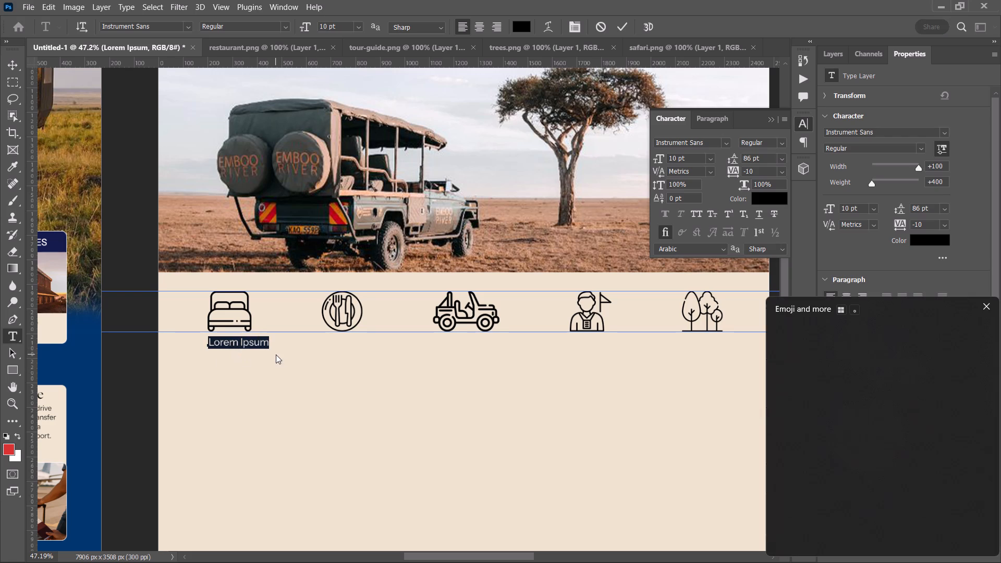
scroll(835, 450, "down", 1)
scroll(841, 506, "down", 1)
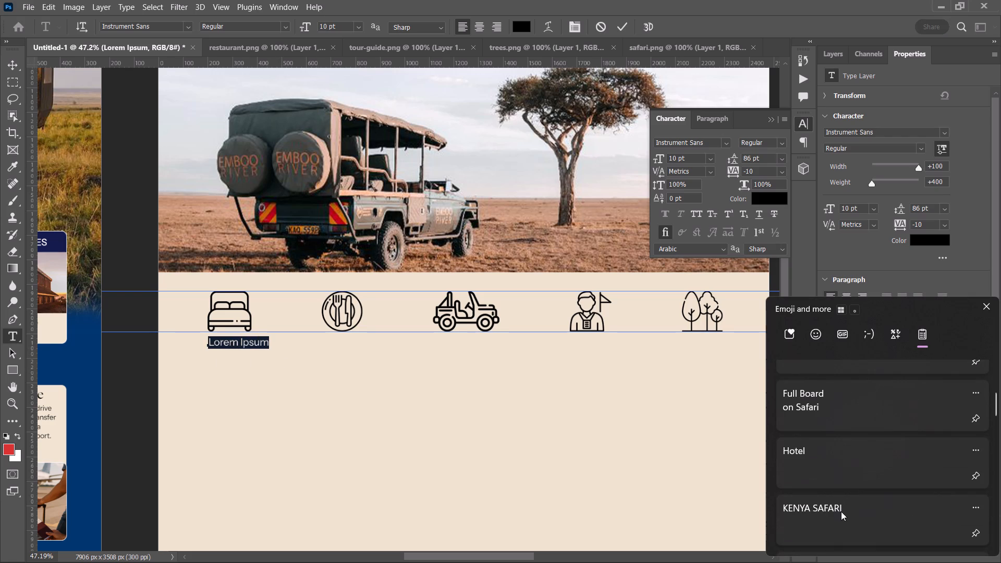
left_click(842, 469)
key("ctrl+v")
left_click(627, 21)
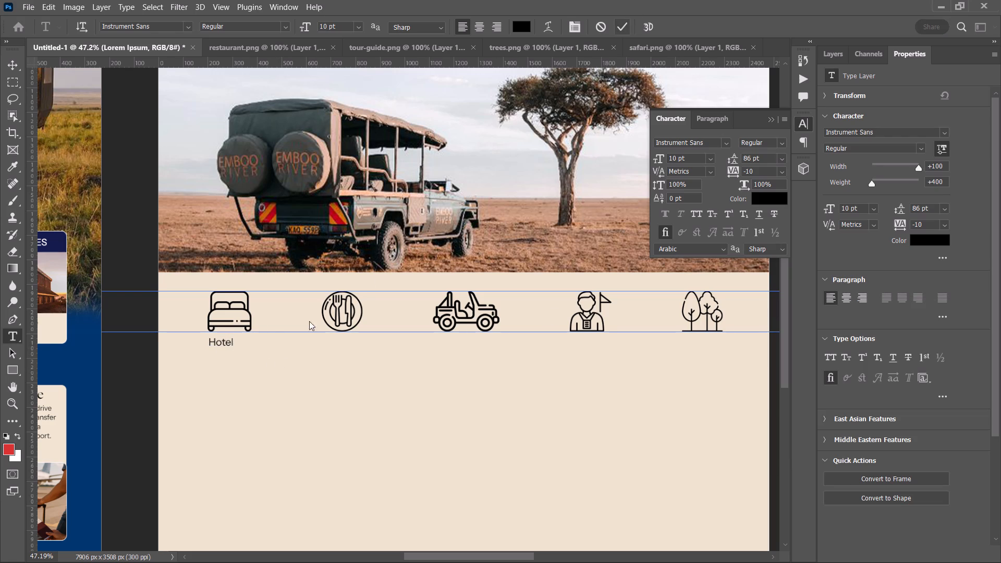
Add a text line beneath the restaurant icon with the copied label Full Board on Safari.
left_click(323, 344)
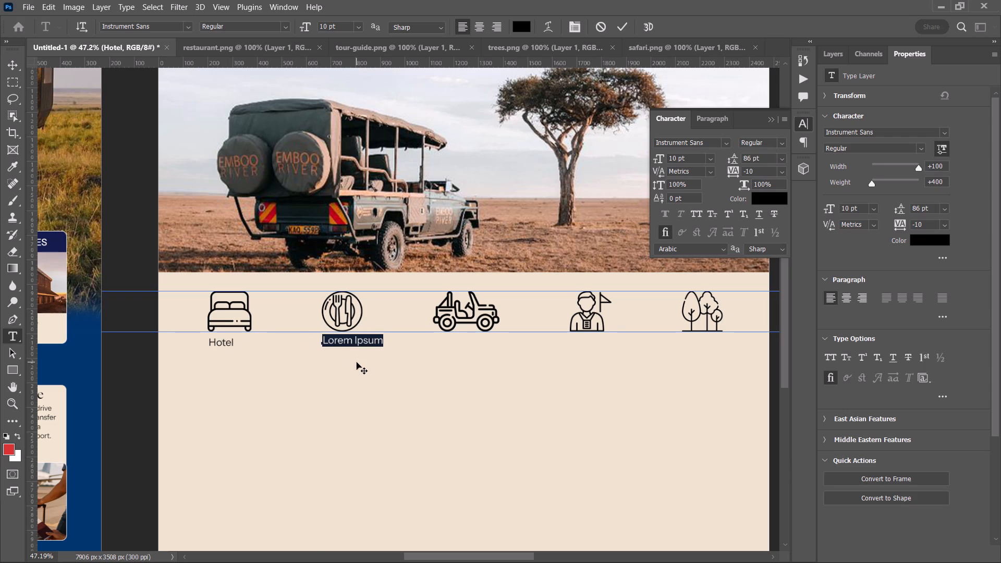
key("super+v")
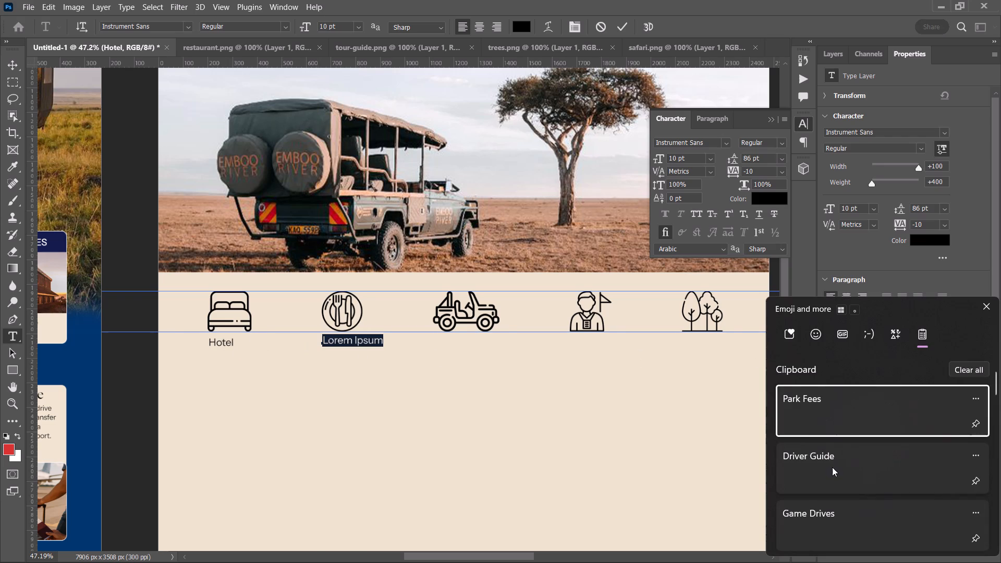
scroll(835, 472, "down", 3)
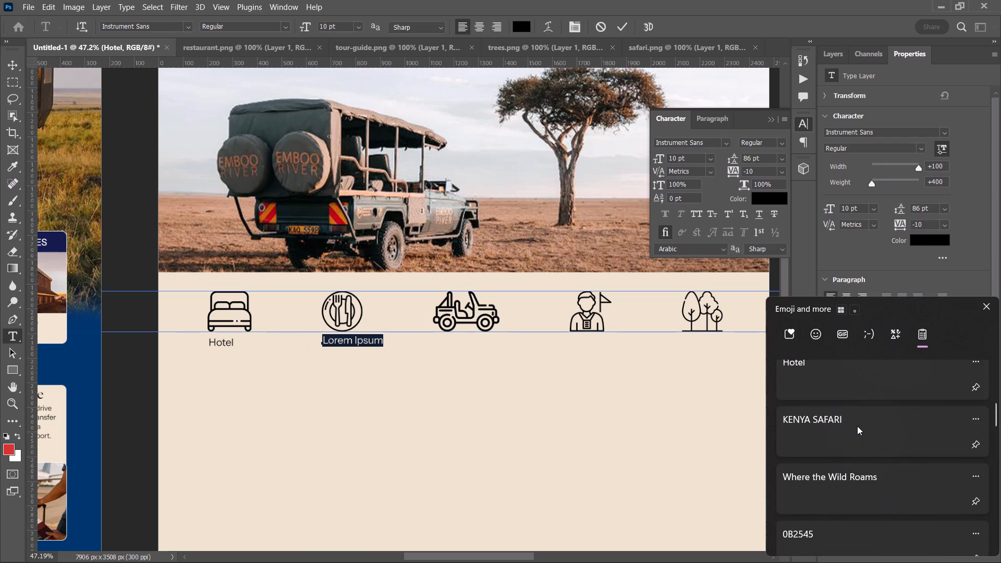
scroll(857, 426, "up", 1)
left_click(846, 400)
key("ctrl+v")
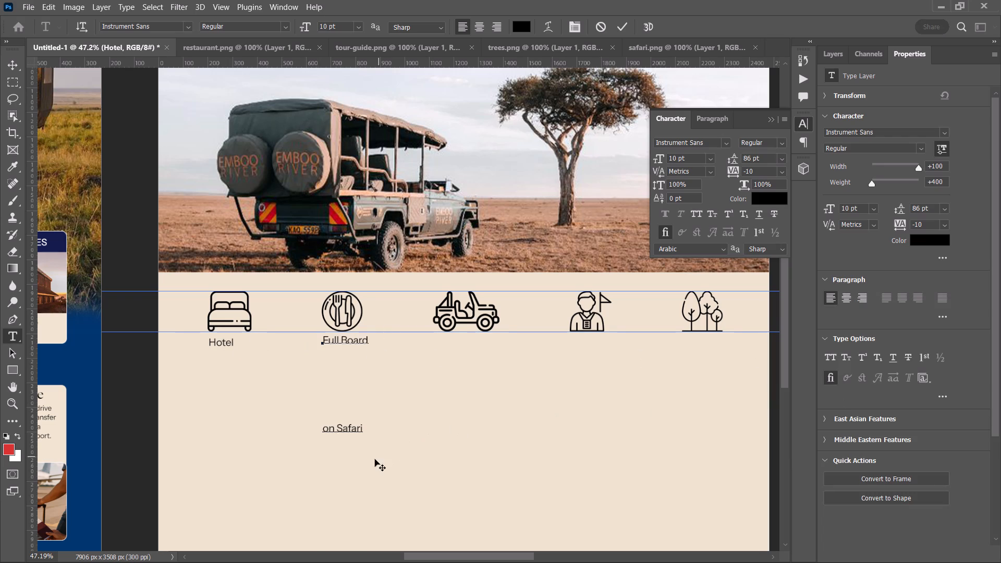
Set the leading of both lines of the Full Board on Safari label to 12 pt.
left_click_drag(363, 429, 266, 315)
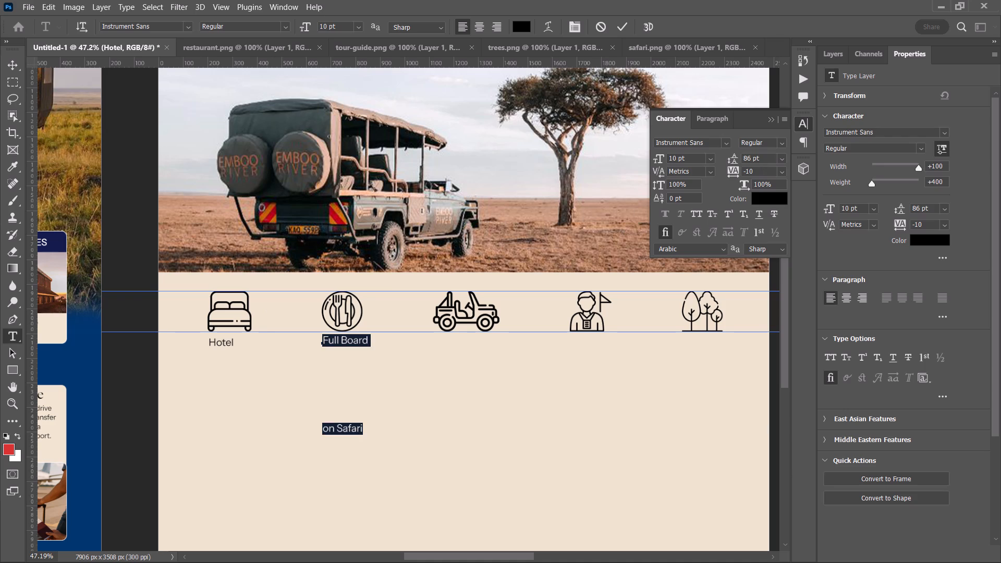
left_click(766, 161)
scroll(766, 161, "down", 20)
scroll(766, 161, "down", 19)
middle_click(764, 162)
middle_click(764, 162)
middle_click(764, 162)
scroll(764, 162, "up", 1)
scroll(764, 162, "down", 2)
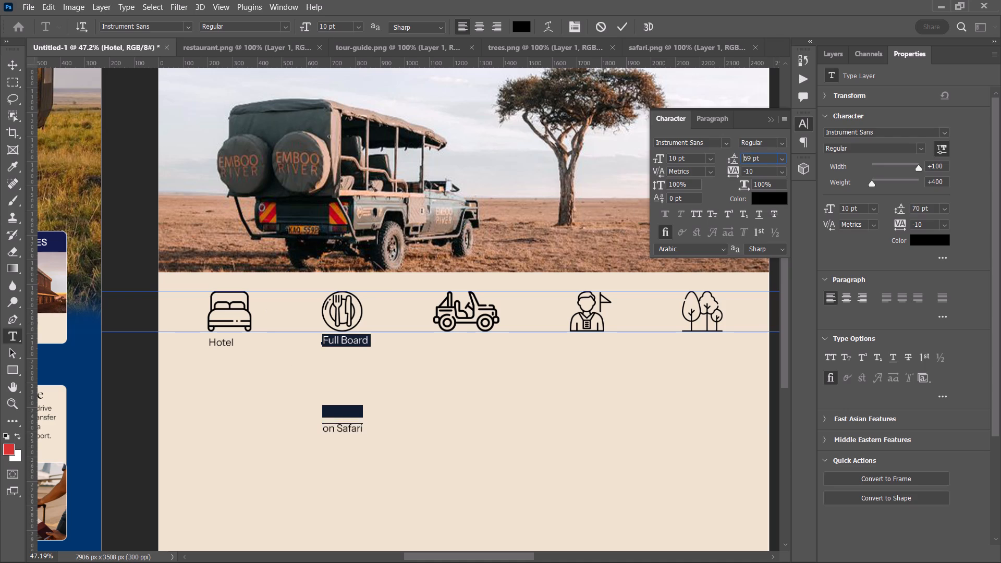
scroll(764, 162, "down", 9)
left_click(782, 160)
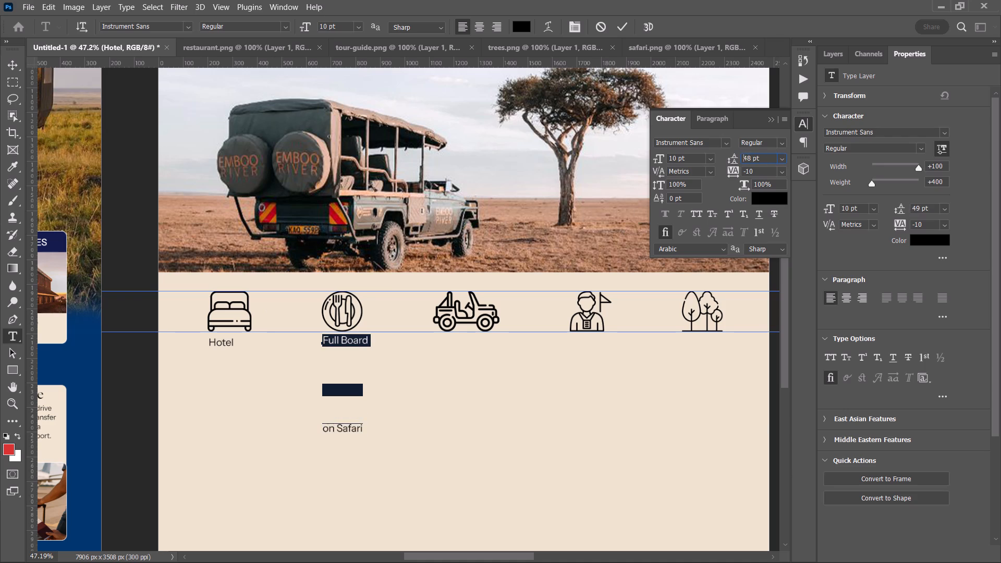
left_click(782, 160)
left_click(783, 161)
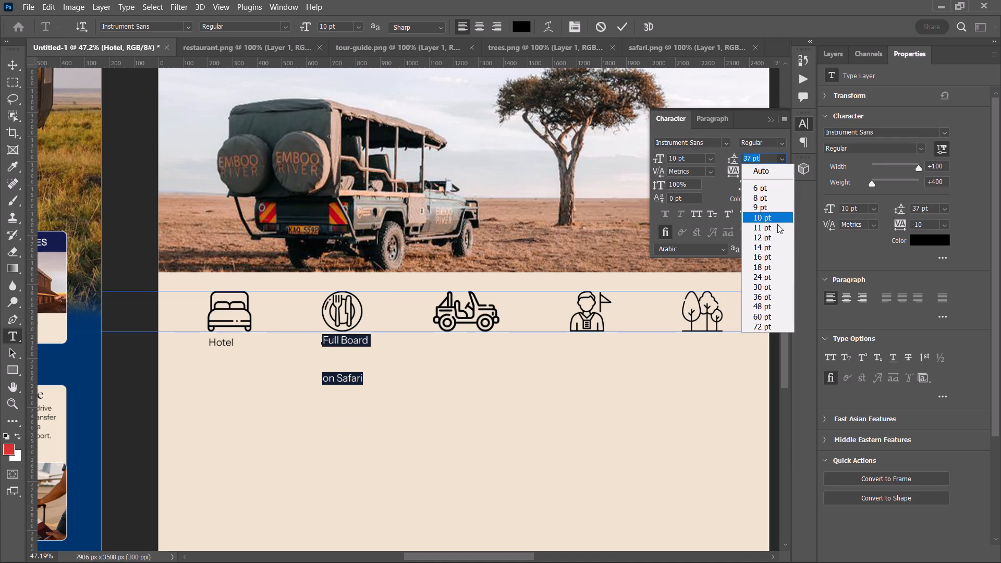
left_click(777, 235)
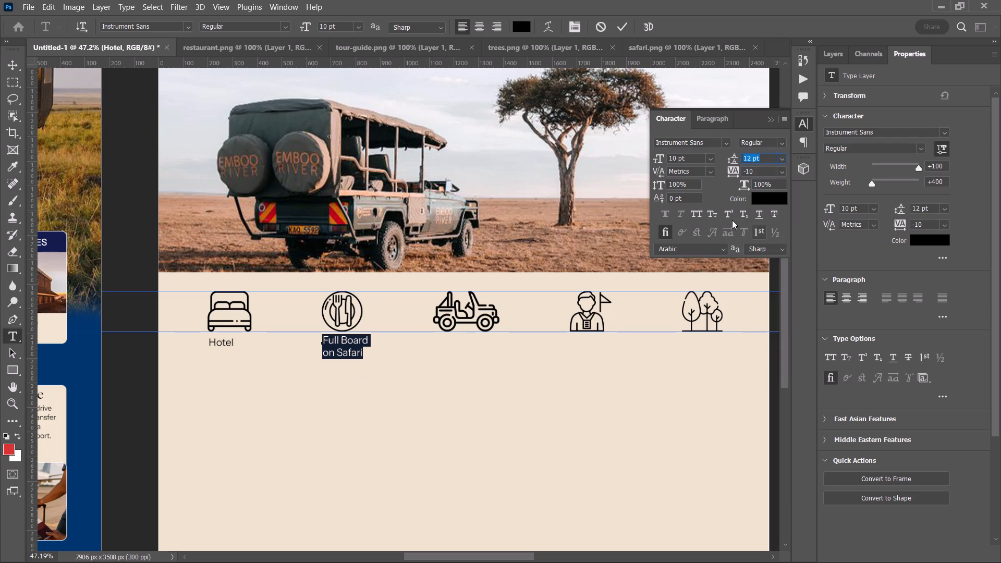
left_click(619, 28)
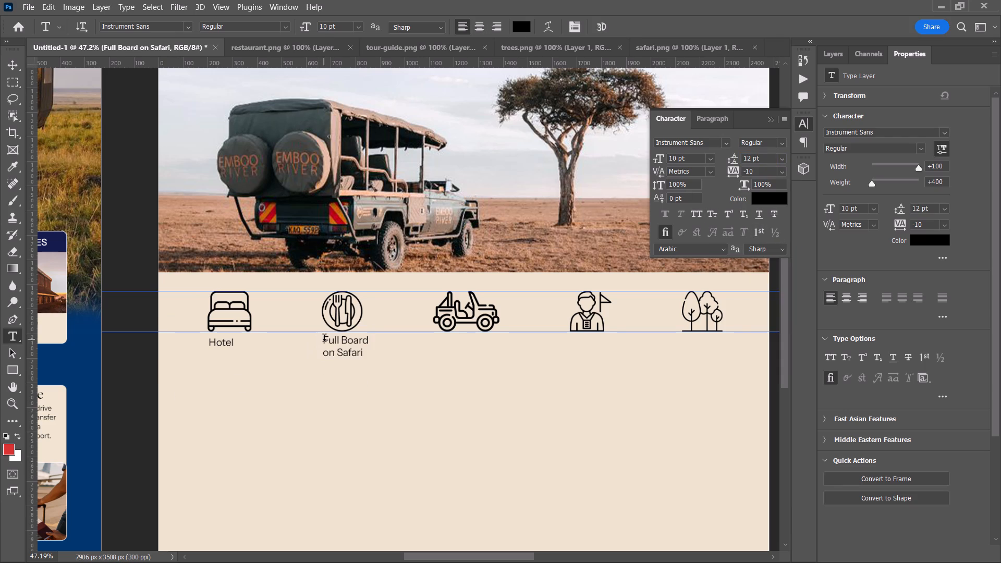
Centre-align the Full Board on Safari text and reposition it centred beneath the restaurant icon.
left_click_drag(324, 339, 371, 364)
left_click(484, 23)
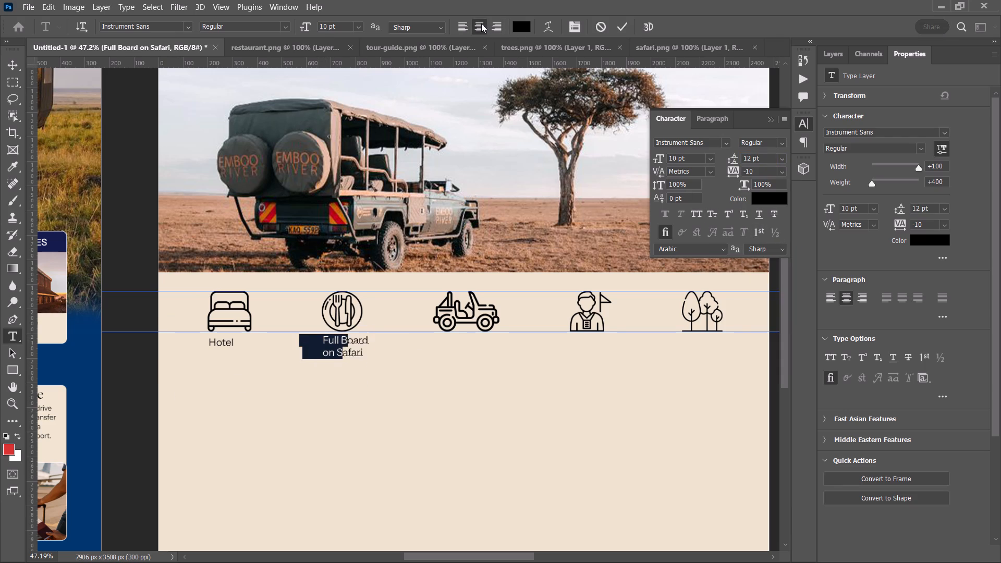
left_click_drag(322, 383, 343, 385)
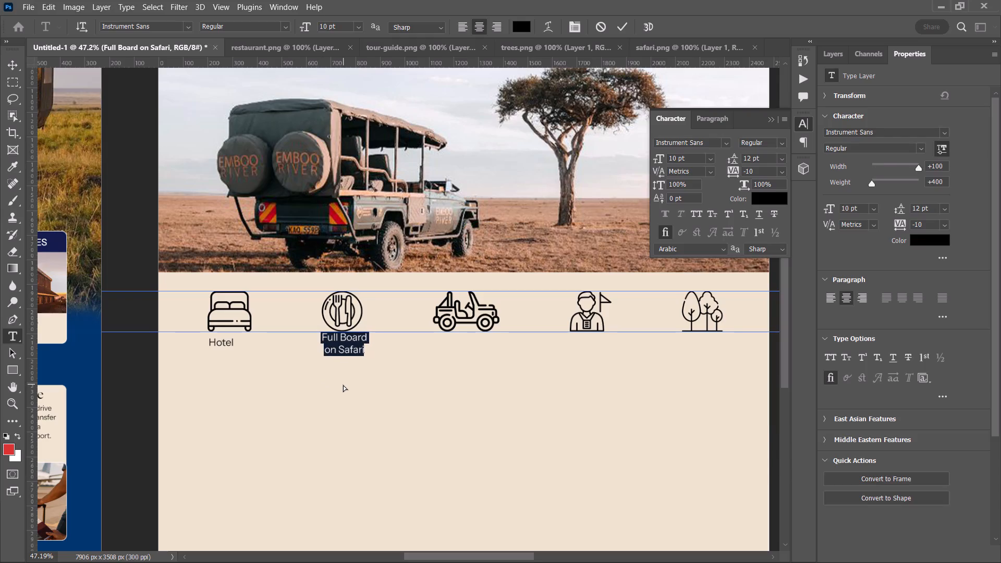
left_click_drag(343, 385, 342, 385)
left_click(617, 27)
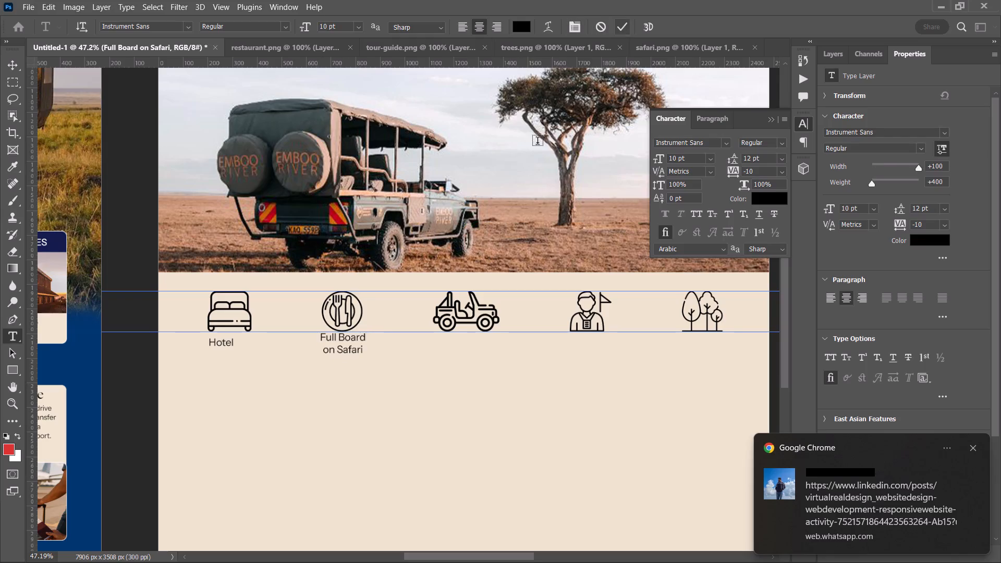
Add the copied label Driver Guide as a centred text line beneath the jeep icon.
left_click(443, 344)
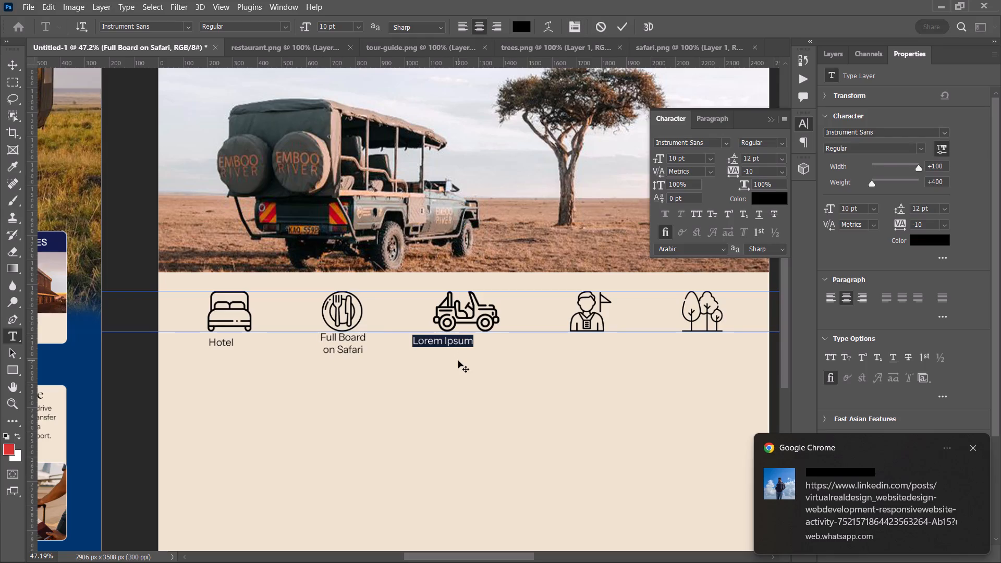
key("super+v")
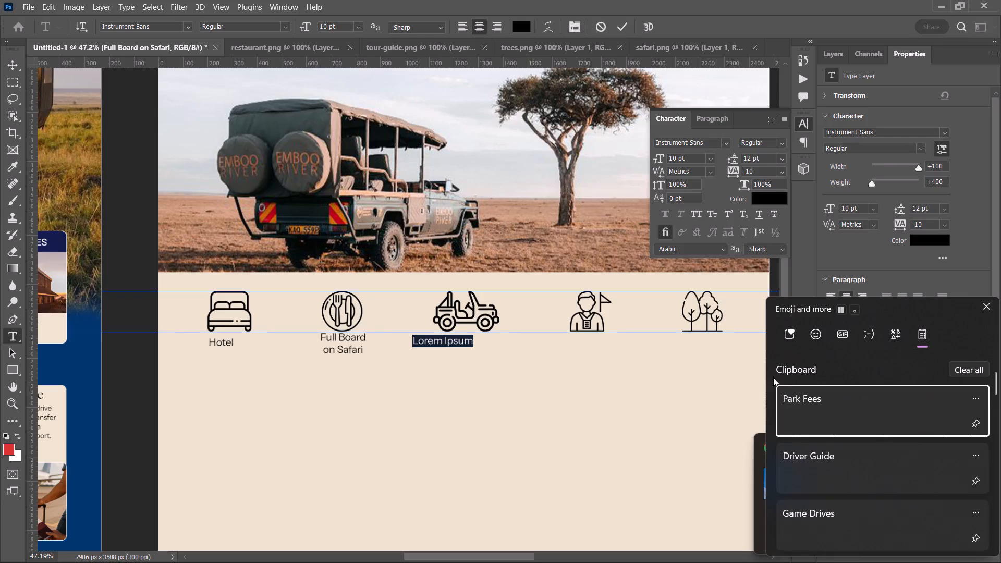
left_click(851, 456)
key("ctrl+v")
left_click_drag(448, 366, 473, 365)
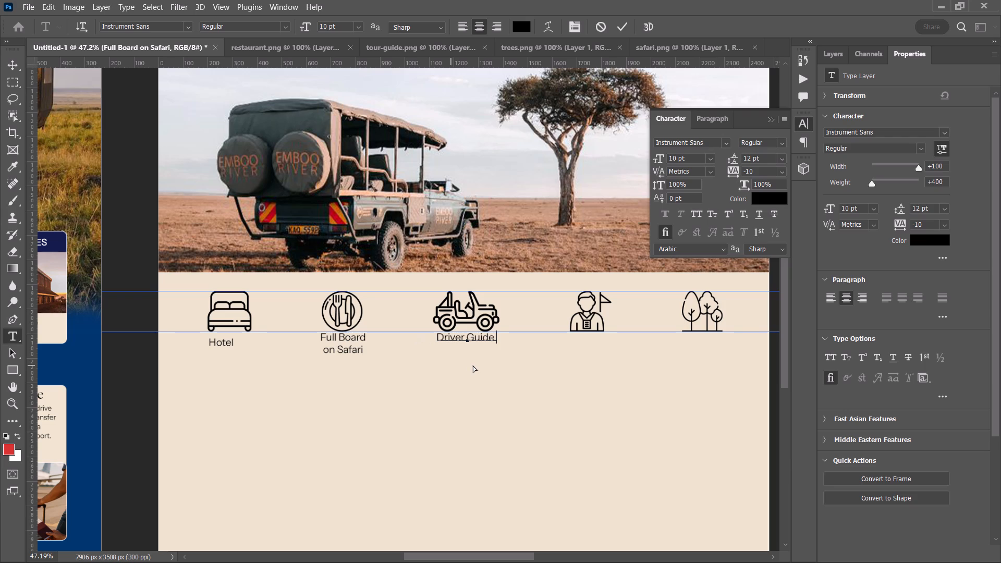
left_click_drag(473, 365, 472, 369)
left_click(622, 21)
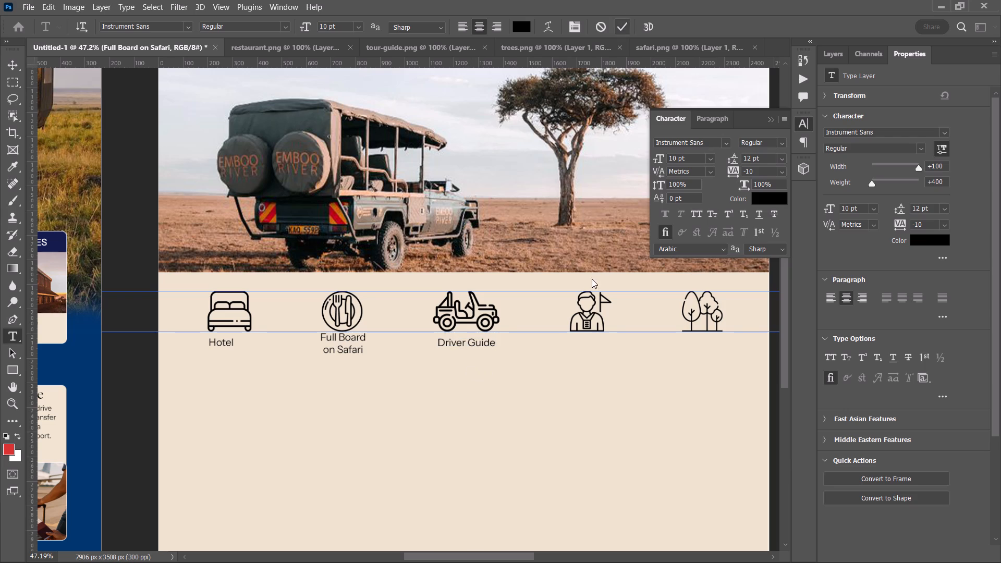
Add the copied label Game Drives as a text line beneath the tour-guide icon.
left_click(572, 344)
key("super+v")
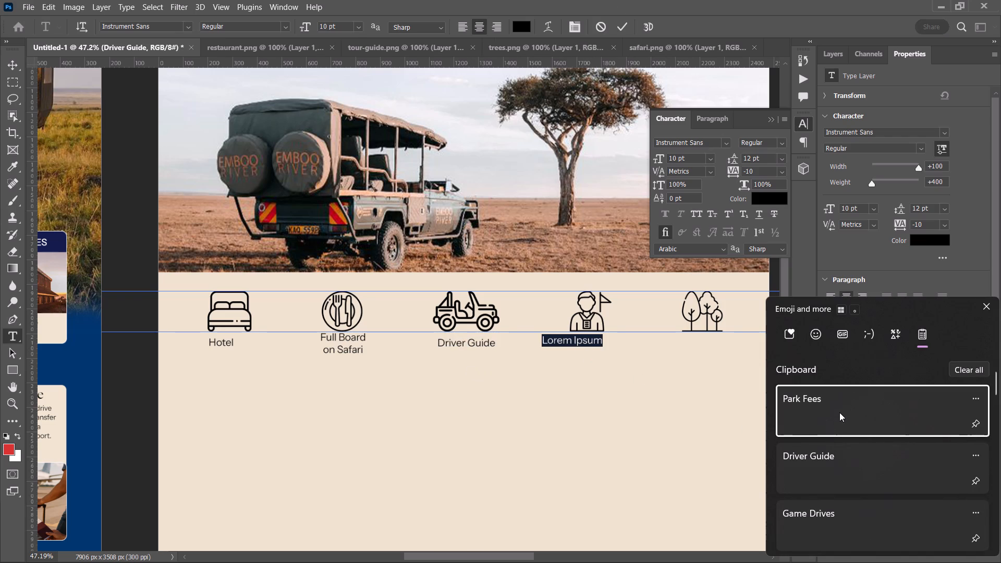
left_click(835, 513)
key("ctrl+v")
left_click(622, 24)
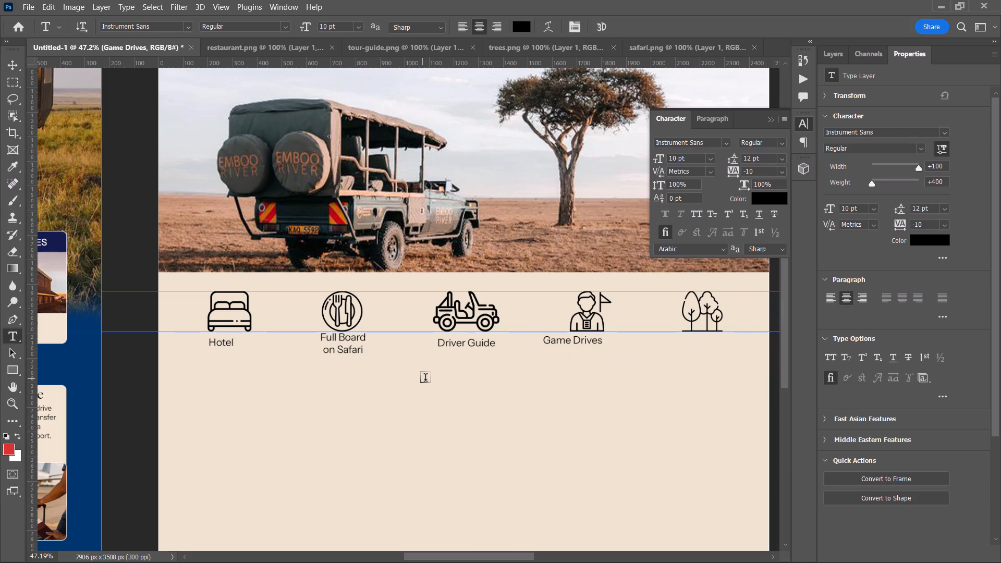
Swap the two labels so Game Drives sits beneath the jeep icon and Driver Guide beneath the tour-guide icon.
key("v")
left_click_drag(453, 343, 568, 363)
left_click_drag(555, 338, 452, 337)
left_click_drag(573, 365, 583, 345)
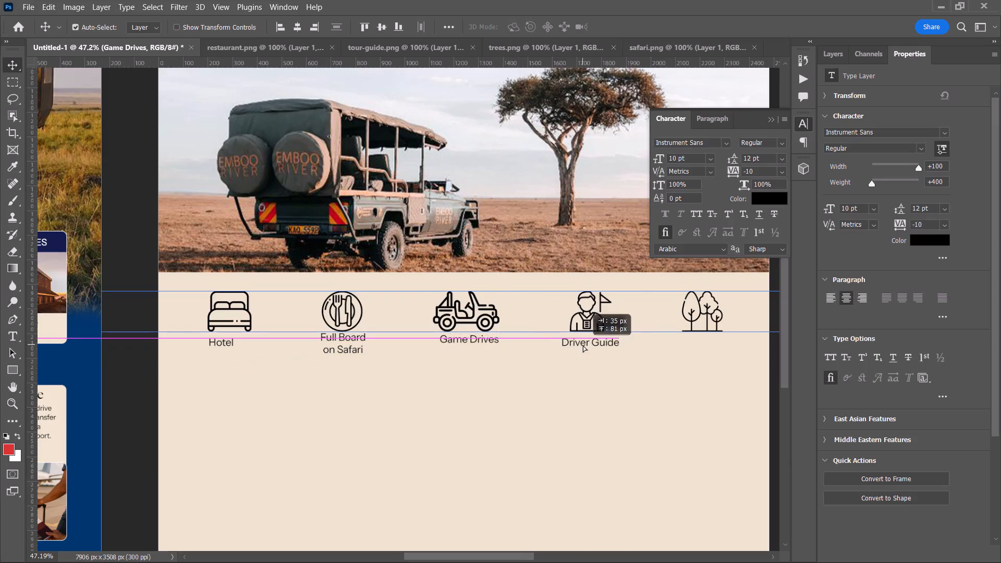
left_click_drag(583, 345, 587, 345)
Add the copied label Park Fees as a centred text line beneath the trees icon.
key("t")
left_click(691, 337)
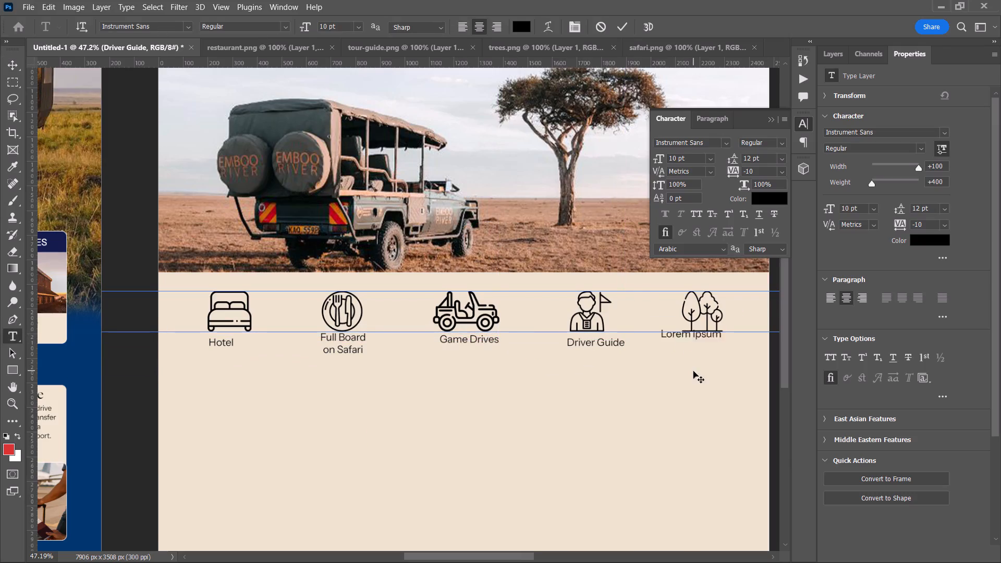
left_click_drag(695, 355, 703, 362)
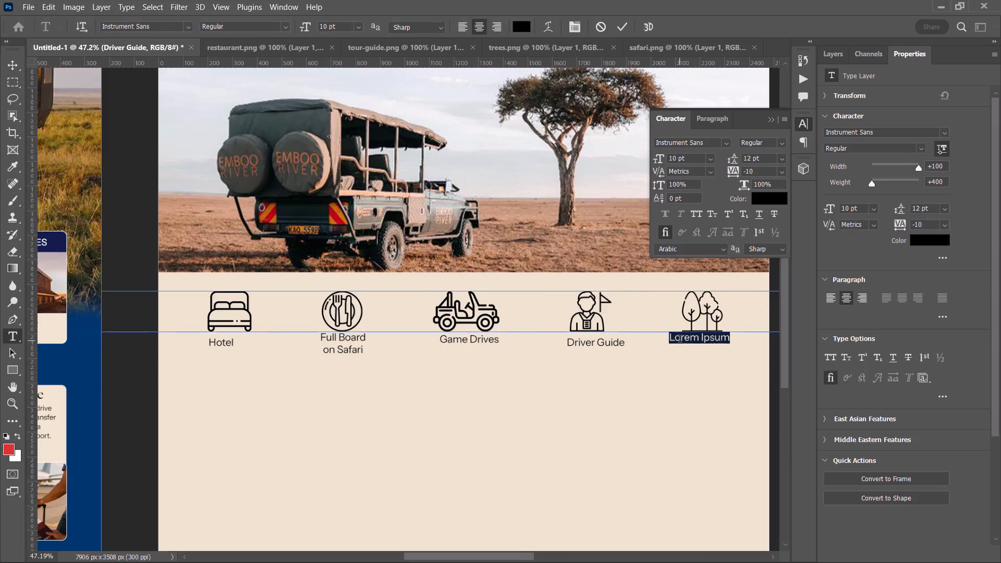
key("super+v")
left_click(828, 405)
key("ctrl+v")
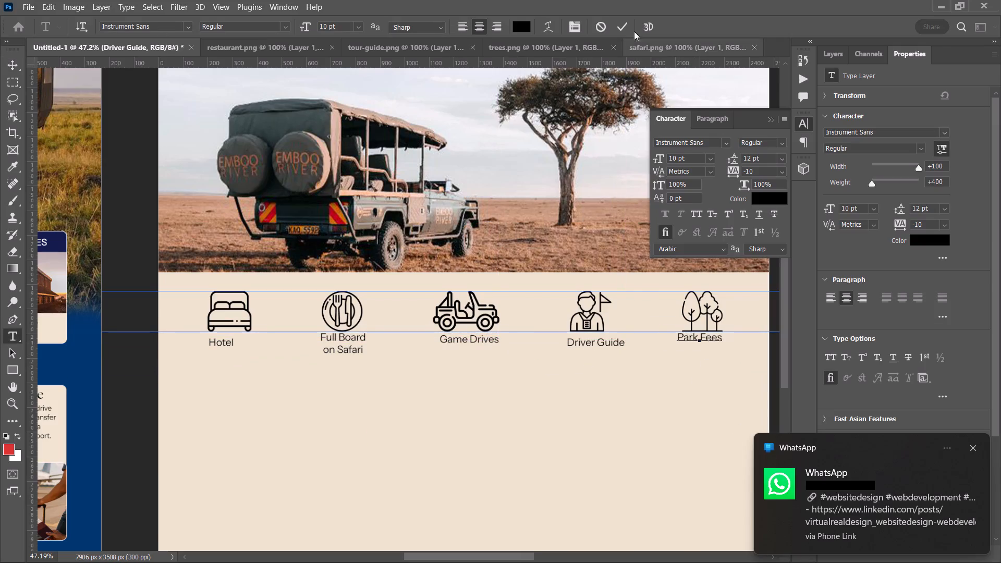
left_click(617, 24)
left_click(4, 67)
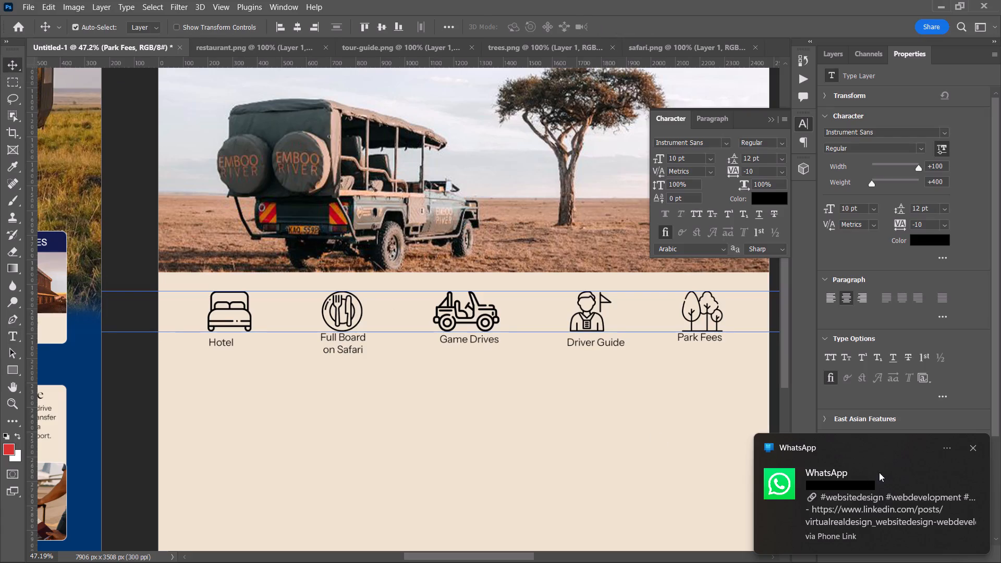
left_click(974, 449)
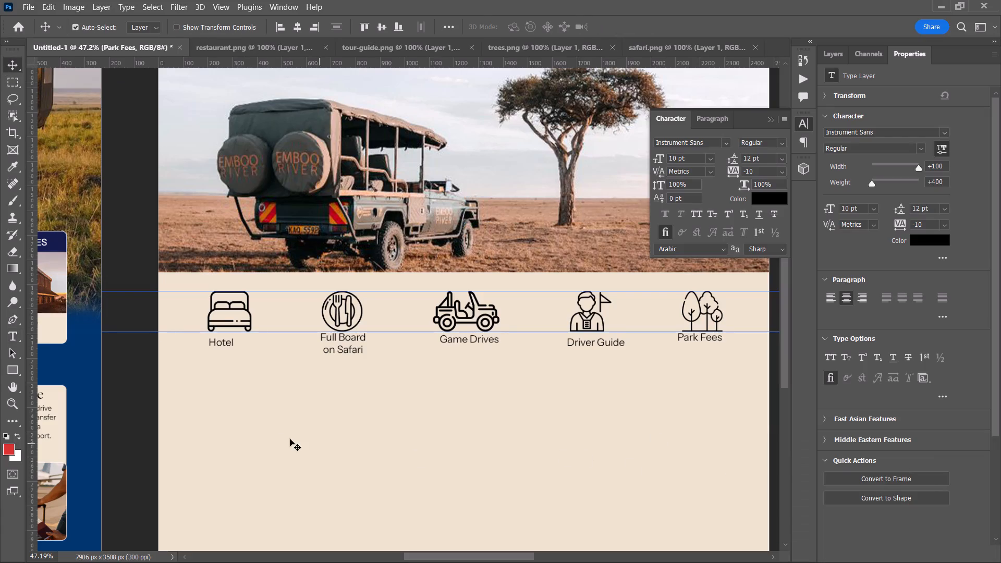
Move the lower horizontal guide down from the icons' base to the row of text labels.
scroll(411, 411, "up", 2, "alt")
key("space")
left_click_drag(411, 411, 395, 417)
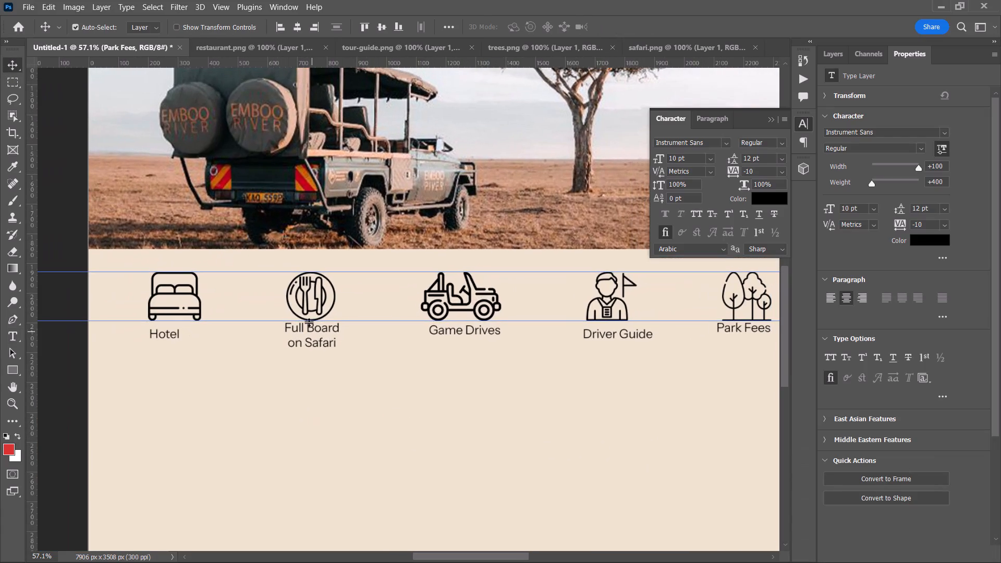
left_click(316, 331)
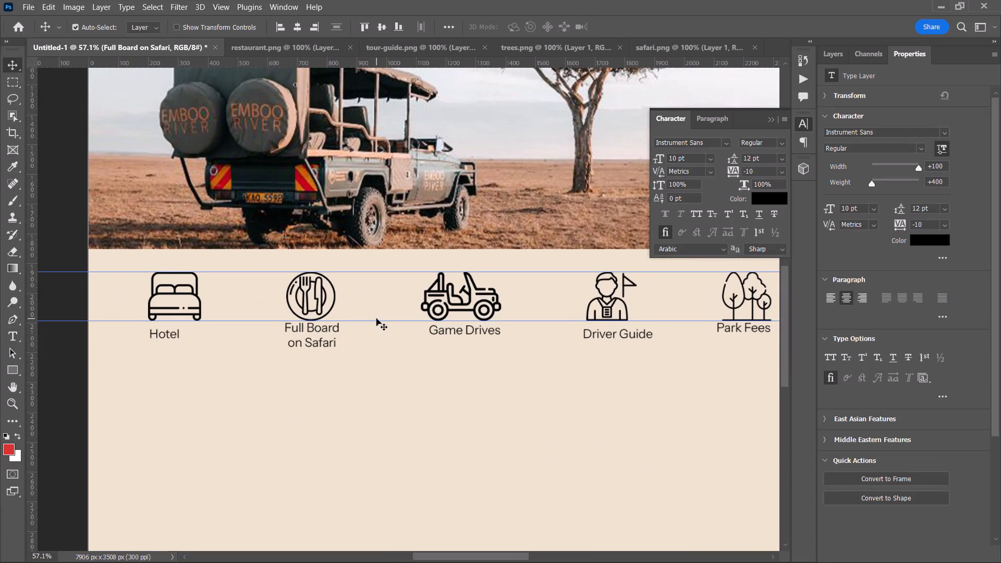
left_click_drag(377, 322, 380, 328)
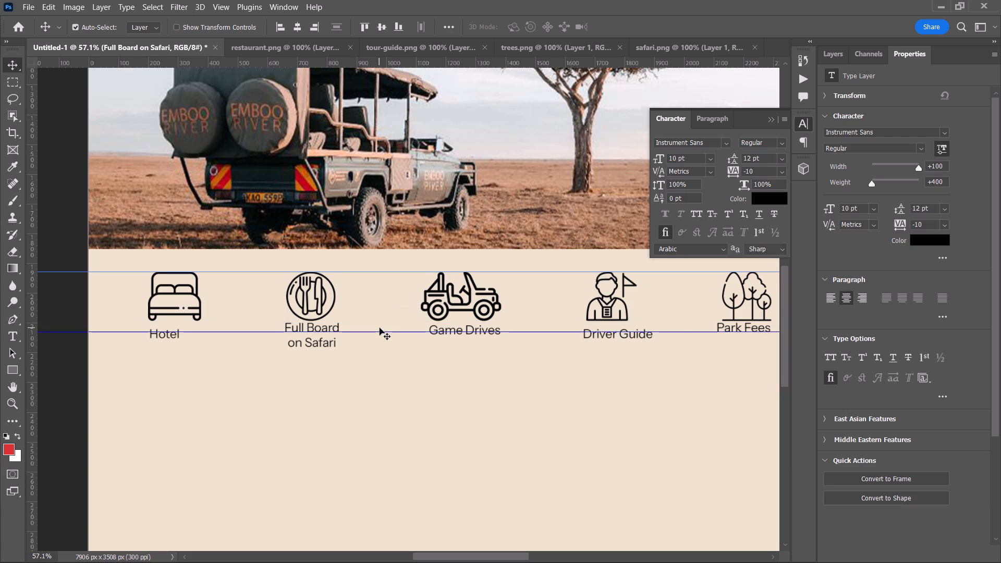
Reduce the leading of the Full Board on Safari label to 11 pt.
scroll(380, 328, "up", 1, "alt")
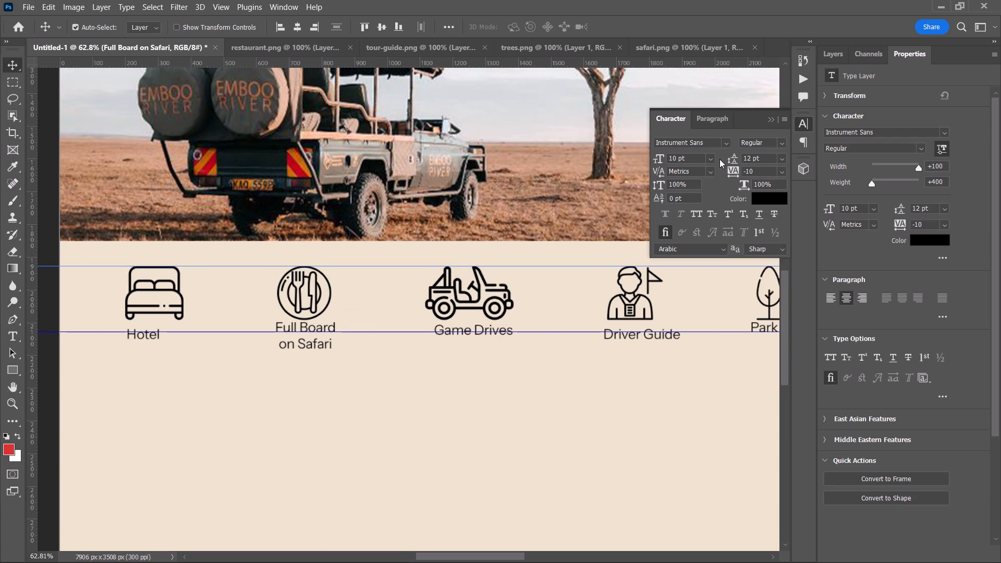
left_click(316, 345)
left_click(759, 160)
scroll(759, 160, "down", 2)
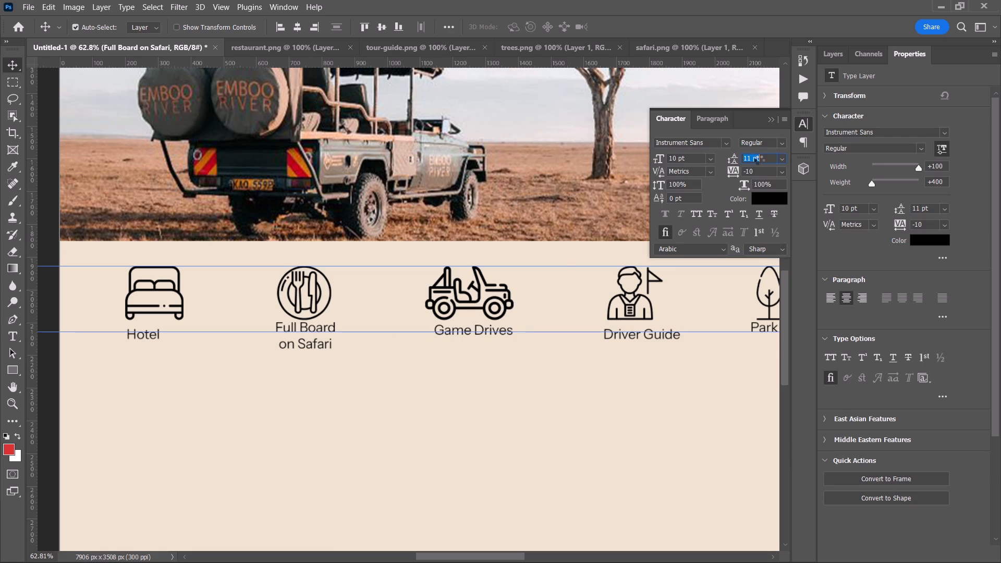
Reduce the leading of the Full Board on Safari label to 9 pt.
scroll(759, 160, "down", 1)
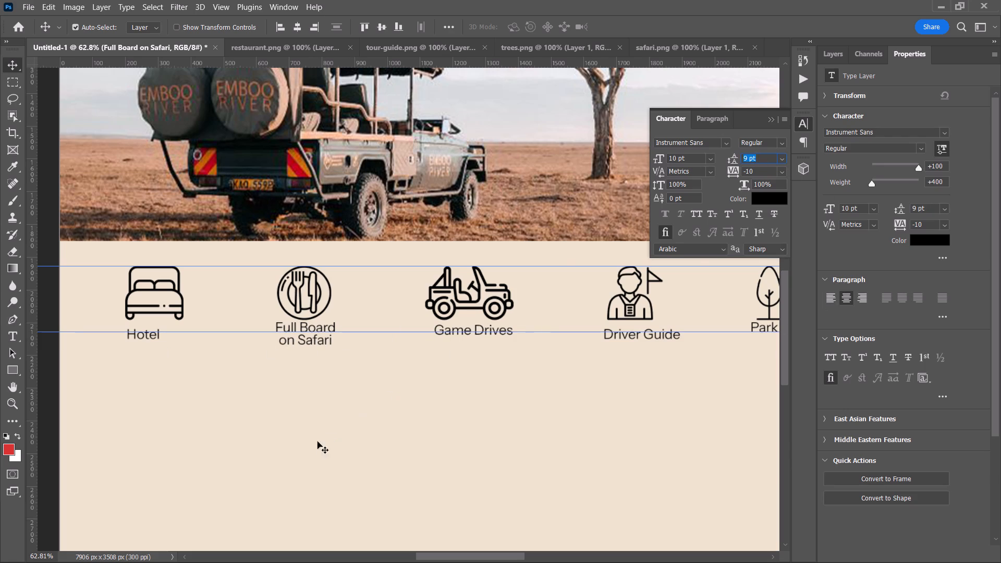
Align the bottom edges of the Full Board on Safari, Game Drives, Driver Guide and Park Fees labels and distribute them horizontally.
left_click(137, 338)
left_click(301, 336, "shift")
left_click(455, 334, "shift")
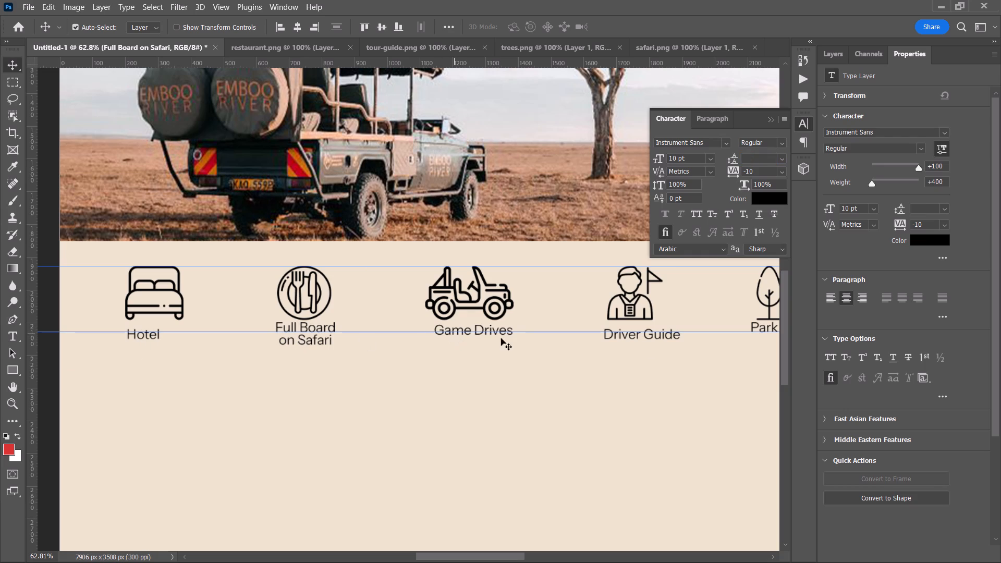
left_click(645, 336, "shift")
left_click(758, 324, "shift")
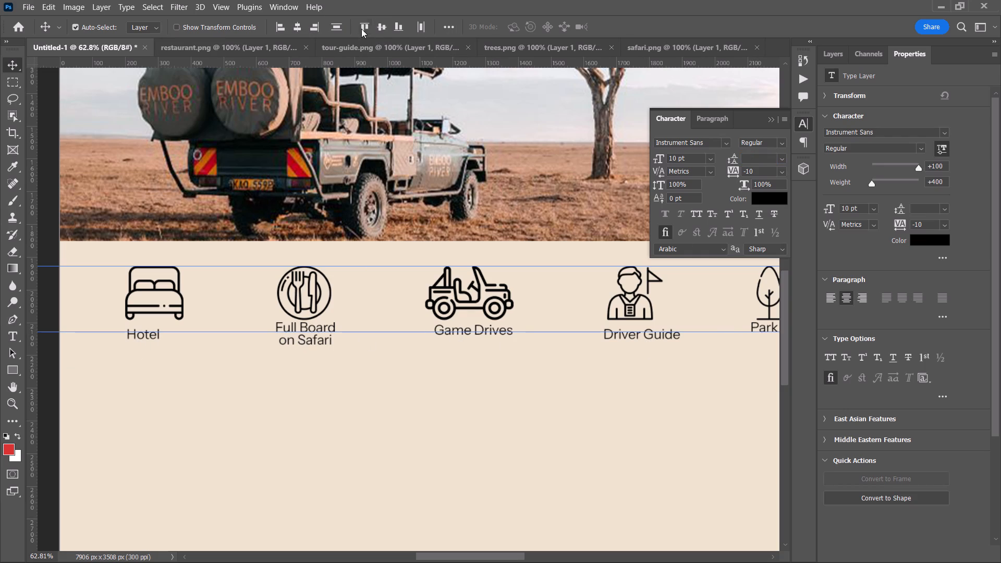
left_click(394, 30)
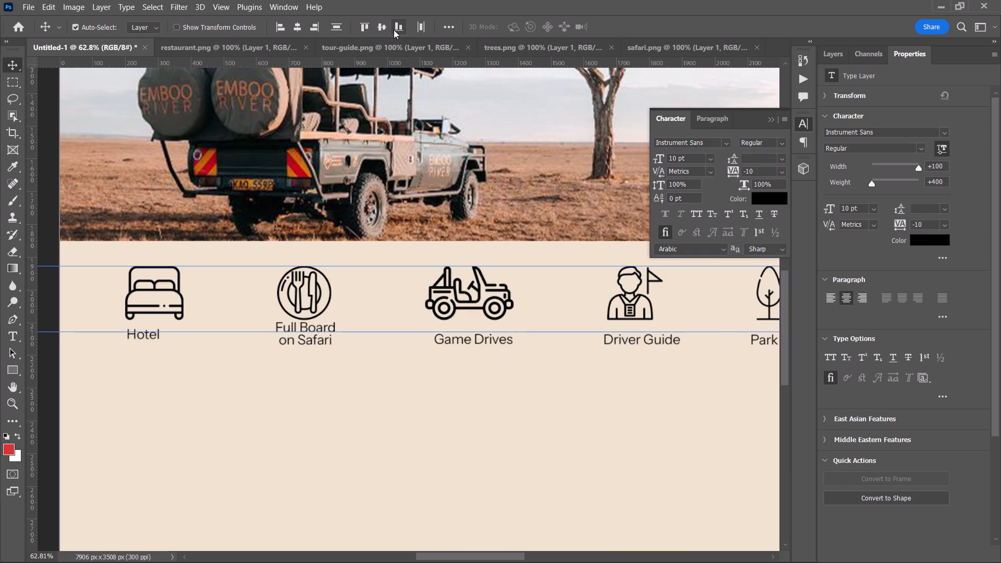
left_click(418, 30)
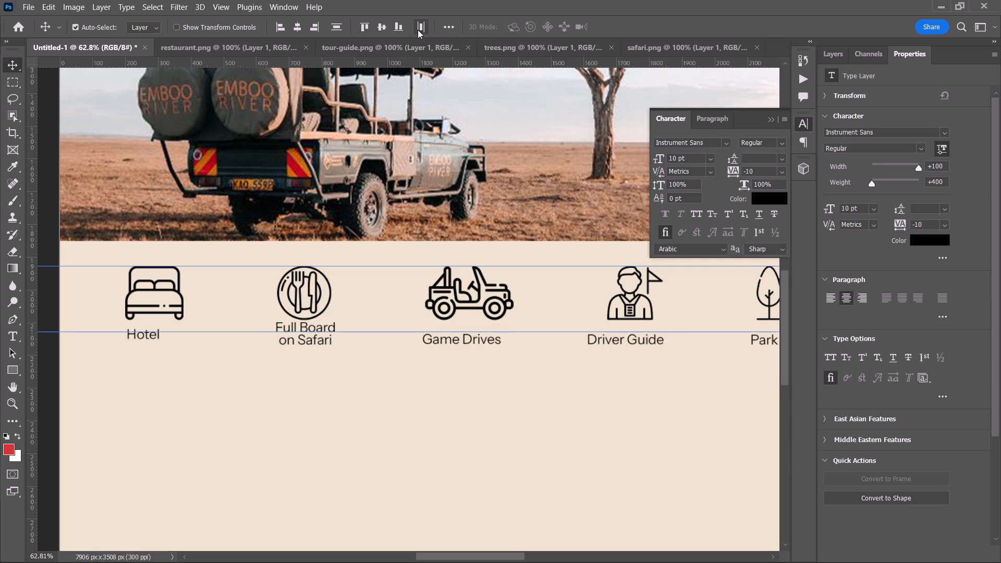
Move the Hotel label slightly down and centre it beneath the bed icon.
left_click(297, 430)
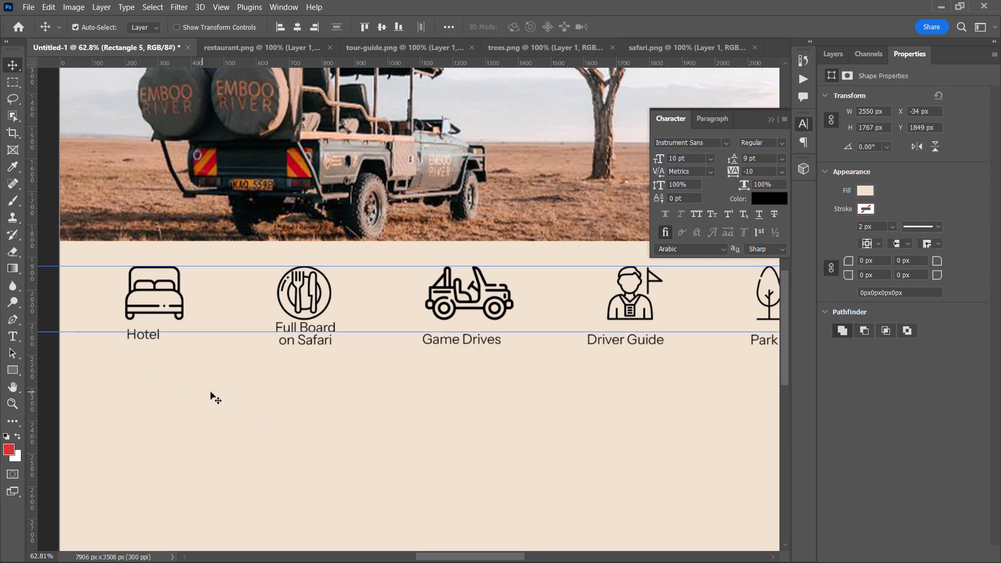
key("space")
key("space")
key("space")
key("space")
key("space")
key("space")
key("space")
key("space")
key("space")
key("space")
key("space")
key("space")
key("space")
key("space")
key("space")
key("space")
left_click_drag(234, 391, 271, 412)
scroll(174, 384, "up", 5, "alt")
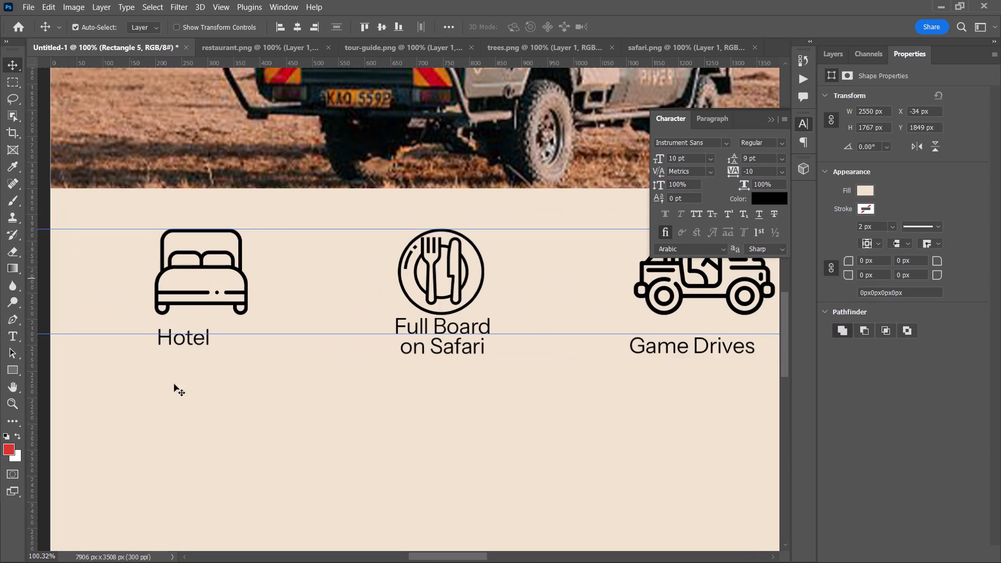
left_click_drag(188, 341, 203, 347)
Move the Full Board on Safari label down so its first line sits level with the Hotel label.
key("space")
left_click_drag(360, 382, 311, 384)
left_click_drag(393, 353, 399, 369)
key("space")
left_click_drag(526, 391, 516, 394)
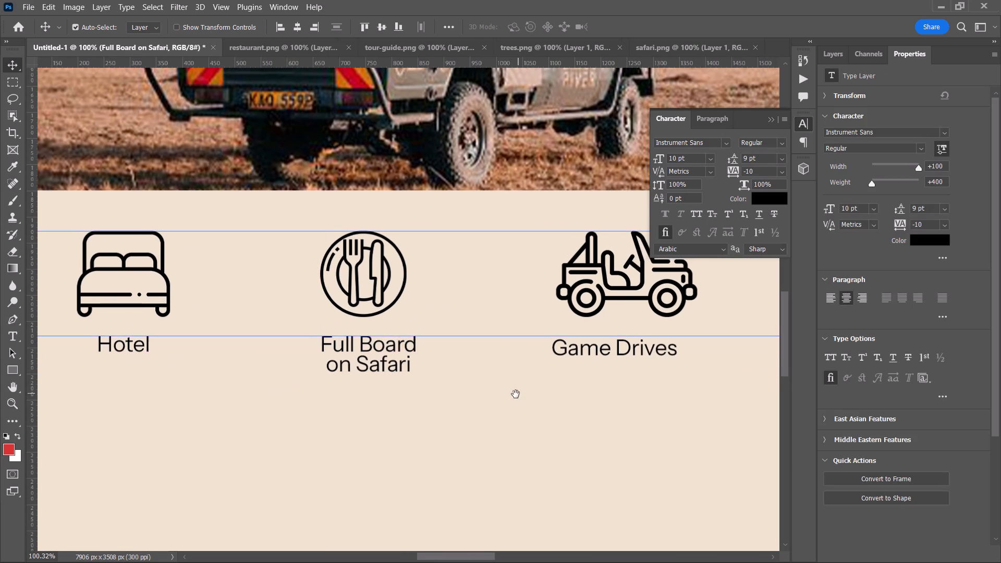
left_click_drag(516, 394, 515, 394)
Examine the icon and label row on Artboard 1 alongside the neighbouring reference flyers.
scroll(516, 394, "down", 7, "alt")
key("space")
left_click_drag(499, 410, 445, 406)
scroll(450, 409, "down", 7, "alt")
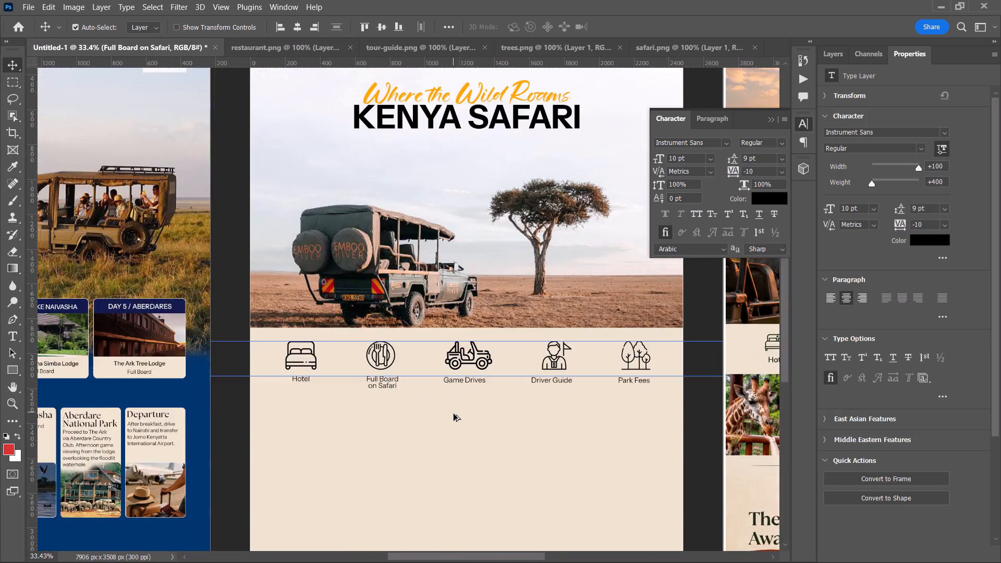
scroll(454, 414, "down", 2, "alt")
key("space")
key("space")
key("space")
key("space")
key("space")
key("space")
key("space")
key("space")
key("space")
key("space")
key("space")
left_click_drag(465, 420, 436, 415)
key("space")
key("space")
key("space")
key("space")
left_click_drag(466, 419, 444, 417)
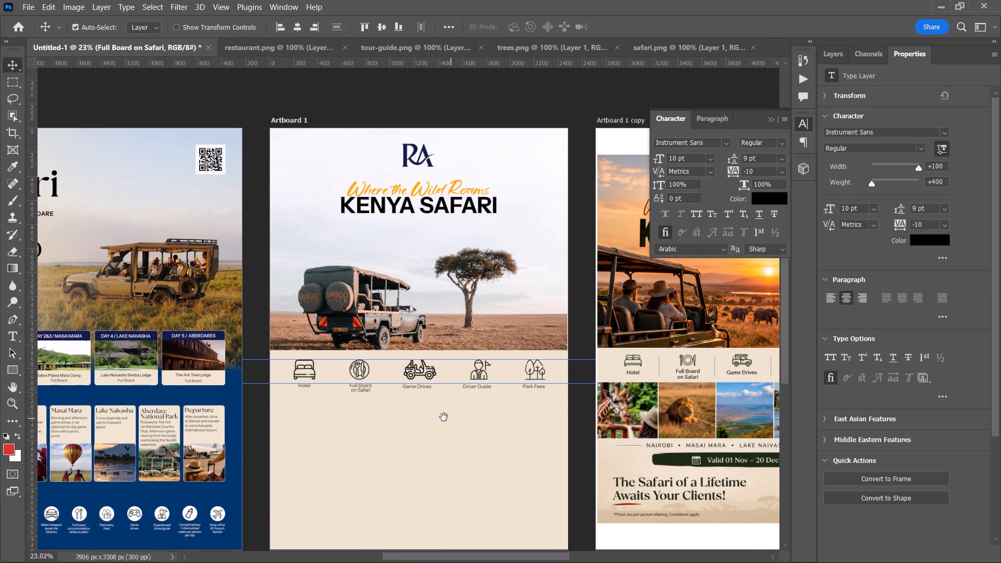
left_click_drag(444, 417, 419, 413)
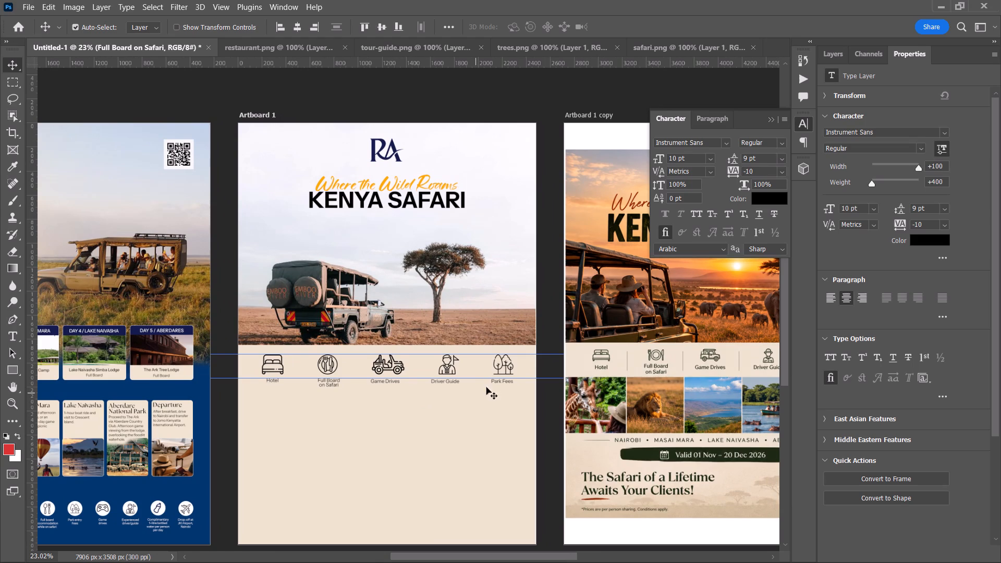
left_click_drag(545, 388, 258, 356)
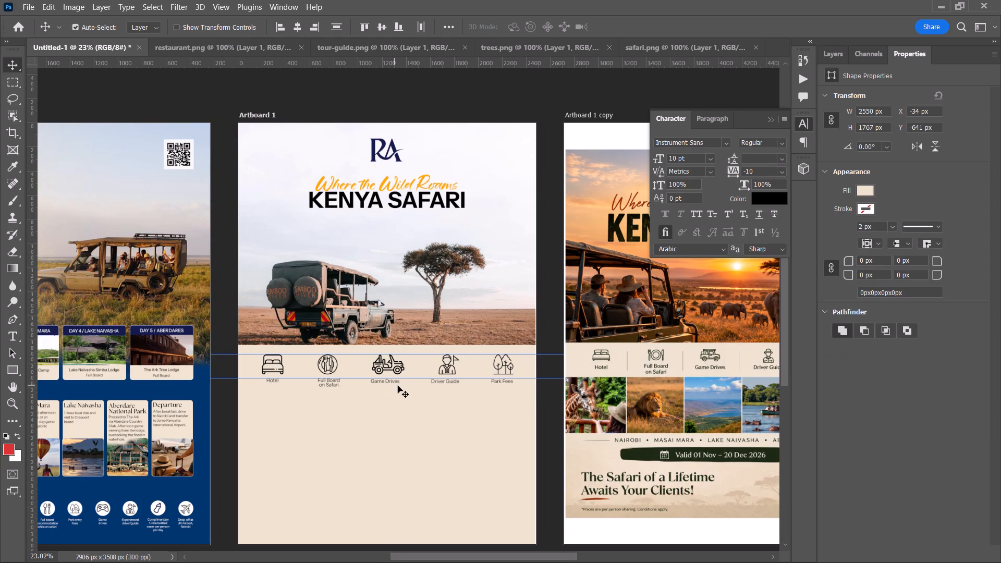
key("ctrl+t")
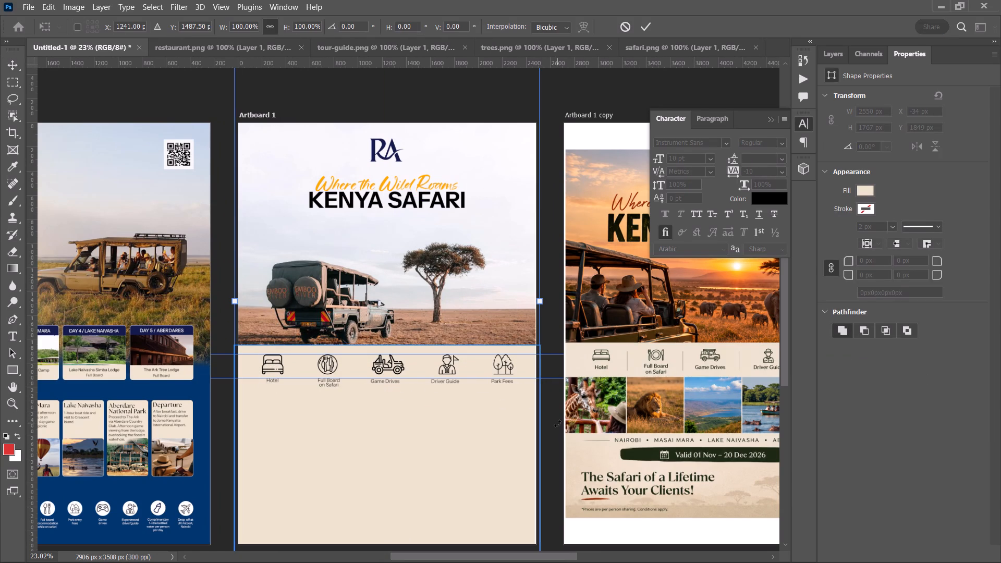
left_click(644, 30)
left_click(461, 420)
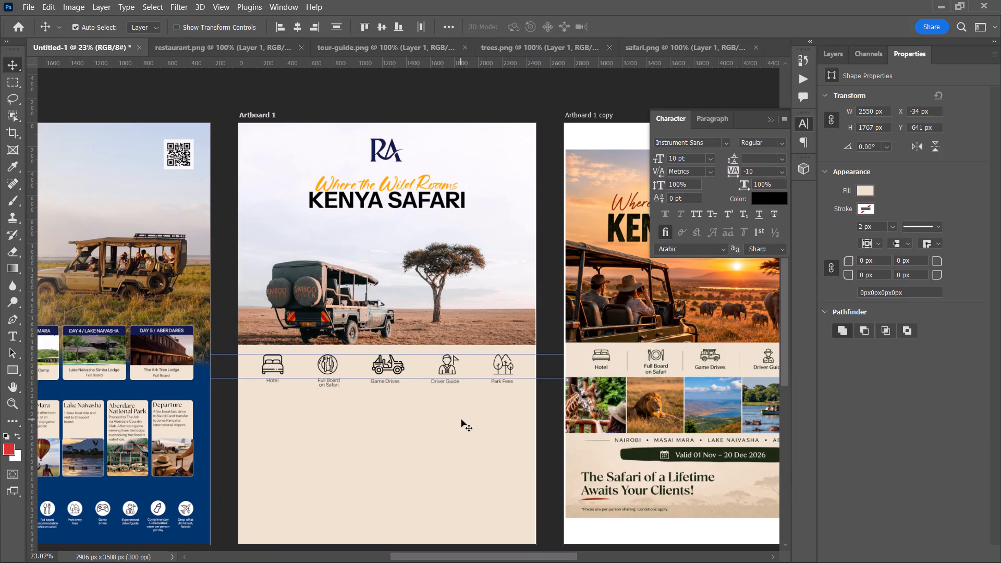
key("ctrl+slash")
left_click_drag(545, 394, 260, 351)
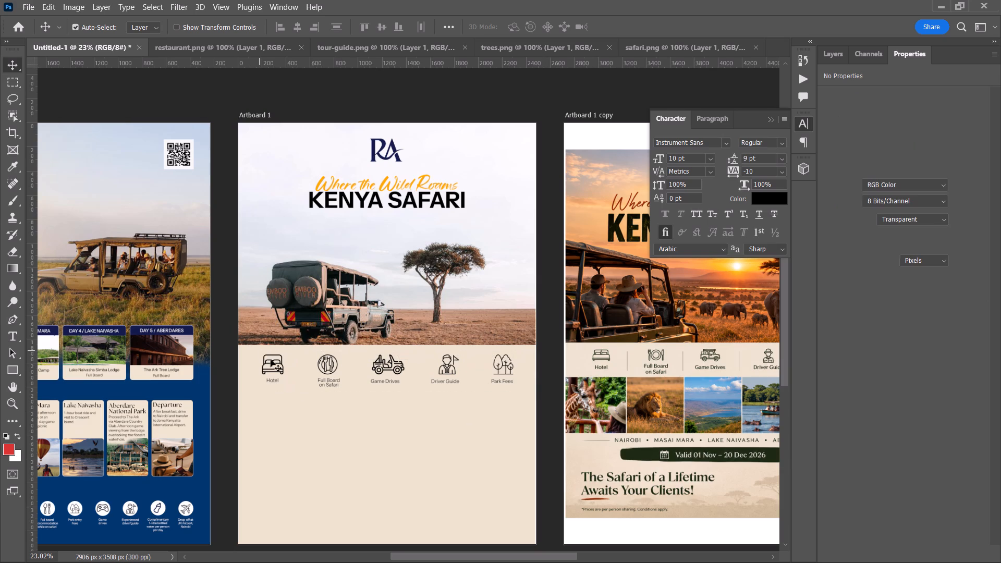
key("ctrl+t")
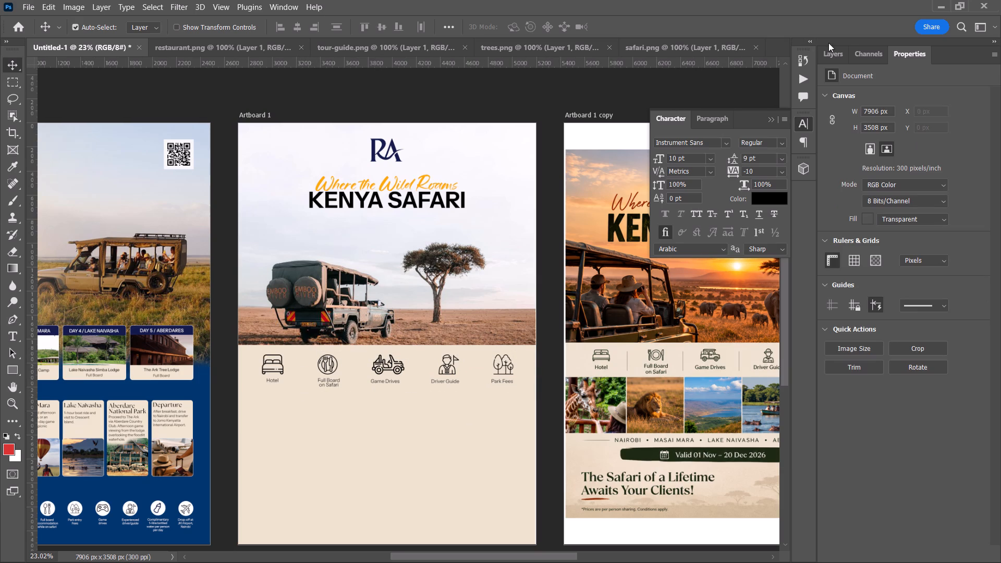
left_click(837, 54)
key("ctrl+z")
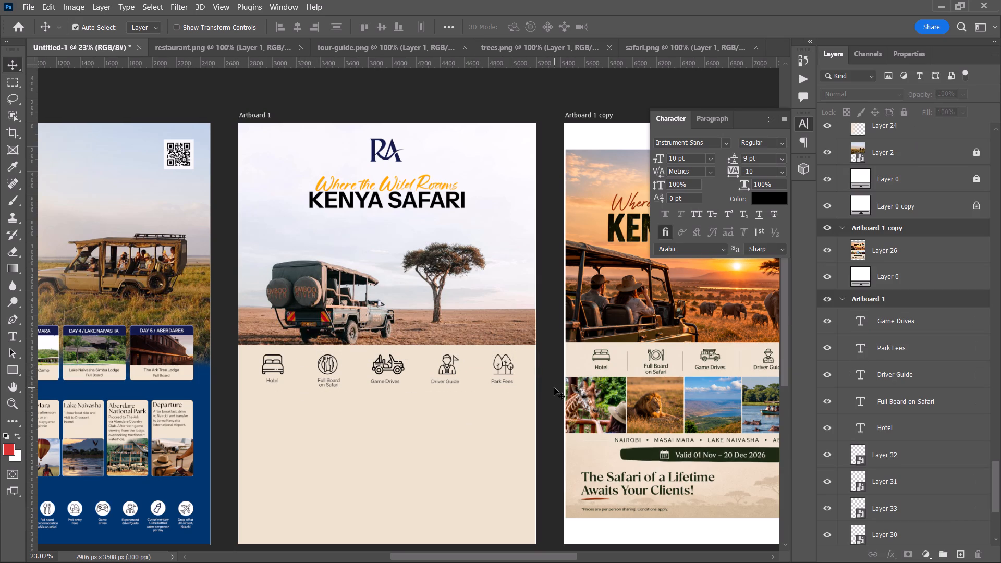
Lock the beige background rectangle, Rectangle 5, on Artboard 1.
left_click(545, 398)
left_click(480, 429)
key("ctrl+slash")
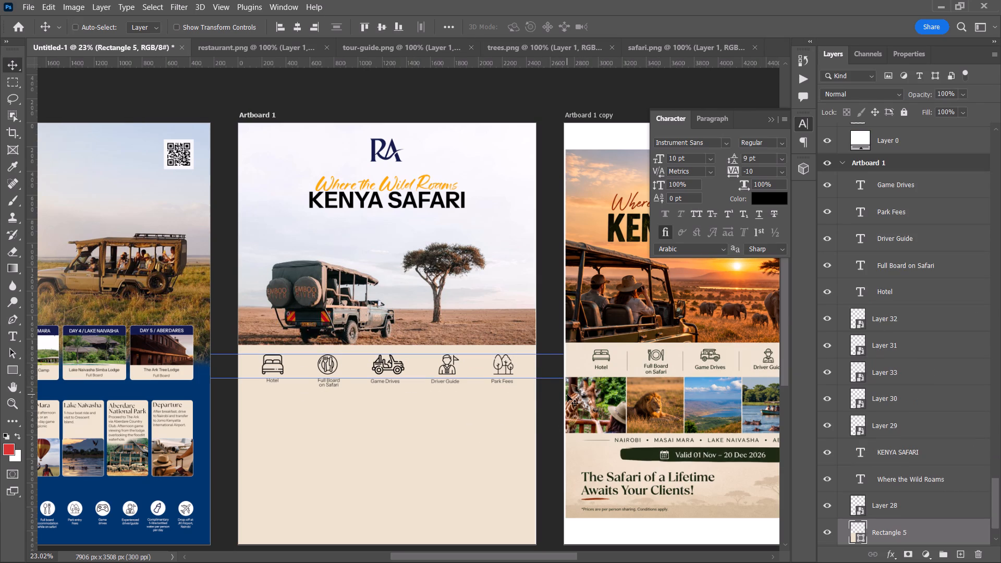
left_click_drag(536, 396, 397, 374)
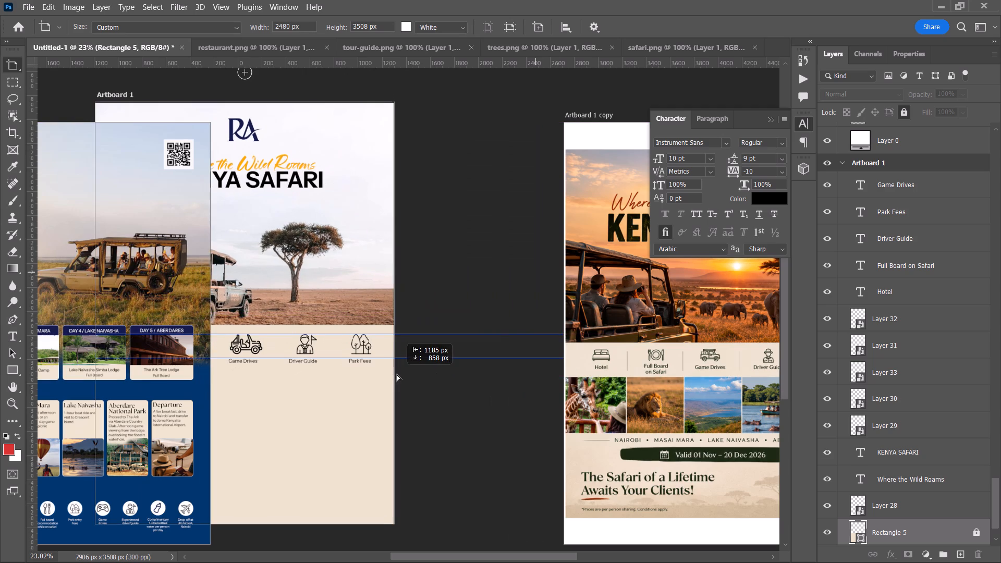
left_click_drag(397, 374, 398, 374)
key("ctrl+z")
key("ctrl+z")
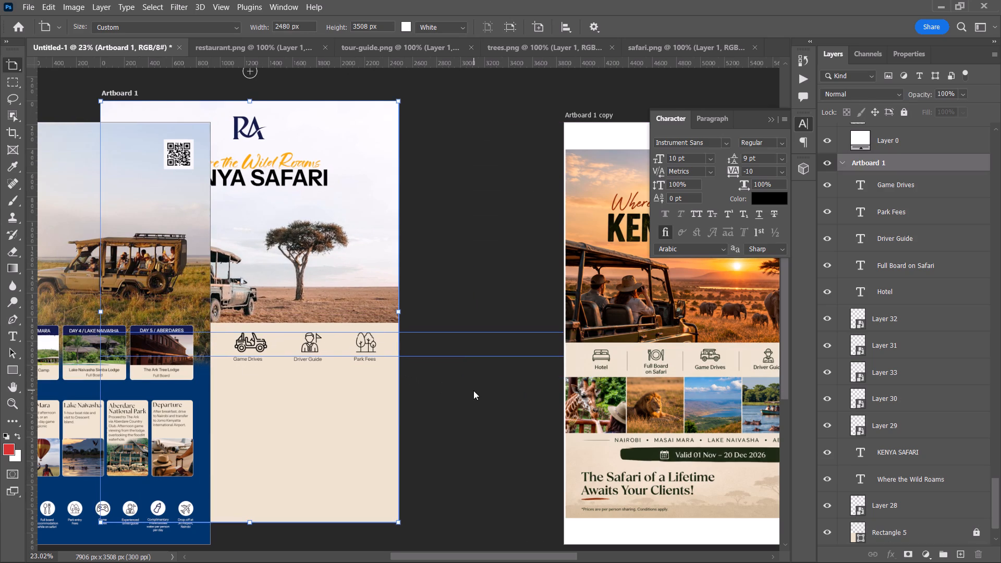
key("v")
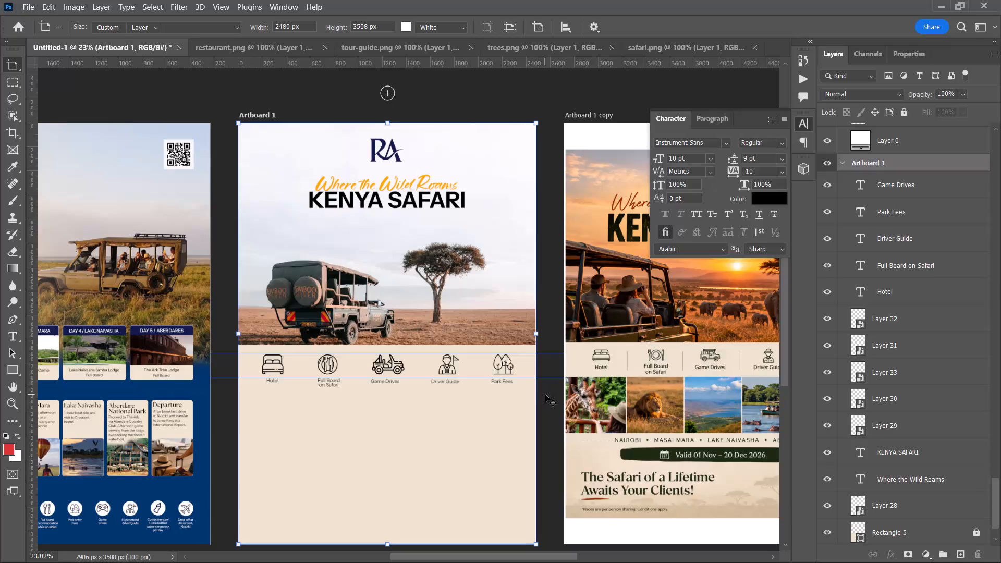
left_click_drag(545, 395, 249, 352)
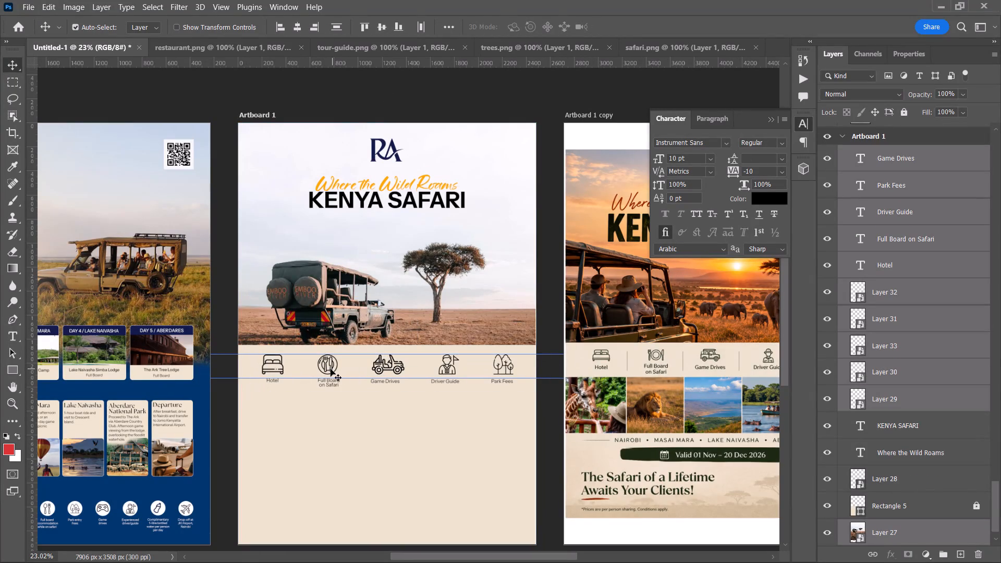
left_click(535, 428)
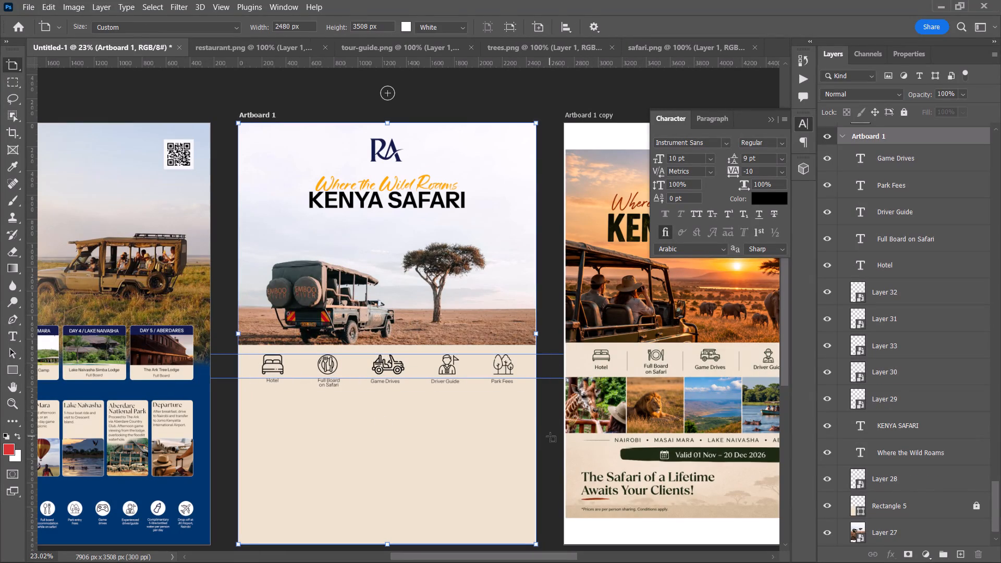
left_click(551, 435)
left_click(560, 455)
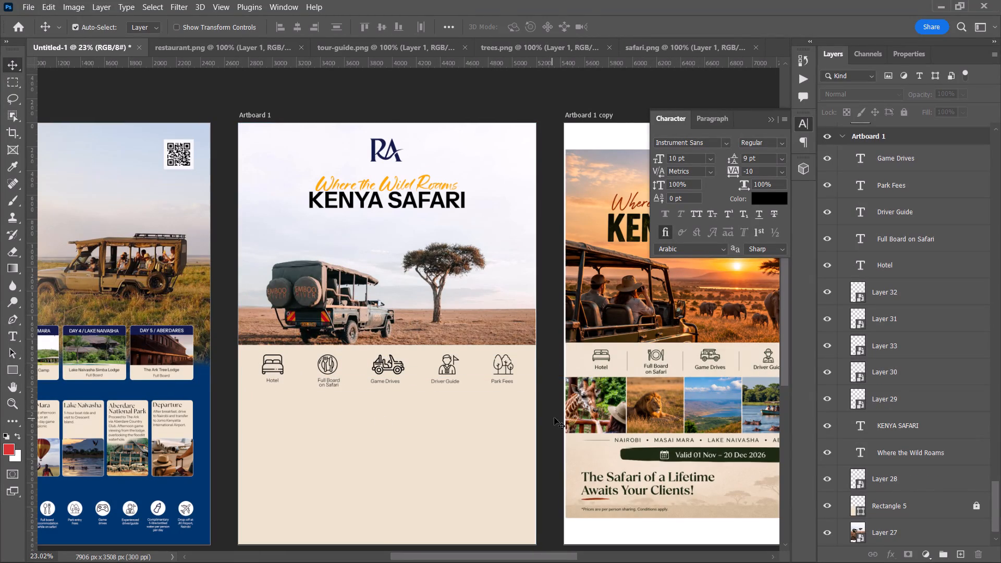
Lock the safari photo layer, Layer 27, and the white background, Layer 0, on Artboard 1.
left_click(505, 334)
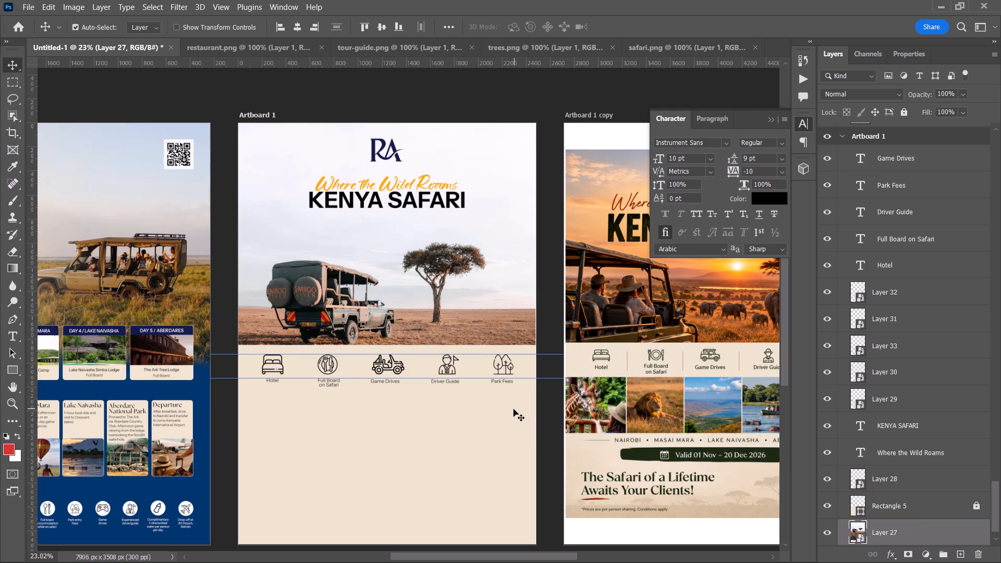
left_click(514, 409)
key("ctrl+slash")
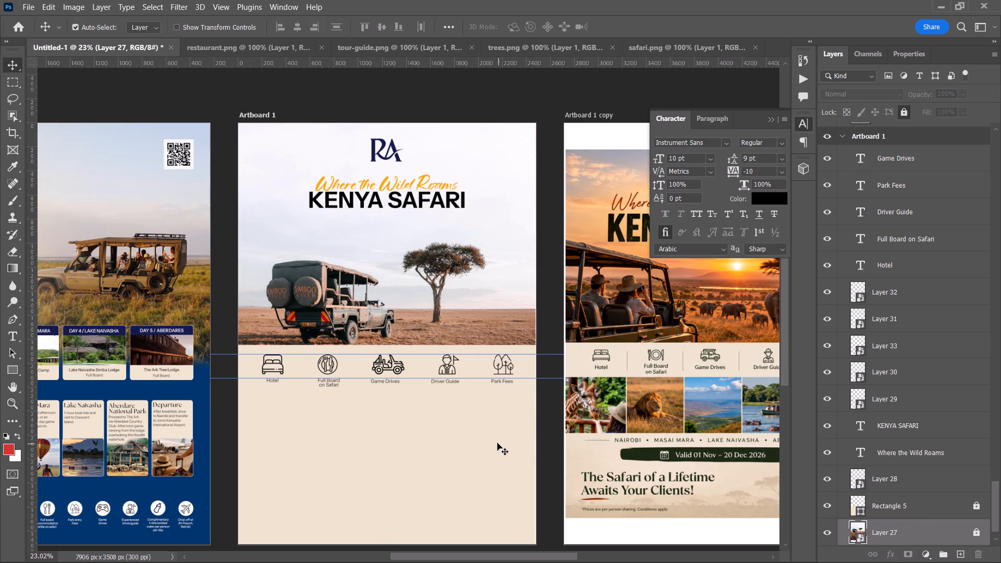
left_click(497, 443)
key("ctrl+slash")
left_click(521, 425)
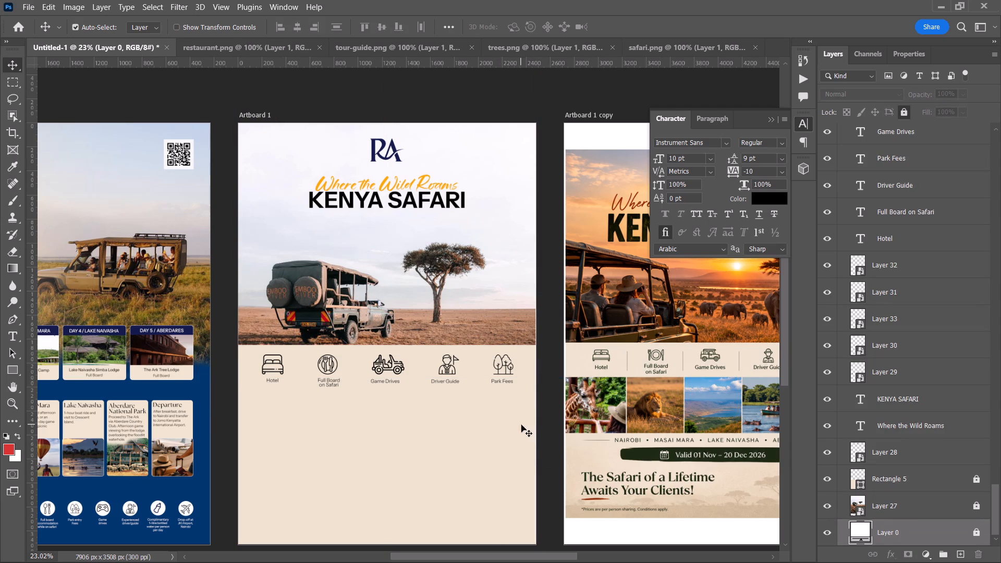
Select all five icons with their labels and scale them down together proportionally to about 88.8%.
left_click_drag(548, 393, 254, 344)
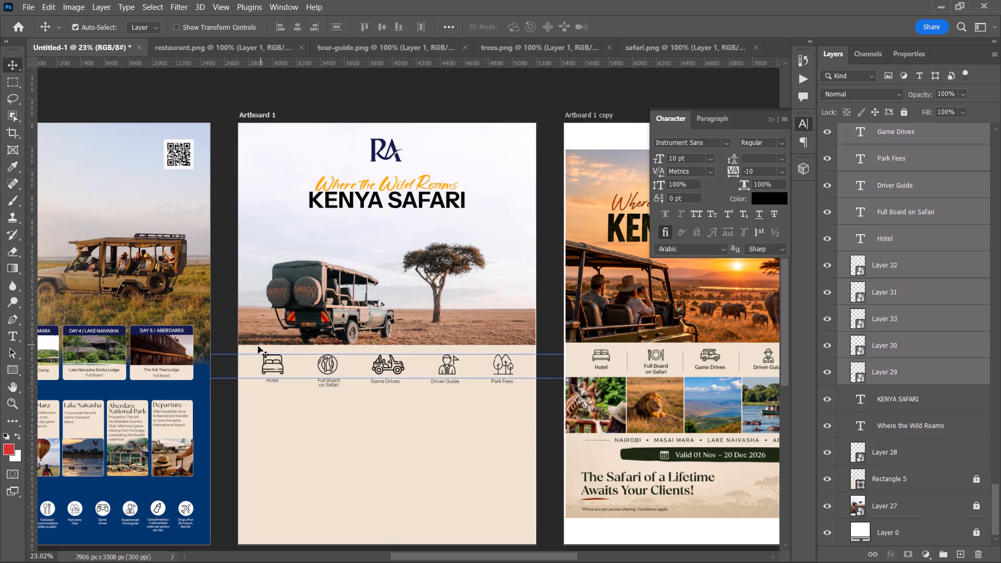
key("ctrl+t")
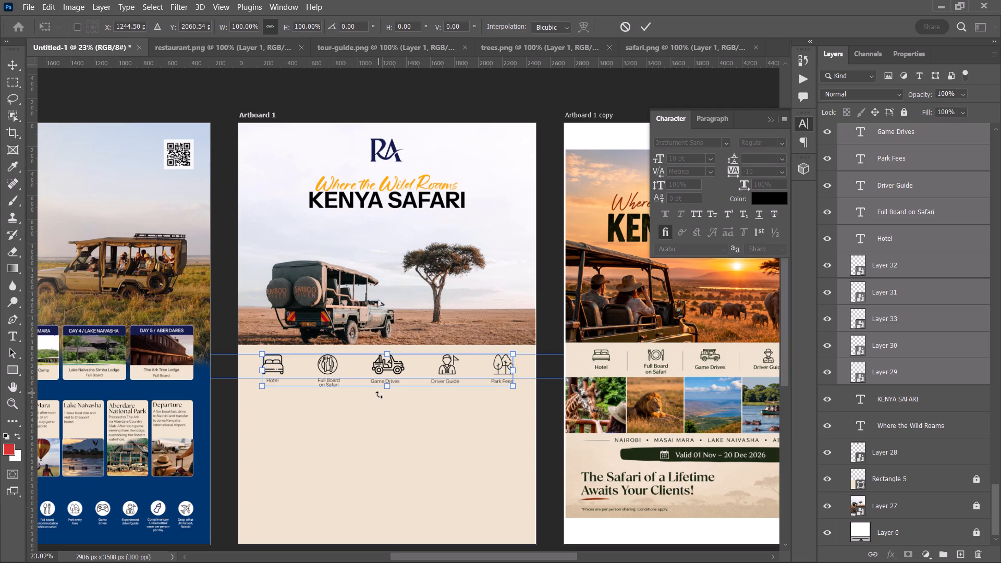
left_click_drag(387, 388, 387, 380)
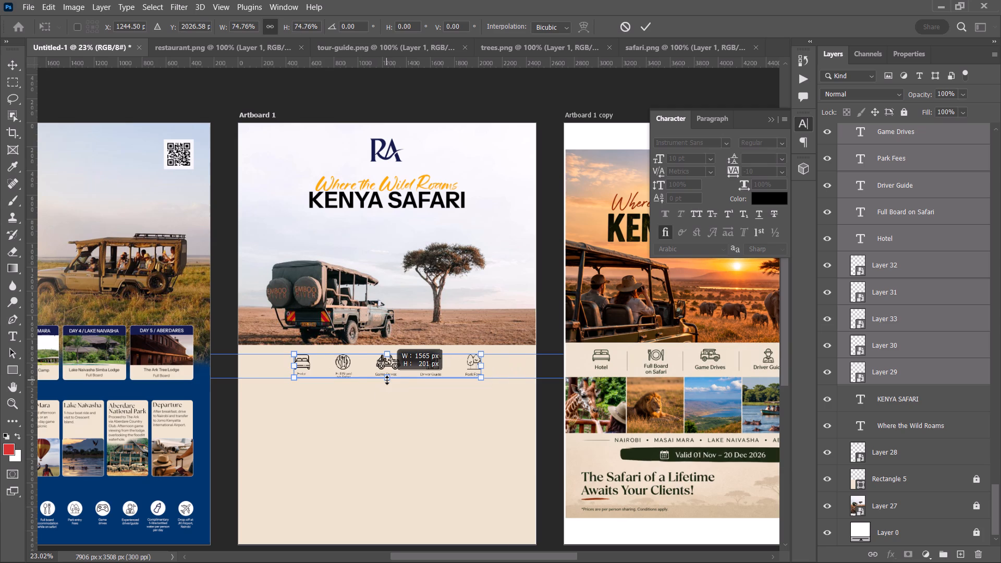
left_click_drag(387, 380, 387, 380)
scroll(388, 381, "up", 3, "alt")
left_click(396, 394, "alt")
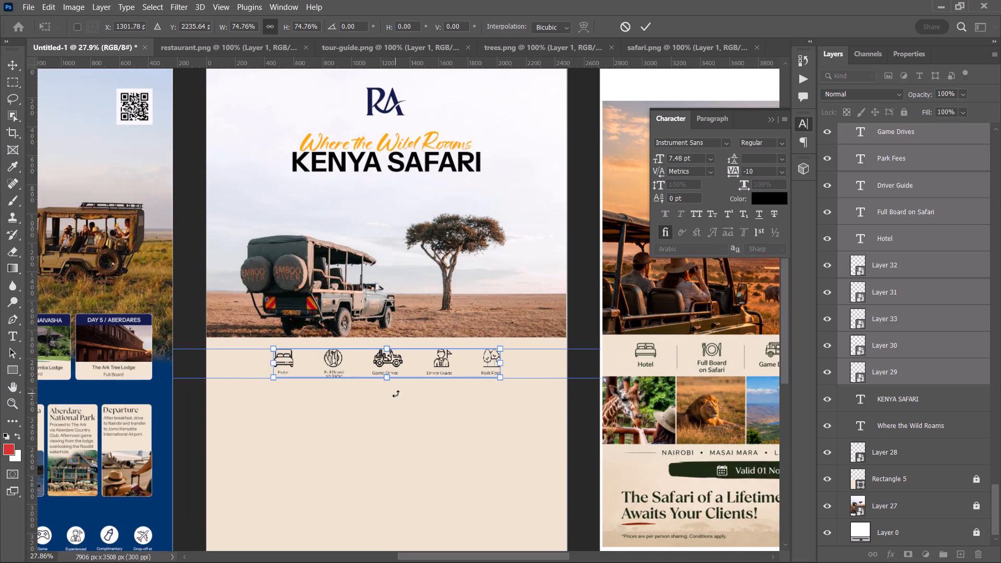
scroll(389, 388, "up", 3)
left_click(386, 386)
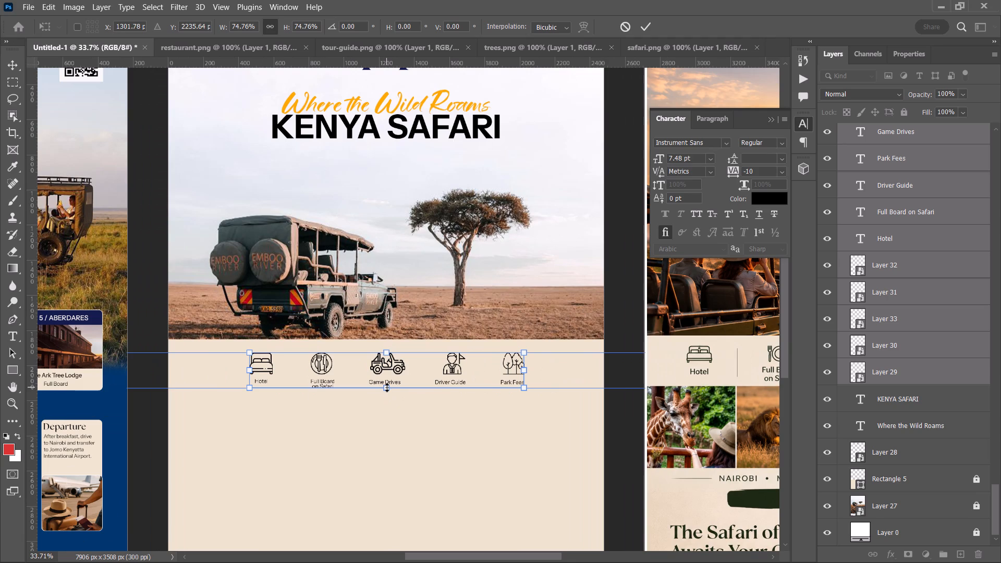
left_click_drag(387, 387, 387, 390)
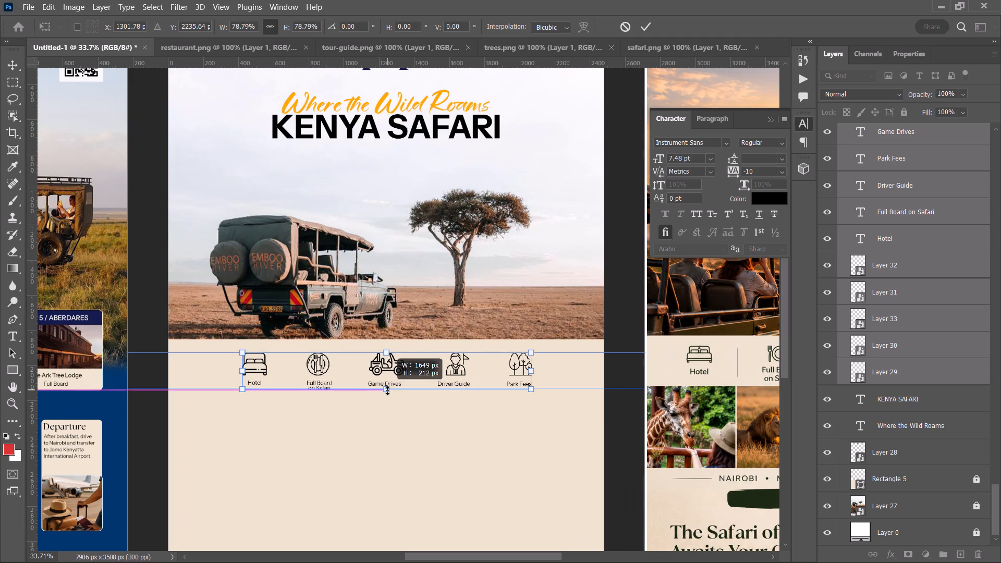
left_click_drag(387, 390, 388, 395)
left_click(642, 28)
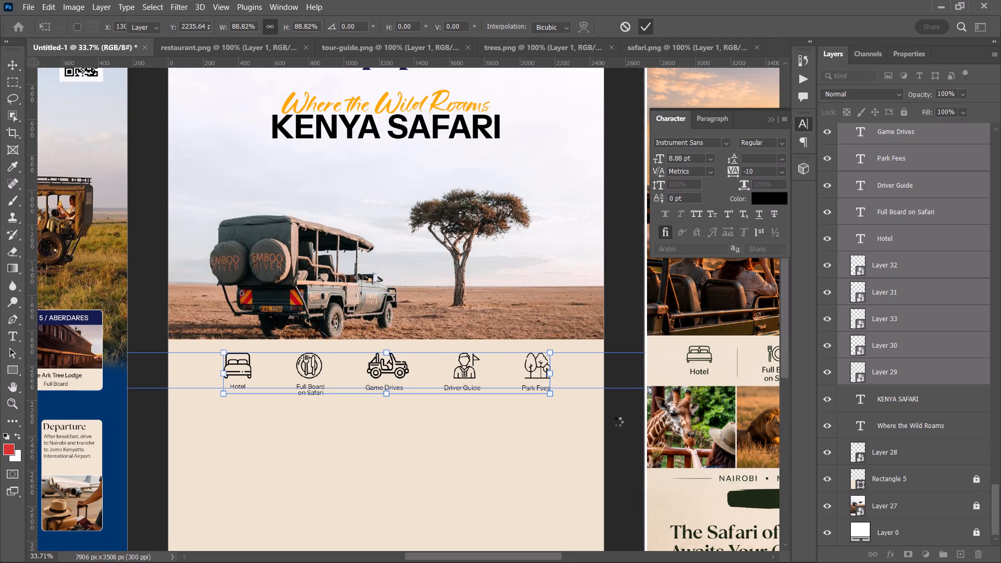
Move the trees and hotel icons outwards towards the artboard's sides and distribute all five icons with equal horizontal spacing.
left_click(618, 422)
left_click_drag(548, 369, 558, 368)
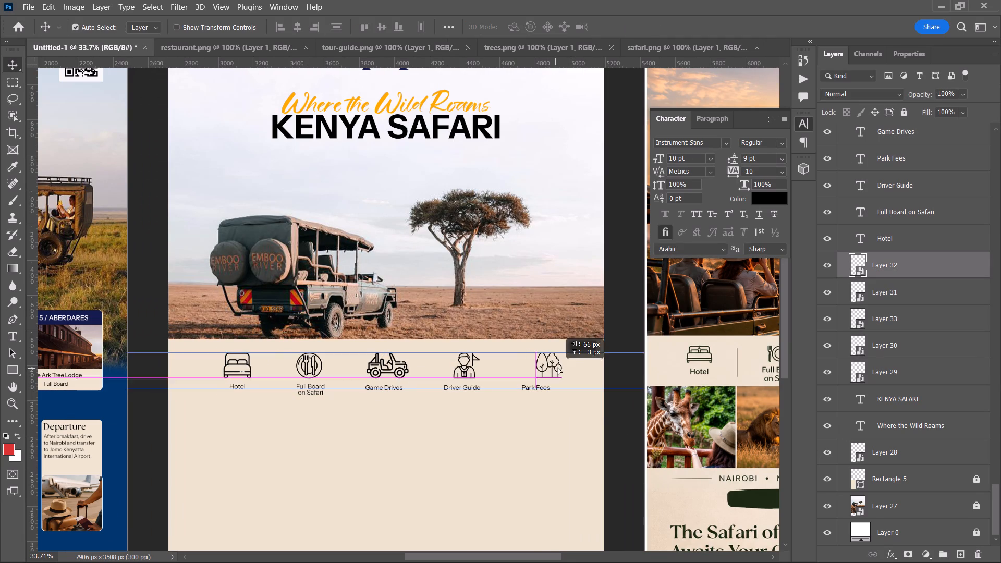
left_click_drag(558, 368, 572, 369)
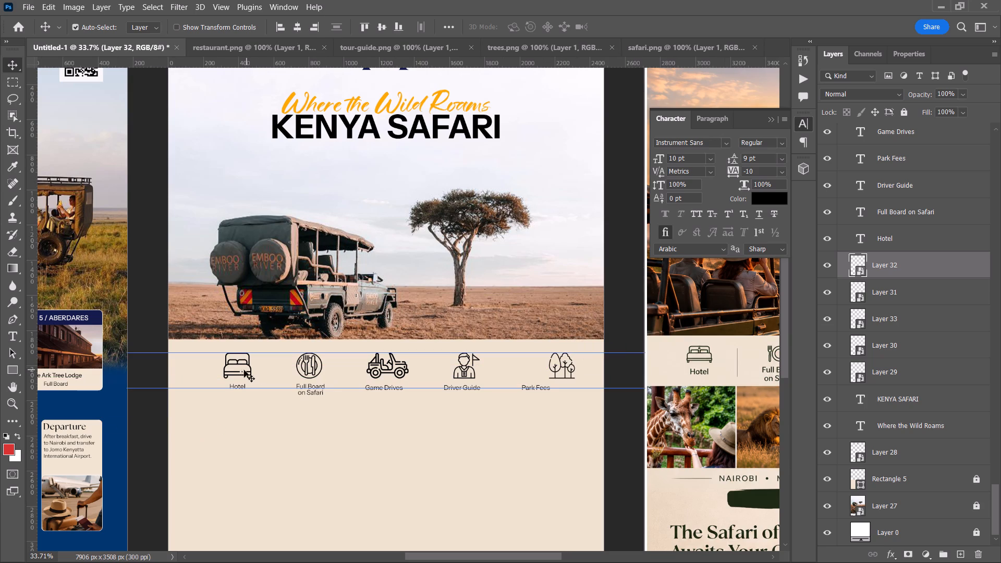
left_click_drag(235, 363, 221, 363)
left_click_drag(228, 363, 206, 363)
left_click(911, 257, "shift")
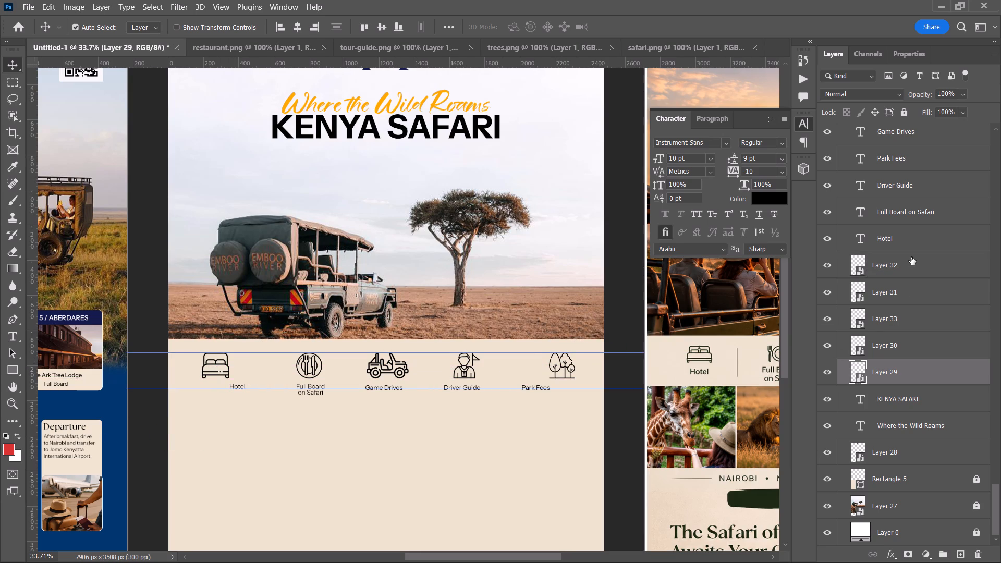
left_click(421, 28)
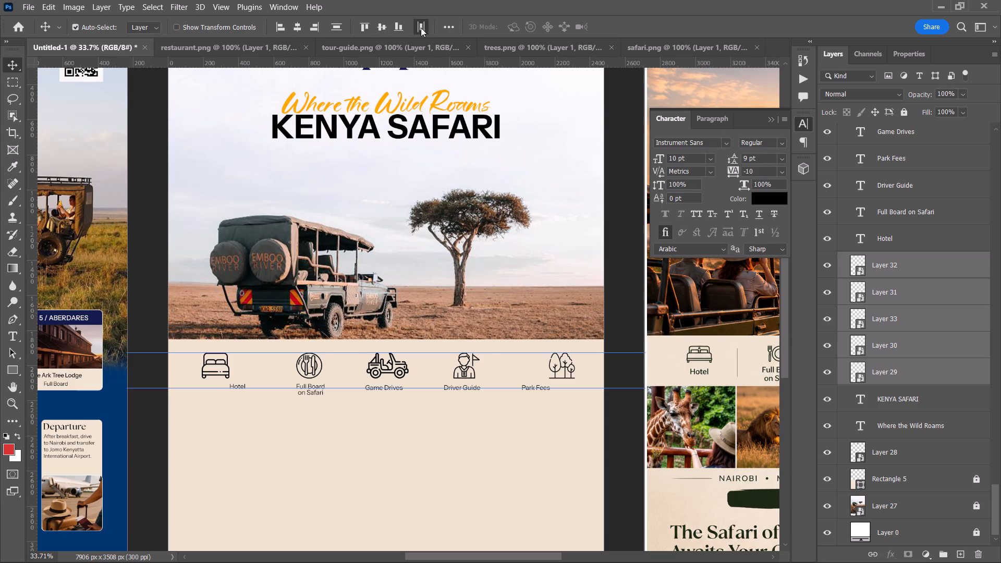
left_click(621, 437)
Move the Hotel and Full Board on Safari labels so each sits centred just below its own icon.
scroll(257, 419, "up", 7, "alt")
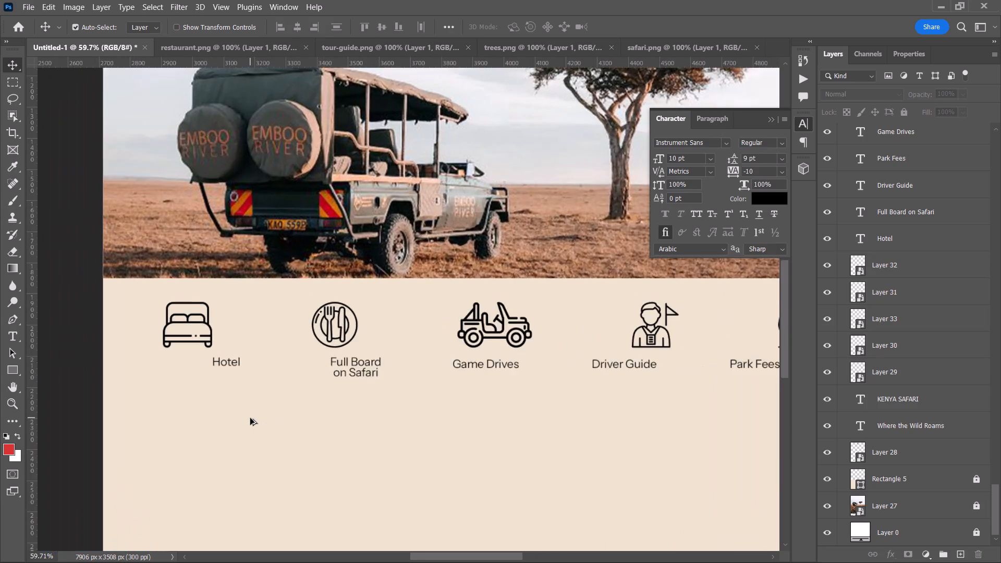
scroll(250, 418, "up", 2, "alt")
left_click(263, 302)
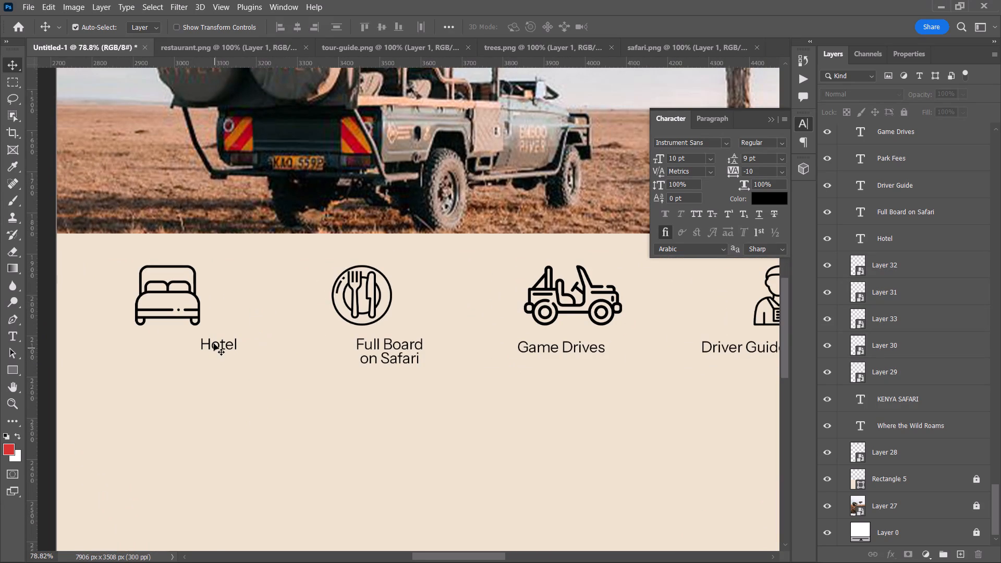
left_click_drag(214, 344, 160, 341)
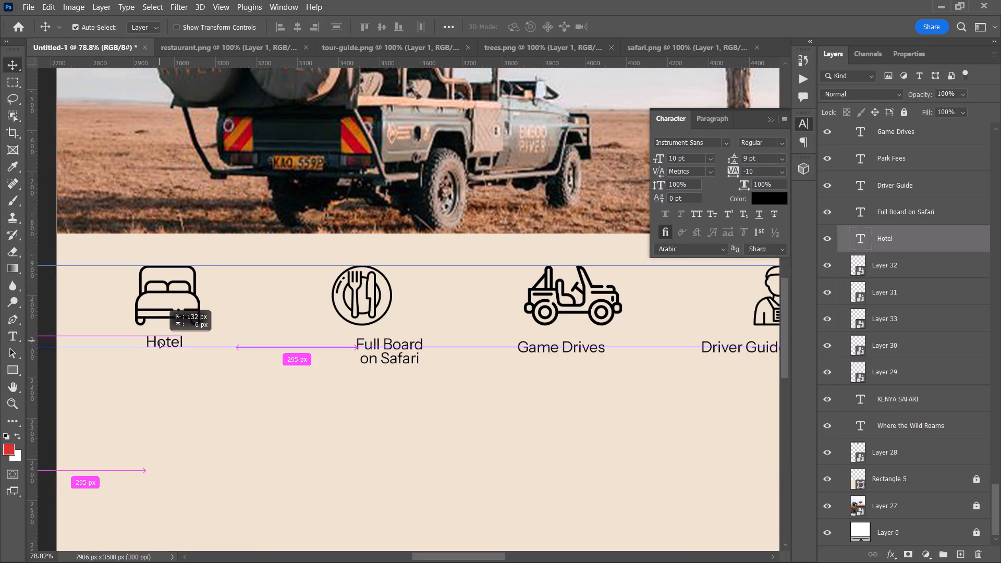
left_click_drag(160, 341, 165, 342)
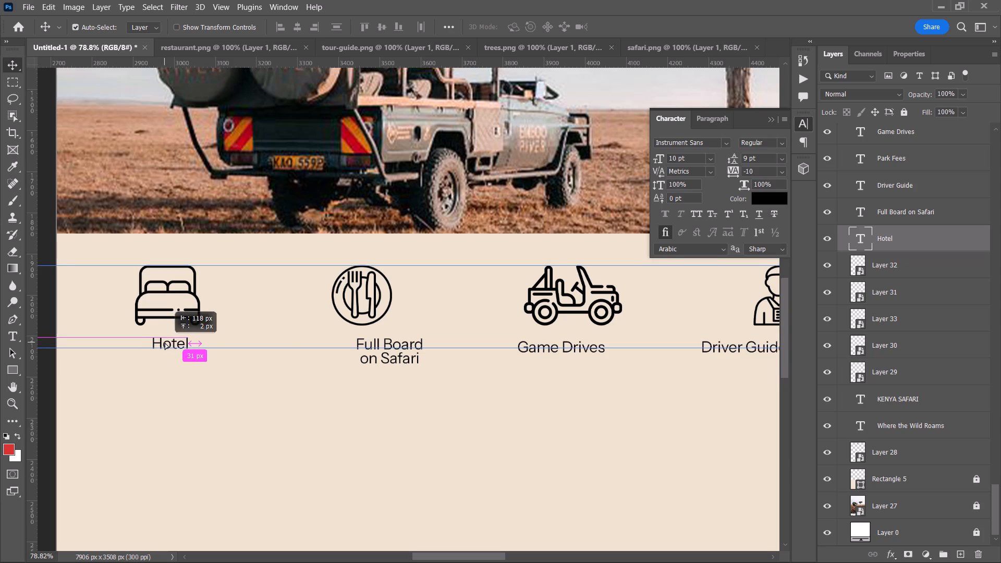
left_click_drag(165, 342, 163, 342)
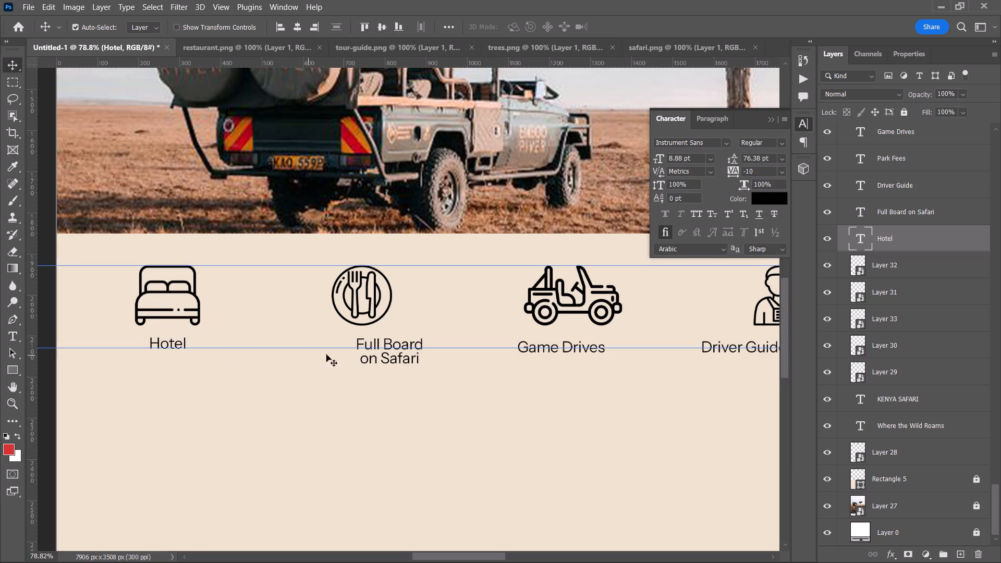
left_click_drag(388, 346, 361, 345)
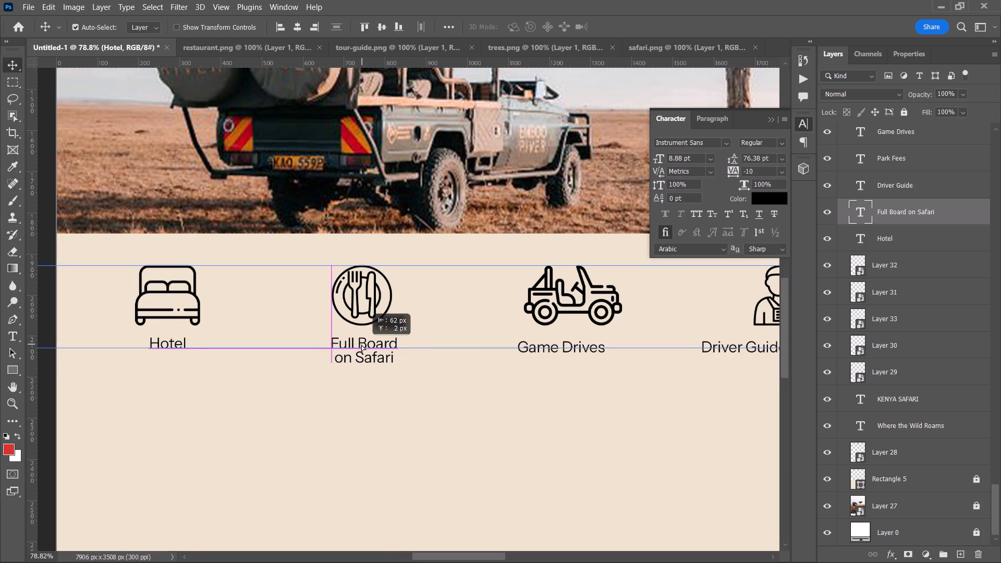
left_click_drag(361, 345, 363, 345)
Centre the Game Drives label below the jeep icon, level with the neighbouring labels.
key("space")
key("space")
key("space")
key("space")
key("space")
key("space")
left_click_drag(457, 390, 343, 397)
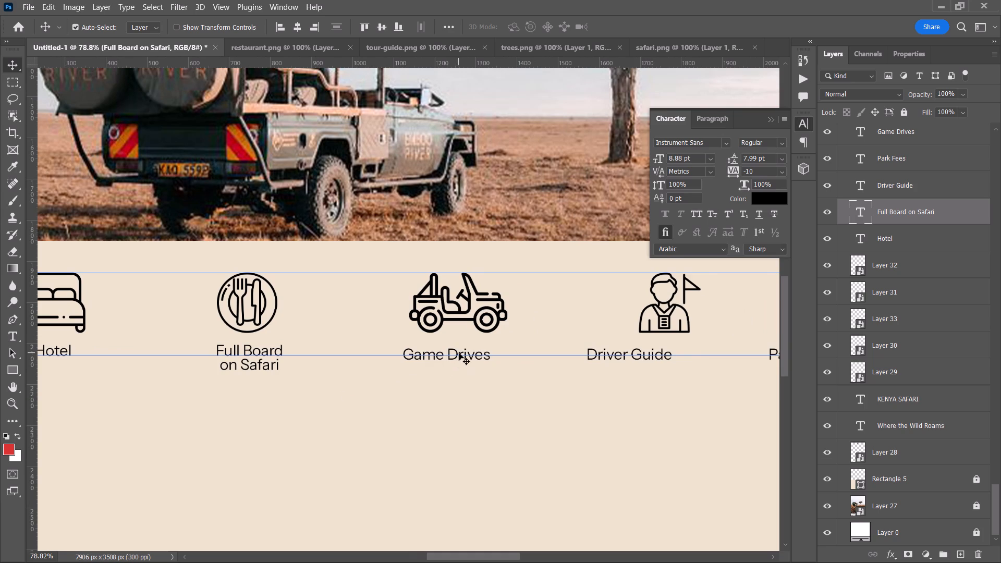
left_click_drag(455, 350, 467, 345)
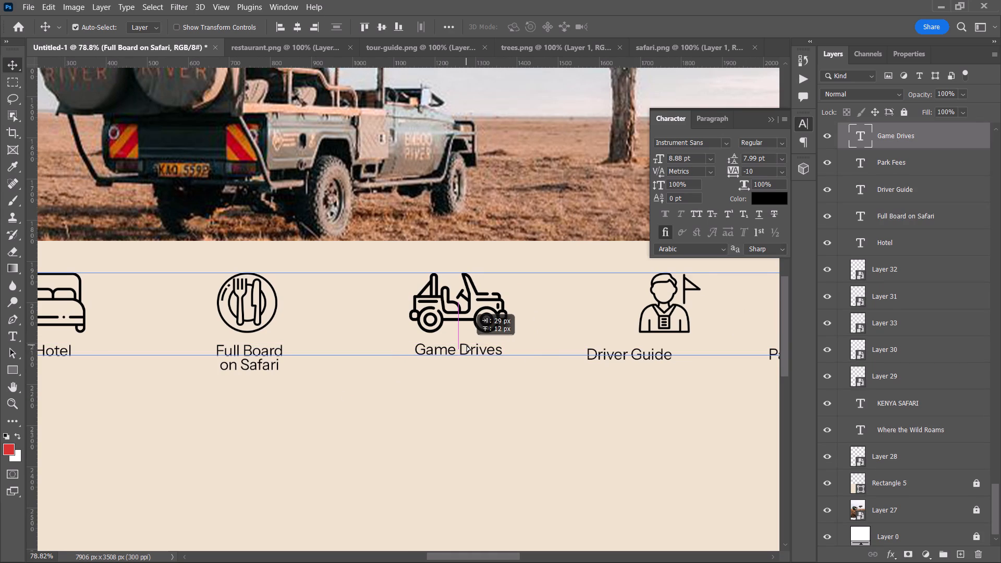
left_click_drag(467, 345, 465, 346)
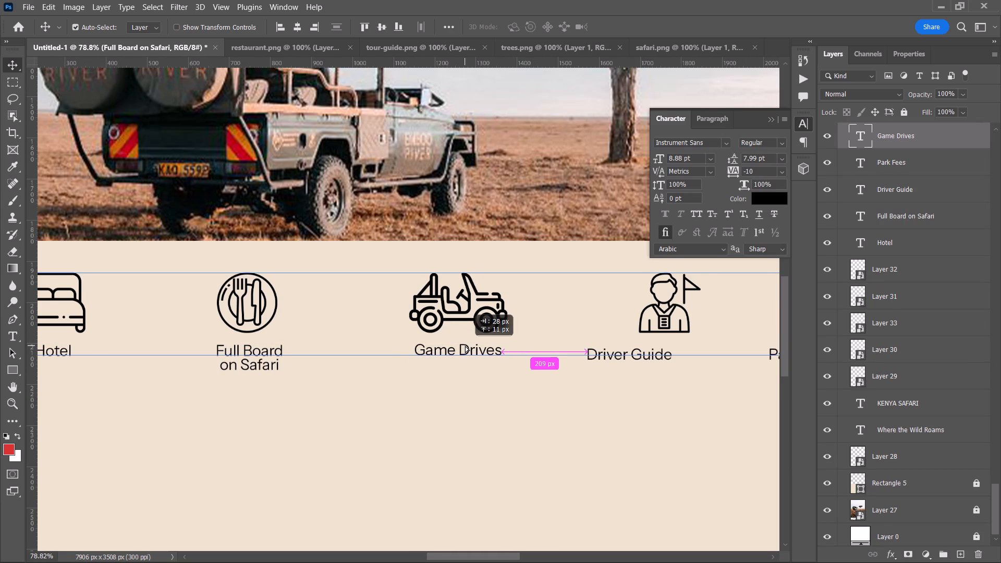
left_click_drag(465, 346, 467, 346)
Centre the Driver Guide and Park Fees labels below the guide and trees icons, level with the Game Drives label.
key("space")
key("space")
key("space")
key("space")
left_click_drag(533, 370, 271, 372)
left_click_drag(361, 353, 390, 347)
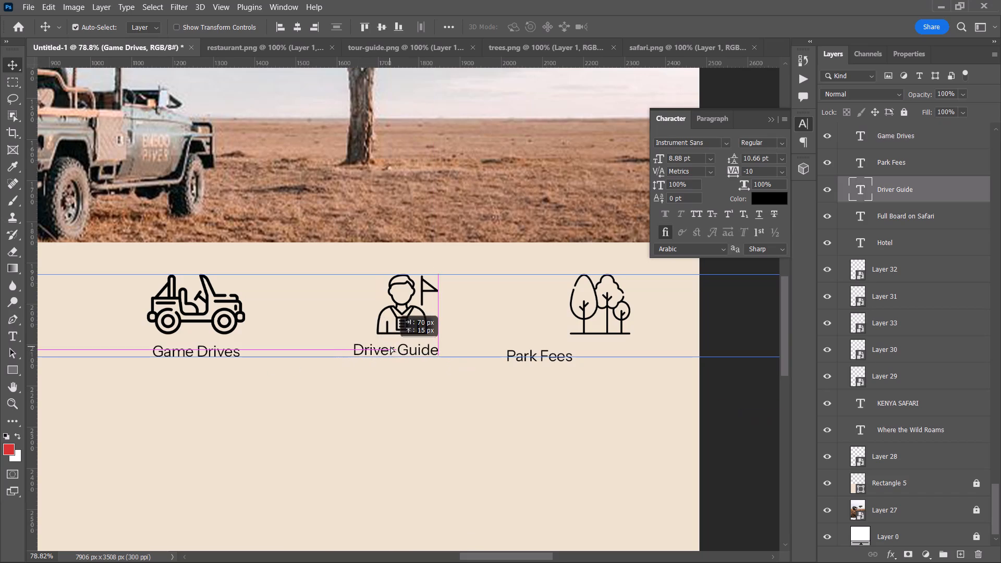
left_click_drag(390, 347, 394, 349)
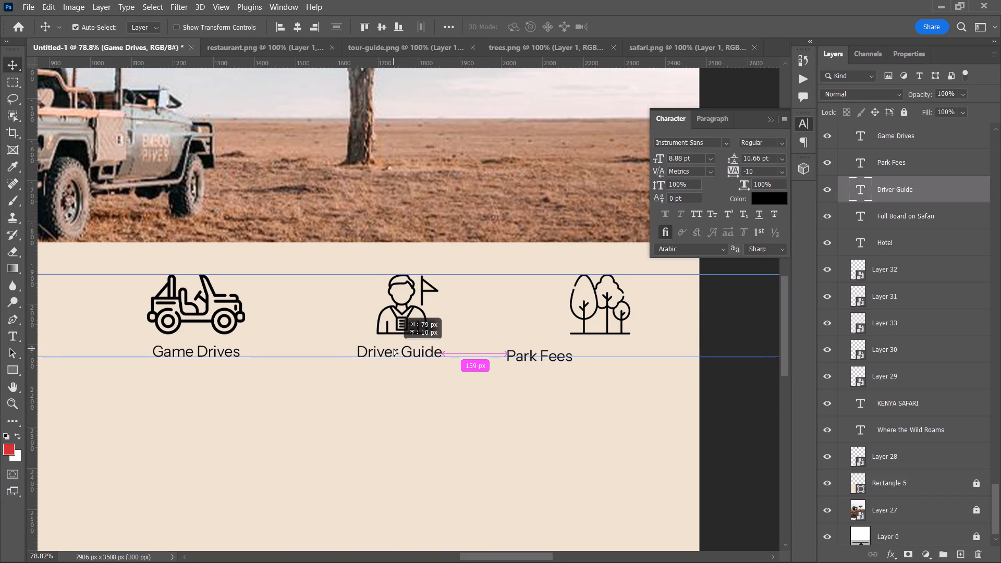
left_click_drag(394, 349, 397, 349)
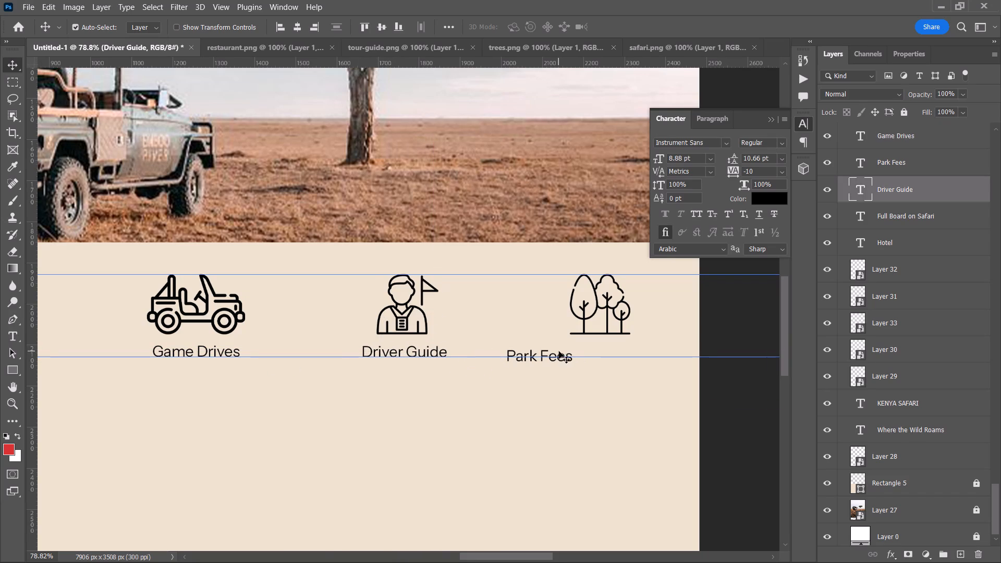
left_click_drag(558, 351, 619, 348)
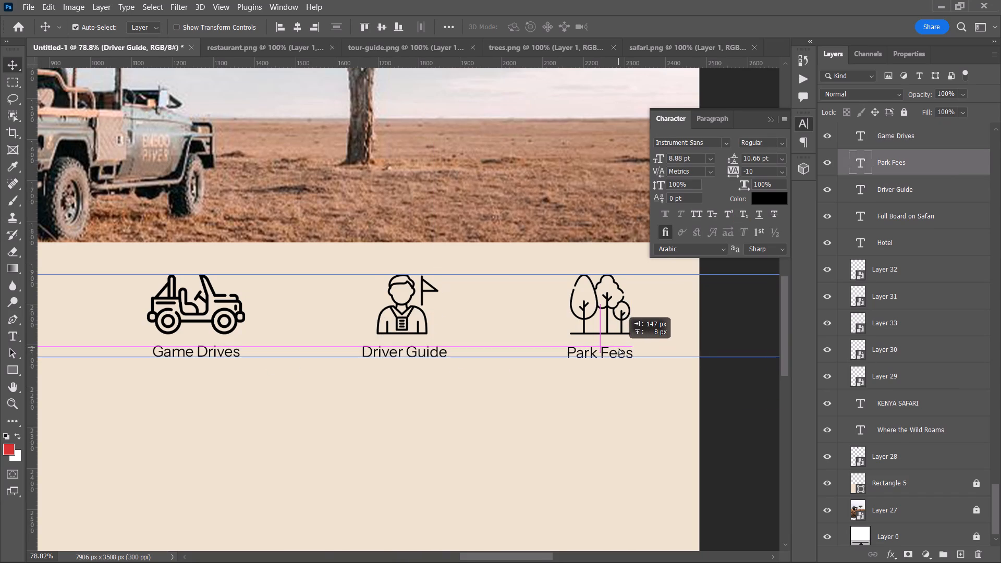
left_click_drag(619, 348, 626, 346)
left_click(622, 406)
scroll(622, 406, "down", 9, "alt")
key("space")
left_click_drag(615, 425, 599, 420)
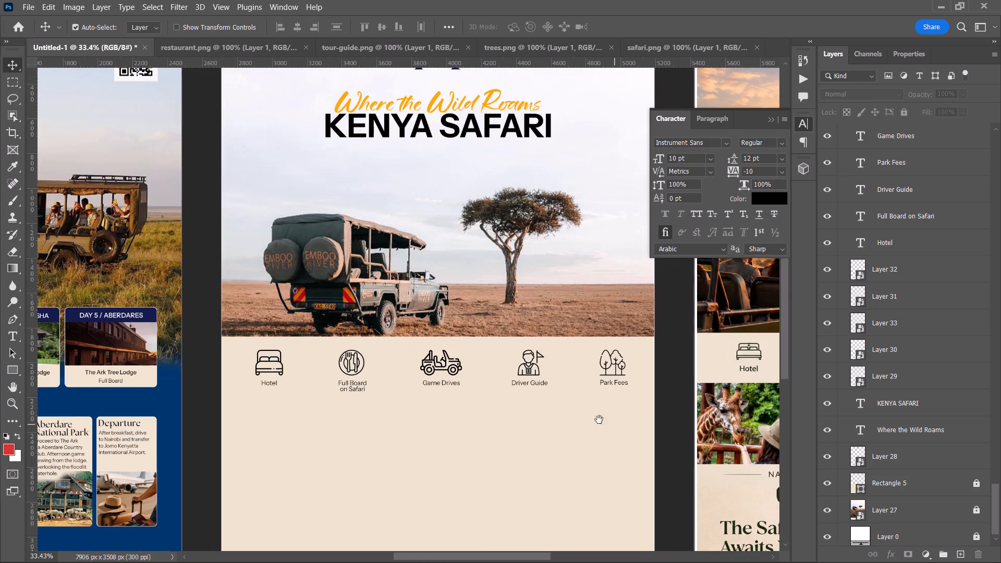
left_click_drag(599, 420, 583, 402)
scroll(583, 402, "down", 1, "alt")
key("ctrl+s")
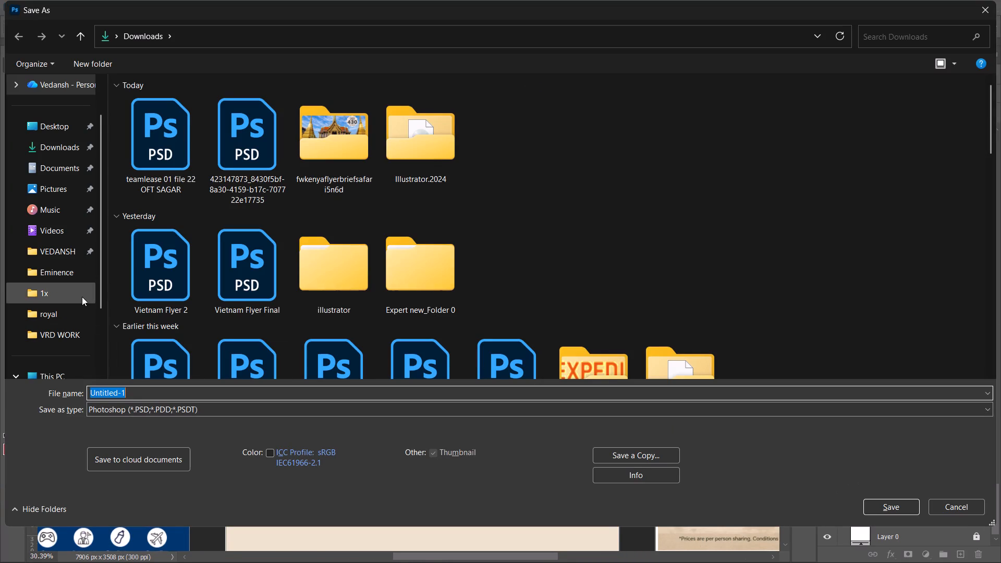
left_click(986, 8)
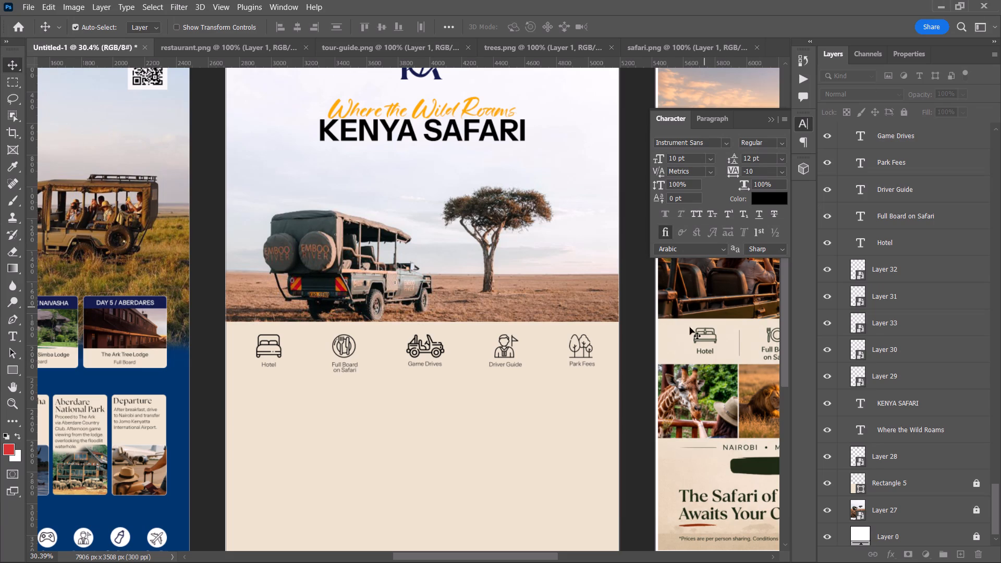
Examine the empty area below the icon row on Artboard 1 against the photo strip and lower sections of the reference flyers.
scroll(643, 379, "down", 3, "alt")
key("space")
key("space")
key("space")
key("space")
key("space")
key("space")
key("space")
left_click_drag(643, 379, 601, 325)
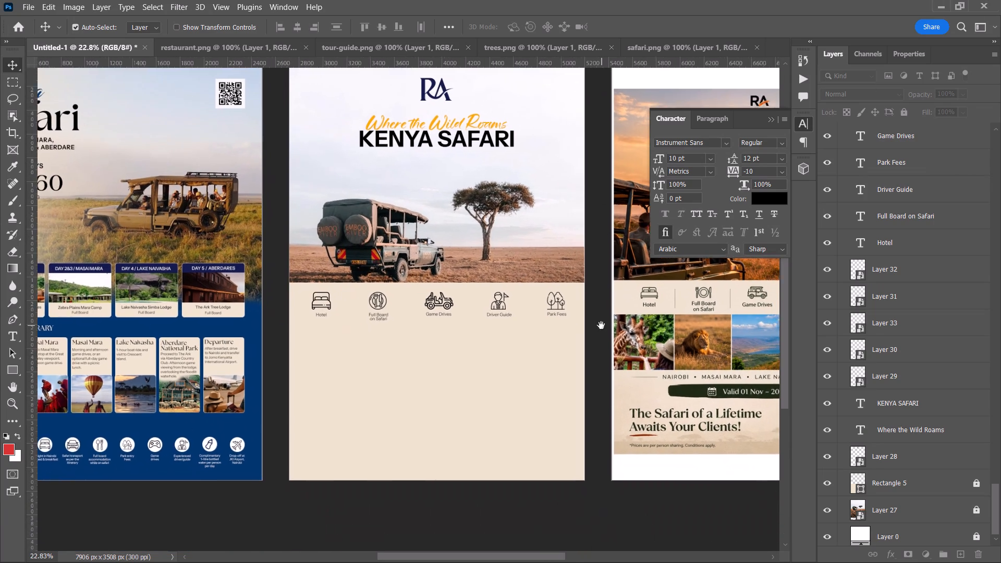
left_click_drag(601, 325, 554, 322)
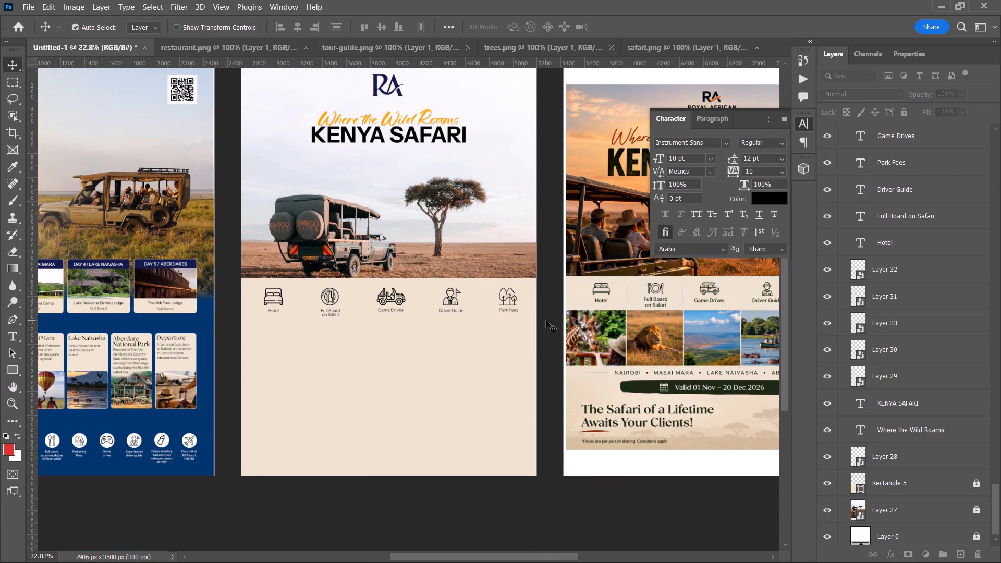
key("space")
key("space")
key("space")
key("space")
key("space")
key("space")
key("space")
key("space")
left_click_drag(546, 321, 437, 314)
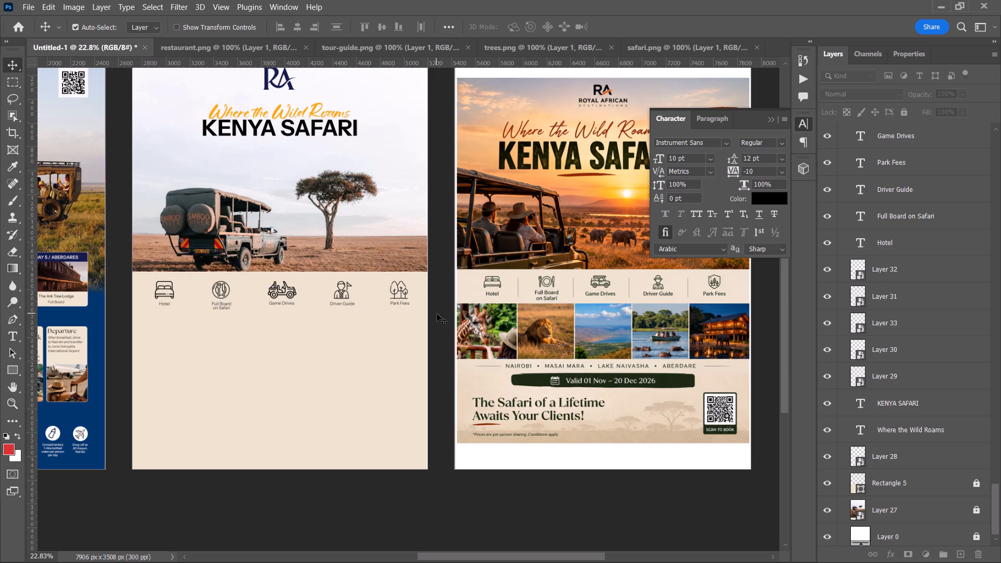
key("space")
key("space")
key("space")
key("space")
key("space")
key("space")
key("space")
key("space")
key("space")
key("space")
key("space")
key("space")
key("space")
key("space")
key("space")
key("space")
key("space")
key("space")
key("space")
left_click_drag(437, 314, 512, 304)
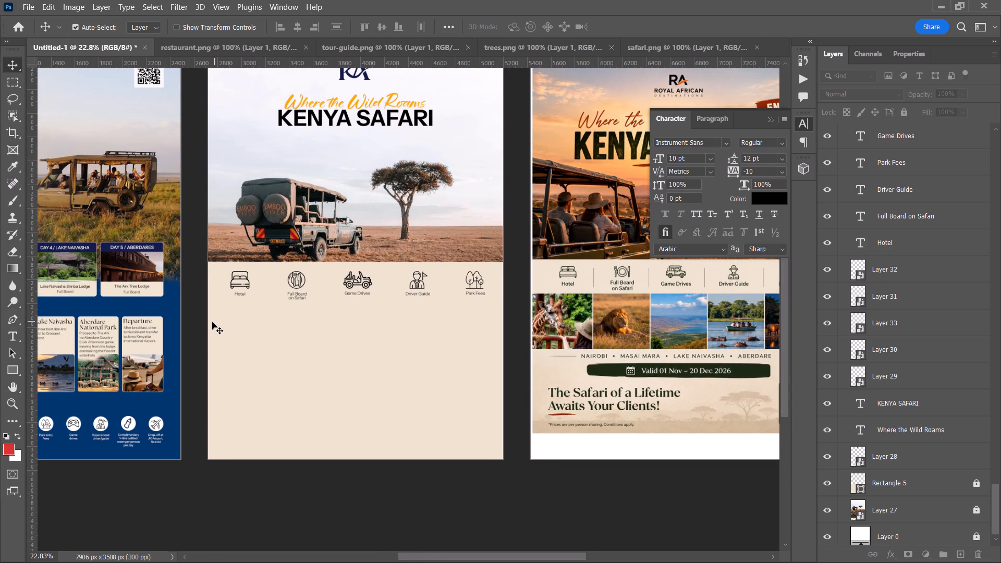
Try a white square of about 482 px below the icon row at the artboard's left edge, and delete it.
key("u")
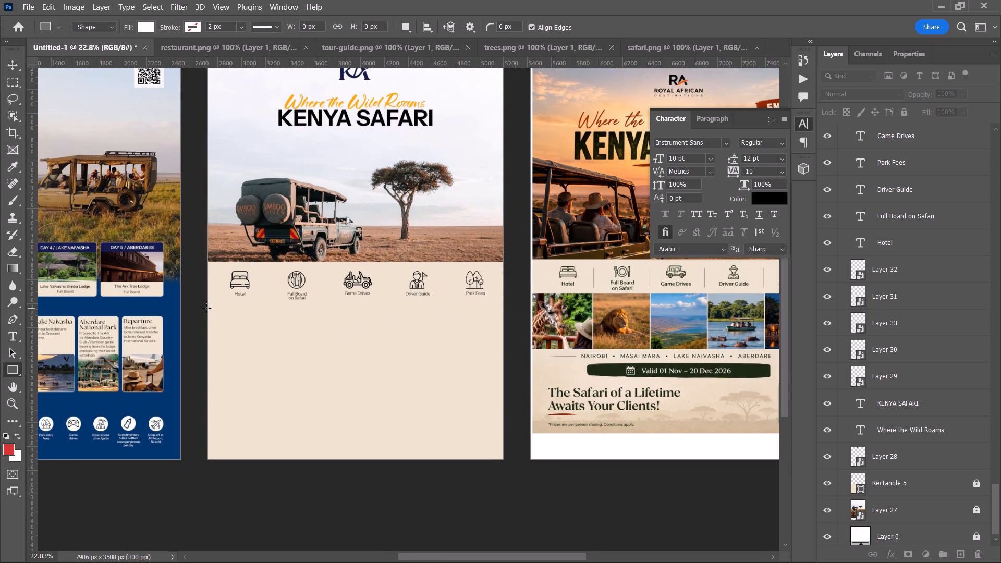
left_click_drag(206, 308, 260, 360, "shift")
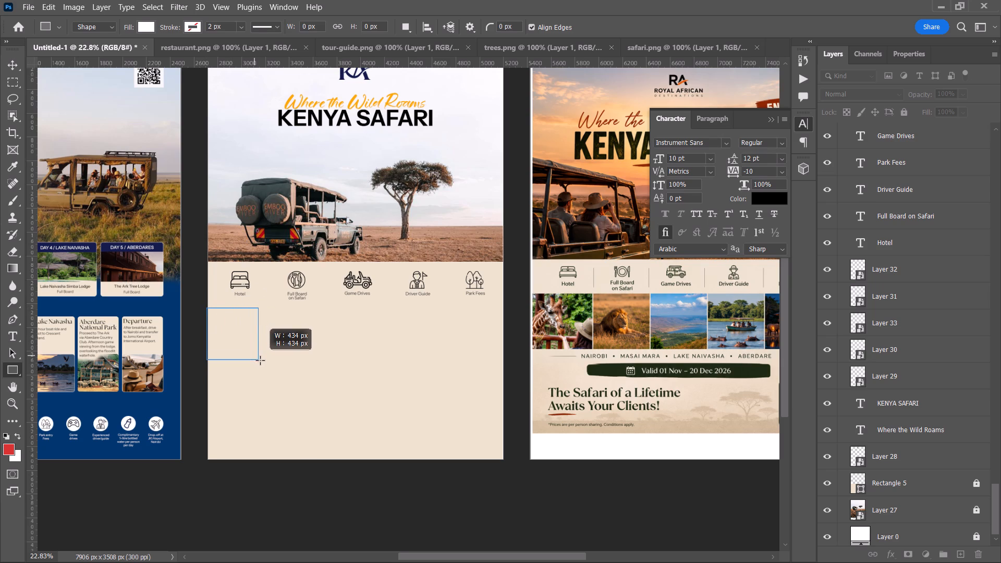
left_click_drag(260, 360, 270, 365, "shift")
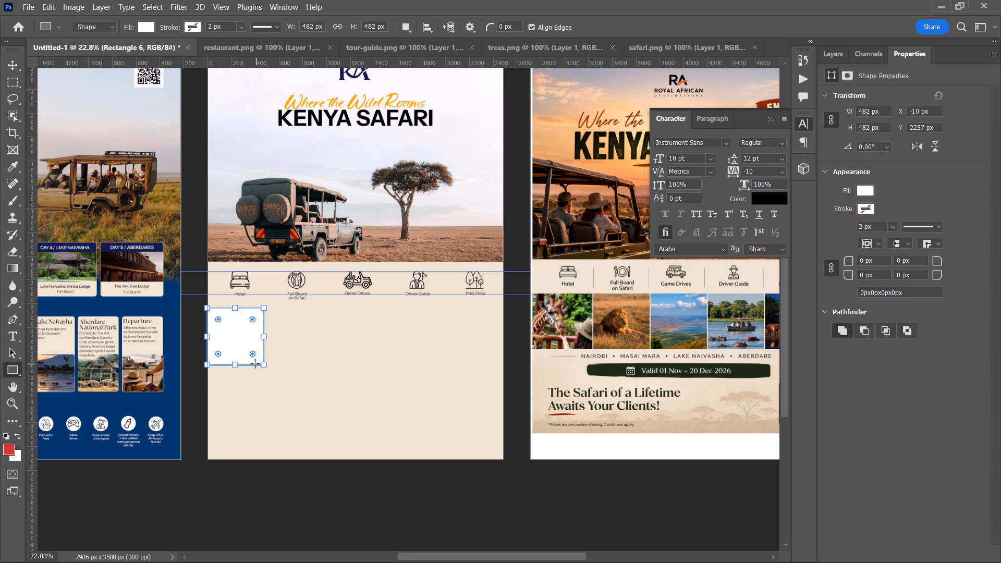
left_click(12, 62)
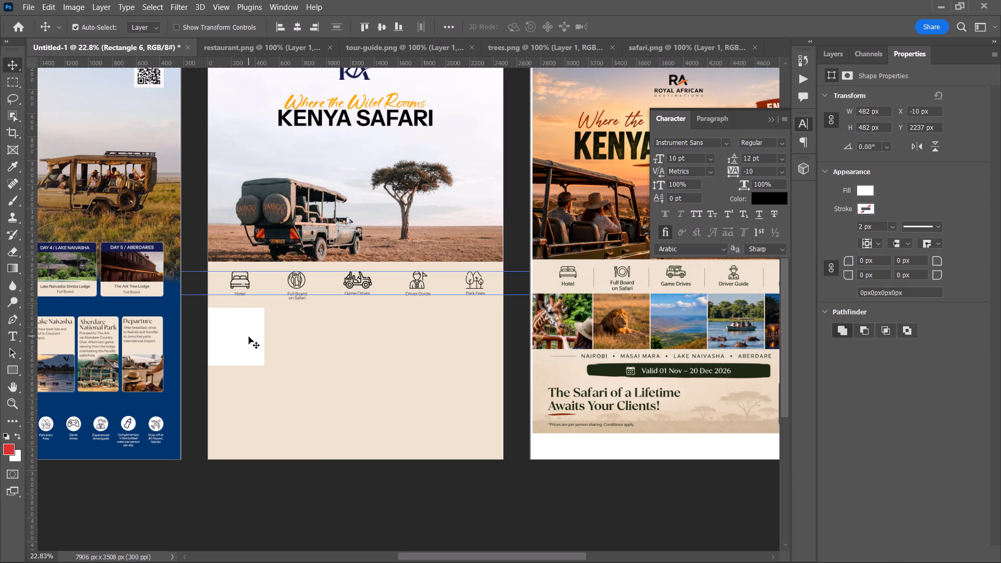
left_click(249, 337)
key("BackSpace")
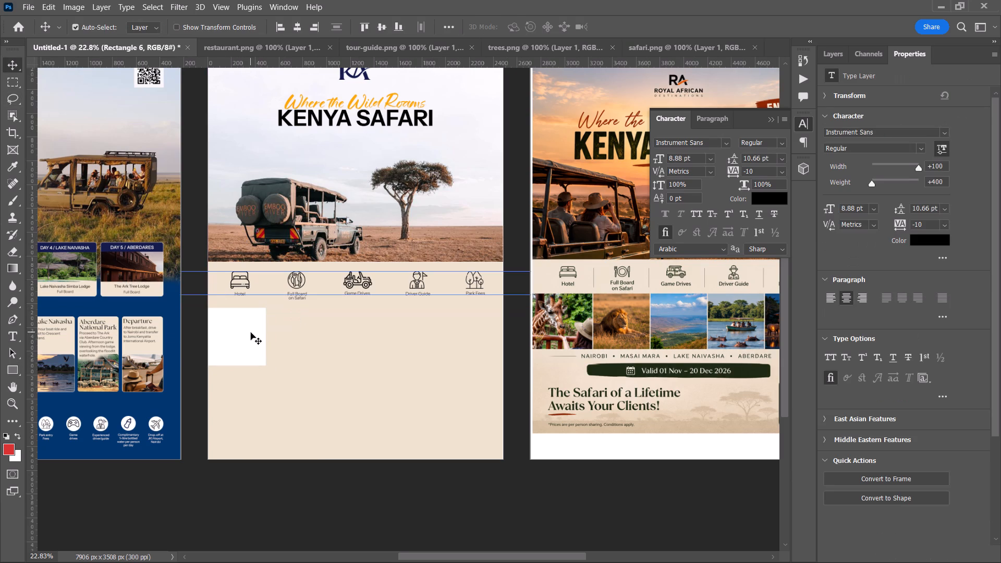
Create a guide layout on the selected artboard with 5 columns and a 0 px gutter.
left_click(216, 0)
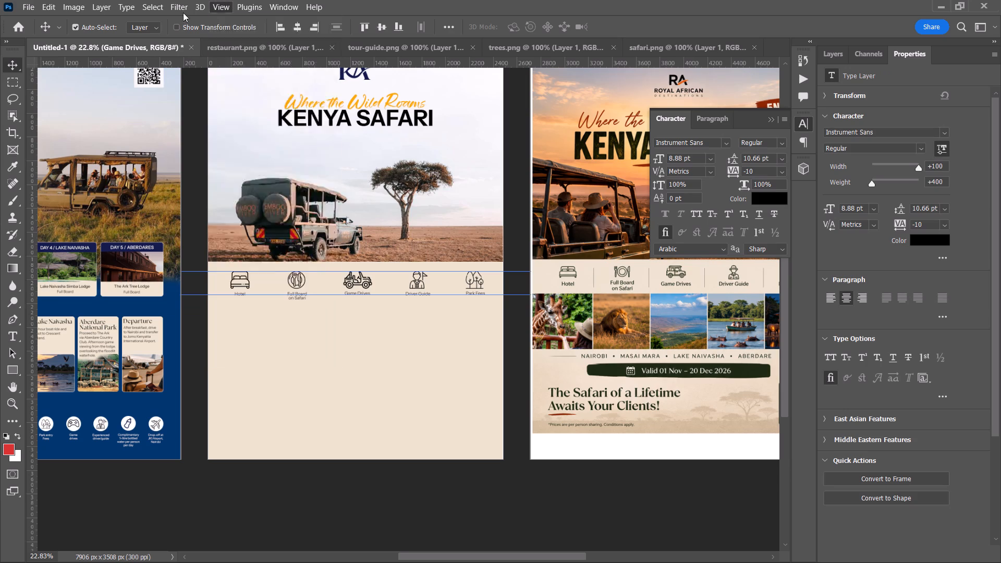
left_click_drag(239, 306, 245, 364)
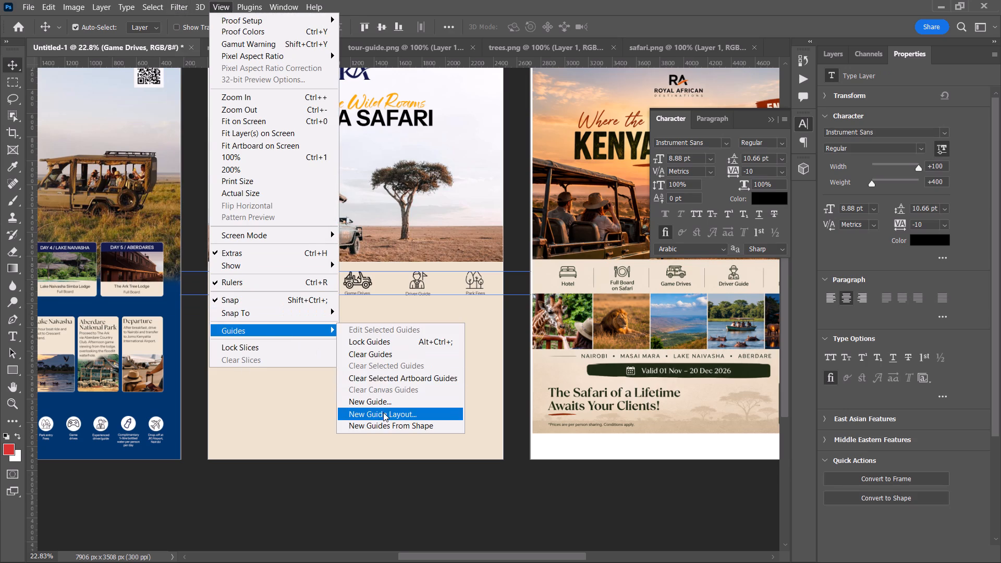
left_click(383, 412)
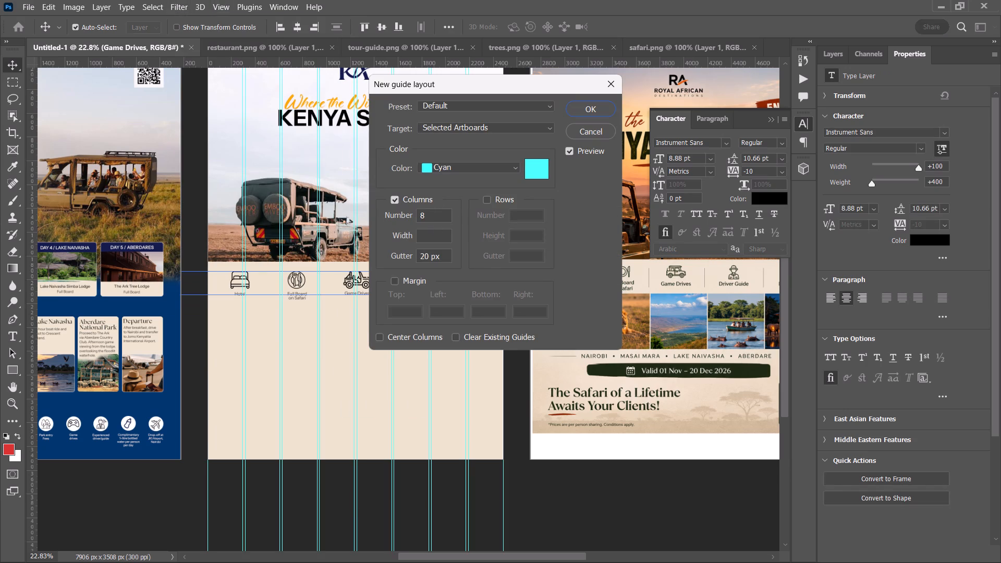
double_click(423, 262)
key("0")
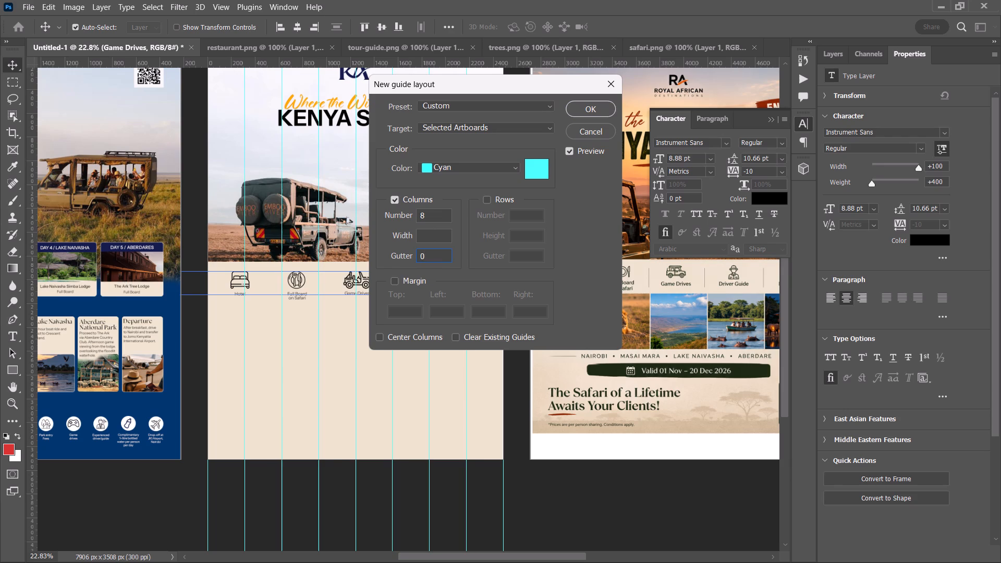
double_click(436, 211)
key("5")
key("Return")
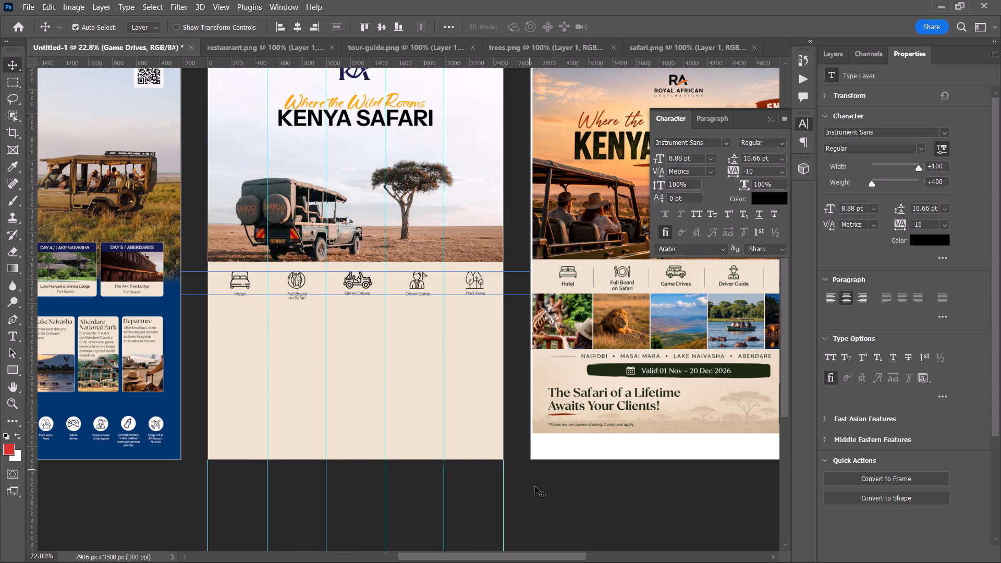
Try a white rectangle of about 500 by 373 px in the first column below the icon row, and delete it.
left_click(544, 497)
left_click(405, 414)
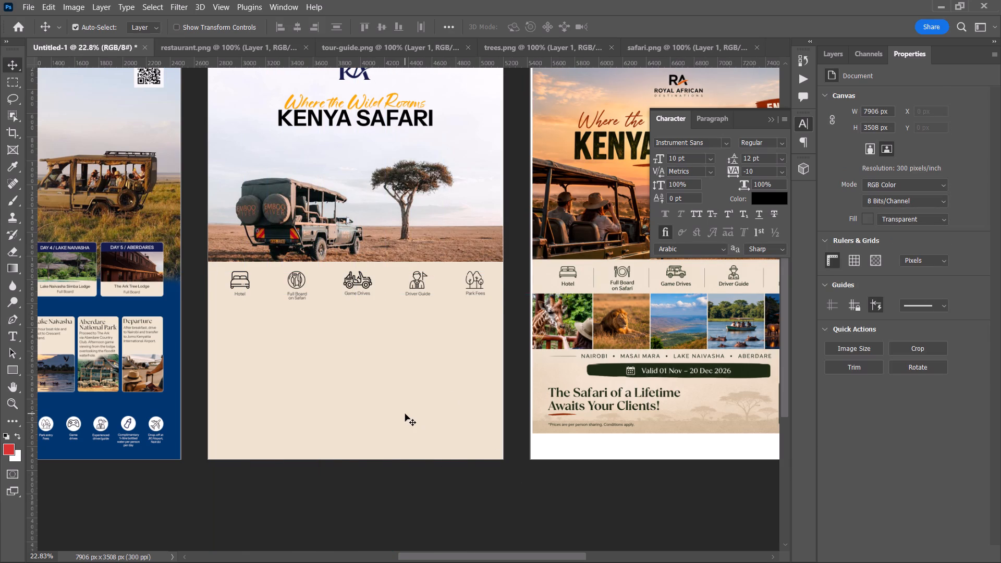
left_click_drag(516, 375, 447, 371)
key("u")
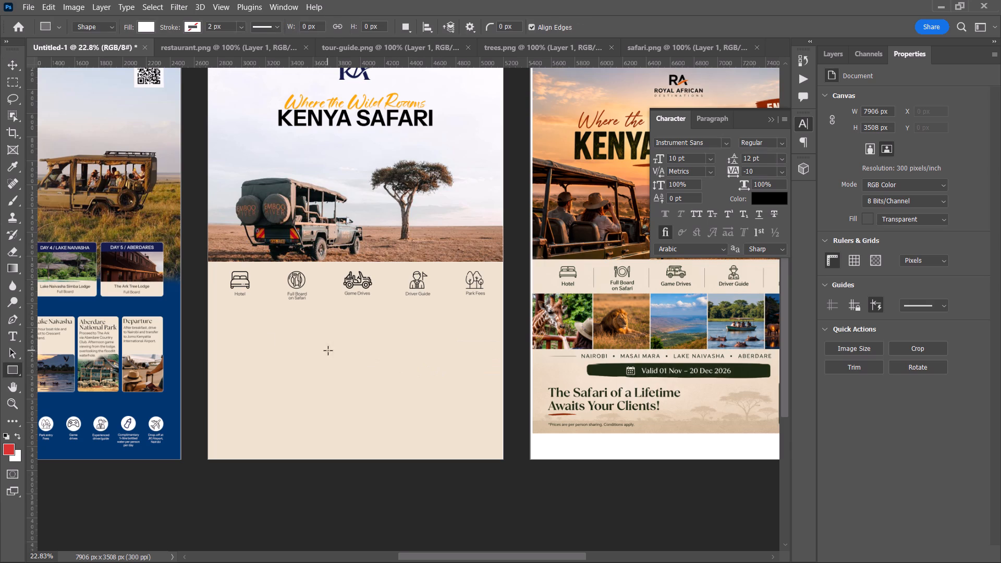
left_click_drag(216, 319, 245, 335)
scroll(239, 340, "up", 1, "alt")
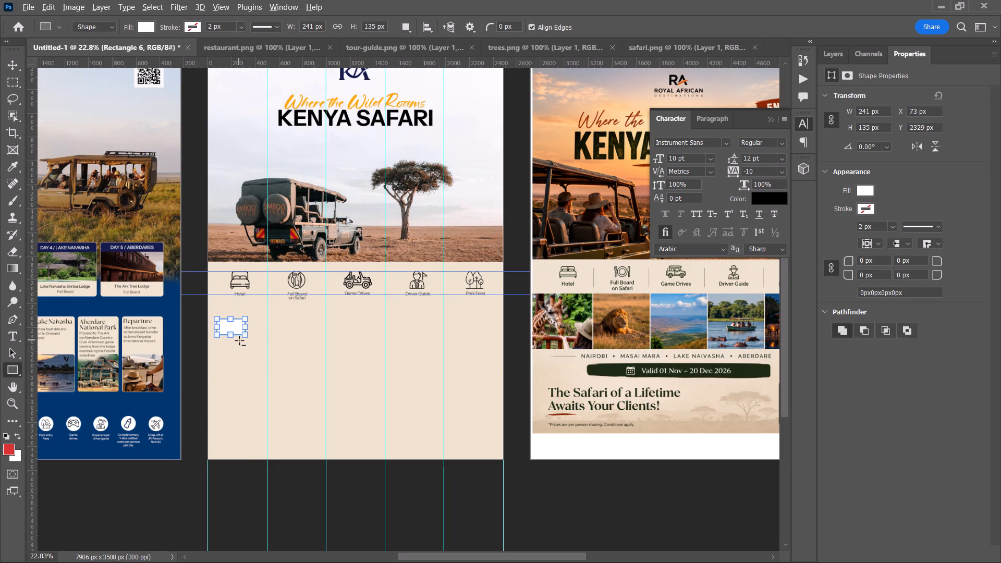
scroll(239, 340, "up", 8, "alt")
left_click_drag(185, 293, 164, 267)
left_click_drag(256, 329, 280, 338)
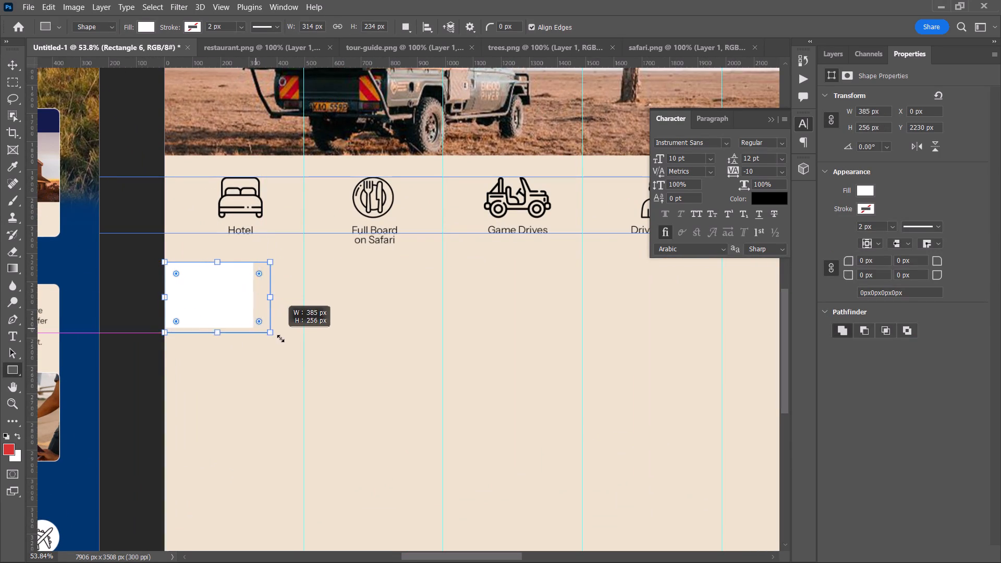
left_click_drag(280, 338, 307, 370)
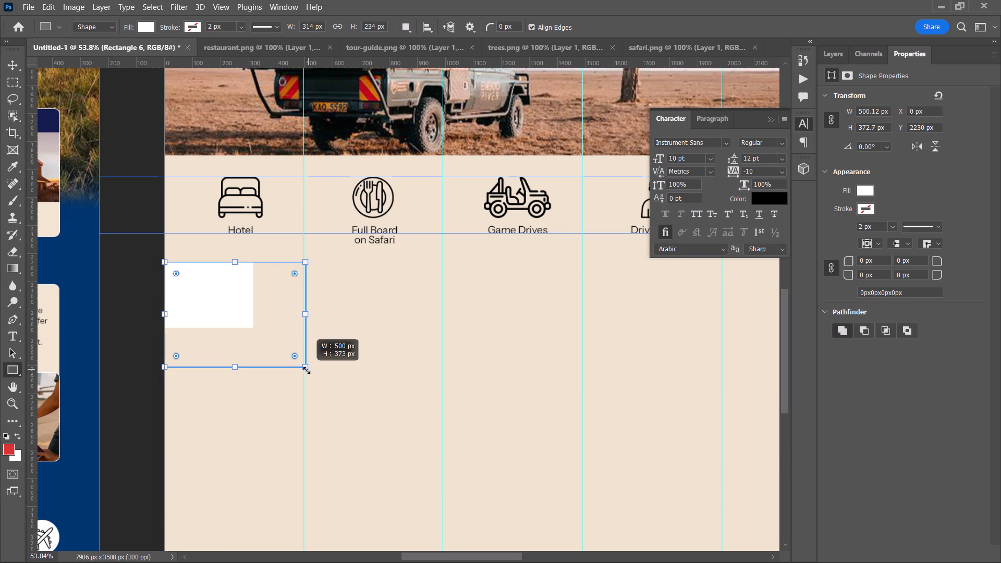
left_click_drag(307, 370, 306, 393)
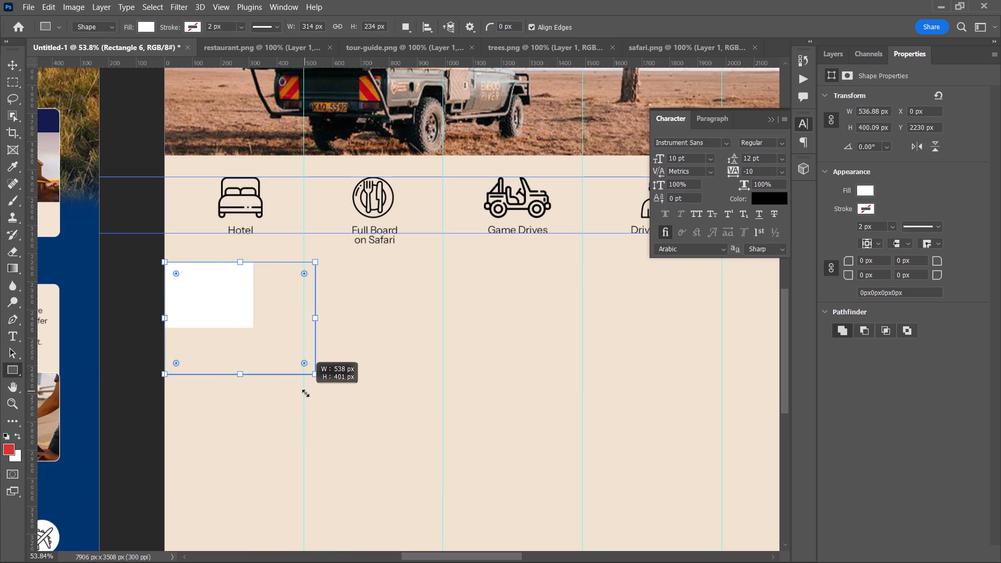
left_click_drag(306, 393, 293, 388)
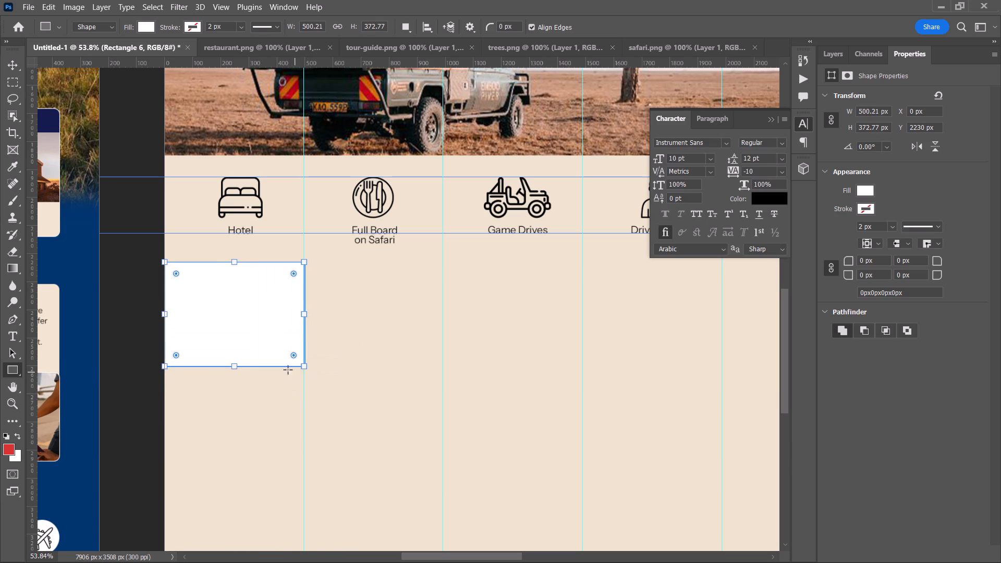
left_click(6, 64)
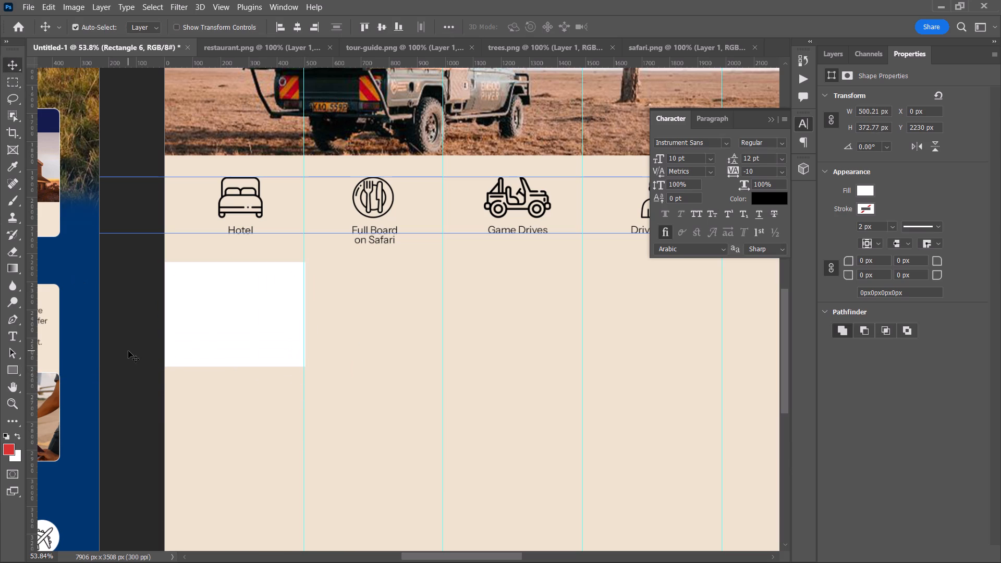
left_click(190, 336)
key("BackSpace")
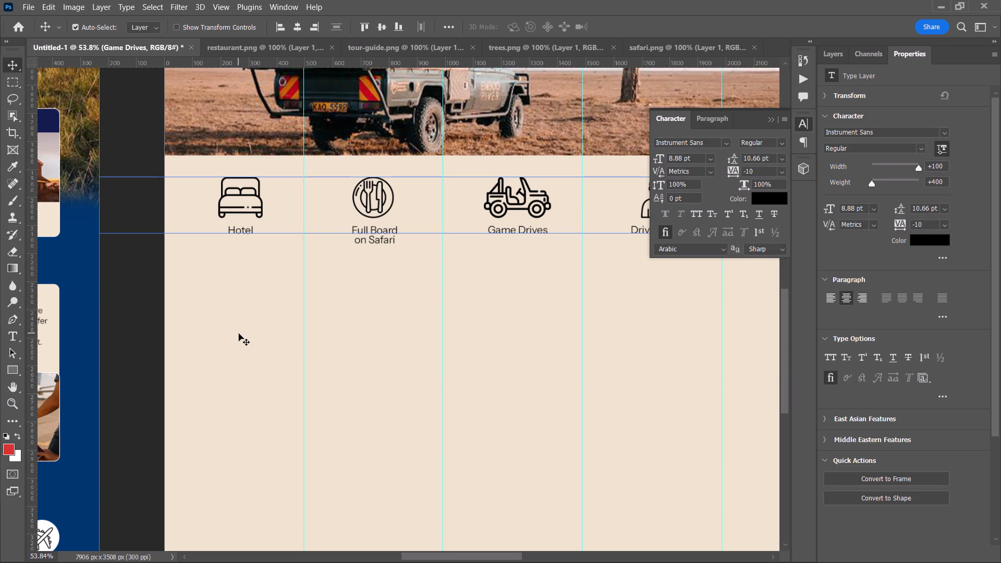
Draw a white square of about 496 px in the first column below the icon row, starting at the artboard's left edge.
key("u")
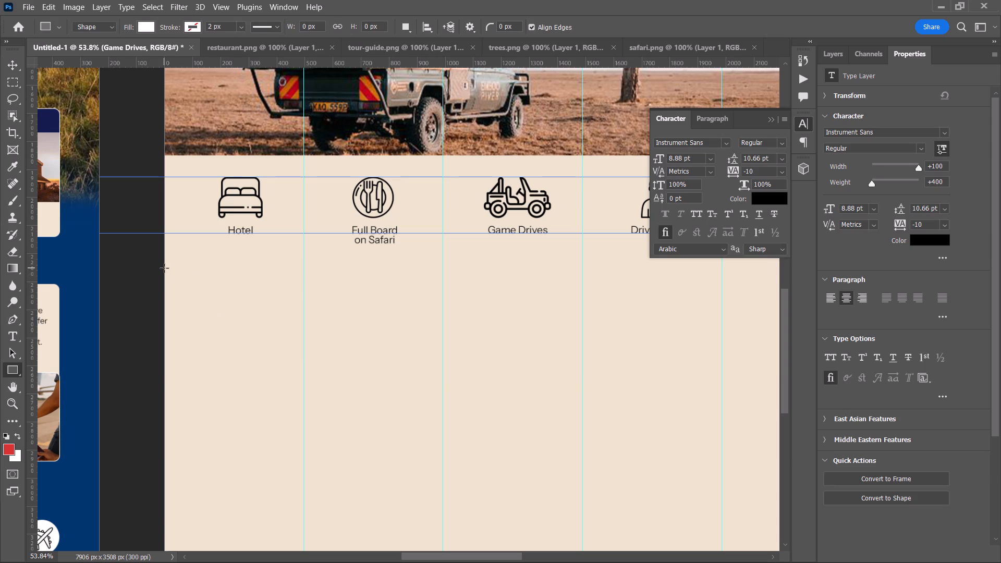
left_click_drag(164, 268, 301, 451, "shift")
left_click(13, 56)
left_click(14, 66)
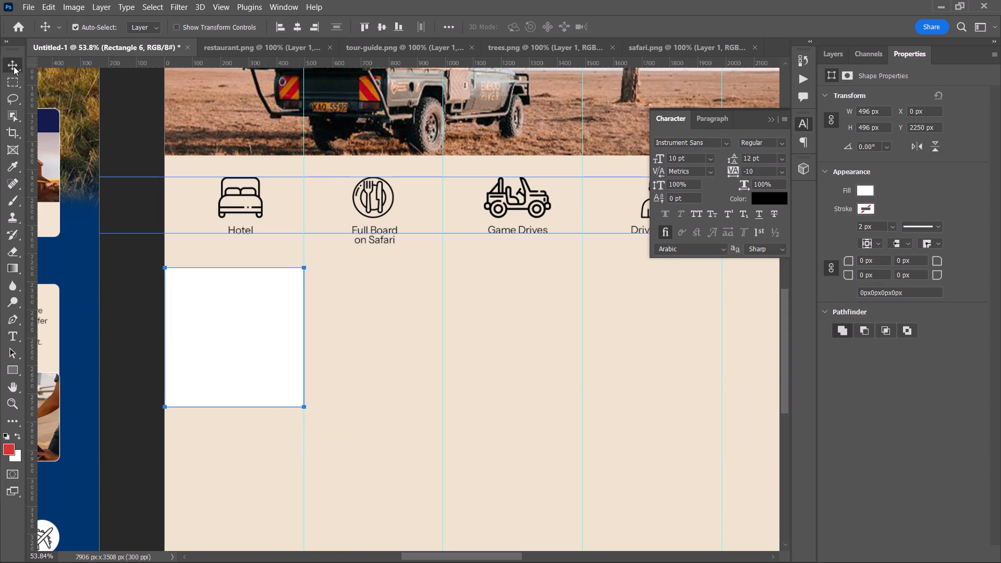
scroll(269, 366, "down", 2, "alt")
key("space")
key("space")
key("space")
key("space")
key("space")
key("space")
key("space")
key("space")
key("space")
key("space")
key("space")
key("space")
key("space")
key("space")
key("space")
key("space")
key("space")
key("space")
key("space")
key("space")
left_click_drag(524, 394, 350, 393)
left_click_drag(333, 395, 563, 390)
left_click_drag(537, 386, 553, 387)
Undo back past the rectangle trials and the 0 px gutter column guides, and delete the restored white square.
key("ctrl+z")
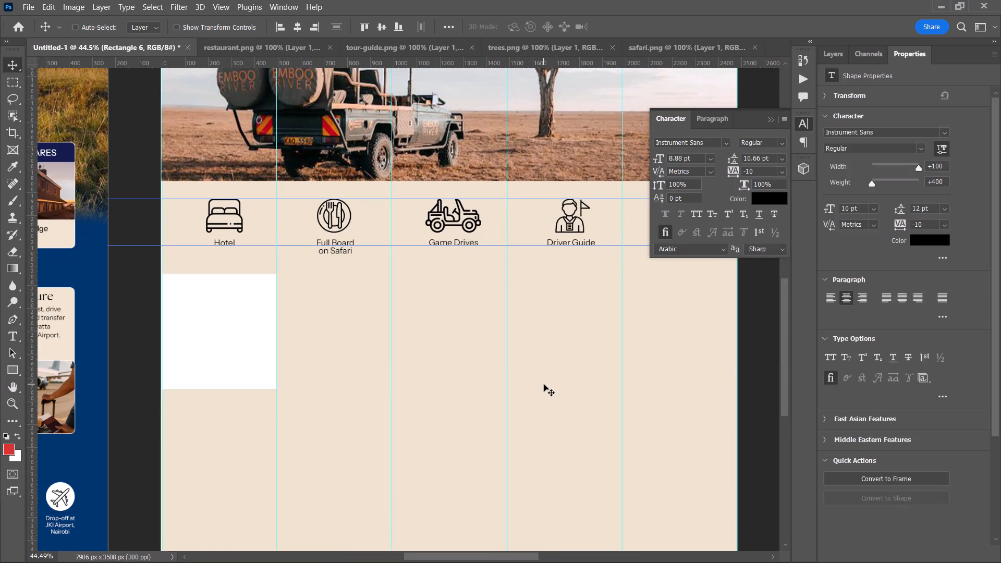
key("ctrl+z")
key("ctrl+z")
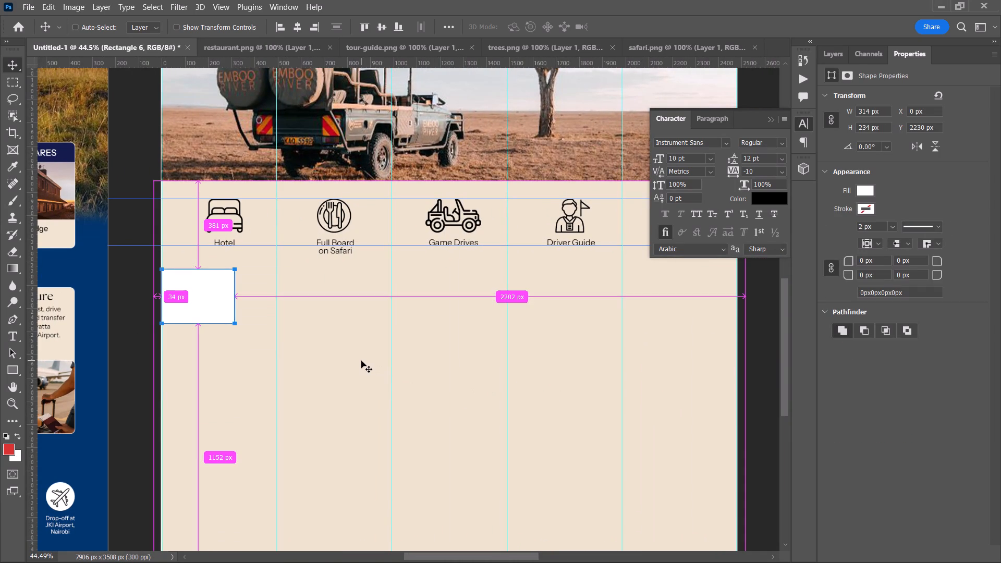
key("ctrl+z")
key("ctrl+z")
key("ctrl+z")
key("ctrl+z")
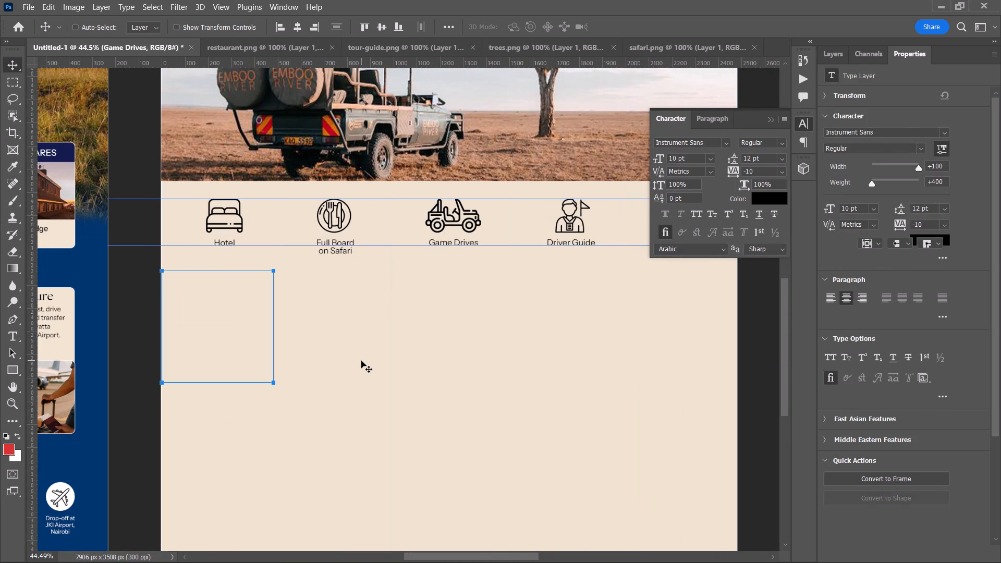
key("ctrl+z")
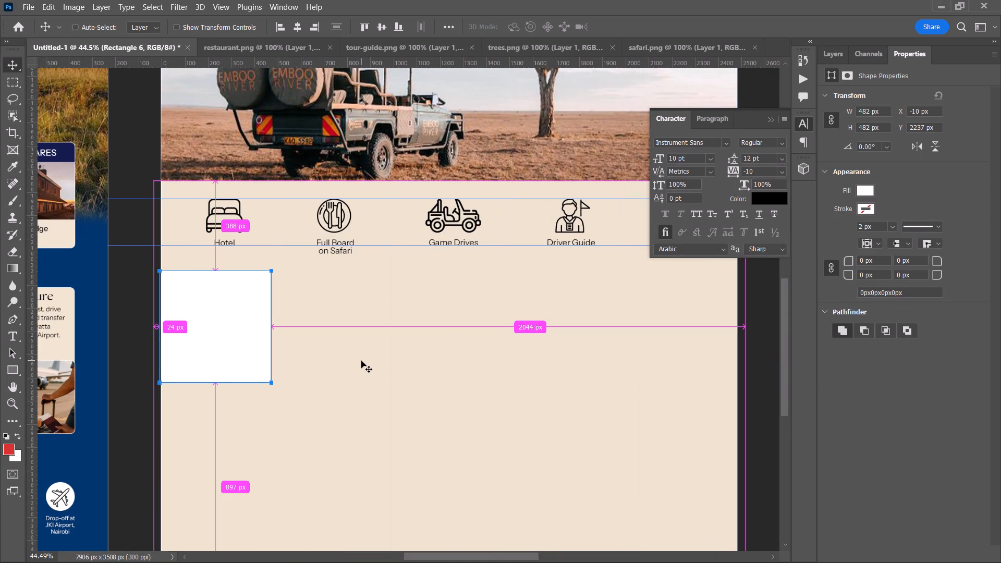
key("ctrl+z")
key("ctrl+shift+z")
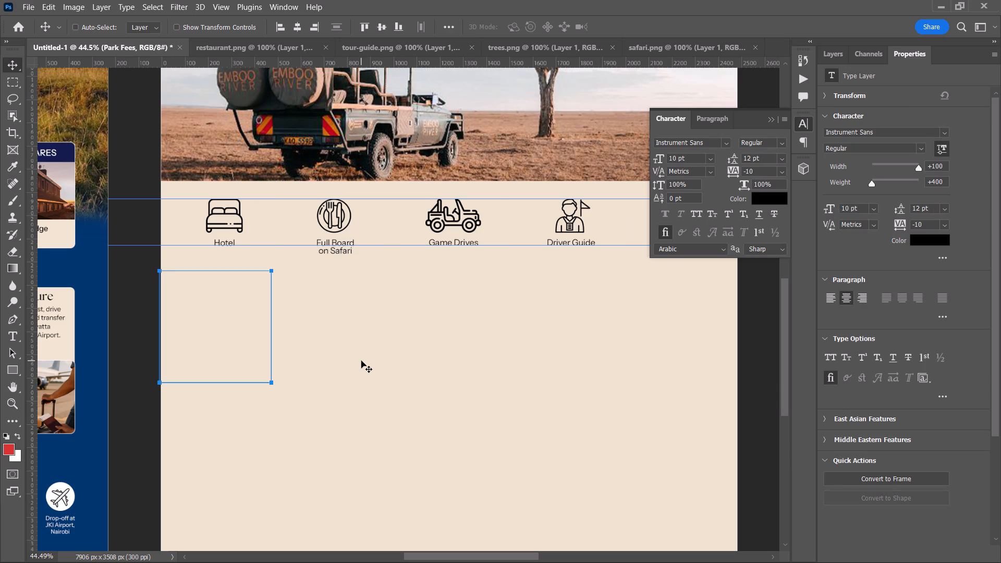
key("BackSpace")
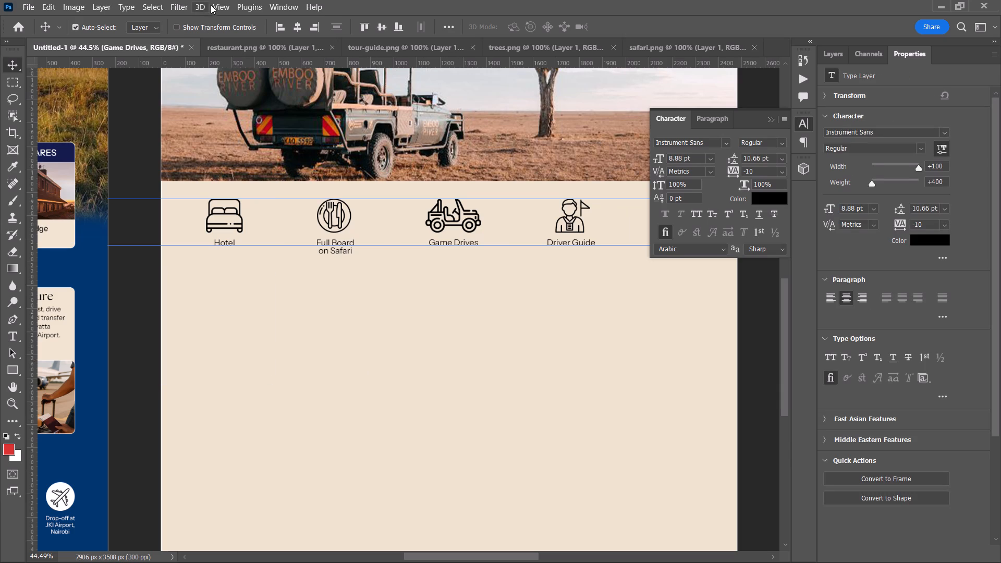
Create a guide layout on the selected artboard with 5 columns and a 10 px gutter.
left_click(228, 1)
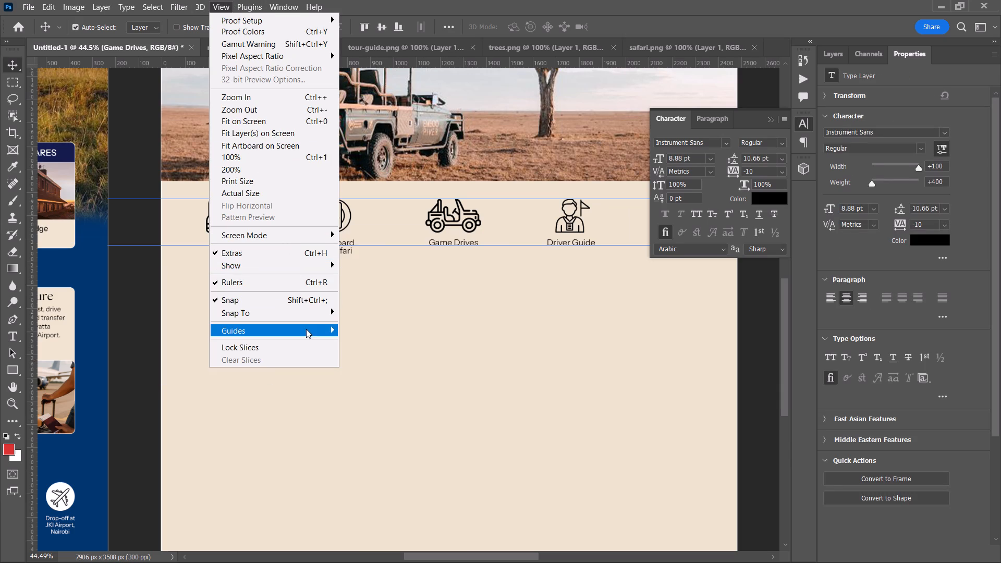
left_click(395, 410)
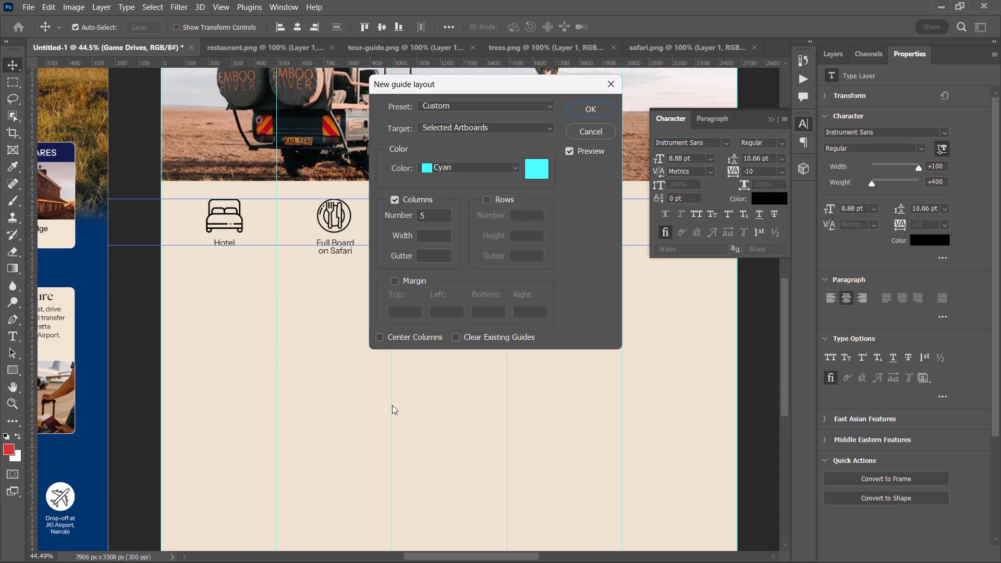
double_click(428, 252)
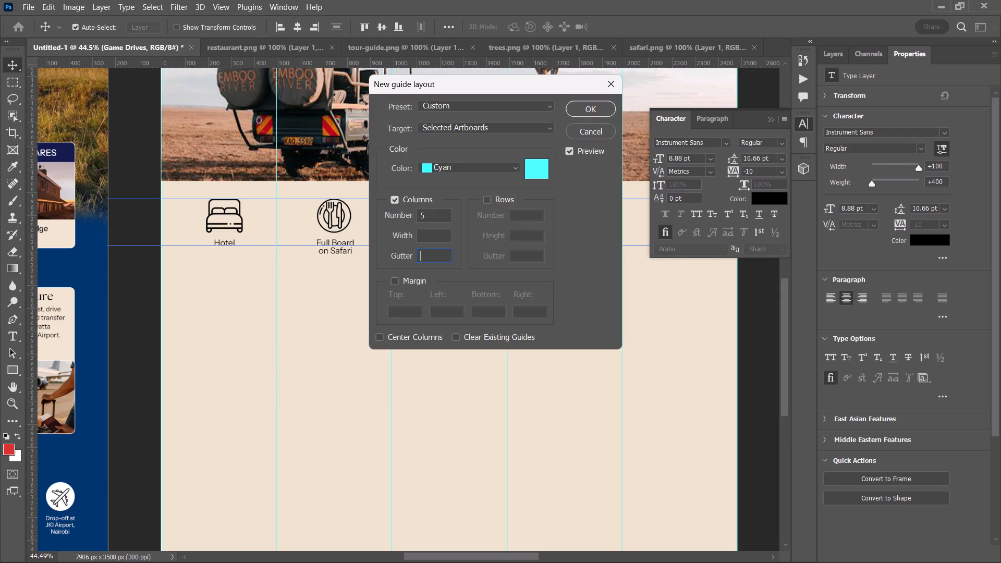
type("20")
double_click(428, 252)
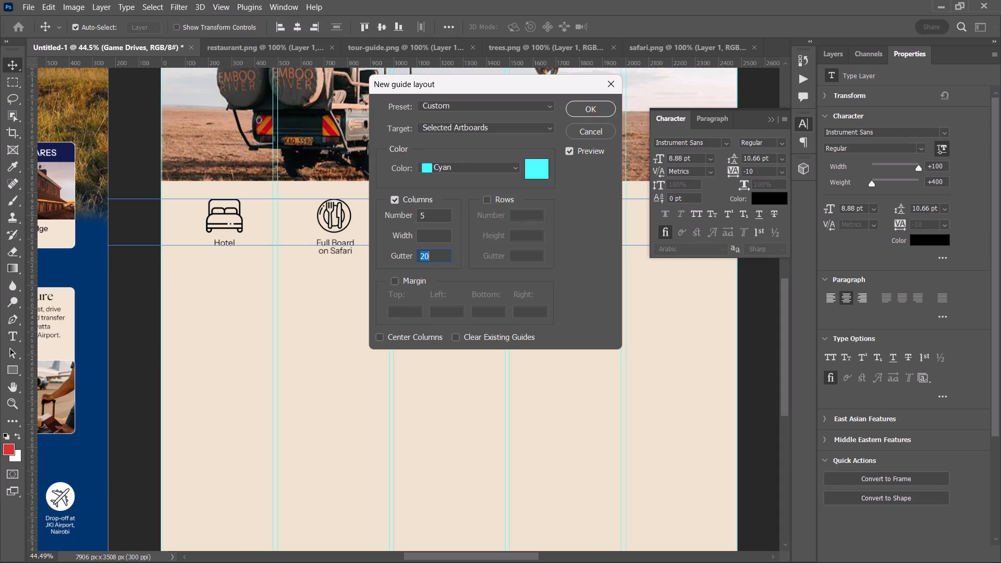
type("15")
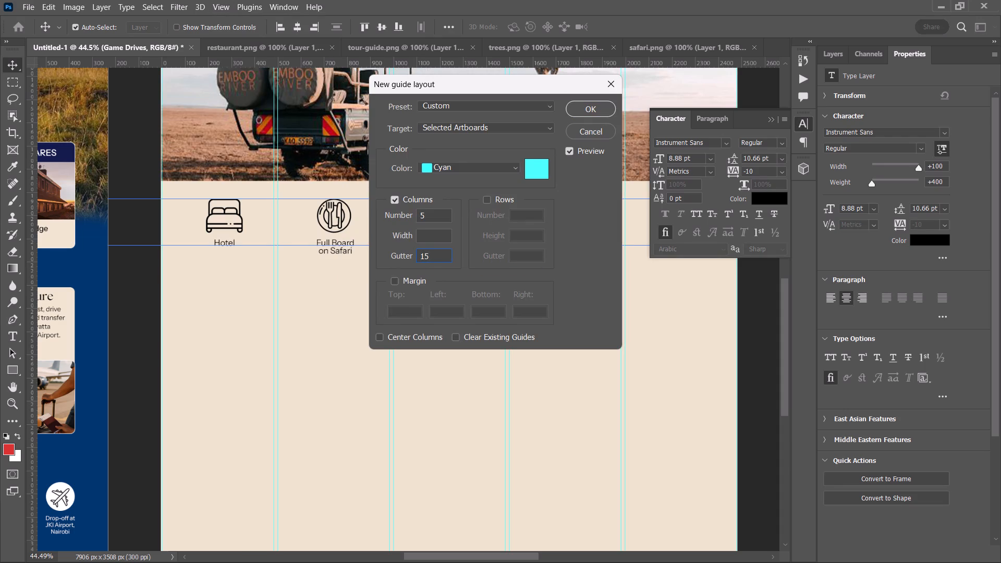
key("BackSpace")
key("BackSpace")
type("10")
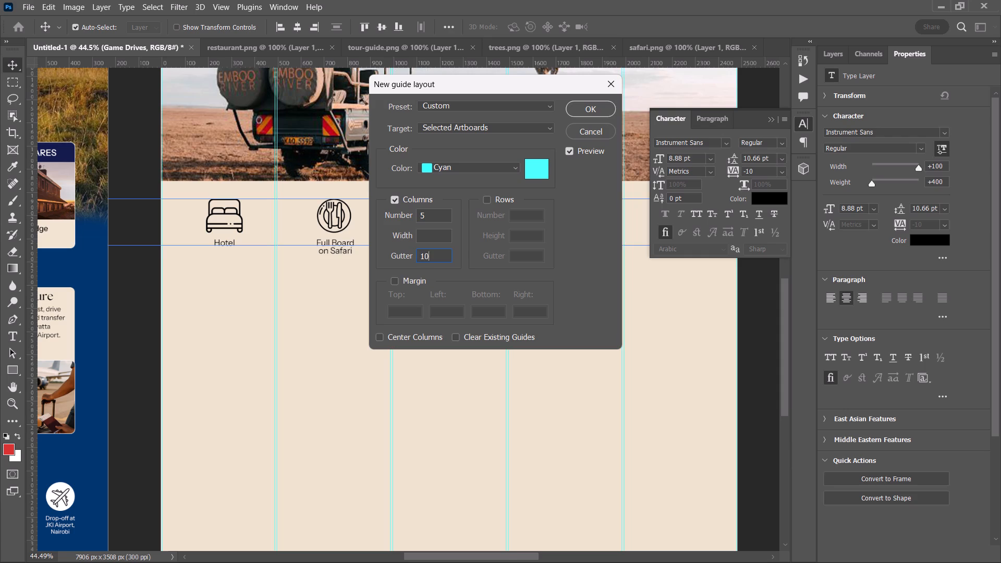
key("Return")
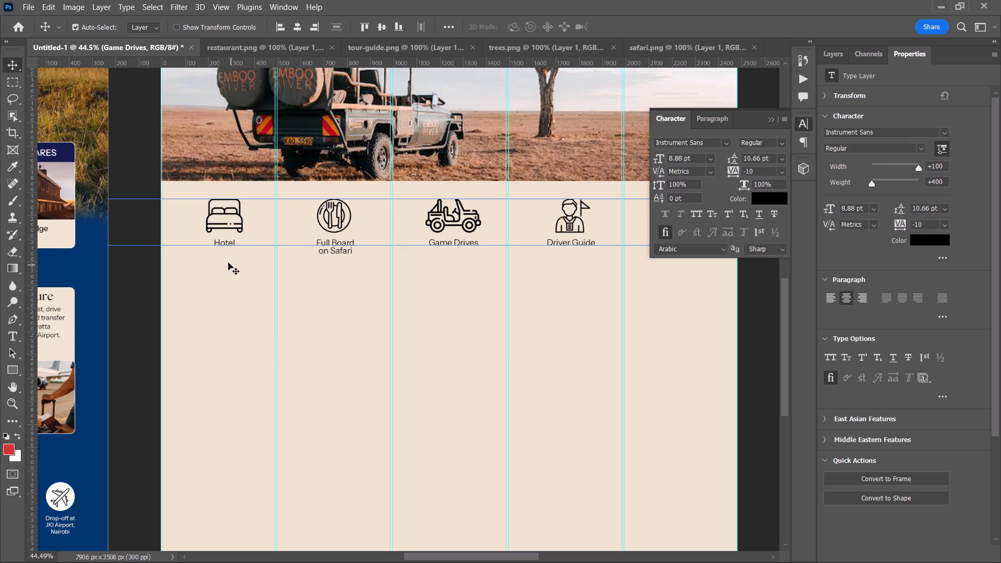
Add a horizontal guide below the icon labels on Artboard 1, at about 2310 px.
left_click_drag(266, 57, 287, 259)
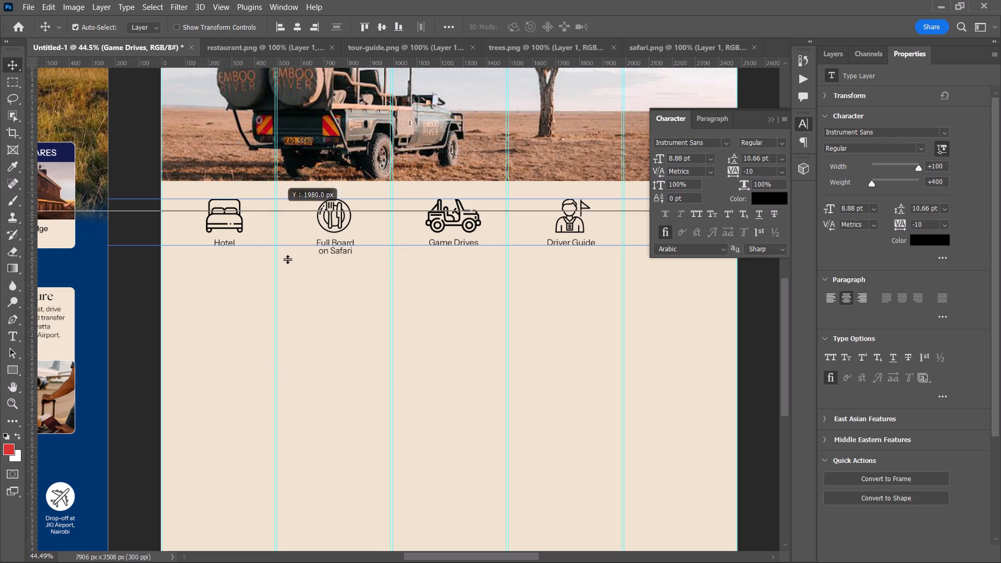
left_click_drag(287, 259, 296, 288)
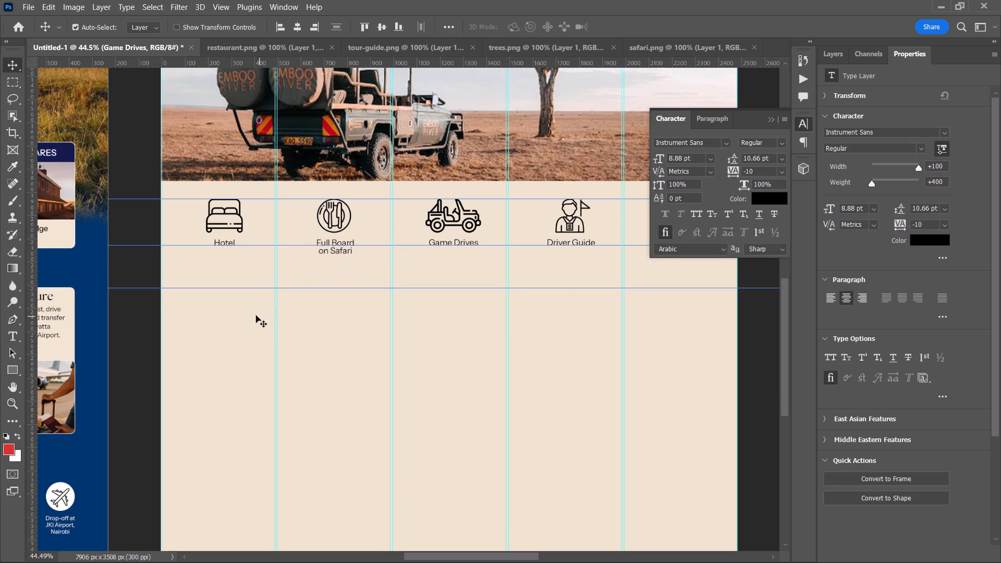
Draw a white rectangle of about 478 by 462 px in the first column and align it to the lowest horizontal guide and the artboard's left edge.
left_click(218, 316)
scroll(218, 316, "up", 3, "alt")
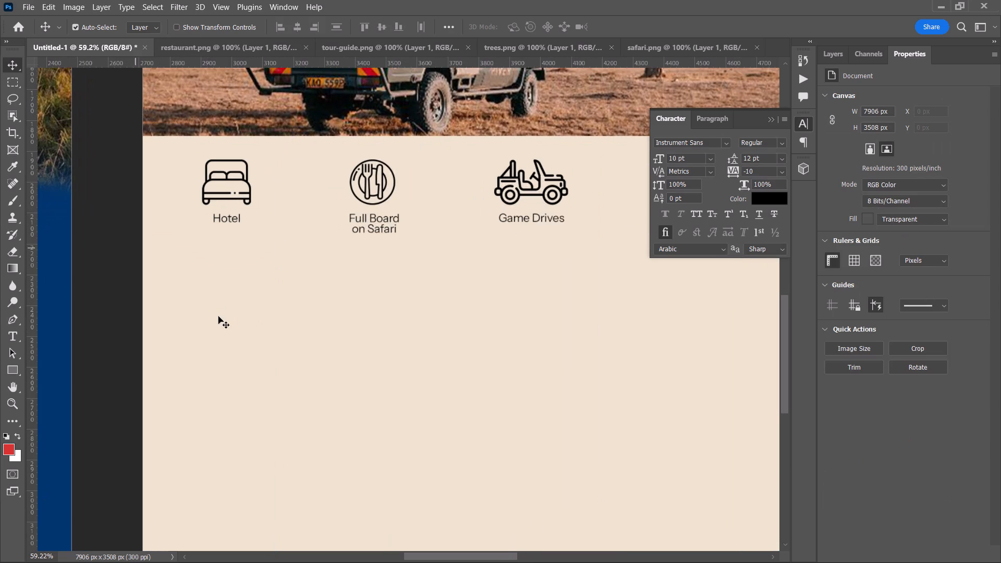
key("u")
left_click(157, 270)
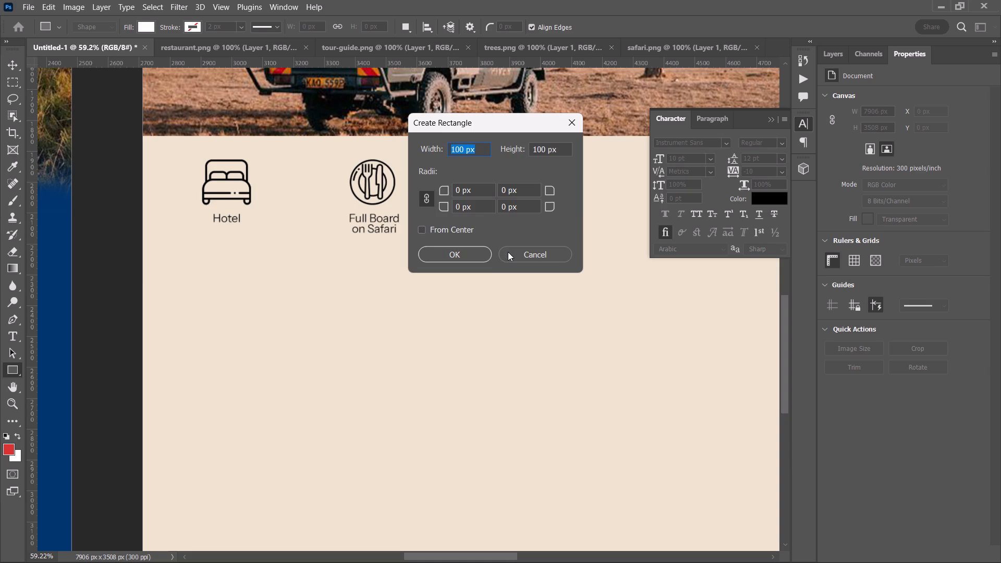
left_click(508, 252)
left_click_drag(145, 258, 263, 378)
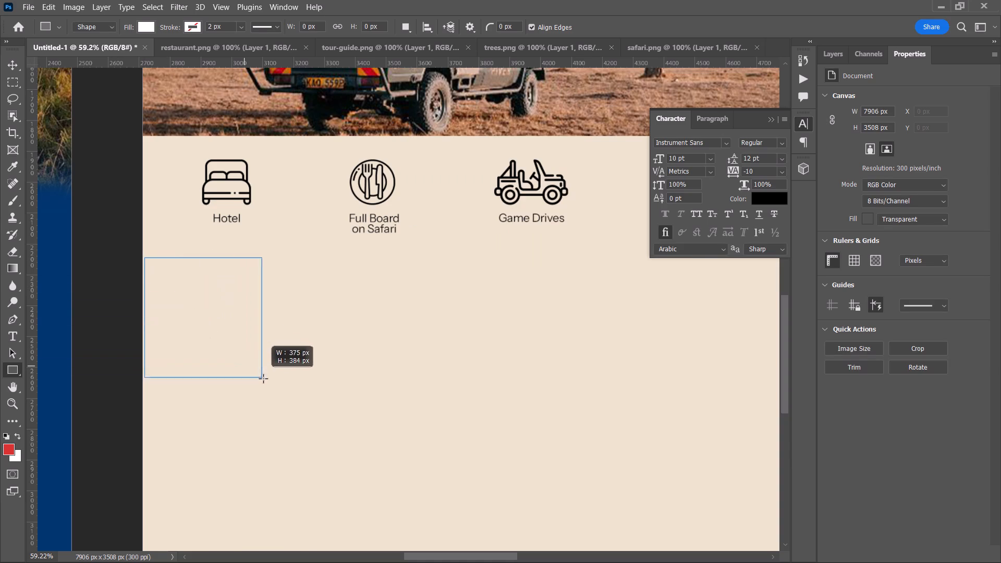
left_click_drag(263, 378, 292, 400)
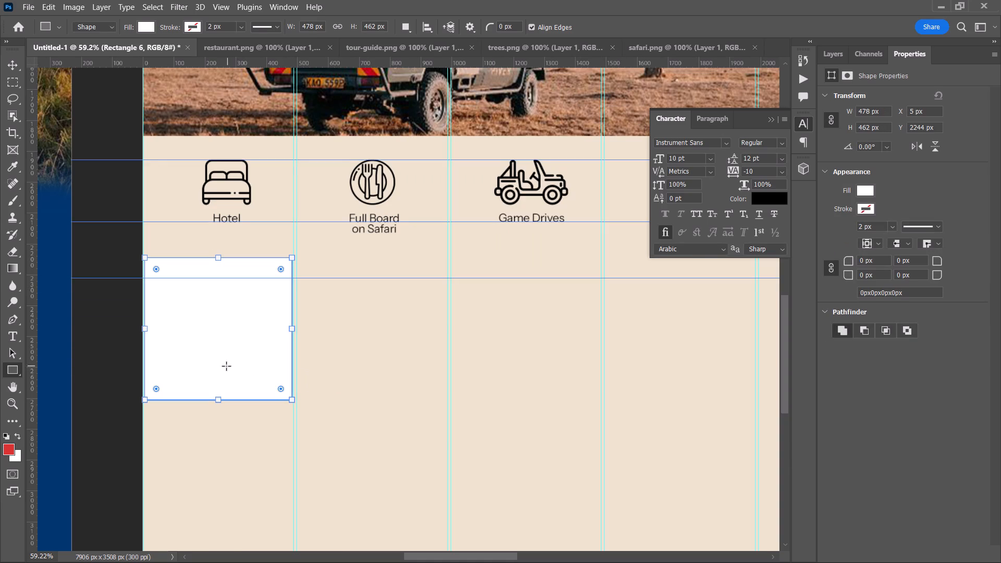
left_click(9, 59)
left_click_drag(206, 312, 207, 328)
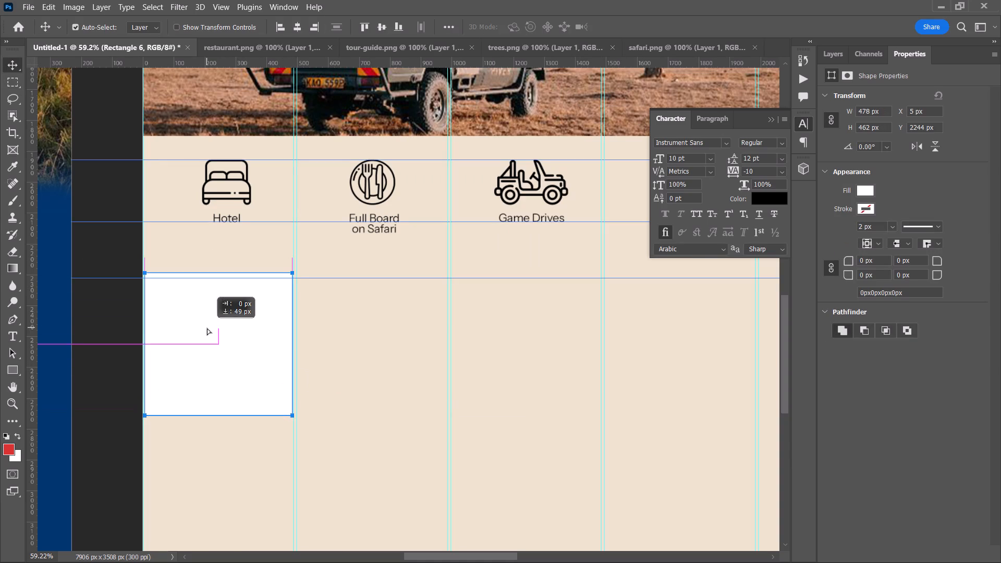
left_click_drag(207, 328, 205, 333)
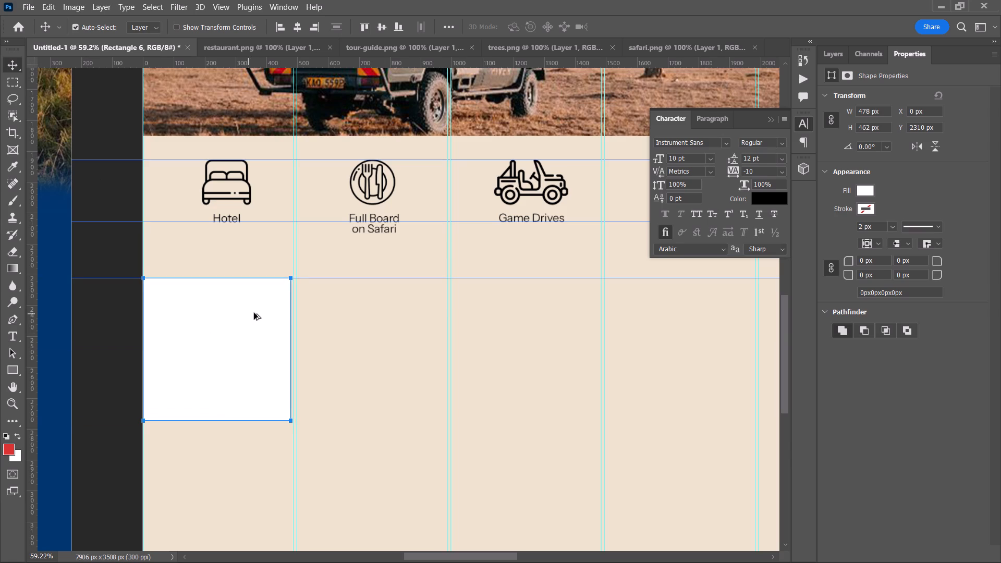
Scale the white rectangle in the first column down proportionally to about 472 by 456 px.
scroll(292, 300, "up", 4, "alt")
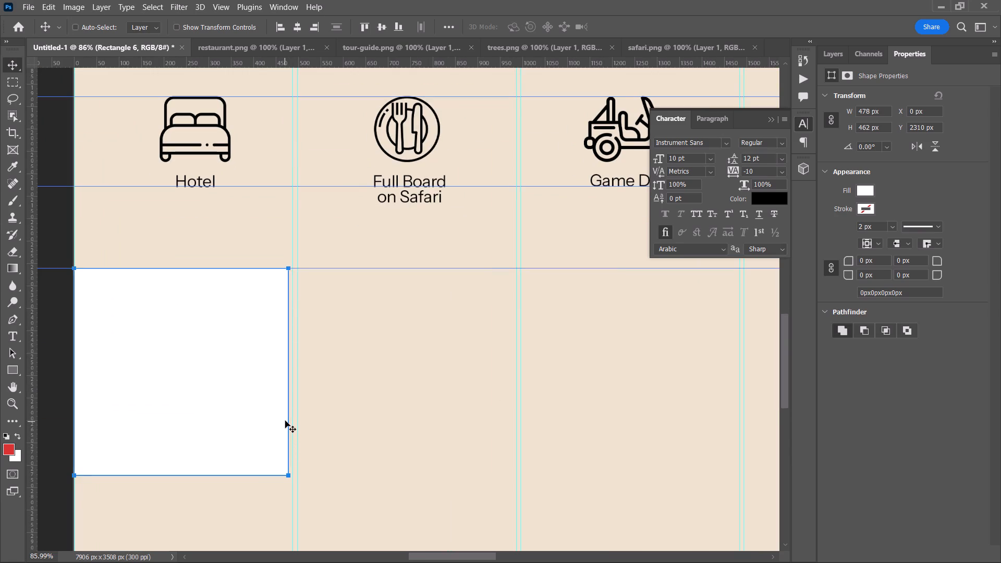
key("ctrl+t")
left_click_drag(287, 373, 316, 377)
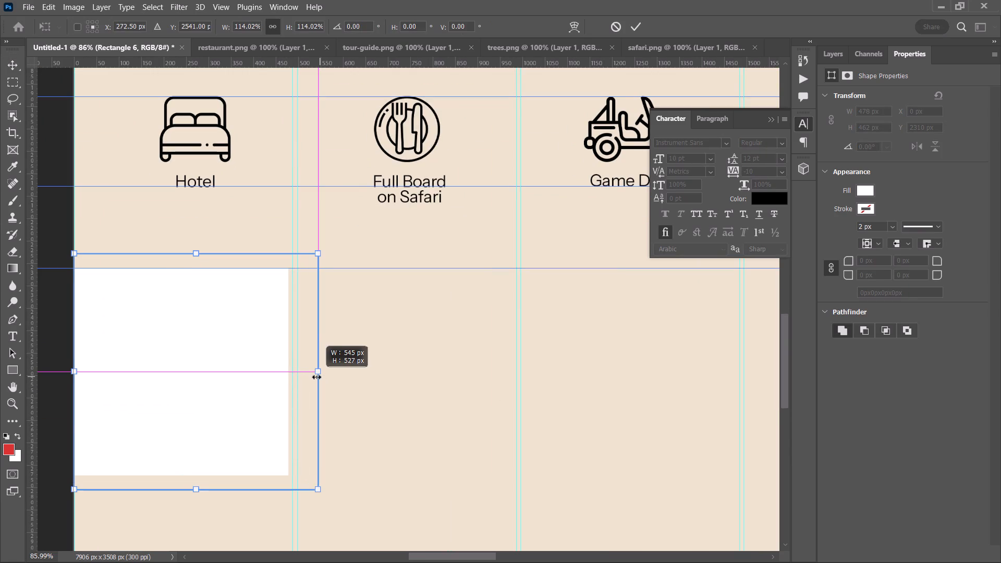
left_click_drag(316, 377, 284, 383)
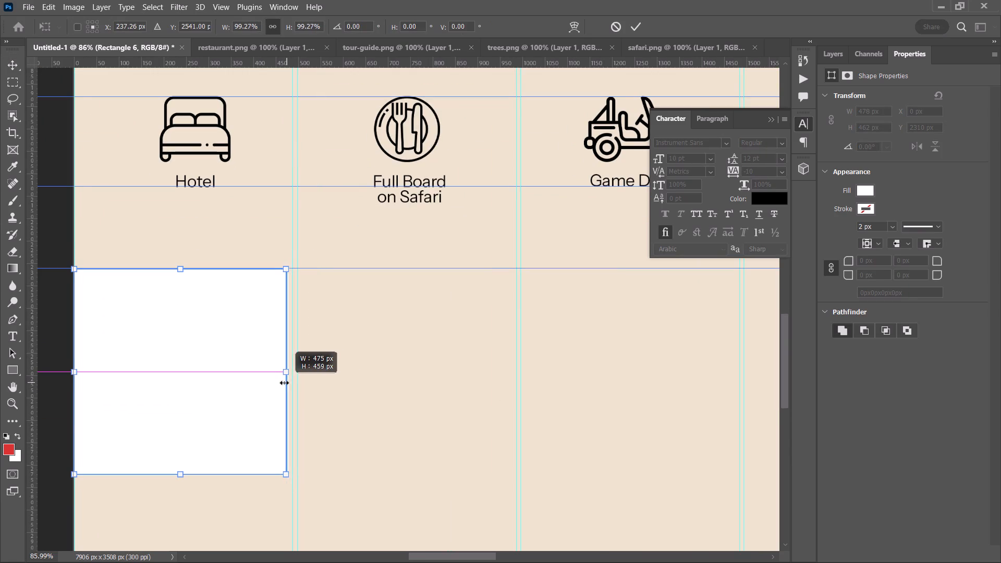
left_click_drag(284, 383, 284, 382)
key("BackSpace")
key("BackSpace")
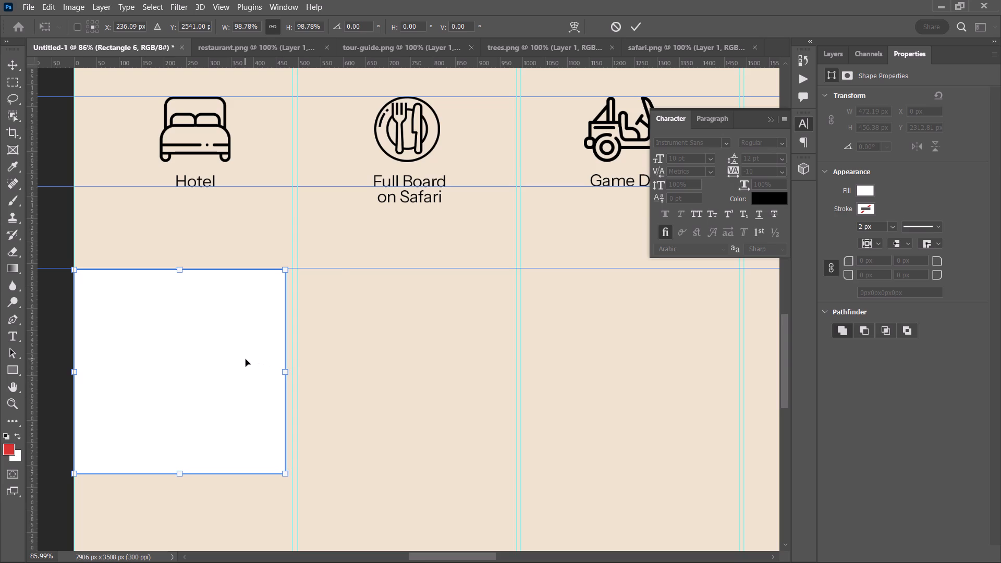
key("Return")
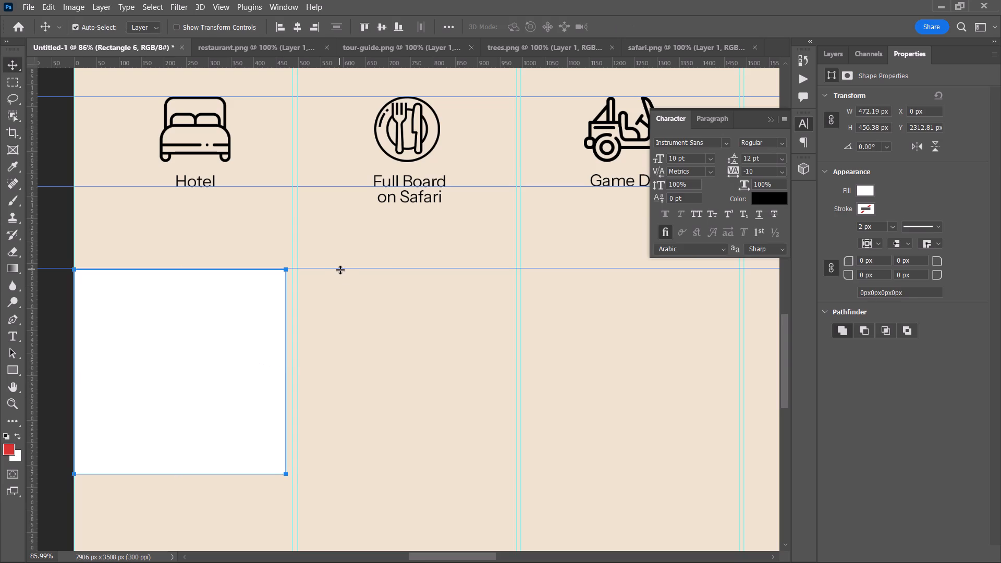
Replace the rectangle with a new white square of about 485 px, starting at the artboard's left edge and the lowest horizontal guide.
key("BackSpace")
key("u")
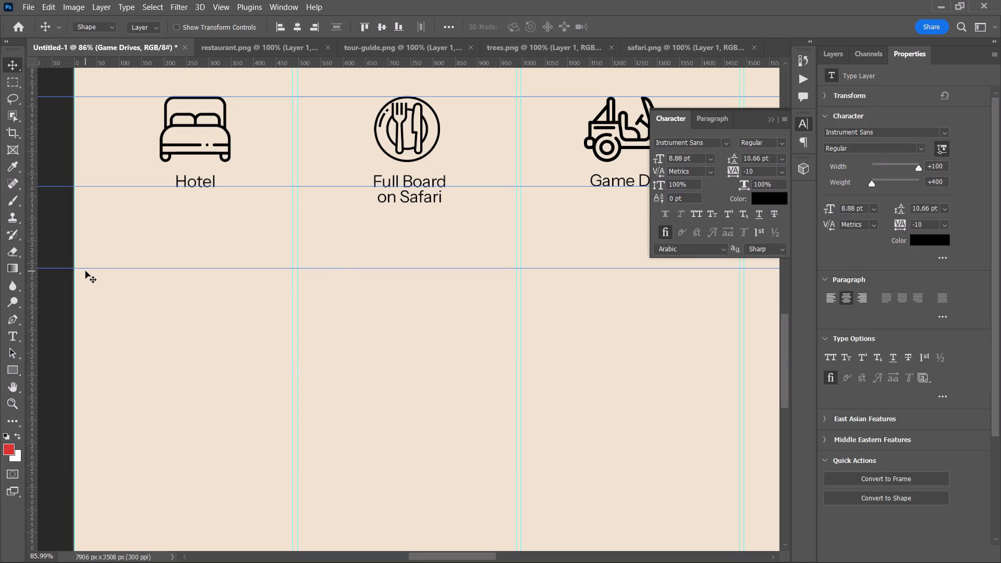
left_click_drag(74, 267, 119, 314)
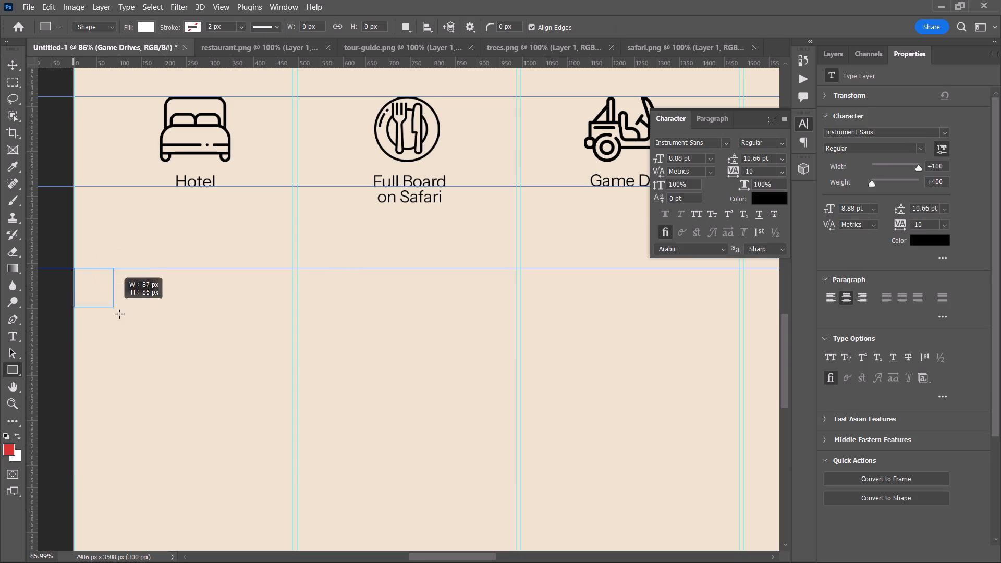
left_click_drag(119, 314, 286, 466)
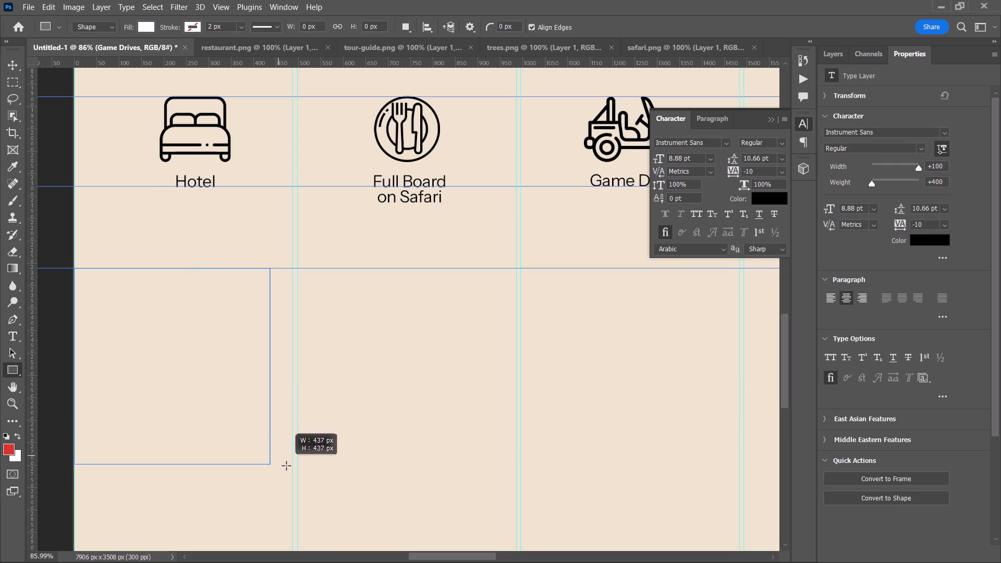
left_click_drag(286, 466, 310, 486)
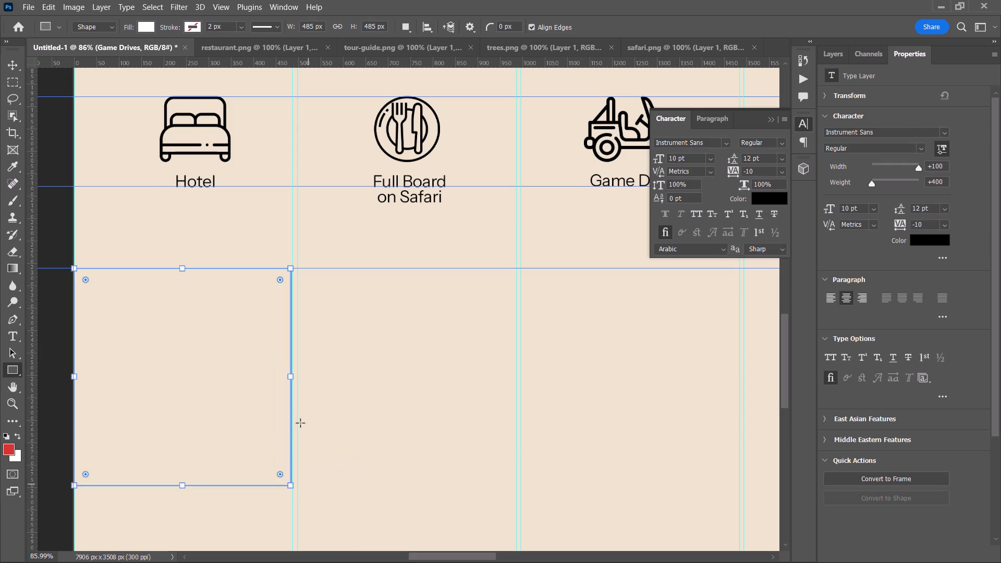
Widen the square to 488 px so its right edge meets the first column guide.
scroll(341, 331, "up", 20, "alt")
scroll(341, 331, "up", 1, "alt")
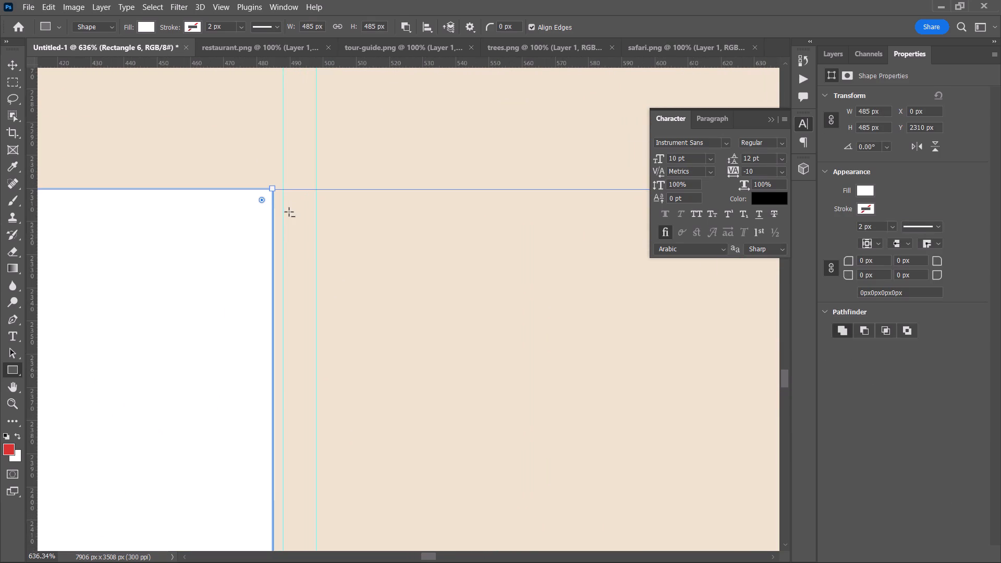
scroll(280, 506, "down", 20)
scroll(280, 506, "down", 20)
scroll(280, 506, "down", 4)
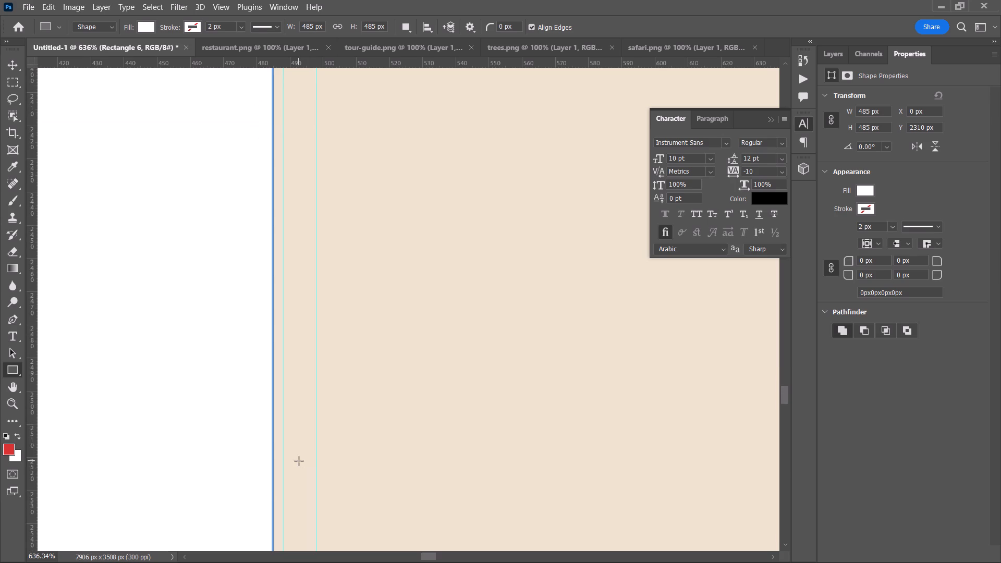
scroll(299, 461, "down", 4)
left_click_drag(274, 492, 283, 493)
scroll(319, 496, "down", 20, "alt")
scroll(319, 496, "down", 4, "alt")
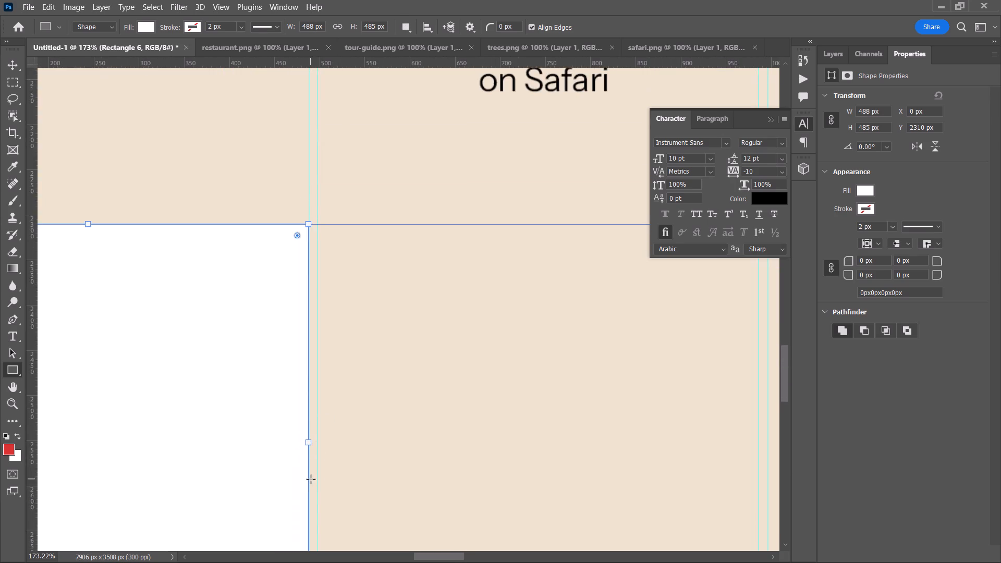
Duplicate the white square into the second column at X 498 px, level with the first along the horizontal guide.
scroll(311, 479, "down", 15, "alt")
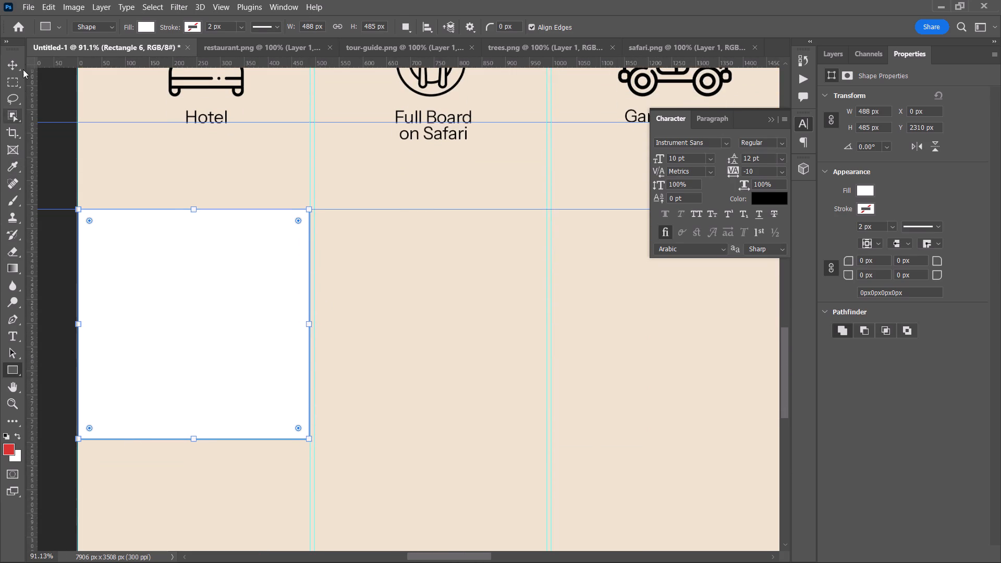
left_click(16, 58)
left_click_drag(231, 297, 406, 303, "alt")
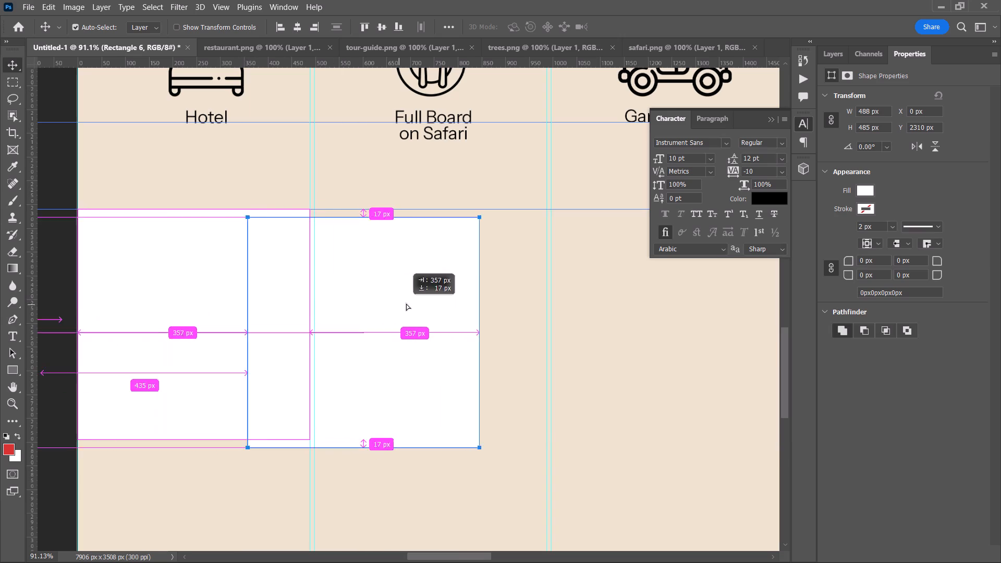
left_click_drag(406, 303, 468, 297, "alt")
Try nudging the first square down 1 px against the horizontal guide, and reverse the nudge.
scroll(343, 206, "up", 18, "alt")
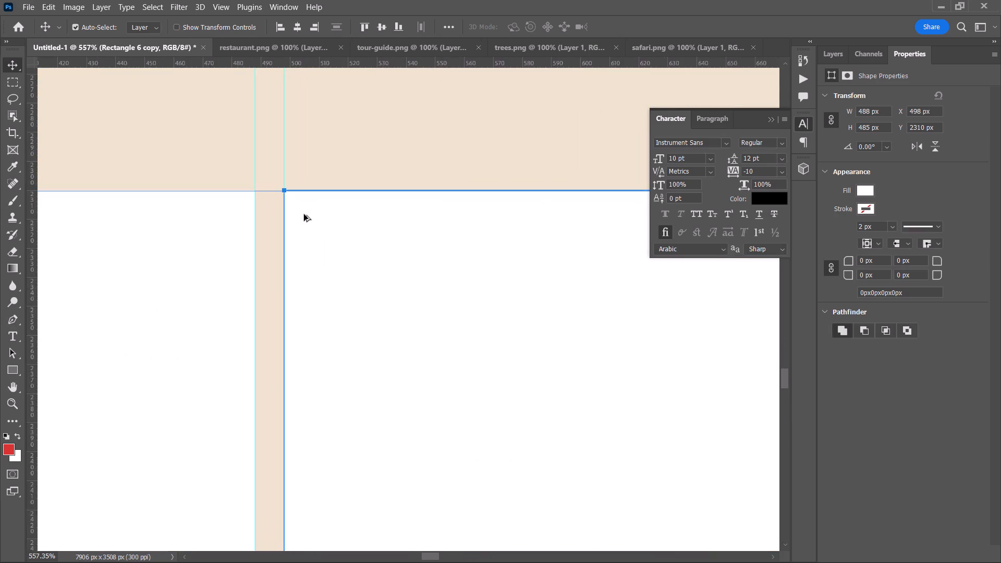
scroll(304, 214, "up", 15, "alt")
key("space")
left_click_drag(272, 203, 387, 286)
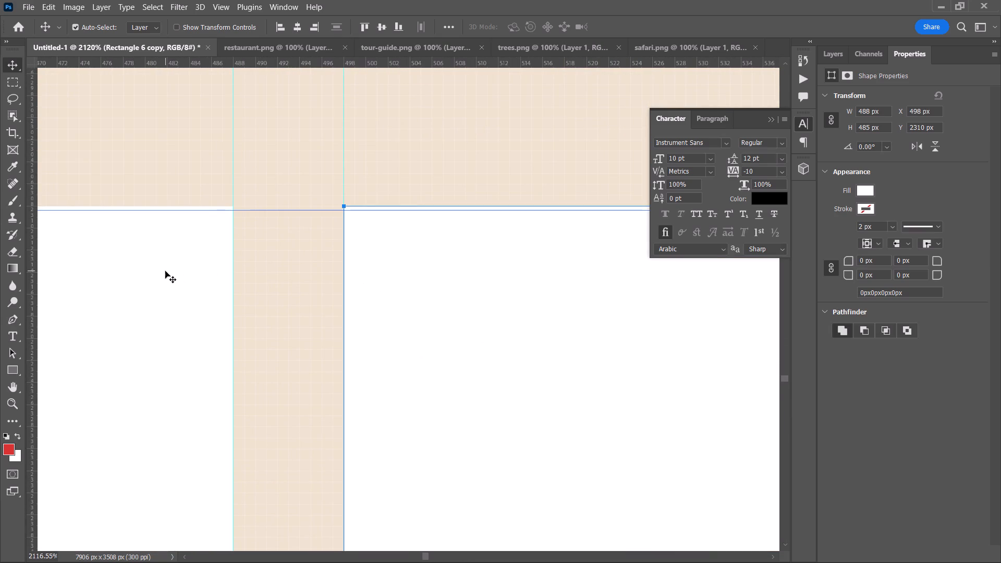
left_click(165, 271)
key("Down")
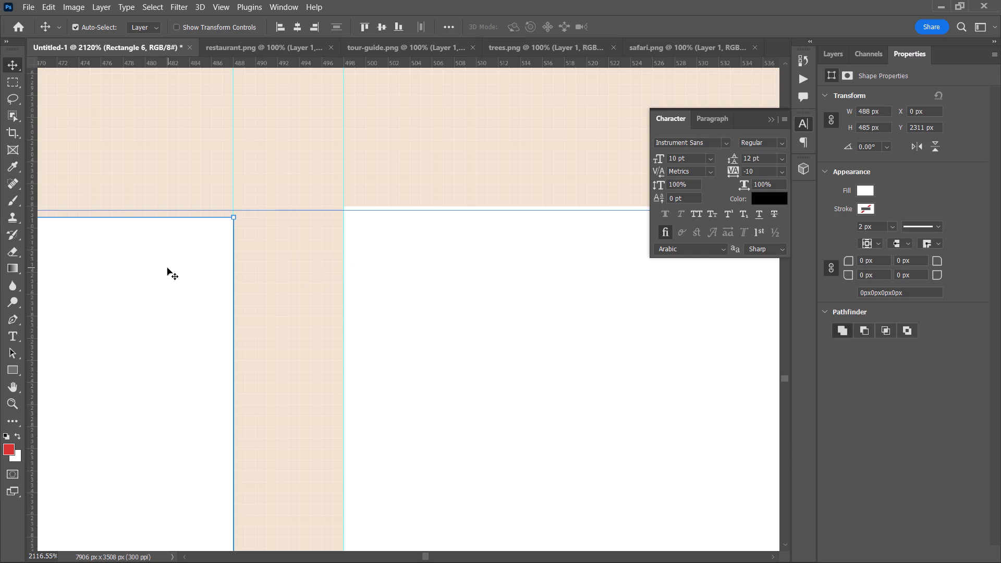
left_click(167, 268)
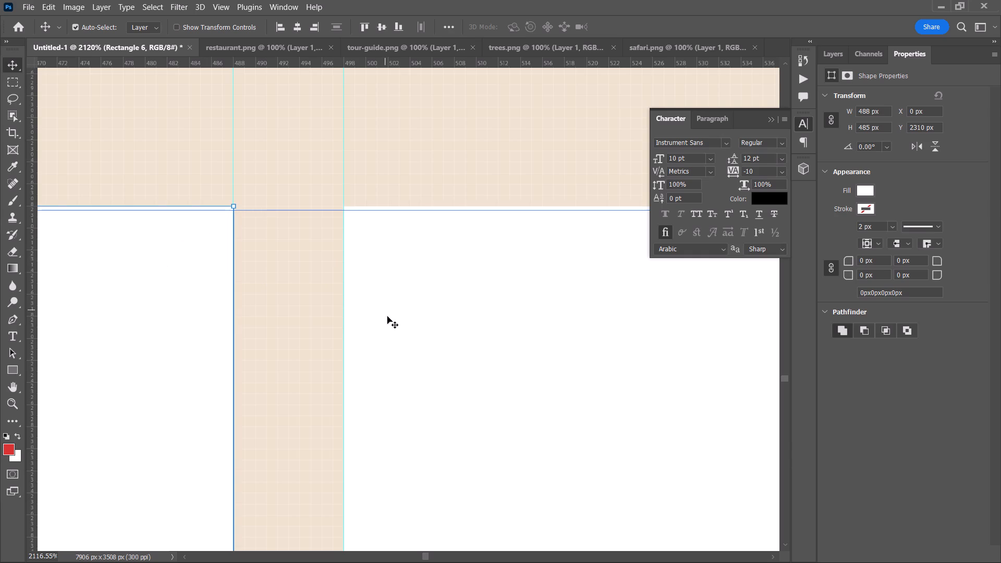
Duplicate the second square into the third column at about X 997 px, keeping it level at Y 2310 px.
scroll(405, 345, "down", 18, "alt")
key("space")
left_click_drag(555, 414, 368, 378)
scroll(367, 381, "down", 2, "alt")
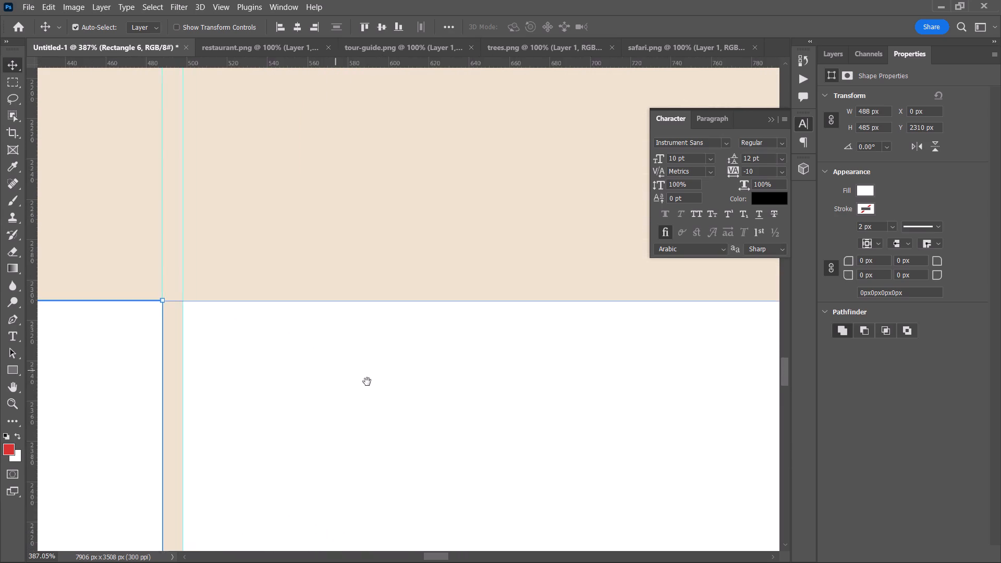
scroll(367, 382, "down", 15, "alt")
scroll(399, 422, "down", 7)
key("space")
key("space")
key("space")
left_click_drag(473, 411, 237, 389)
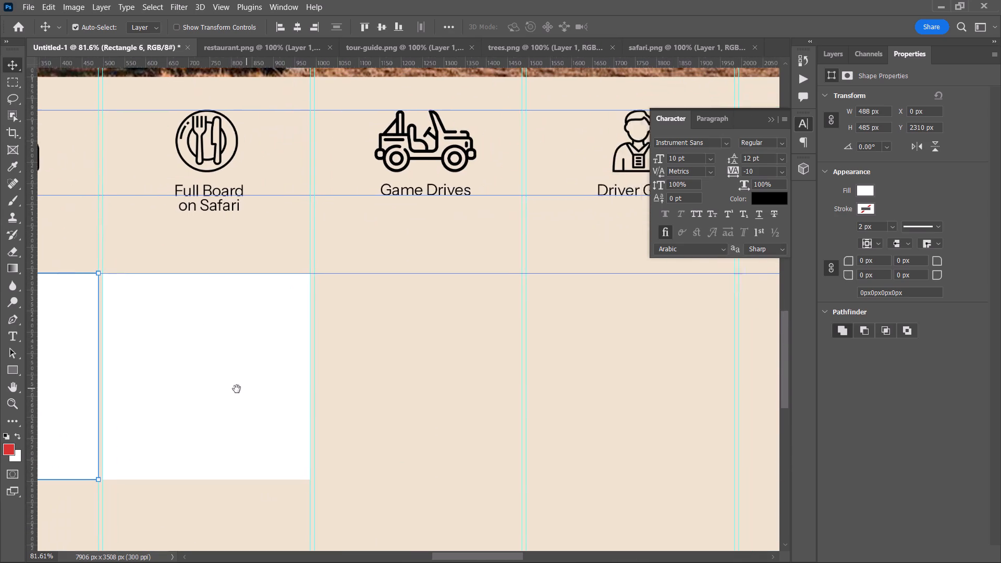
left_click_drag(237, 389, 236, 389)
left_click_drag(225, 386, 441, 389, "alt")
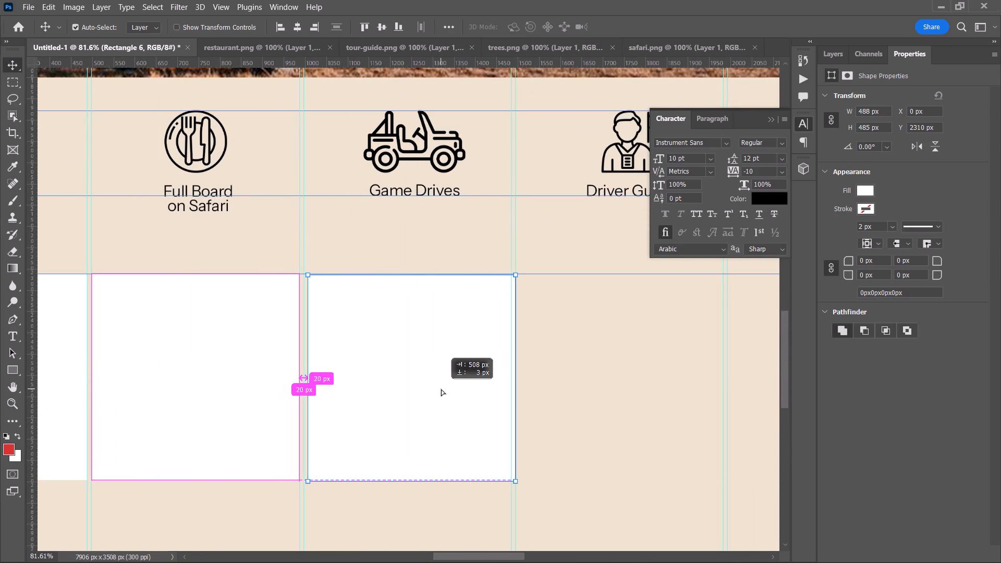
left_click_drag(441, 389, 438, 386, "alt")
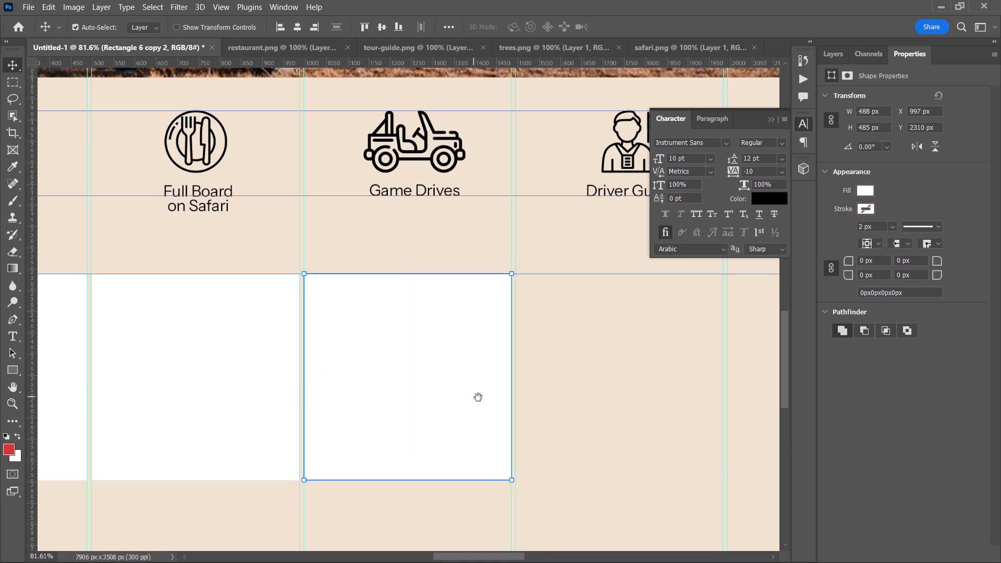
Duplicate the third square into the fourth column at about X 1495 px, keeping it level at Y 2310 px.
key("space")
key("space")
key("space")
left_click_drag(478, 397, 311, 399)
left_click_drag(277, 389, 483, 389, "alt")
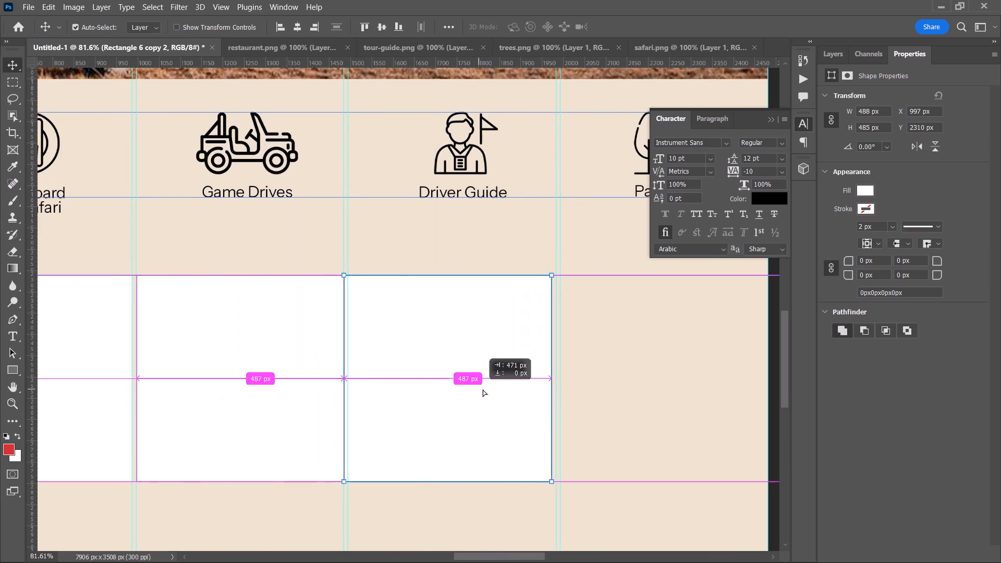
left_click_drag(483, 389, 489, 393, "alt")
Duplicate the fourth square into the fifth column at about X 1992 px and align its top edge at Y 2310 px.
key("space")
key("space")
key("space")
key("space")
key("space")
left_click_drag(505, 405, 278, 395)
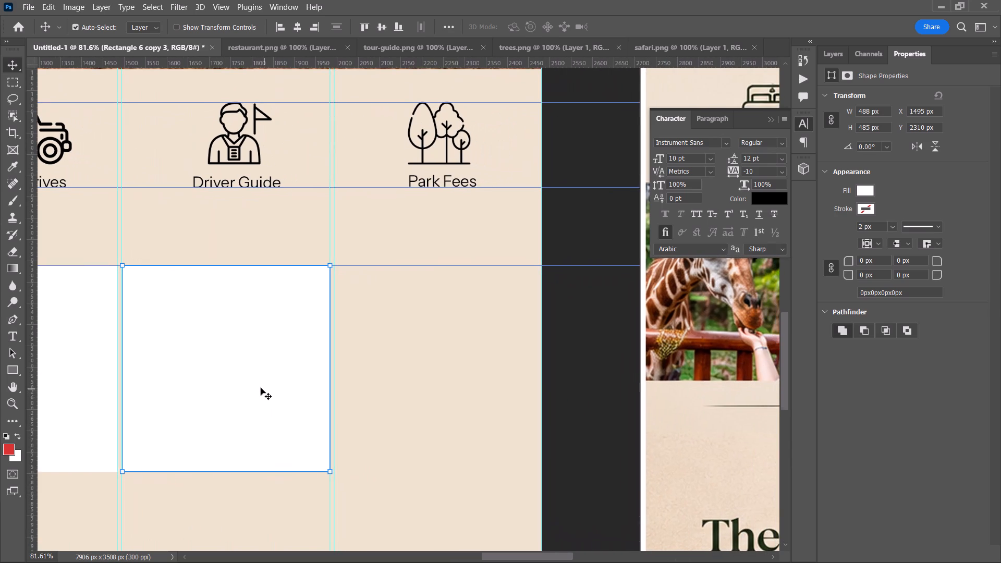
left_click_drag(247, 386, 457, 387, "alt")
left_click(578, 402)
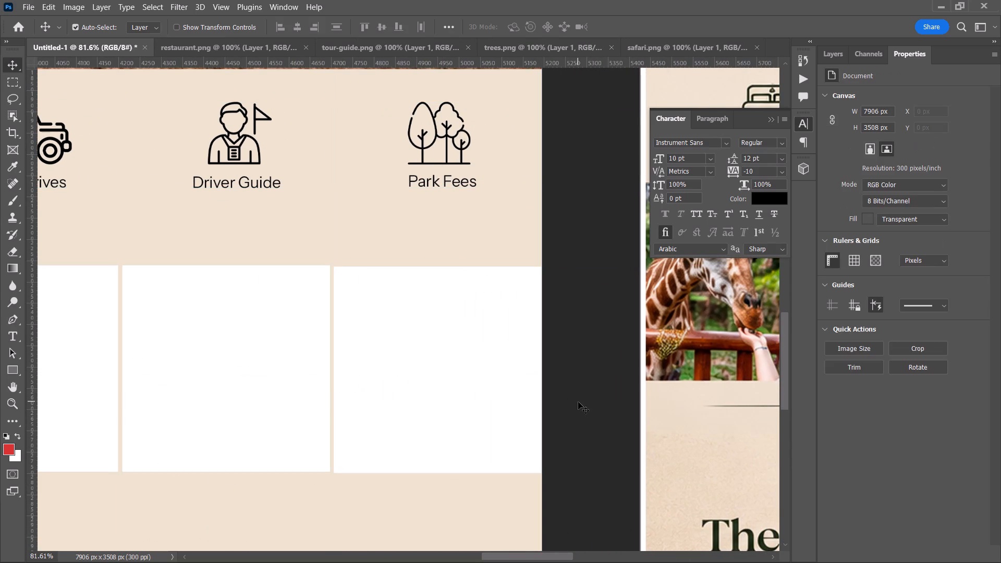
scroll(407, 347, "up", 16, "alt")
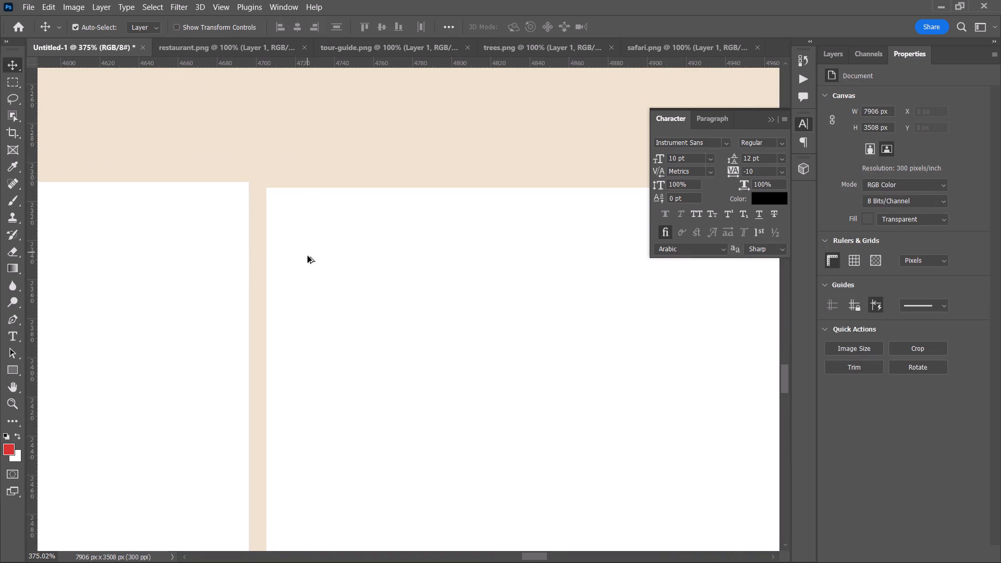
left_click_drag(317, 274, 317, 268)
scroll(332, 317, "down", 11, "alt")
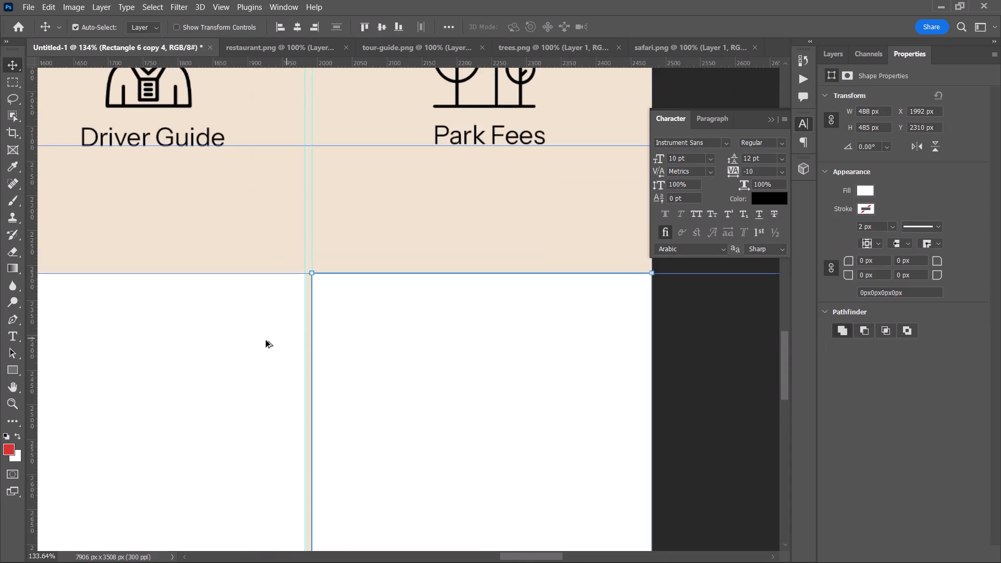
Shift the fourth square 1 px left to X 1494 px so it lines up with its column guides.
scroll(223, 332, "up", 19, "alt")
left_click_drag(322, 255, 316, 255)
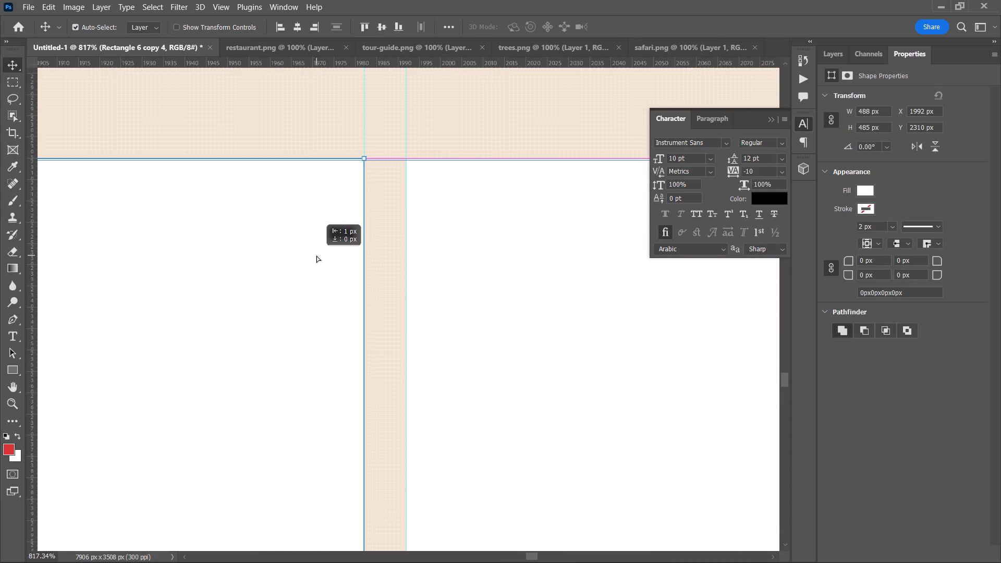
left_click_drag(316, 255, 315, 255)
scroll(322, 284, "down", 20, "alt")
scroll(322, 284, "down", 7, "alt")
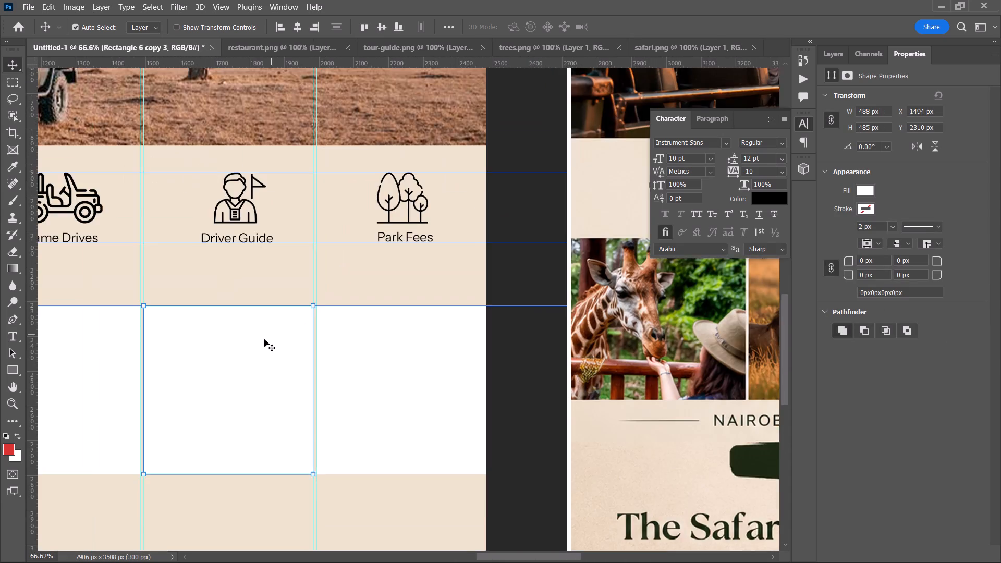
Shift the third square 1 px left to X 996 px so it lines up with its column guides.
key("space")
key("space")
left_click_drag(245, 348, 405, 332)
scroll(297, 323, "up", 20, "alt")
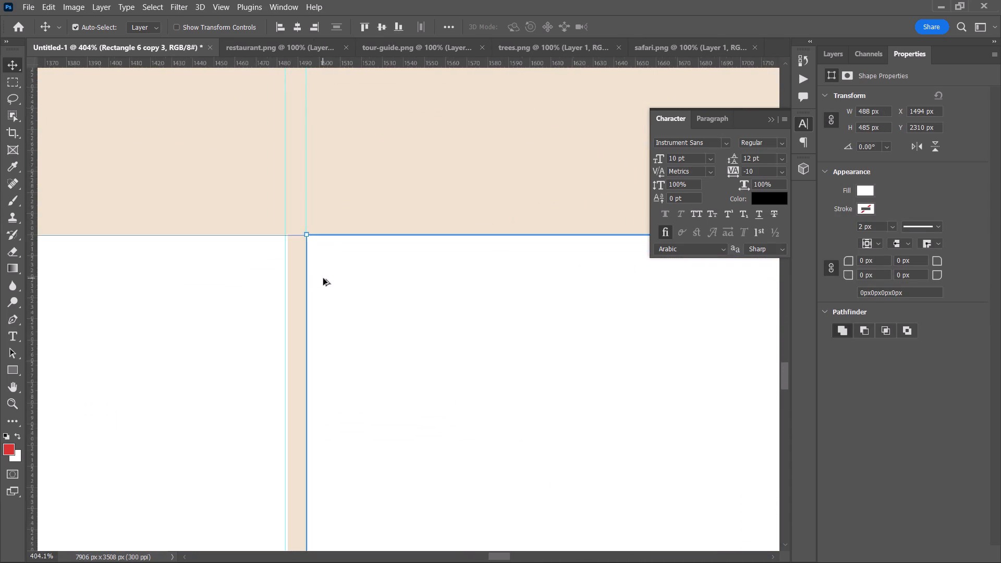
scroll(323, 278, "up", 8, "alt")
left_click_drag(217, 280, 211, 280)
scroll(253, 320, "down", 12, "alt")
Inspect the gap and top-edge alignment between the second and third squares against the column guides.
key("space")
key("space")
key("space")
key("space")
key("space")
key("space")
key("space")
key("space")
key("space")
key("space")
key("space")
key("space")
key("space")
key("space")
key("space")
key("space")
key("space")
key("space")
key("space")
key("space")
left_click_drag(169, 353, 603, 343)
left_click_drag(320, 348, 261, 340)
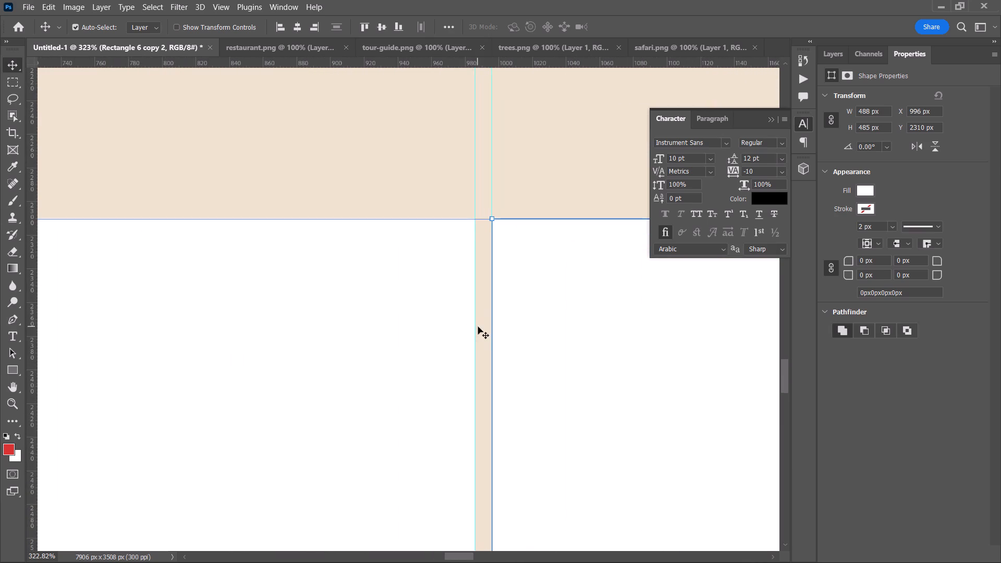
scroll(492, 291, "up", 17, "alt")
scroll(465, 227, "down", 10, "alt")
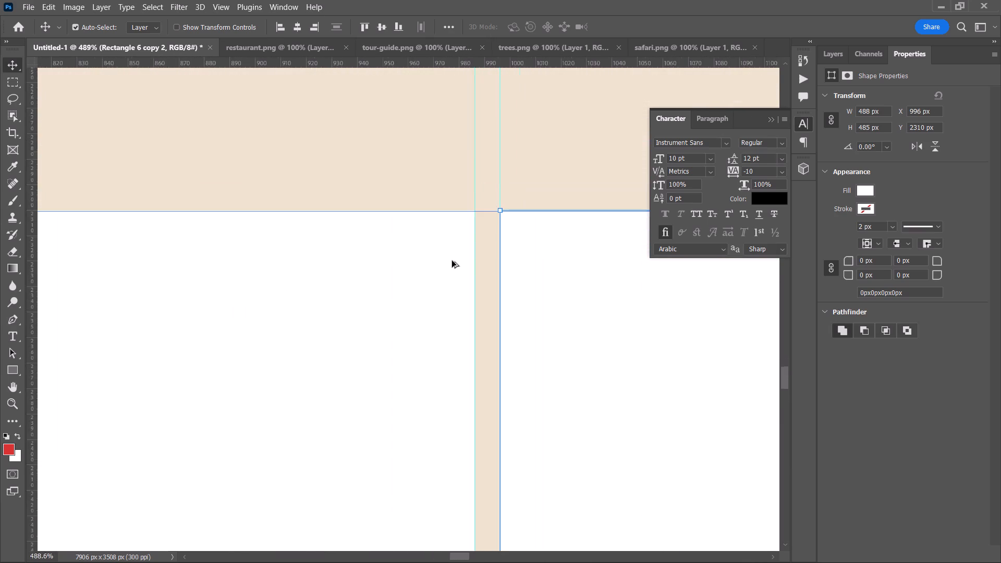
Deselect the square and compare the full five-square row with the photo strip on the reference flyer.
scroll(452, 261, "down", 20, "alt")
scroll(452, 261, "down", 8, "alt")
middle_click(371, 336, "alt")
scroll(333, 366, "down", 8)
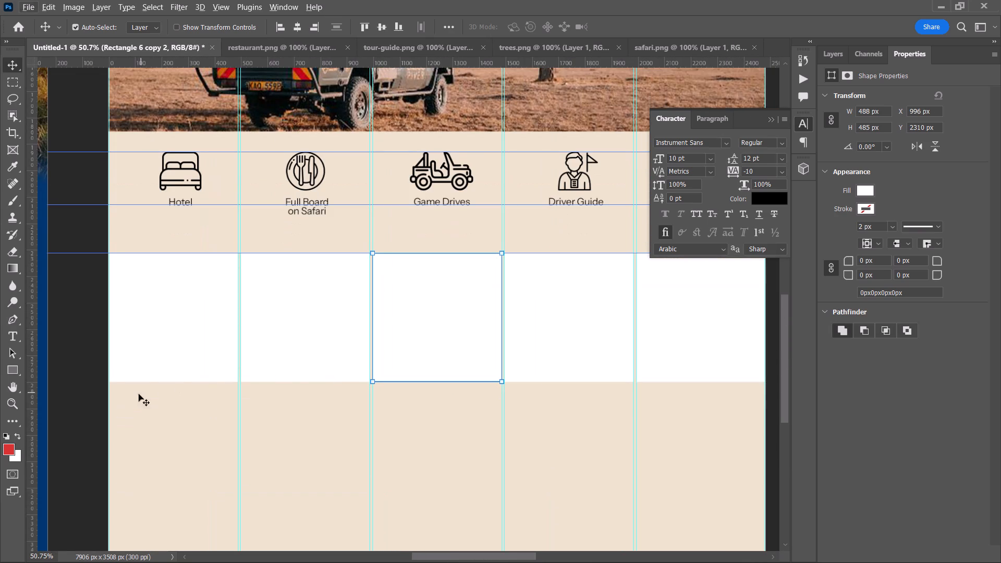
left_click(76, 410)
scroll(76, 410, "down", 5, "alt")
key("space")
left_click_drag(120, 414, 75, 403)
scroll(162, 426, "down", 2, "alt")
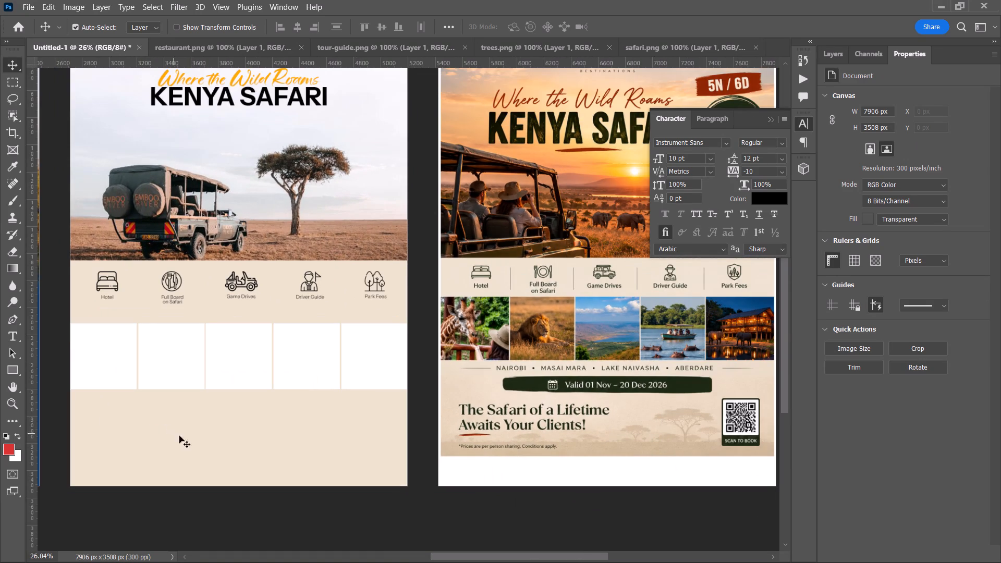
key("space")
left_click(202, 443)
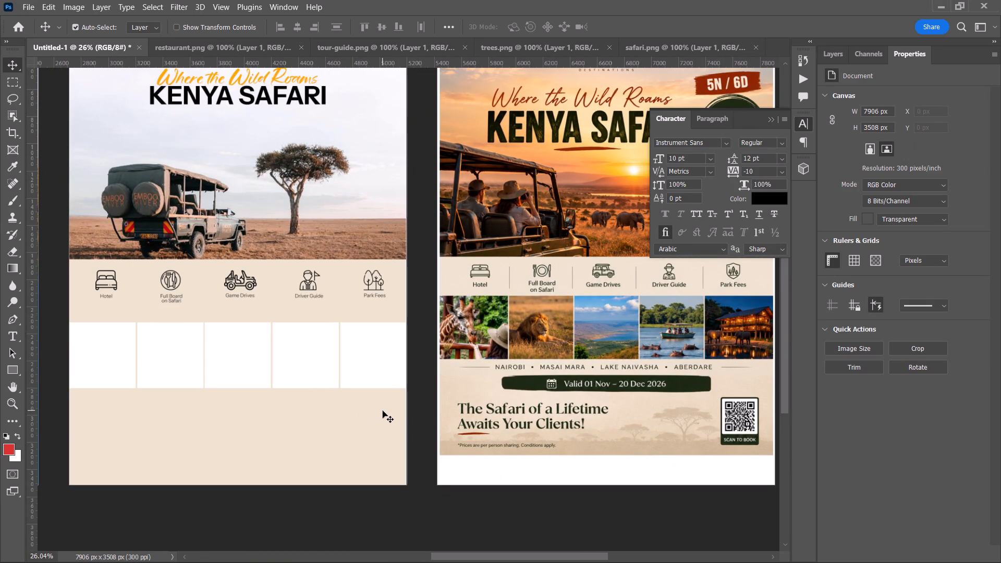
Move all five white squares up together to Y 2250 px, closer to the icon row, and deselect them.
left_click_drag(411, 369, 161, 357)
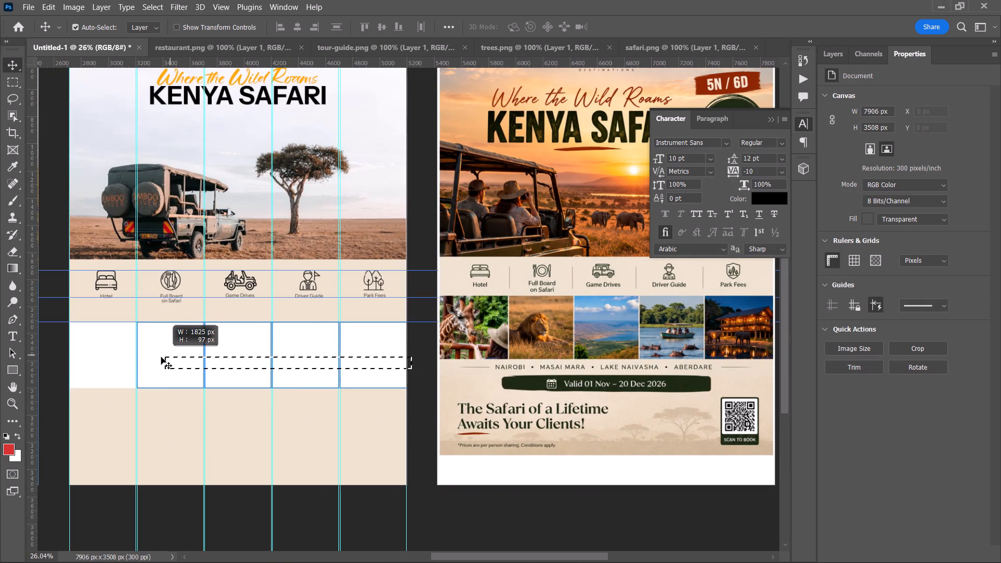
left_click_drag(161, 357, 90, 357)
key("shift+Down")
key("shift+Up")
key("shift+Up")
key("shift+Up")
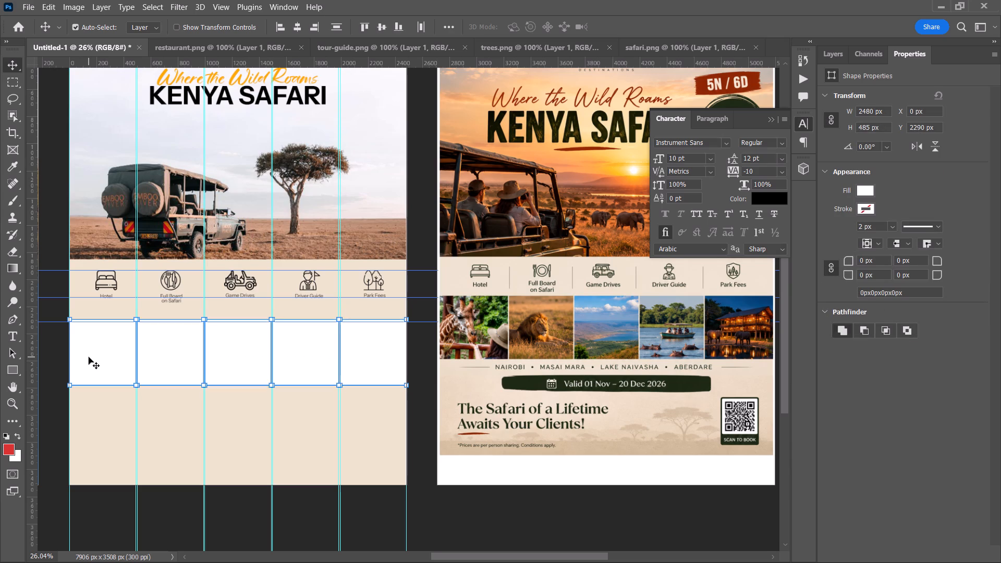
key("shift+Up")
key("shift+Up")
key("shift+Up")
key("shift+Up")
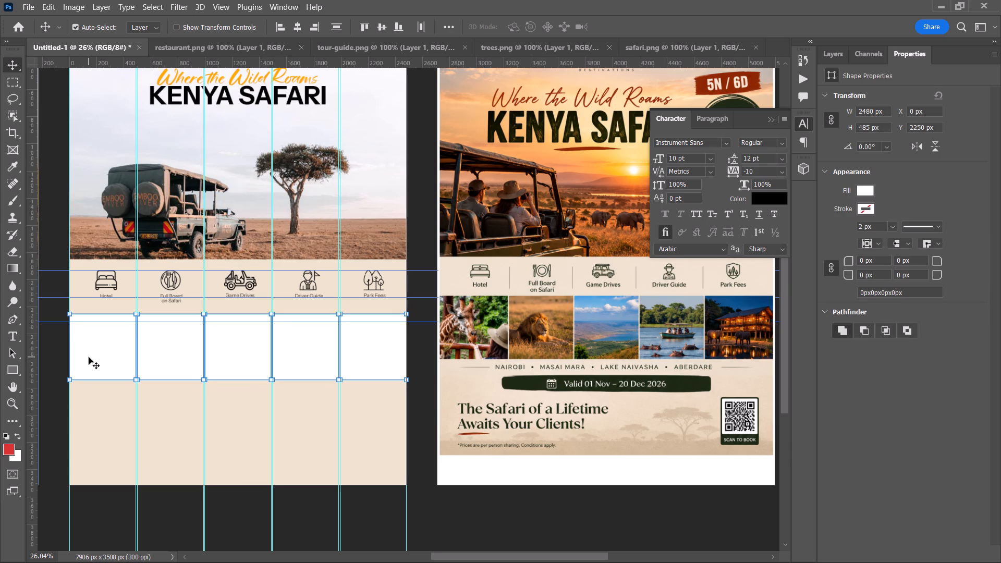
left_click(428, 415)
Capture the place names NAIROBI, MASAI MARA, LAKE NAIVASHA and ABERDARE separately from the reference flyer with screen text extraction.
key("space")
key("space")
key("space")
key("space")
key("space")
key("space")
key("space")
key("space")
left_click_drag(482, 420, 353, 406)
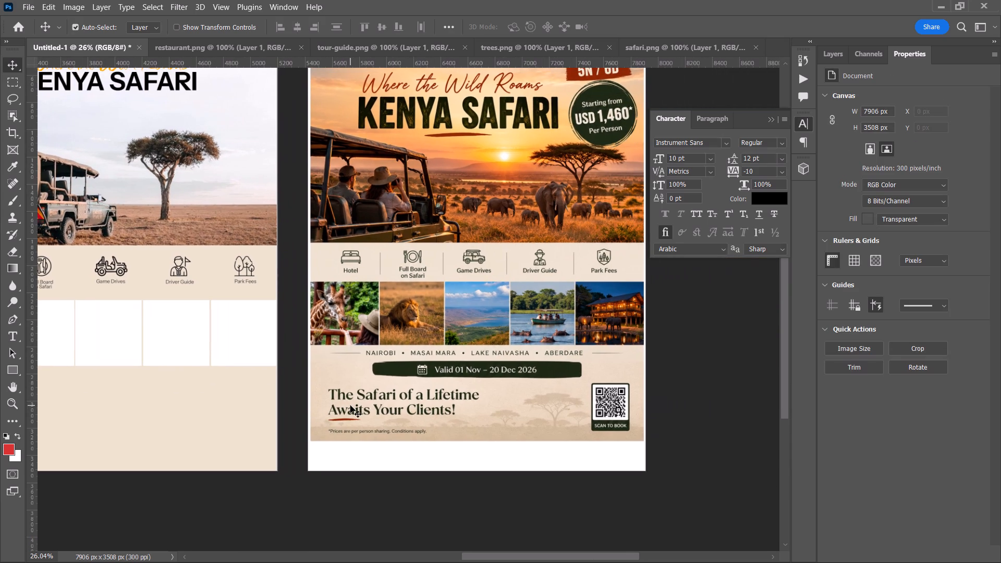
key("alt+t")
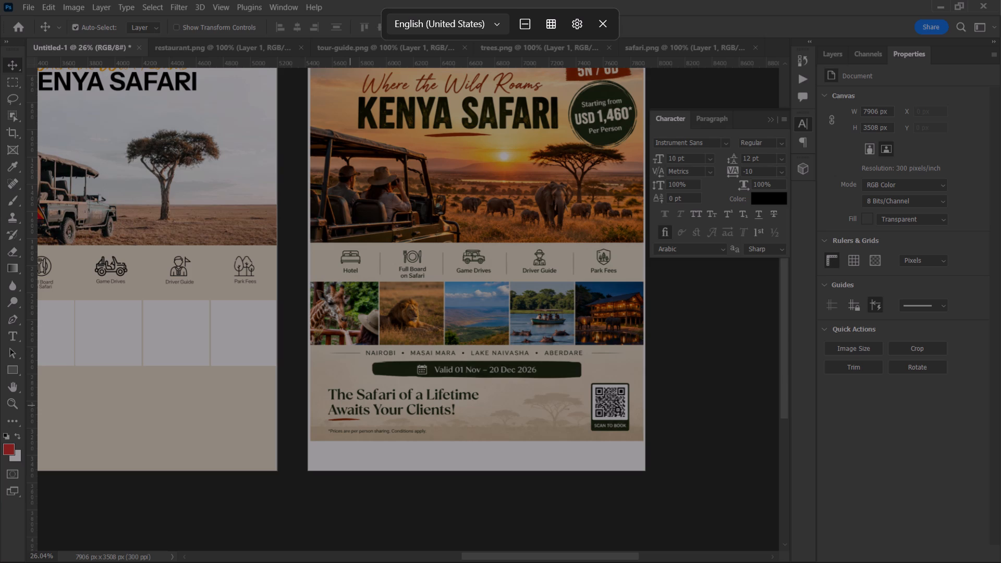
left_click_drag(360, 347, 398, 362)
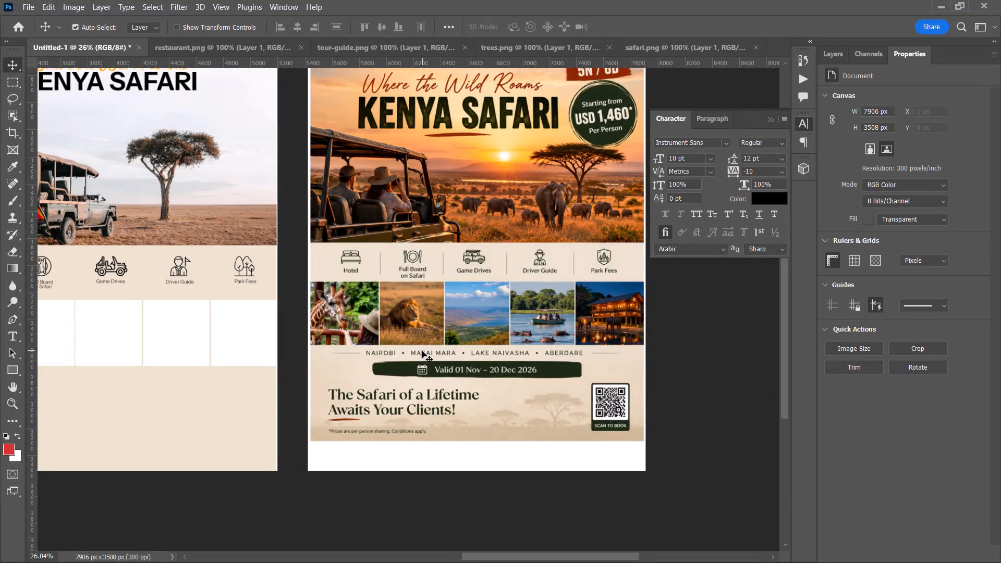
key("alt+t")
left_click_drag(406, 345, 455, 356)
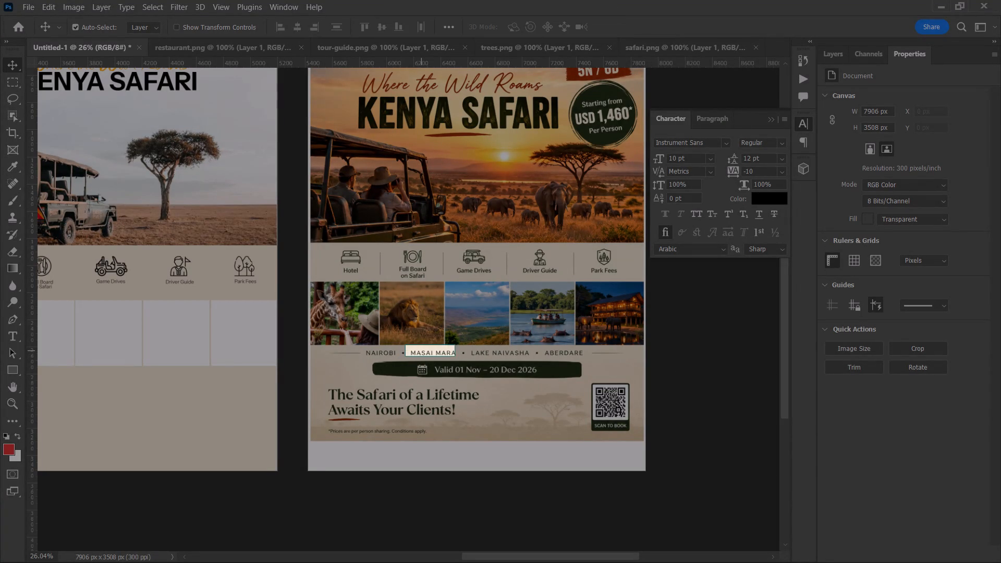
left_click_drag(455, 356, 460, 361)
key("alt+t")
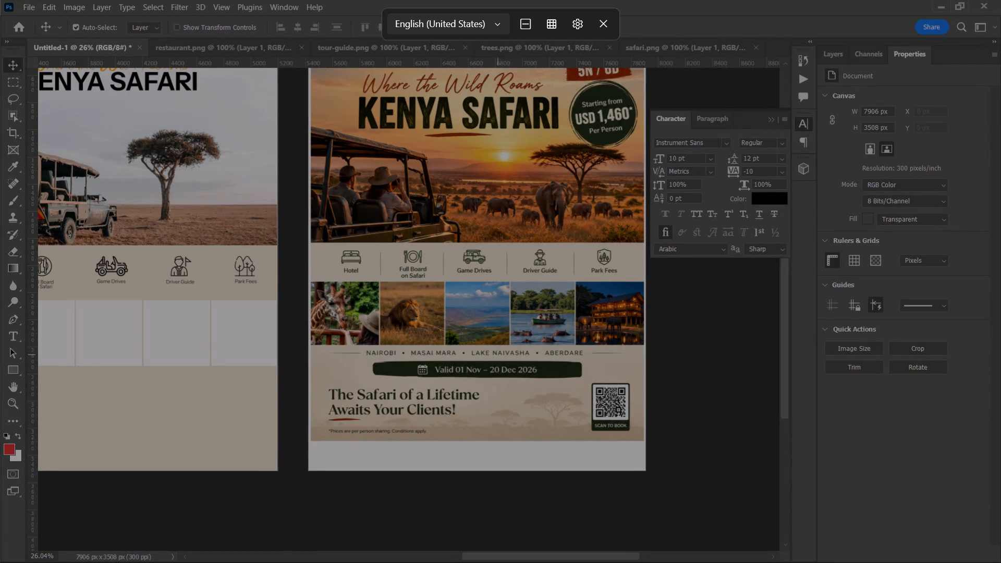
left_click_drag(469, 347, 531, 358)
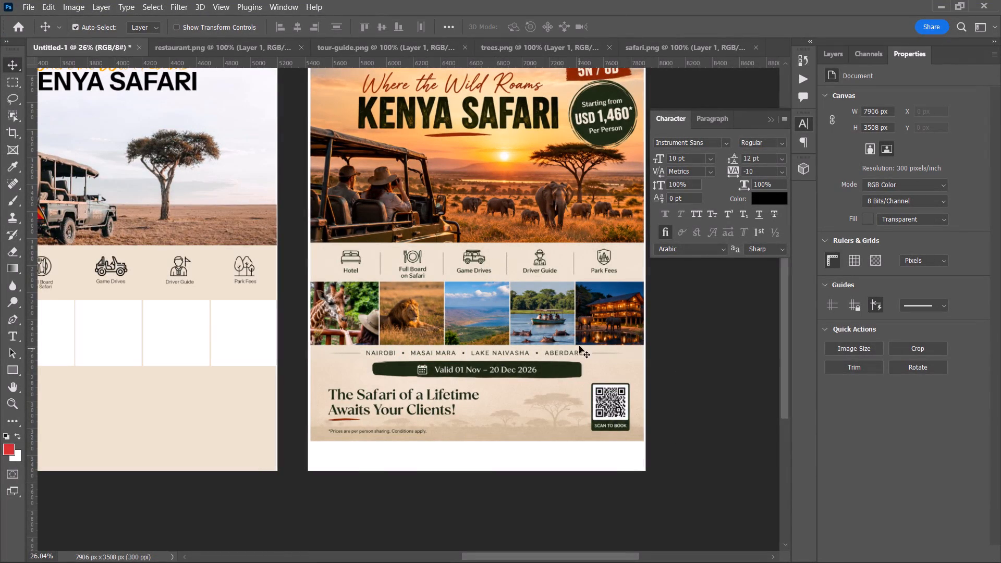
key("alt+t")
left_click_drag(540, 345, 579, 359)
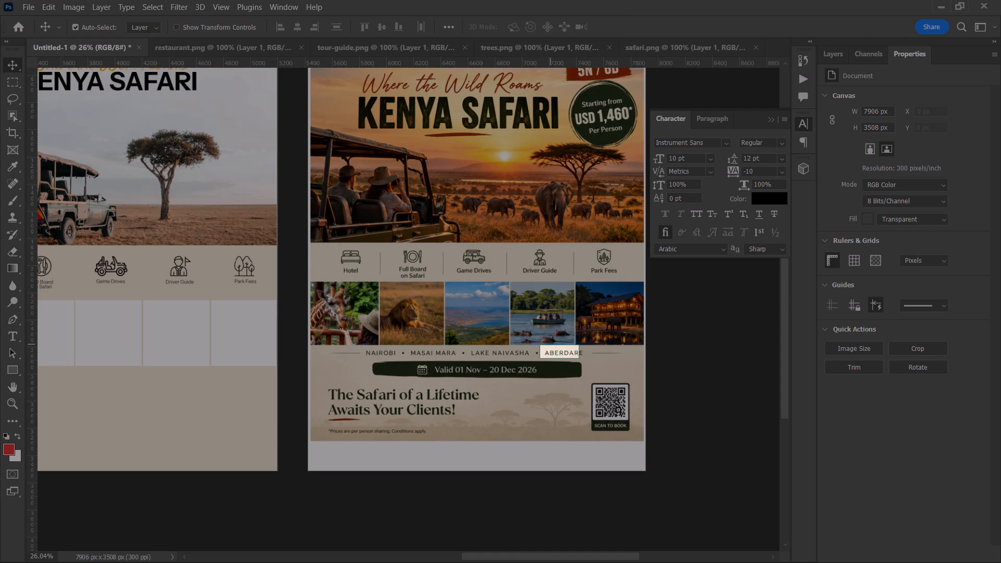
left_click_drag(579, 359, 587, 361)
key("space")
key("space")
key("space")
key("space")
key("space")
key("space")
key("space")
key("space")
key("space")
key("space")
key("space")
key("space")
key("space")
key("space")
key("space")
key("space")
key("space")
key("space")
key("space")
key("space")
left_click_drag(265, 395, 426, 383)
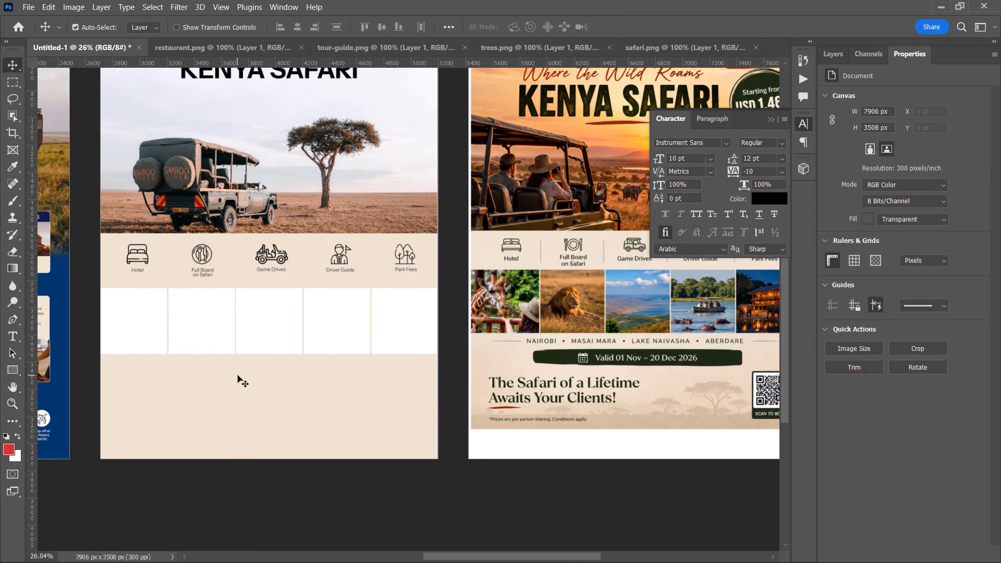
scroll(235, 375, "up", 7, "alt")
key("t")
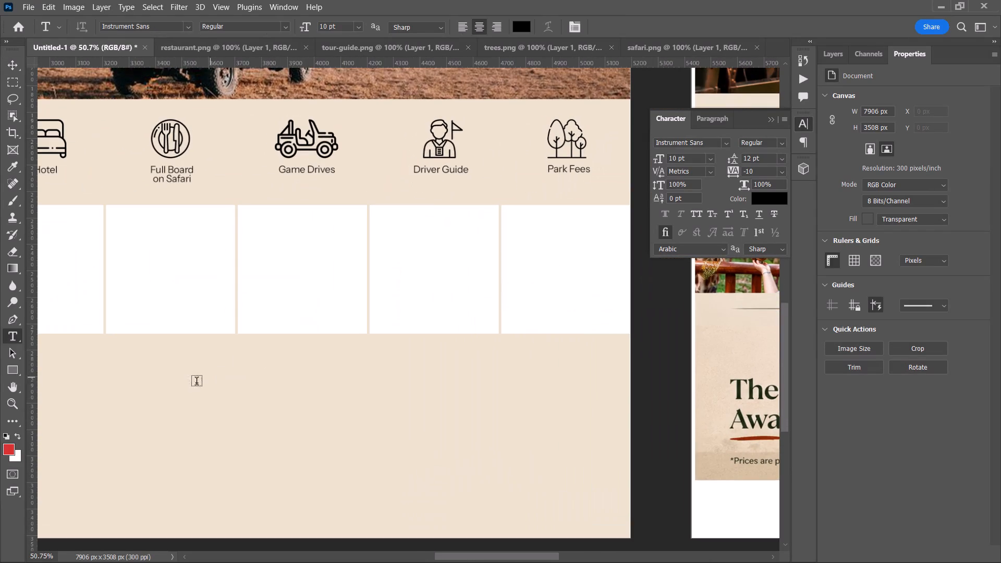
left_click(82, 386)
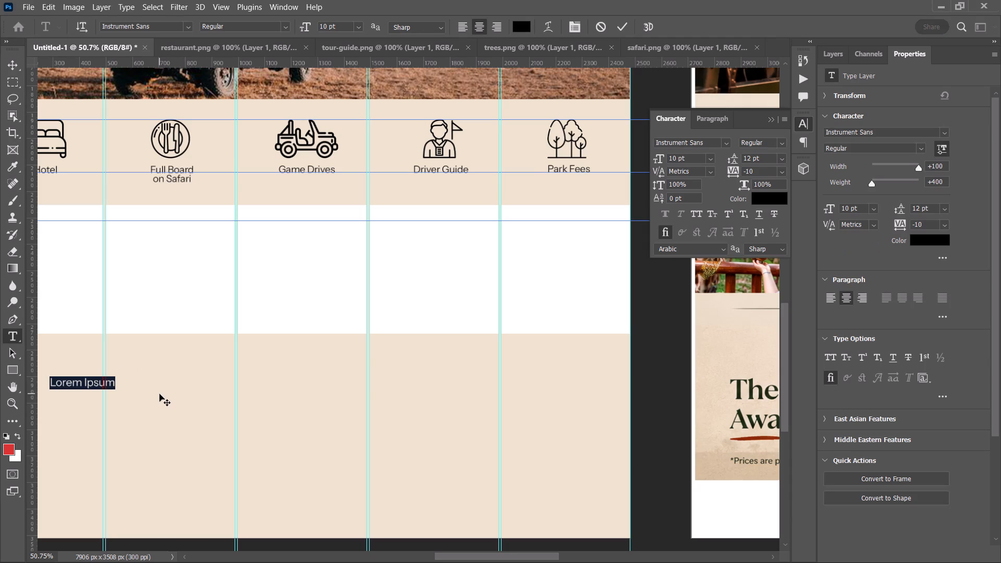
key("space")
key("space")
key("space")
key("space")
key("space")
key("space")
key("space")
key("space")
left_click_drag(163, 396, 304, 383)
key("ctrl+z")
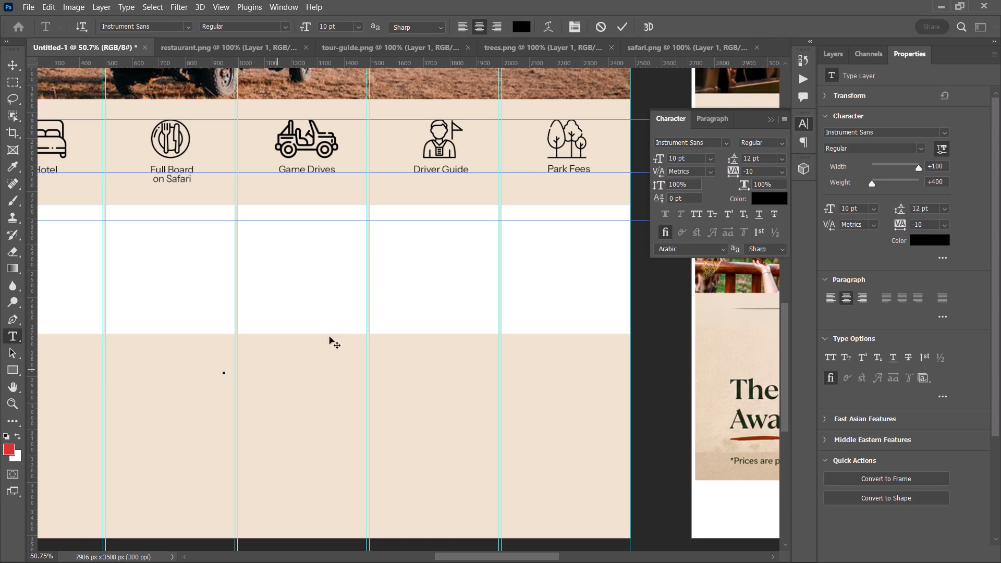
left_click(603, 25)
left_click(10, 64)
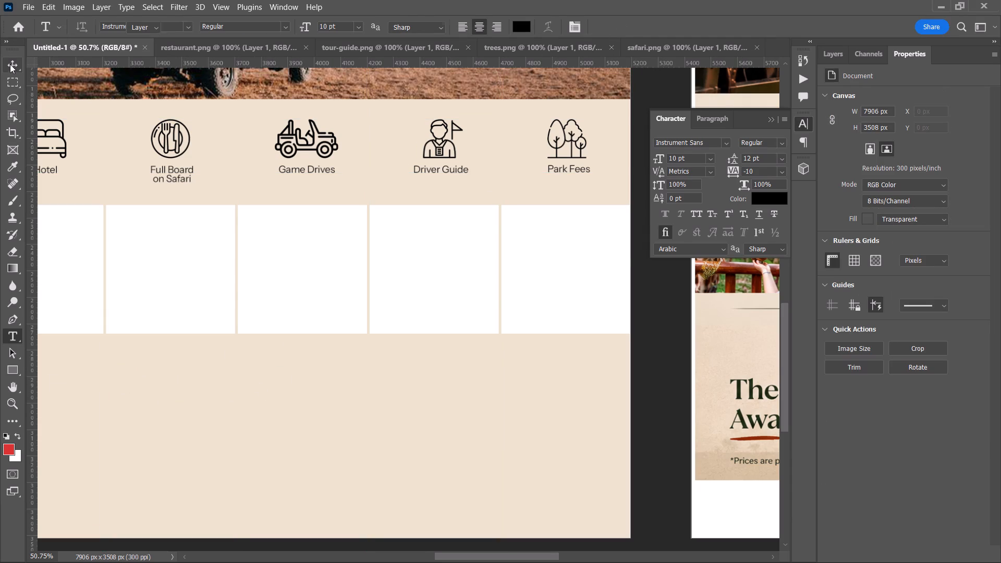
Add the text NAIROBI from the copied names just below the squares, starting at the second column's left guide.
key("space")
key("space")
key("space")
key("space")
key("space")
key("space")
left_click_drag(204, 342, 280, 337)
key("t")
left_click(158, 369)
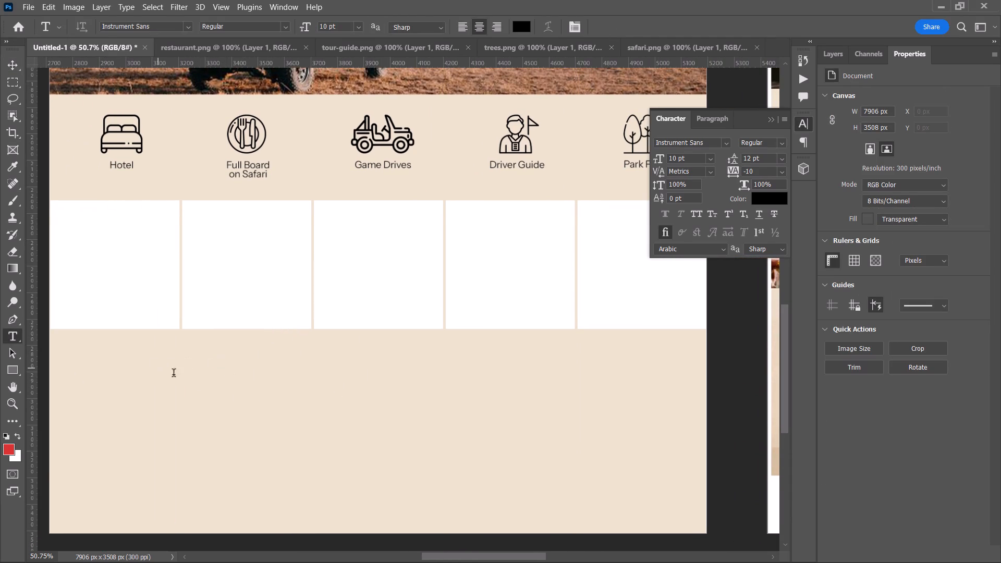
key("super+v")
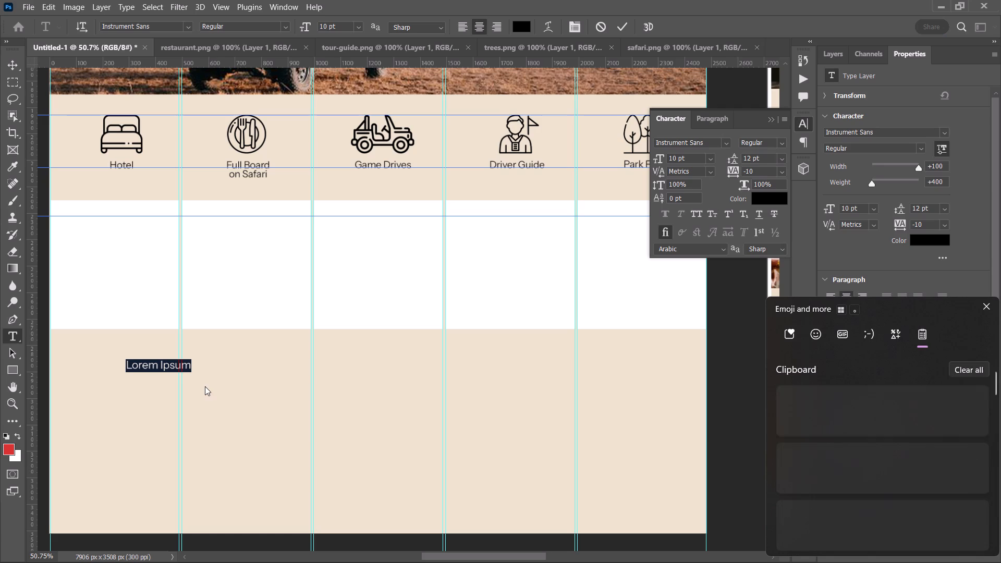
scroll(888, 440, "down", 3)
scroll(889, 428, "up", 1)
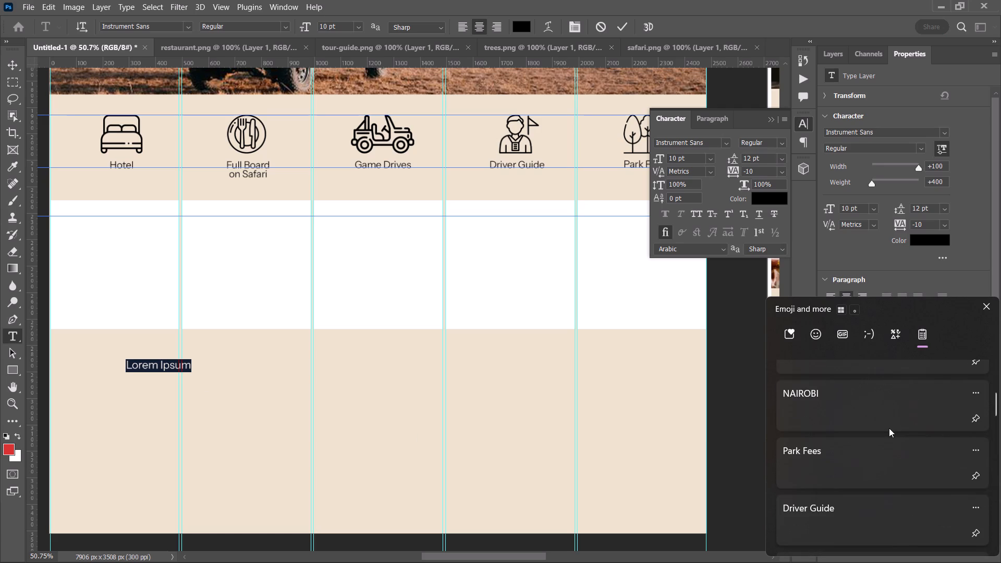
left_click(870, 405)
key("ctrl+v")
left_click_drag(228, 398, 228, 388)
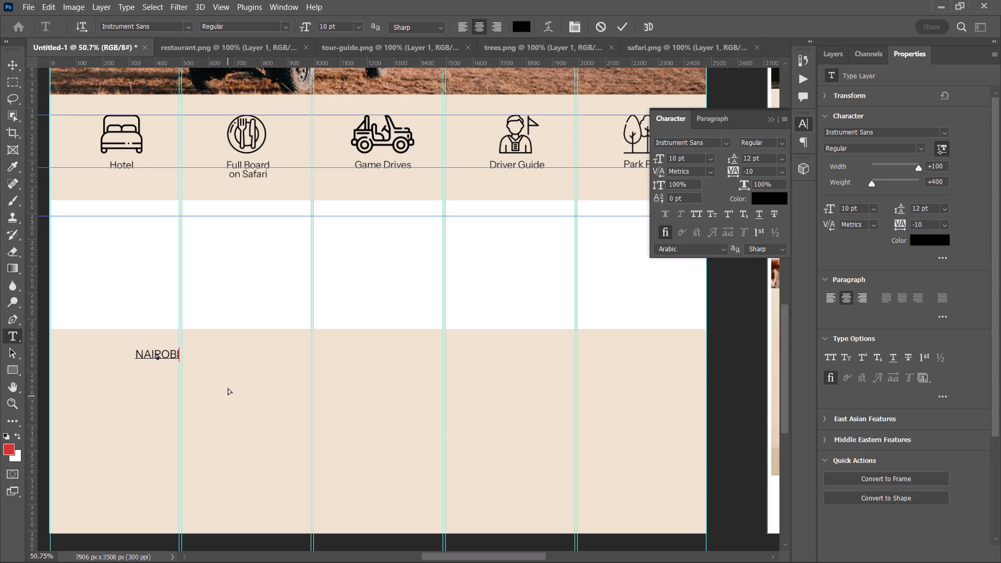
left_click_drag(228, 388, 276, 372)
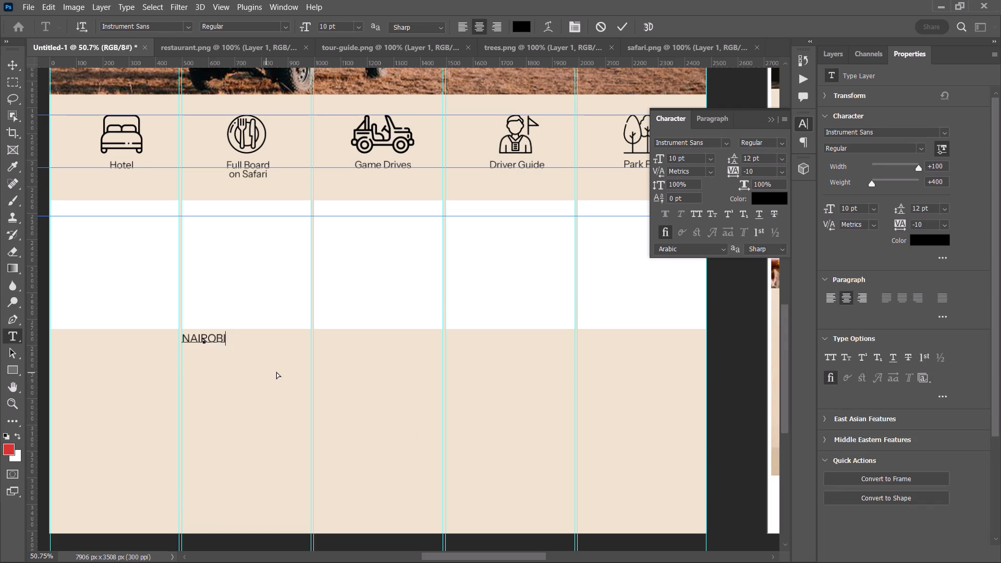
left_click_drag(276, 372, 275, 386)
left_click(618, 28)
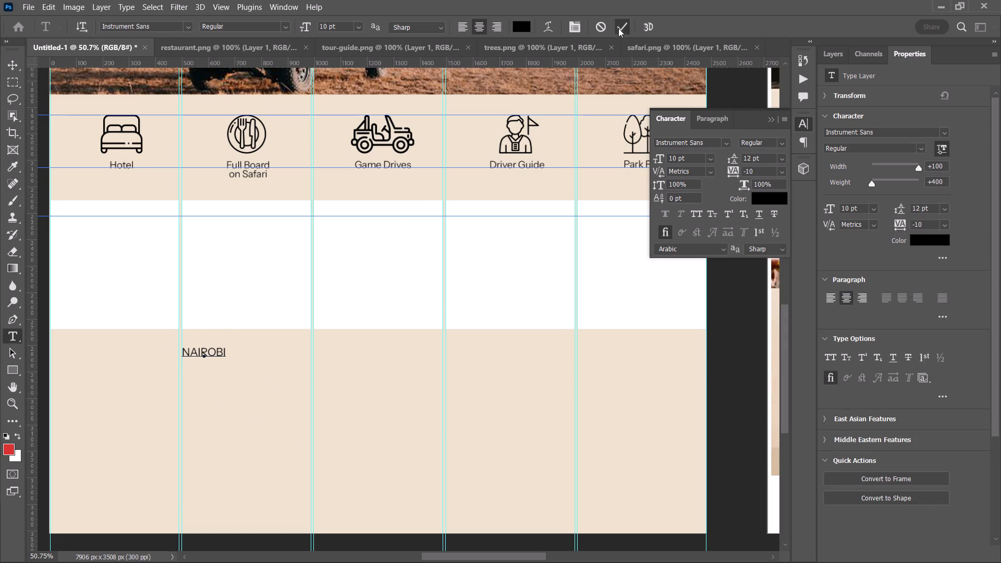
Duplicate the NAIROBI label to its right on the same line and replace the copy's text with MASAI MARA.
left_click(17, 66)
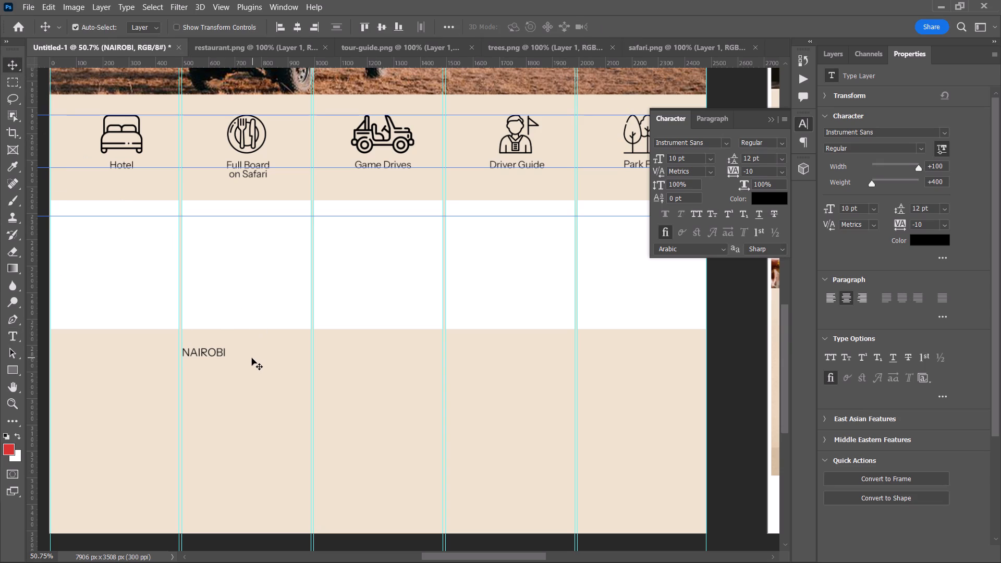
left_click_drag(223, 352, 299, 350, "alt")
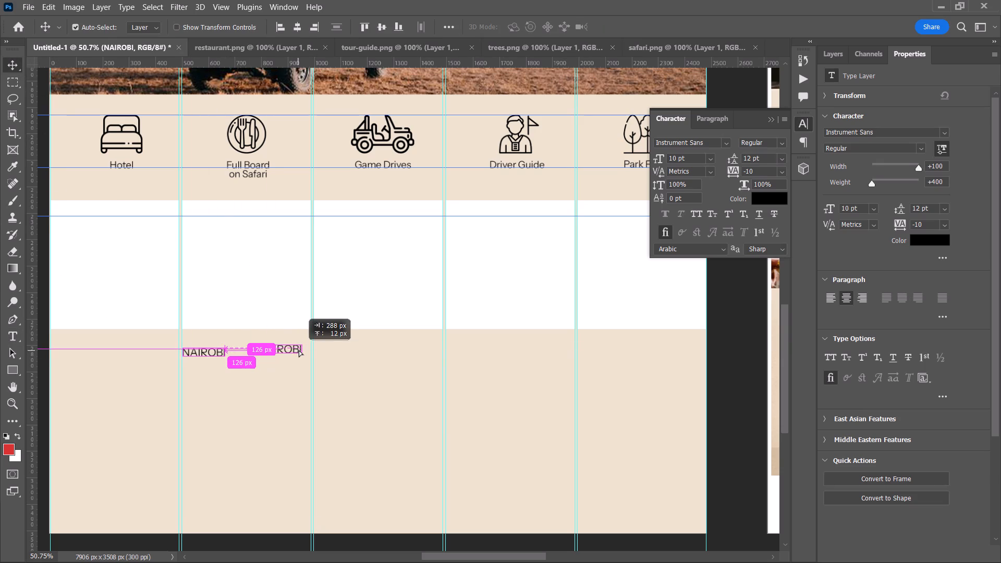
left_click_drag(299, 350, 303, 352, "alt")
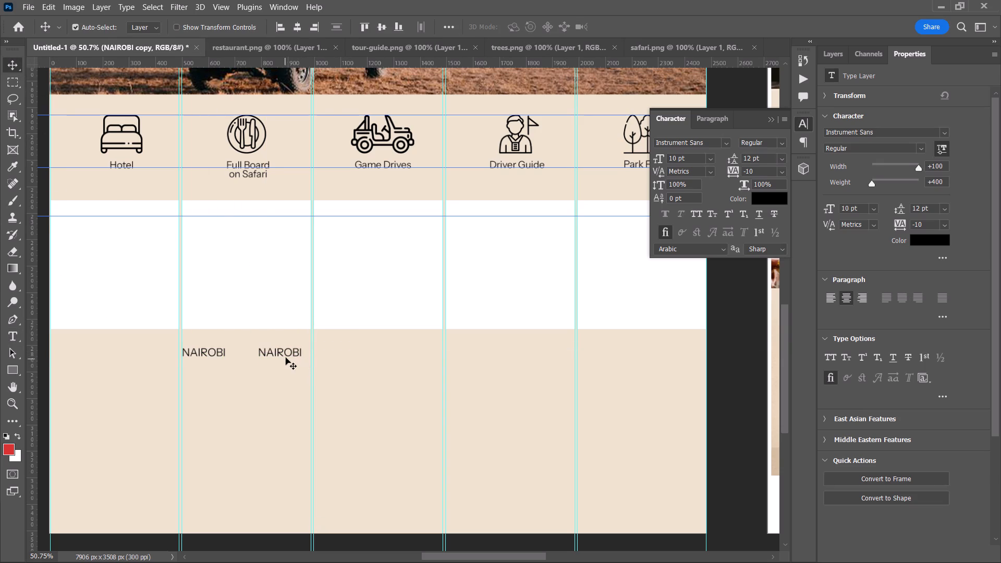
key("t")
triple_click(285, 351)
key("v")
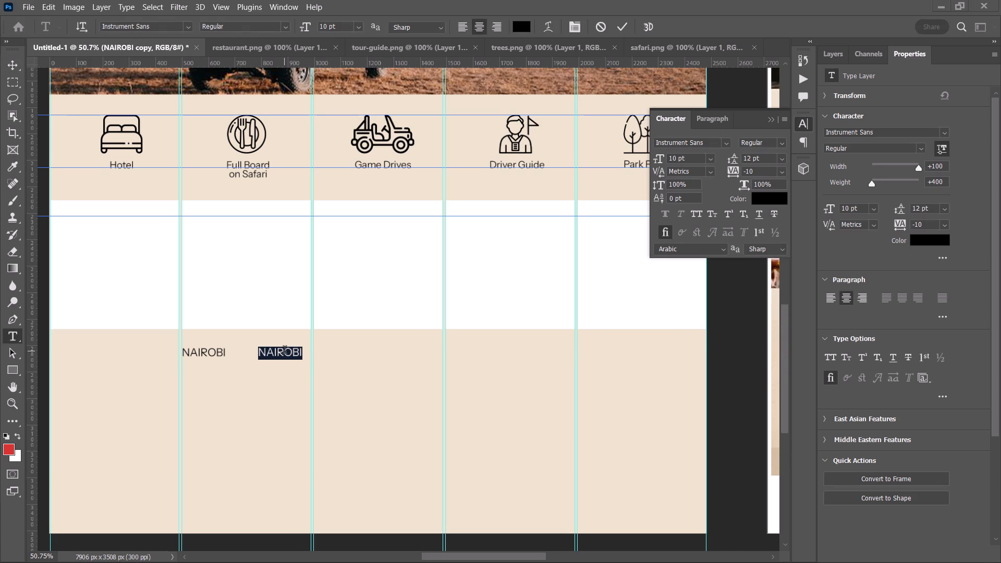
key("super+v")
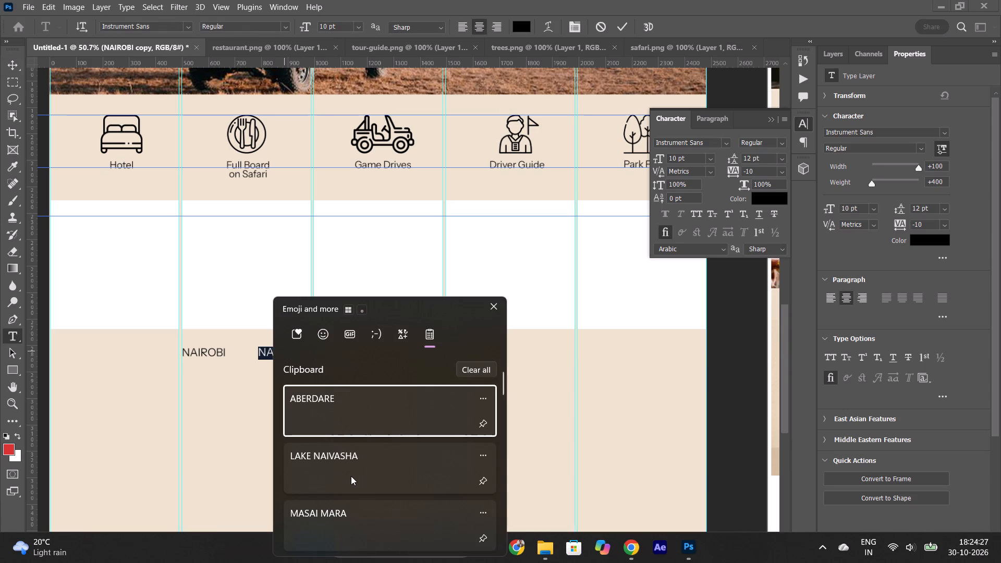
scroll(351, 476, "down", 1)
left_click(381, 437)
key("ctrl+v")
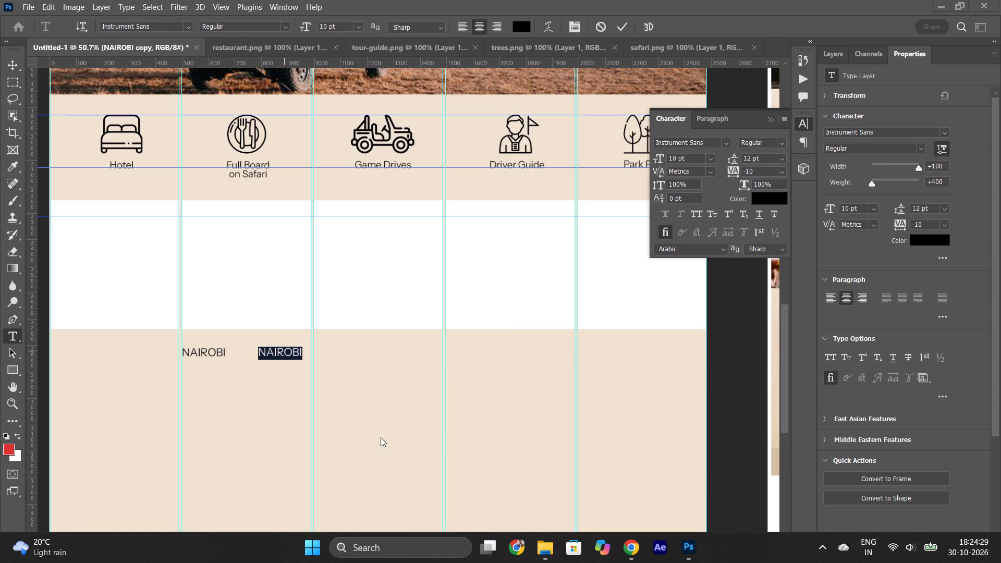
left_click(270, 351)
double_click(270, 351)
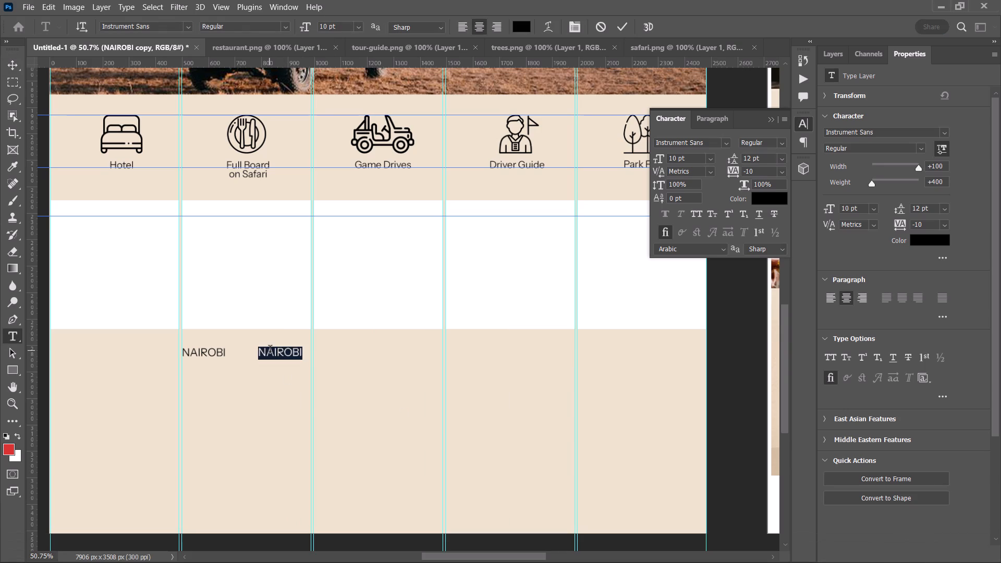
key("super+v")
left_click(863, 506)
key("ctrl+v")
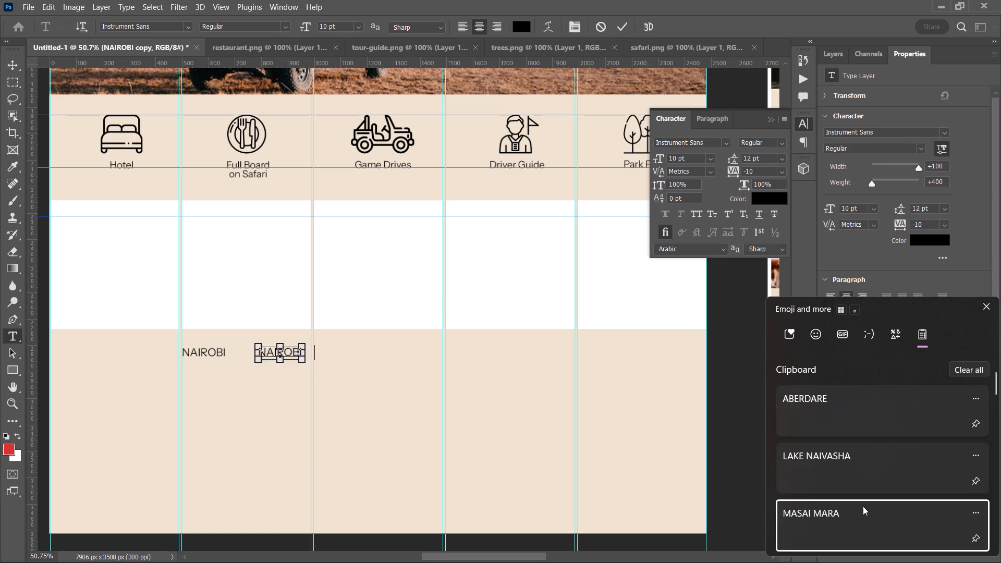
left_click(625, 29)
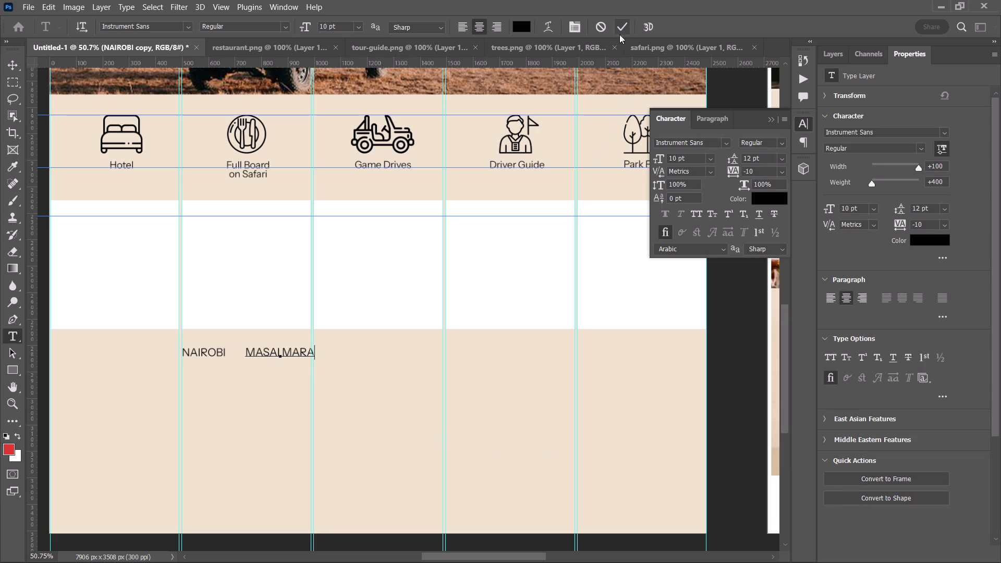
Add a separate text label LAKE NAIVASHA from the copied names and place it to the right of MASAI MARA.
left_click(336, 357)
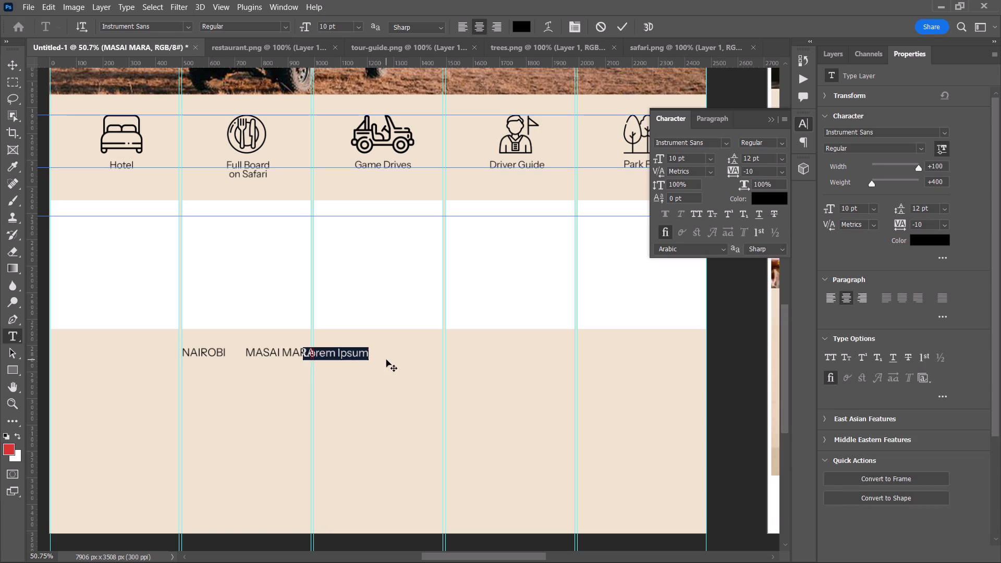
key("super+v")
left_click(885, 463)
key("ctrl+v")
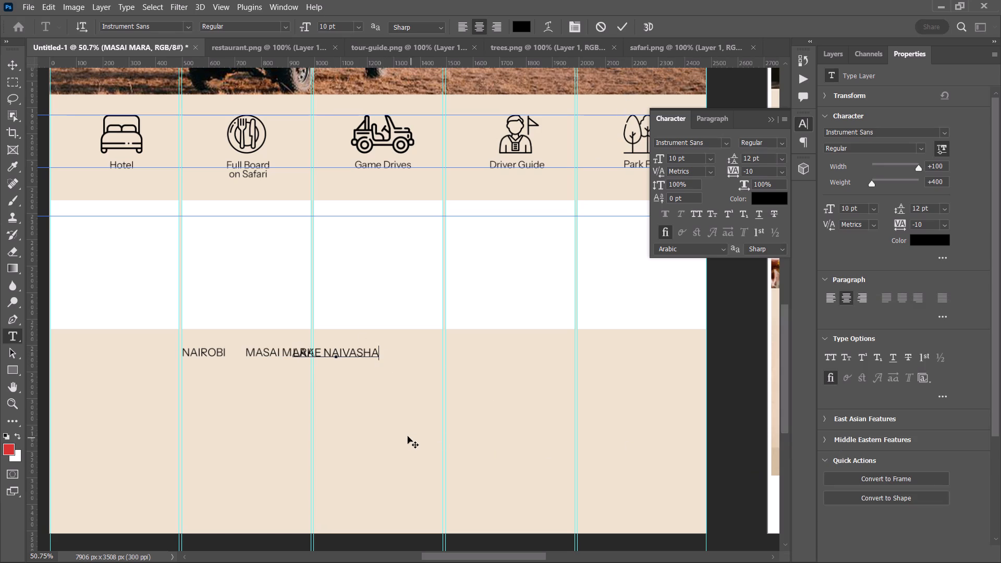
left_click_drag(392, 387, 429, 388)
left_click(619, 28)
Add a separate text label ABERDARE from the copied names and place it to the right of LAKE NAIVASHA.
left_click(457, 355)
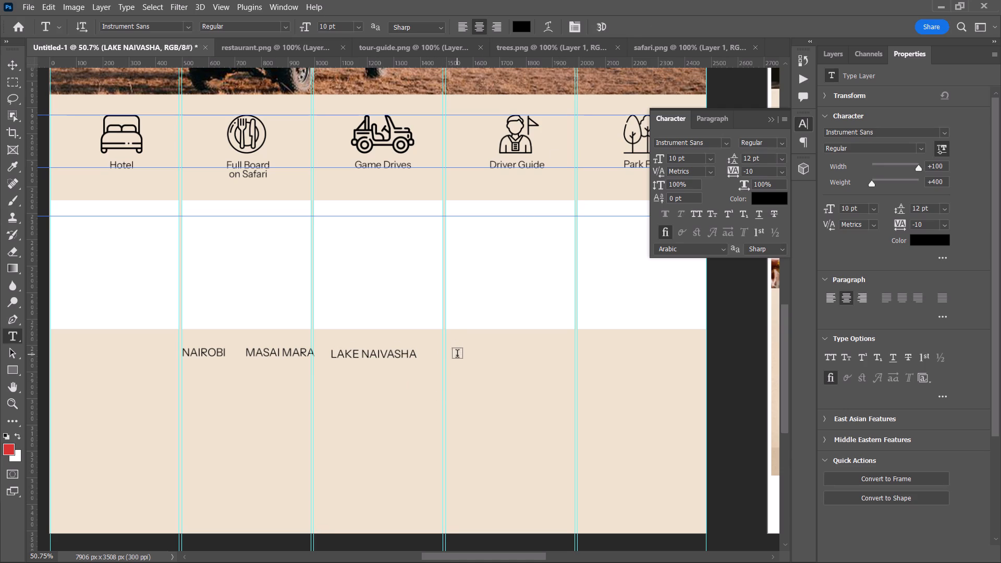
key("super+v")
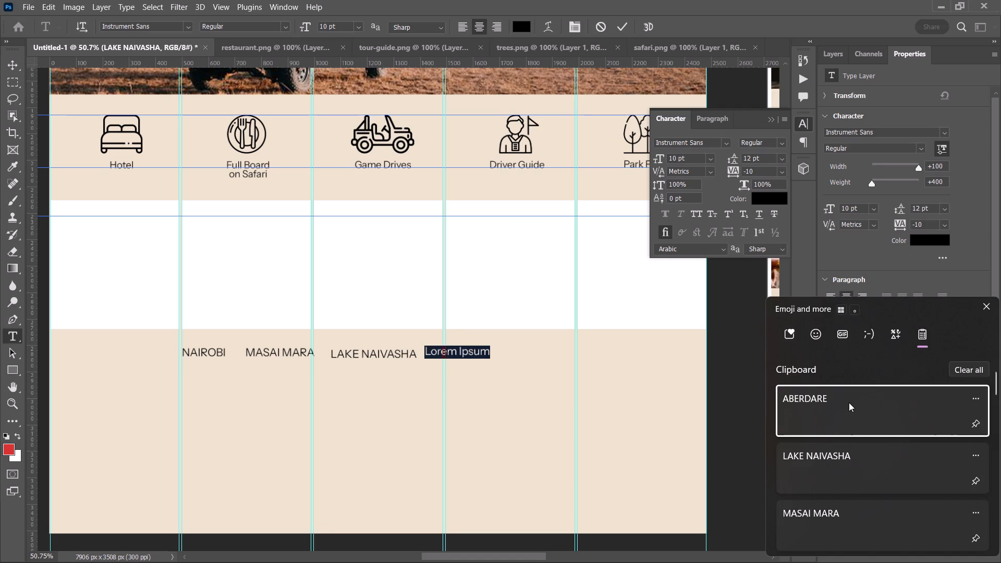
left_click(848, 398)
key("ctrl+v")
left_click_drag(486, 399, 503, 401)
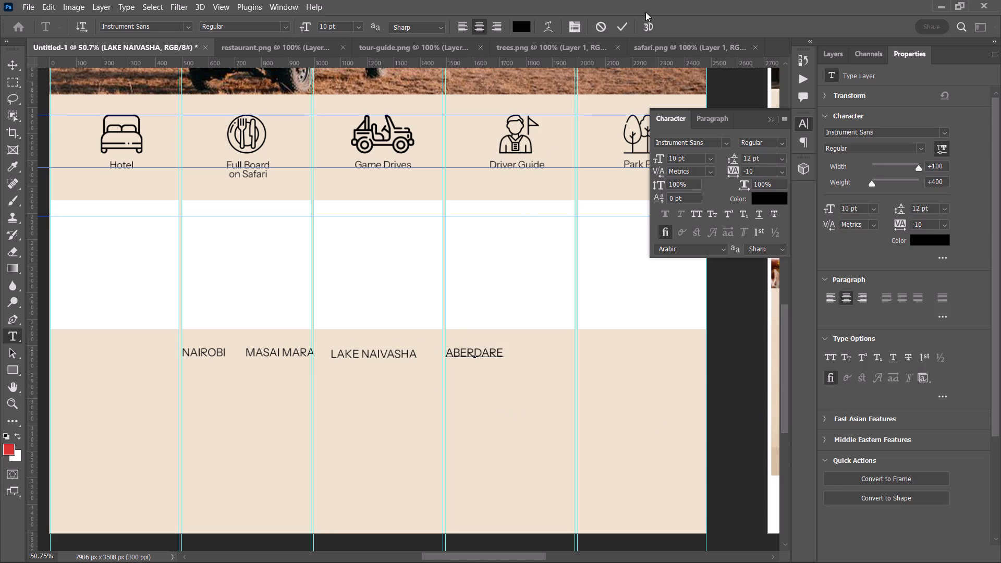
left_click(623, 31)
left_click(16, 64)
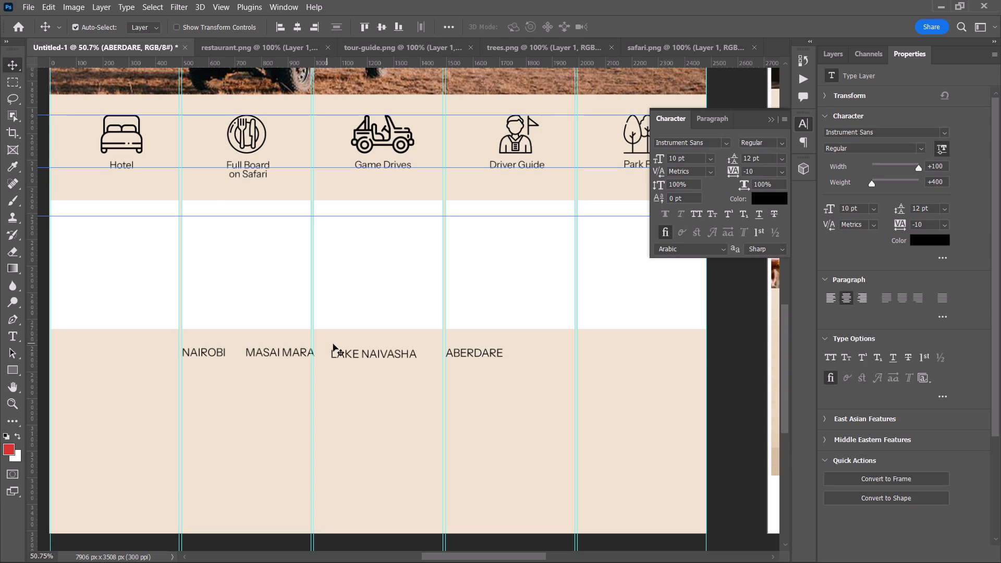
Delete the four pairs of vertical guides running through the gaps between the five white photo frames.
scroll(333, 344, "down", 4, "alt")
key("space")
key("space")
key("space")
key("space")
key("space")
key("space")
key("space")
key("space")
key("space")
key("space")
key("space")
key("space")
key("space")
key("space")
key("space")
key("space")
key("space")
key("space")
key("space")
key("space")
left_click_drag(347, 359, 179, 358)
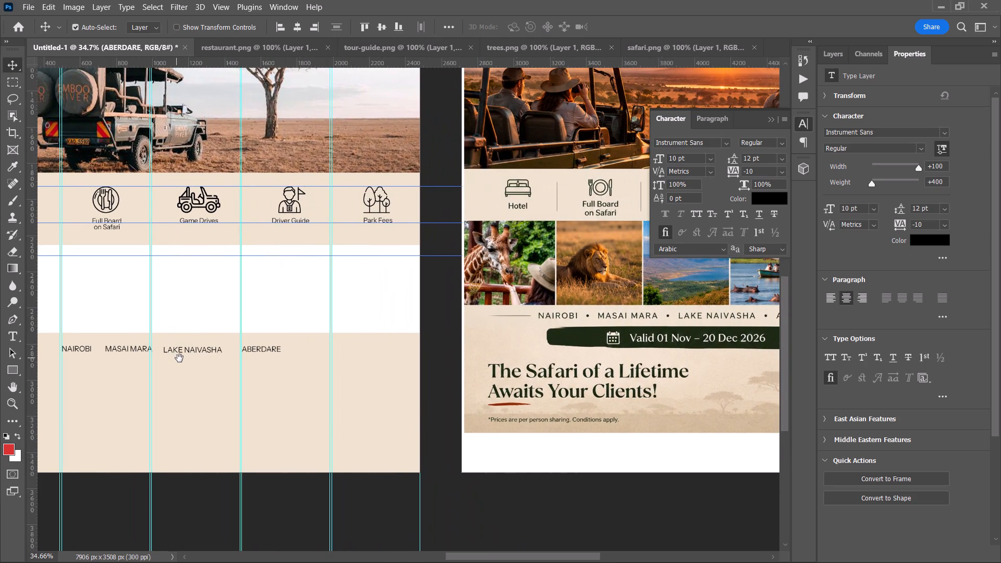
left_click_drag(179, 358, 176, 358)
left_click_drag(180, 358, 246, 378)
scroll(284, 397, "up", 1, "alt")
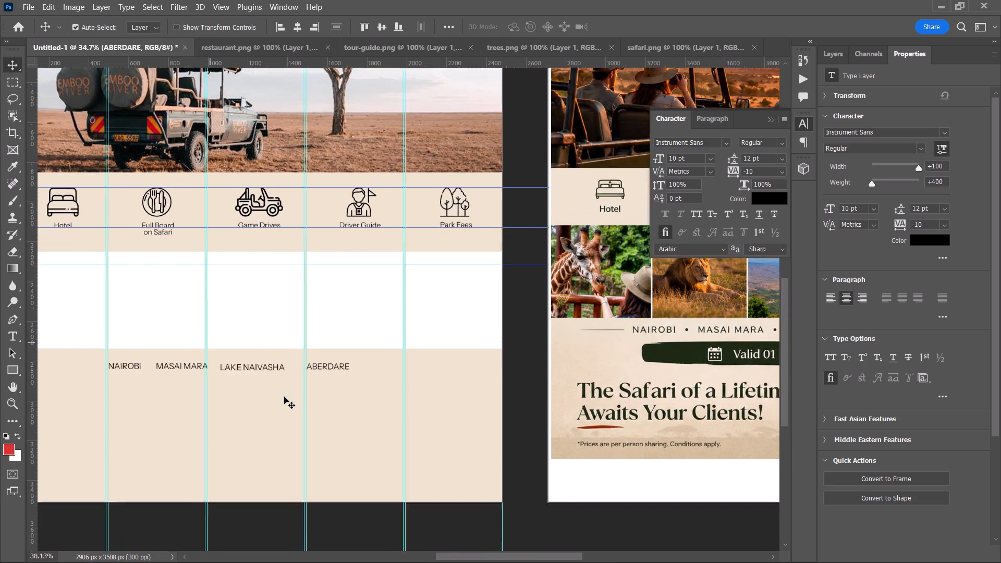
scroll(284, 397, "up", 2, "alt")
left_click(309, 418)
key("BackSpace")
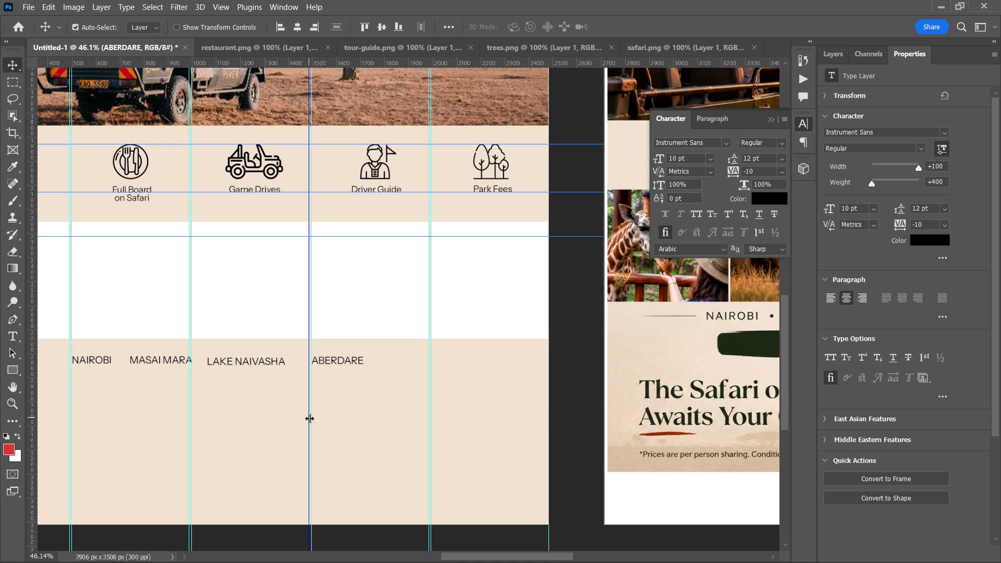
left_click(312, 418)
key("BackSpace")
left_click(428, 418)
key("BackSpace")
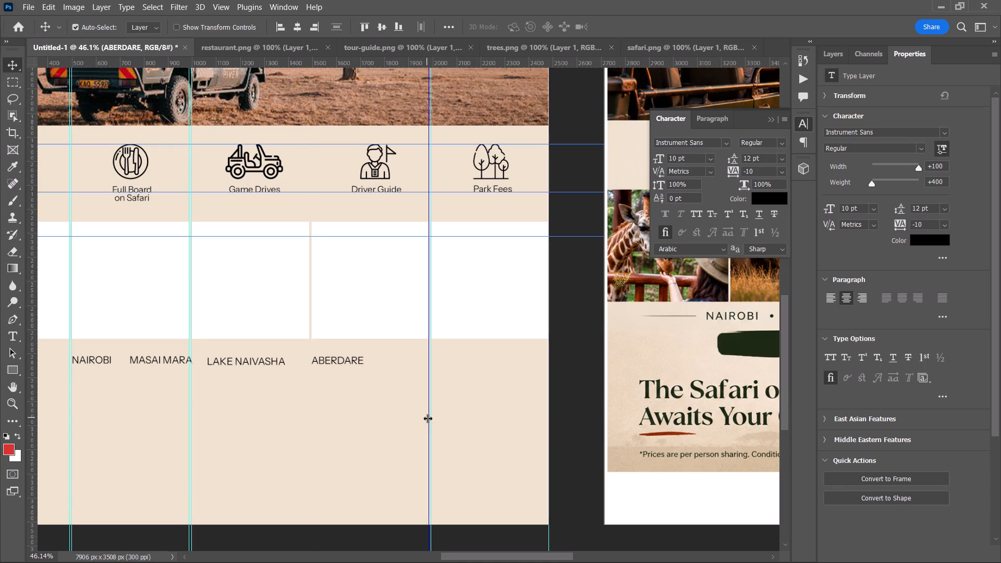
left_click(431, 418)
key("BackSpace")
key("BackSpace")
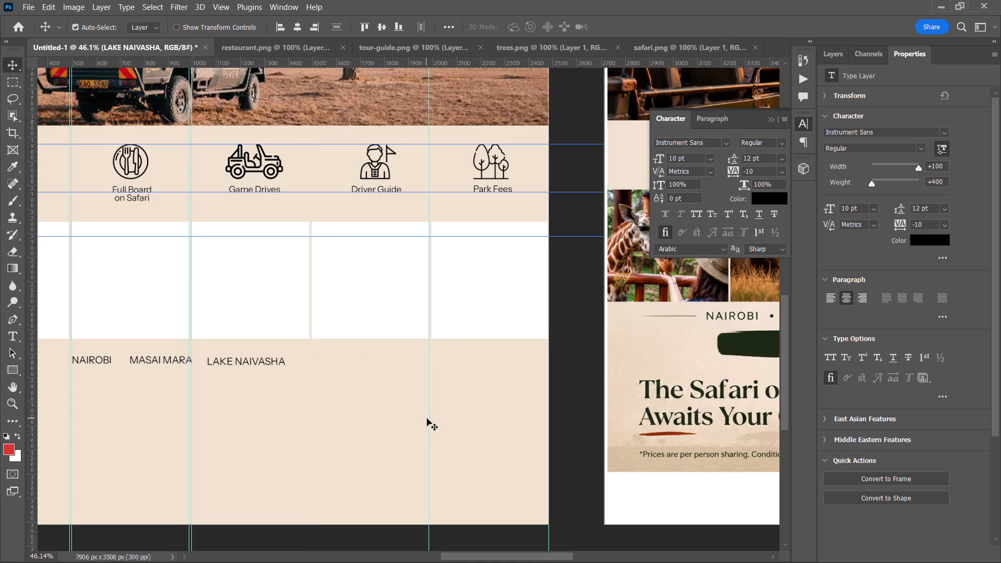
left_click(428, 419)
key("ctrl+z")
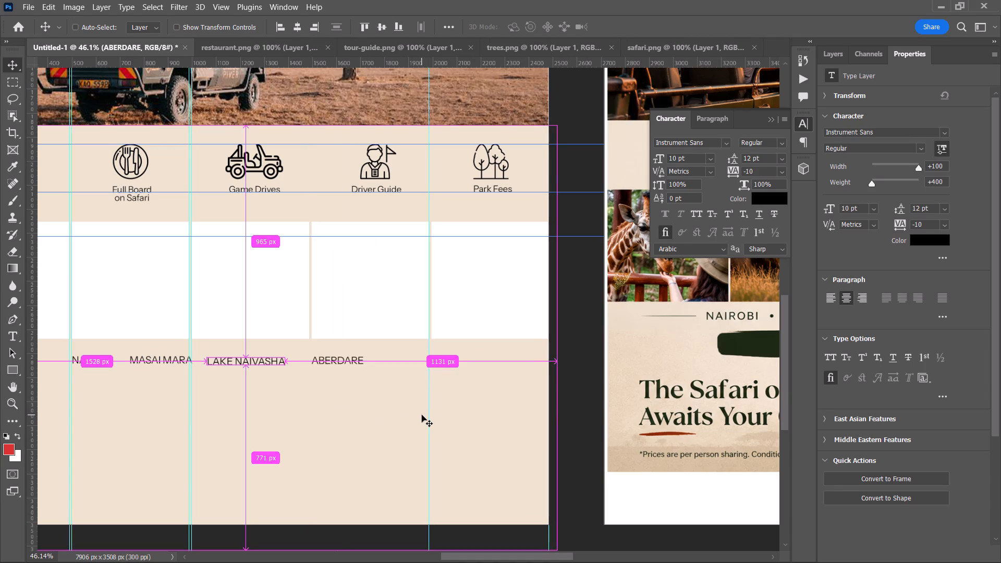
left_click(430, 419)
key("BackSpace")
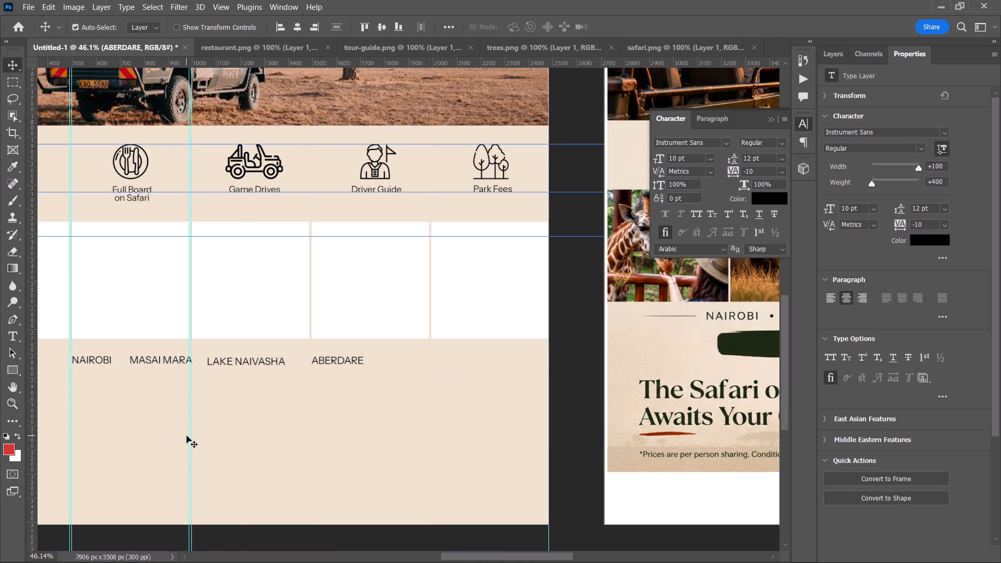
left_click(191, 436)
key("BackSpace")
left_click(191, 436)
key("BackSpace")
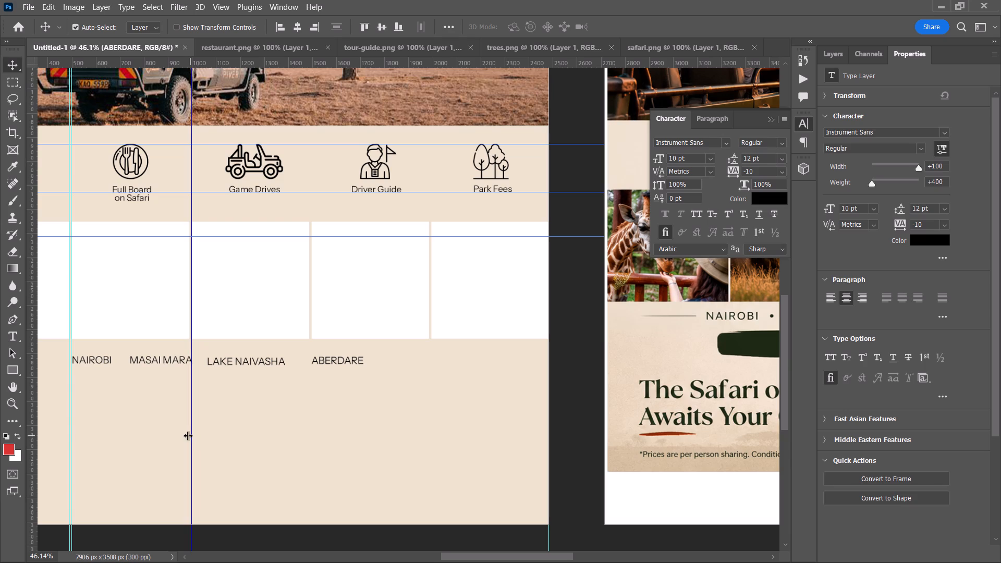
left_click(69, 428)
key("BackSpace")
left_click(70, 429)
key("BackSpace")
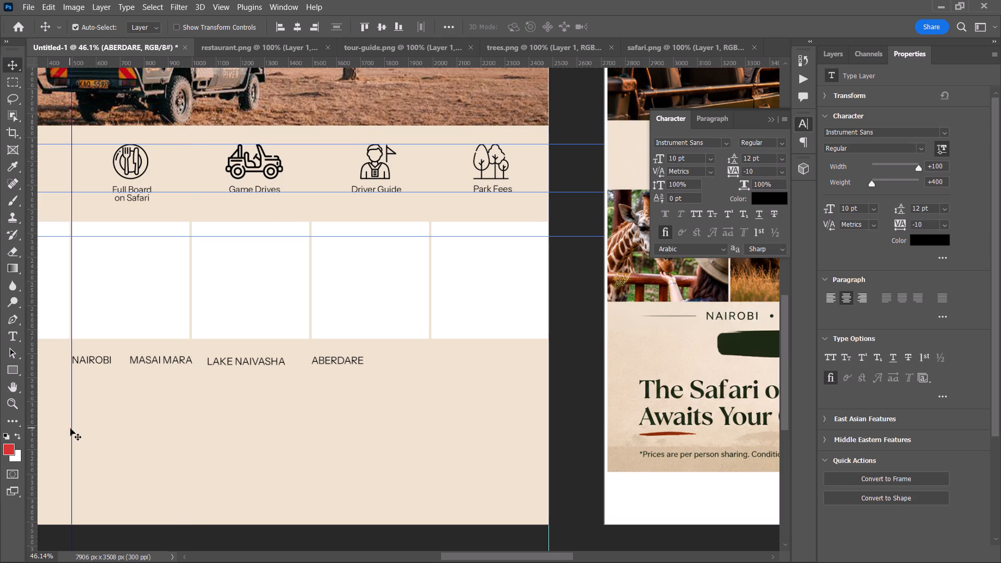
Delete the three horizontal guides crossing the icon row and the upper part of the photo frames.
scroll(292, 440, "down", 2, "alt")
key("space")
key("space")
left_click_drag(320, 450, 387, 470)
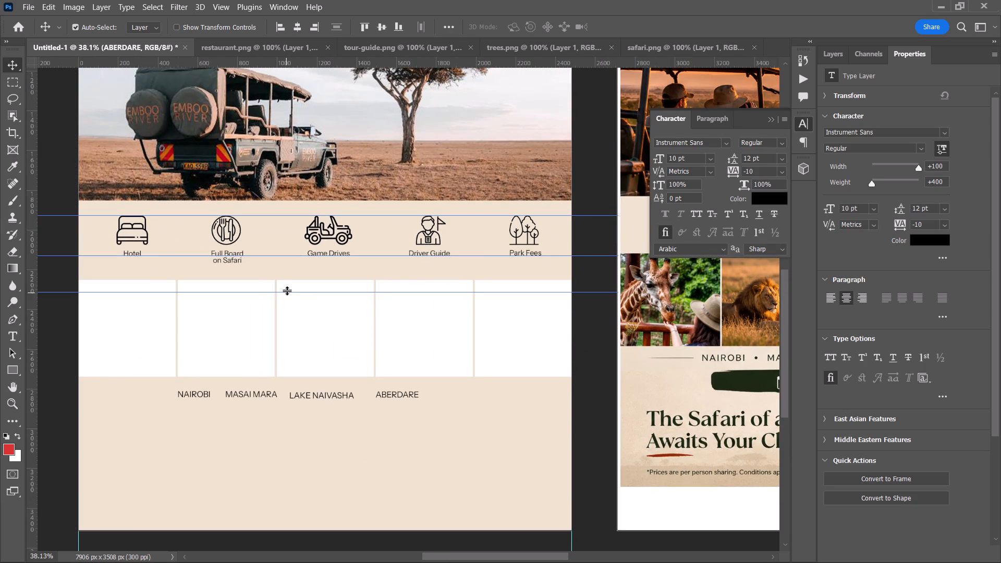
left_click(294, 292)
key("BackSpace")
left_click(274, 256)
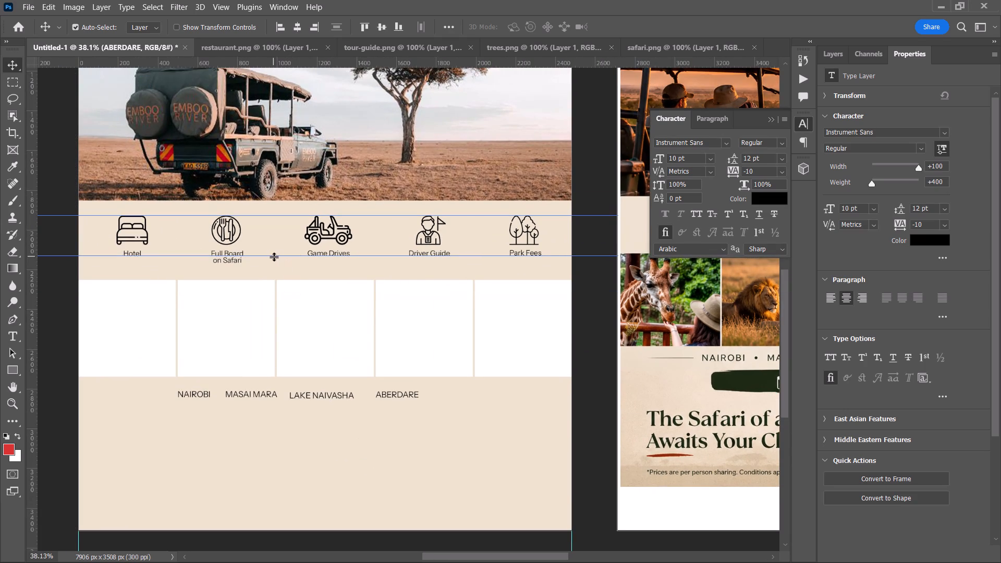
key("BackSpace")
left_click(271, 214)
key("BackSpace")
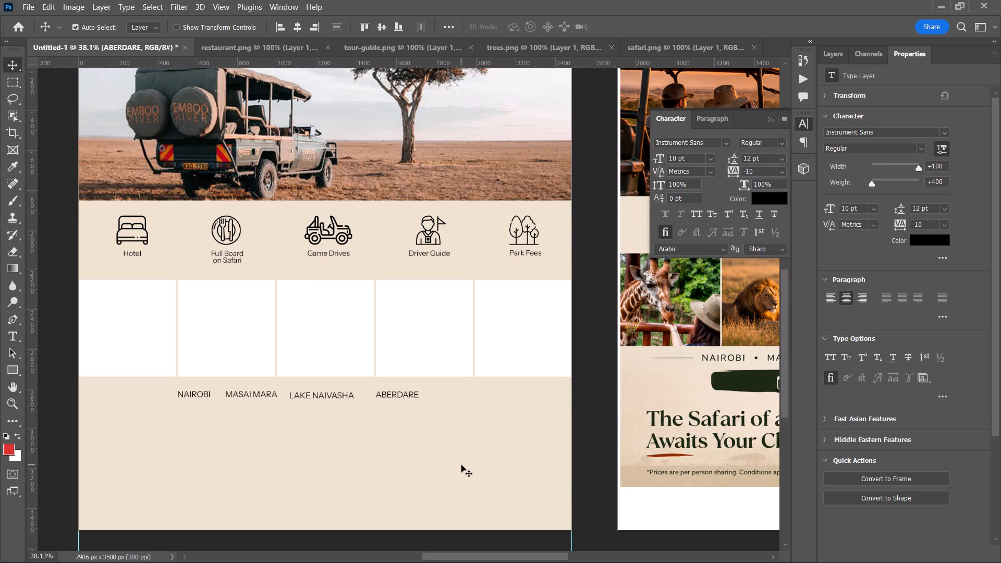
Delete the two remaining vertical guides along the new flyer artboard's left and right edges.
scroll(461, 465, "down", 5, "alt")
key("space")
key("space")
left_click_drag(454, 479, 410, 473)
left_click(534, 534)
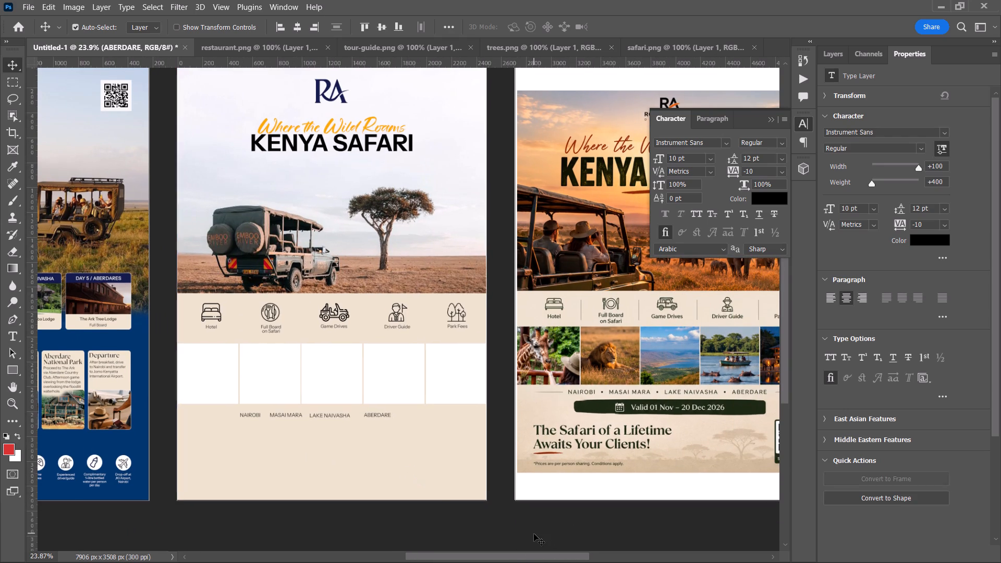
scroll(534, 534, "down", 4, "alt")
key("space")
left_click_drag(433, 505, 418, 504)
scroll(373, 443, "up", 4, "alt")
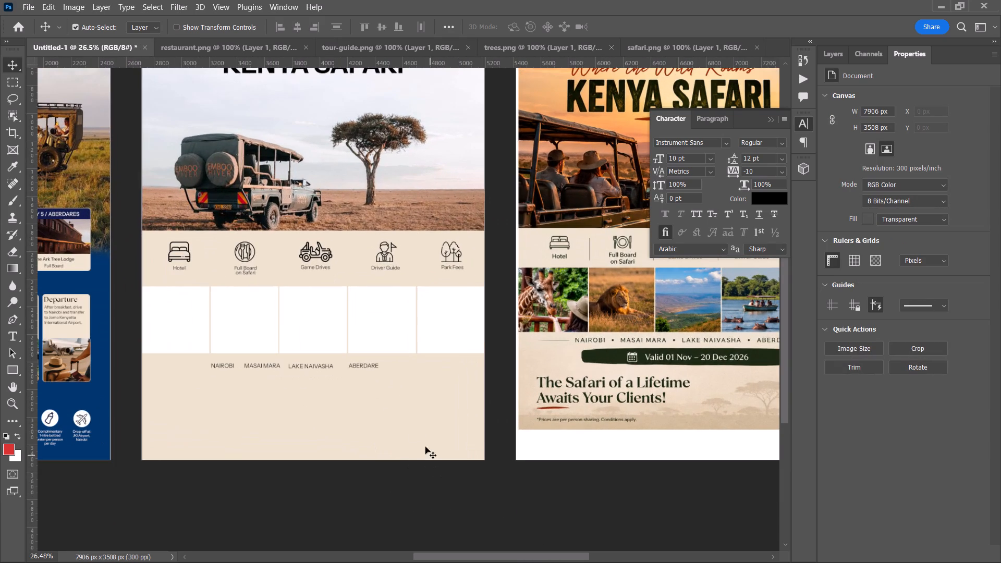
left_click(411, 429)
left_click(481, 480)
left_click_drag(499, 437, 470, 433)
left_click_drag(449, 331, 455, 331)
key("ctrl+z")
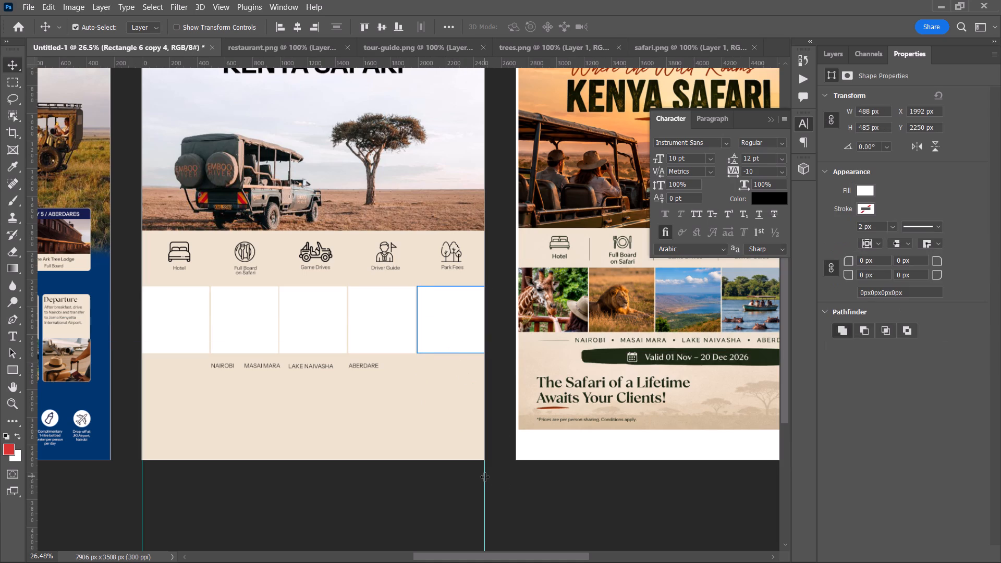
left_click(484, 476)
key("BackSpace")
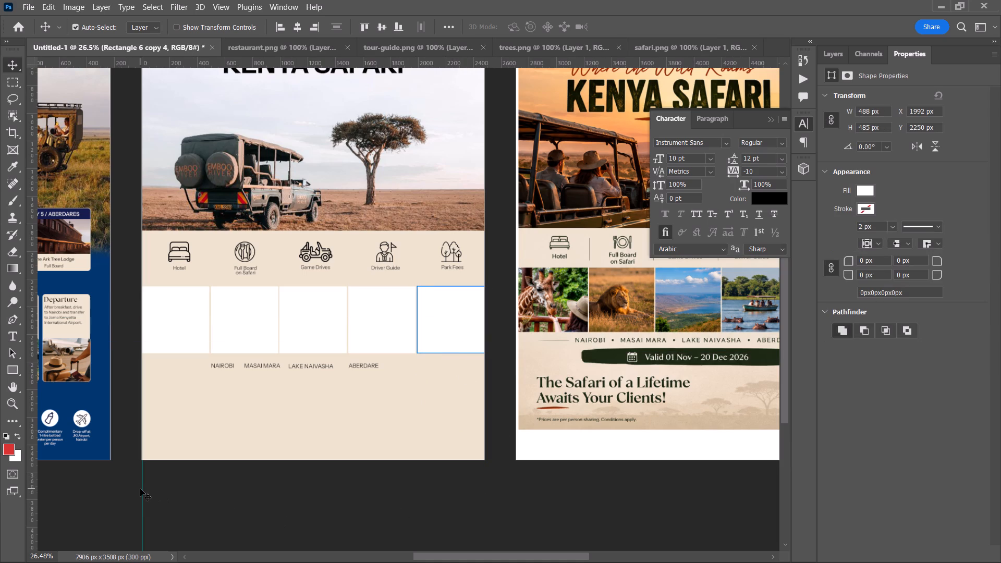
left_click(143, 489)
key("BackSpace")
left_click(198, 500)
Place a horizontal guide on the new flyer just beneath the destination names, at about Y 2860 px.
scroll(199, 499, "up", 1, "alt")
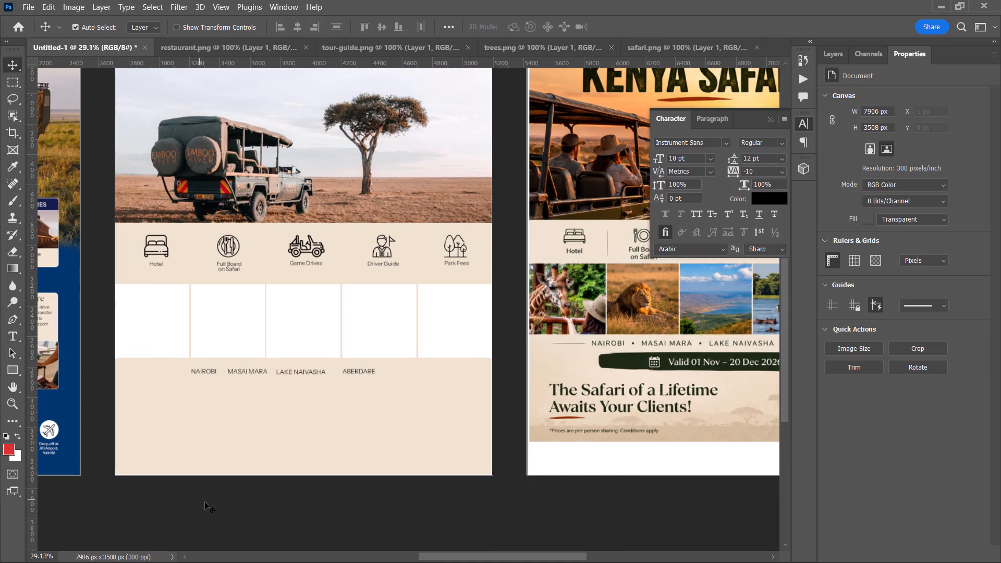
key("space")
key("space")
key("space")
key("space")
key("space")
key("space")
key("space")
key("space")
key("space")
key("space")
key("space")
left_click_drag(232, 491, 135, 484)
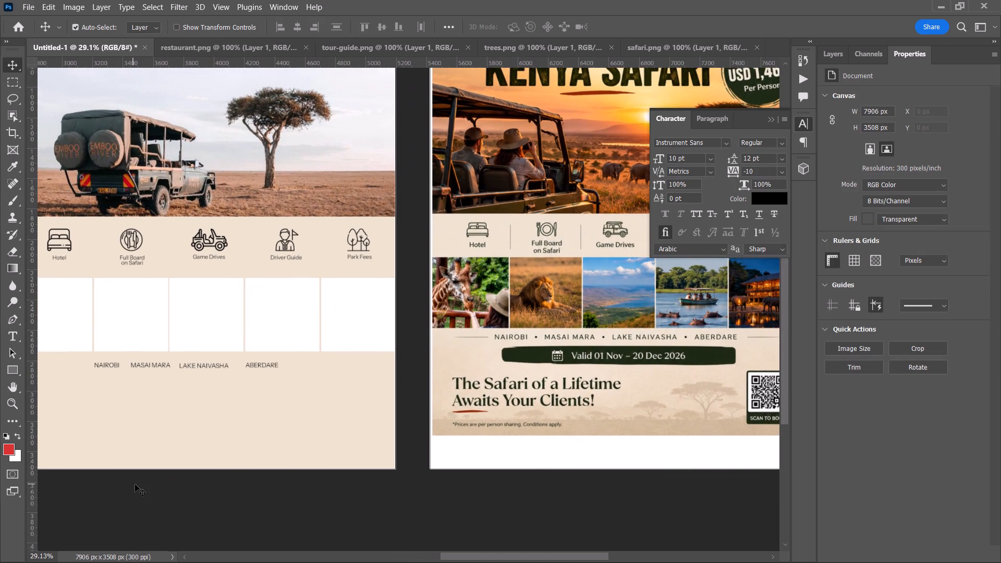
key("space")
key("space")
key("space")
key("space")
key("space")
key("space")
key("space")
key("space")
key("space")
key("space")
key("space")
key("space")
key("space")
key("space")
key("space")
key("space")
left_click_drag(135, 484, 201, 508)
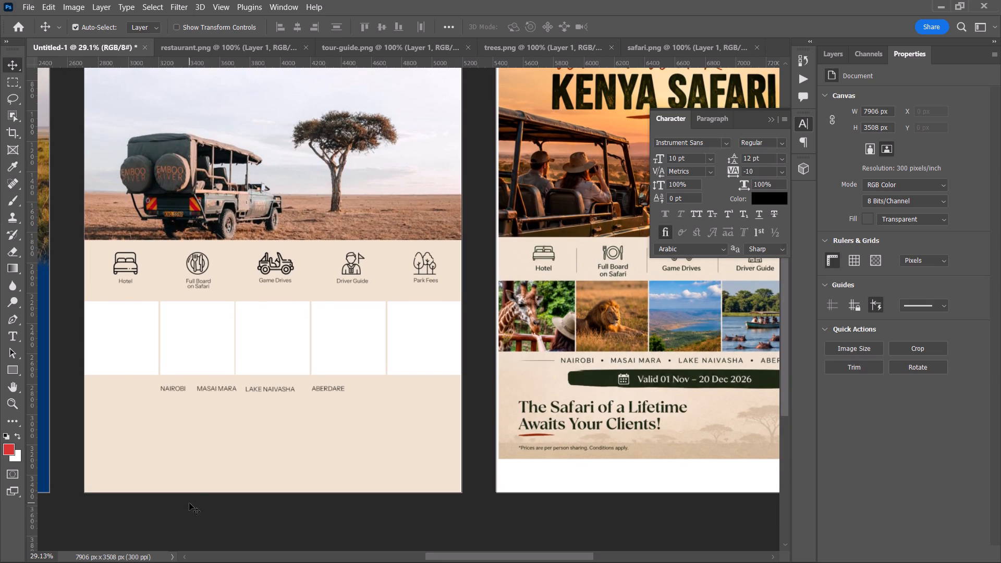
scroll(189, 503, "up", 4, "alt")
key("space")
key("space")
key("space")
left_click_drag(260, 478, 353, 483)
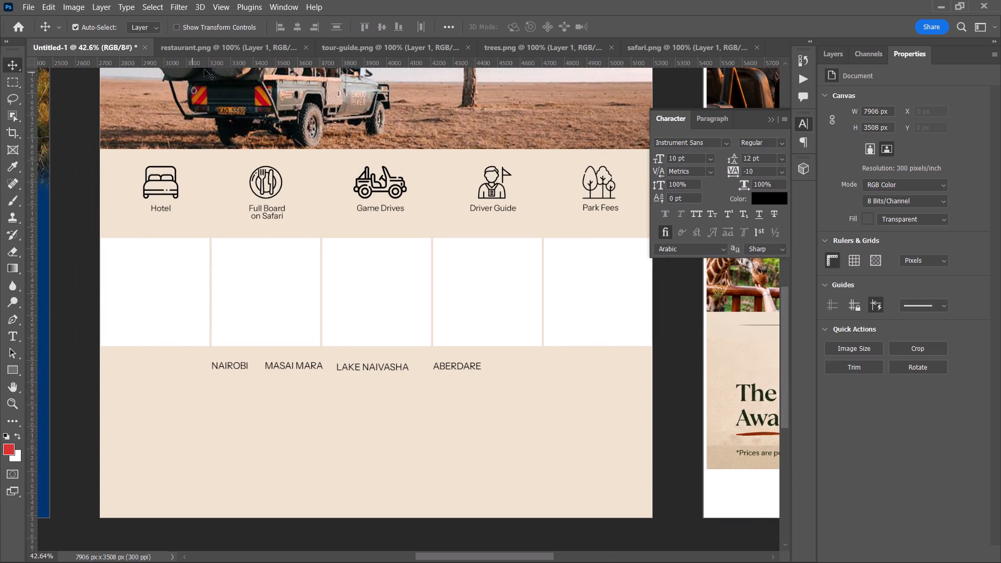
left_click_drag(222, 70, 262, 351)
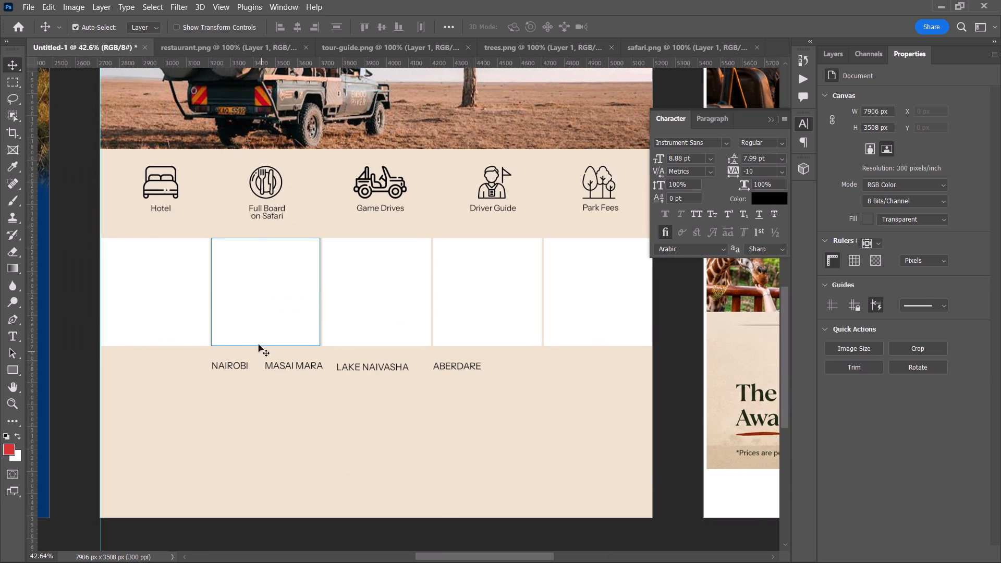
key("ctrl+z")
left_click(268, 426)
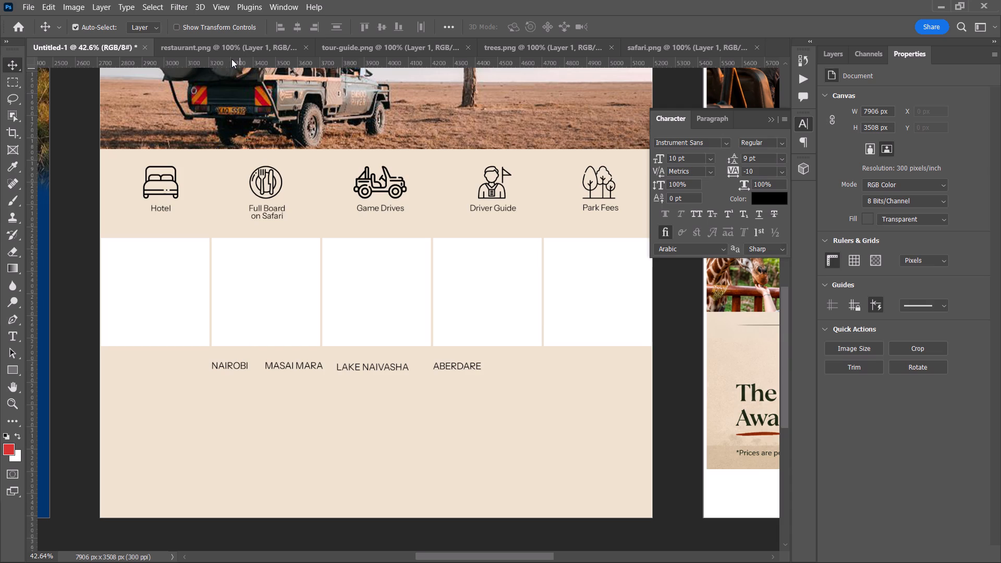
left_click_drag(231, 59, 234, 373)
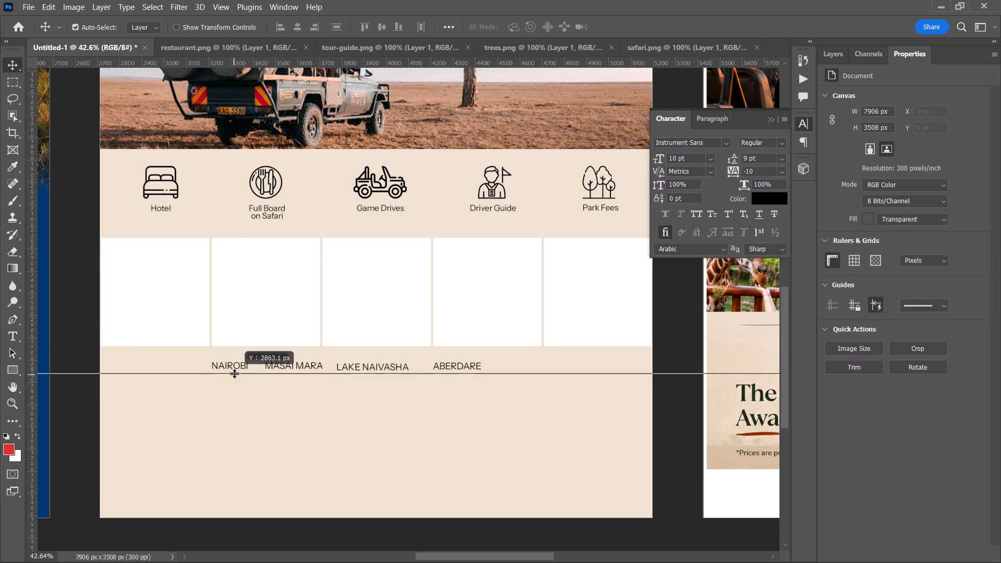
left_click_drag(234, 373, 233, 373)
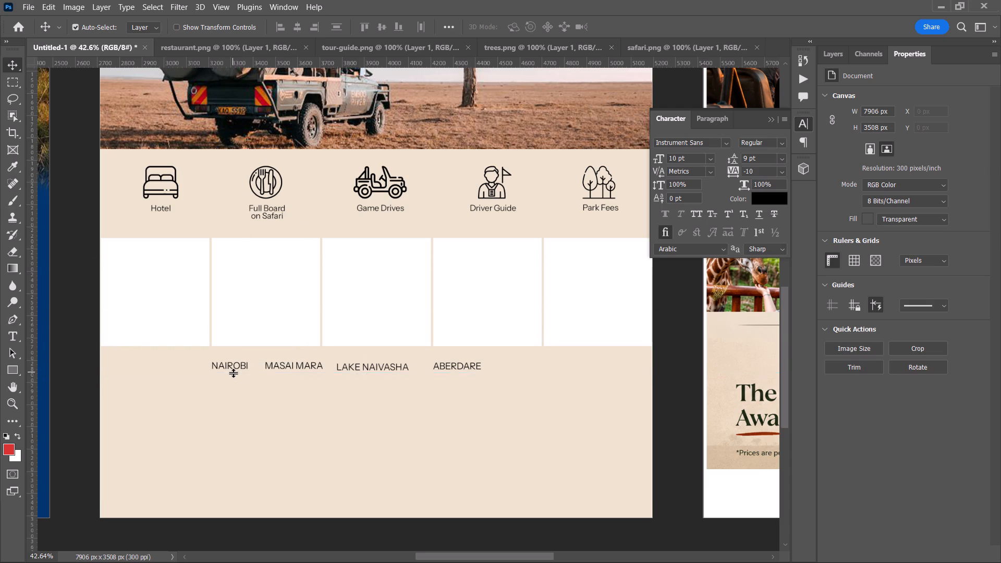
key("space")
left_click_drag(356, 414, 252, 447)
scroll(392, 427, "up", 2, "alt")
key("space")
key("space")
key("space")
key("space")
key("space")
key("space")
key("space")
key("space")
key("space")
key("space")
key("space")
key("space")
key("space")
key("space")
key("space")
key("space")
key("space")
key("space")
key("space")
left_click_drag(400, 435, 531, 417)
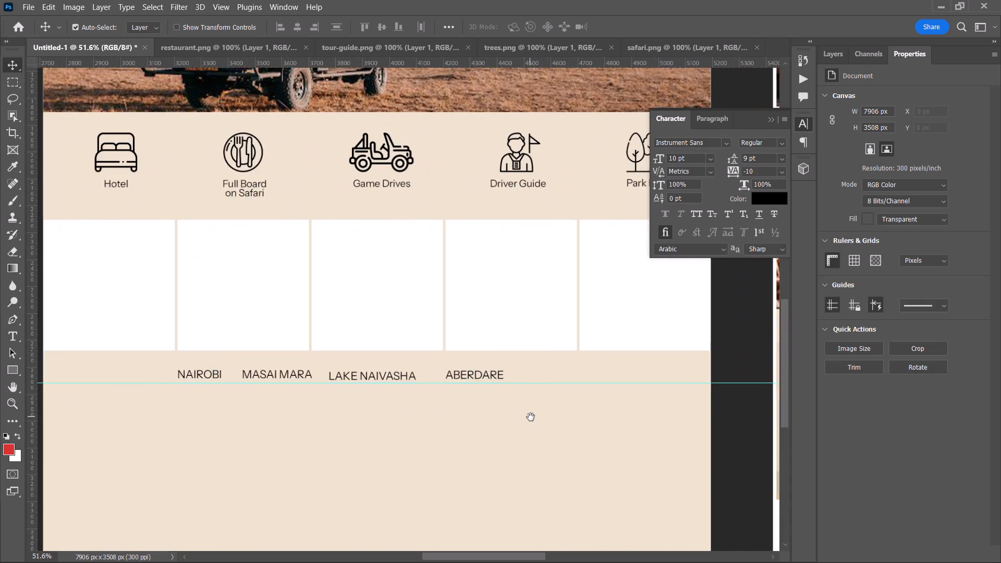
Move ABERDARE to end flush with the fourth photo frame's right edge and NAIROBI to start at the second frame's left edge.
left_click_drag(531, 417, 561, 419)
scroll(554, 415, "up", 1, "alt")
key("space")
key("space")
key("space")
key("space")
key("space")
key("space")
key("space")
key("space")
key("space")
key("space")
left_click_drag(536, 421, 565, 425)
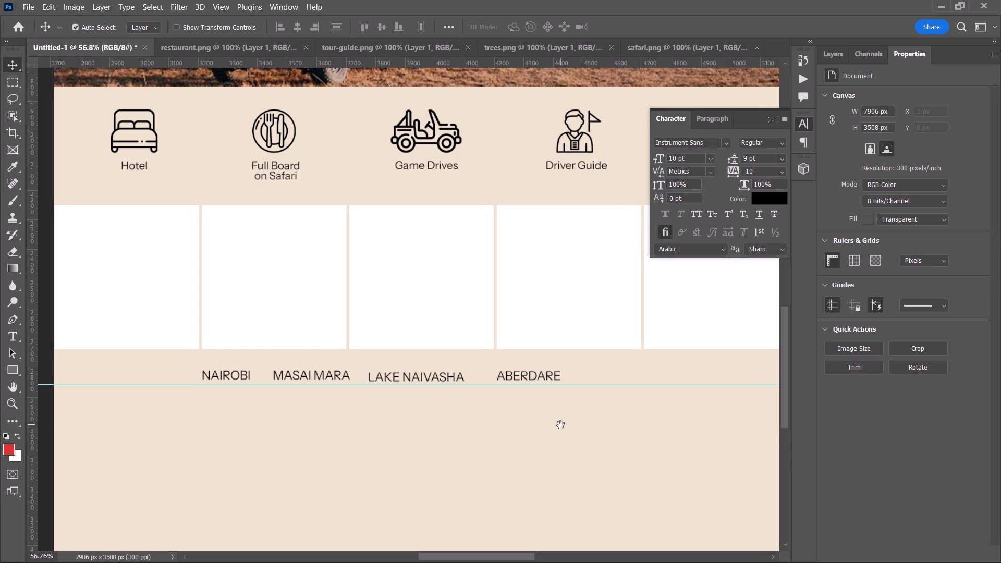
scroll(557, 428, "down", 1, "alt")
key("space")
key("space")
key("space")
key("space")
key("space")
key("space")
key("space")
key("space")
key("space")
key("space")
left_click_drag(537, 429, 505, 401)
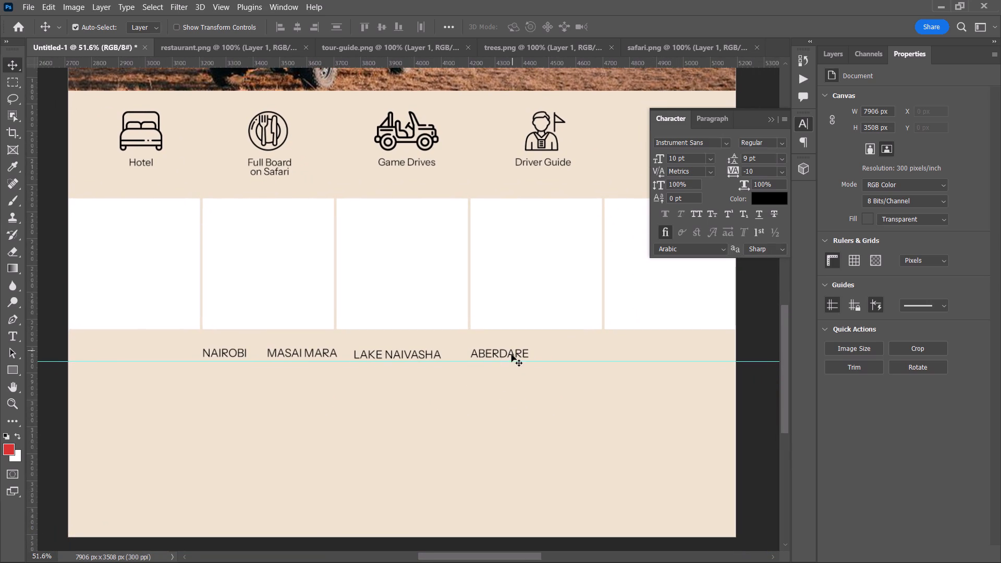
left_click_drag(511, 352, 560, 353)
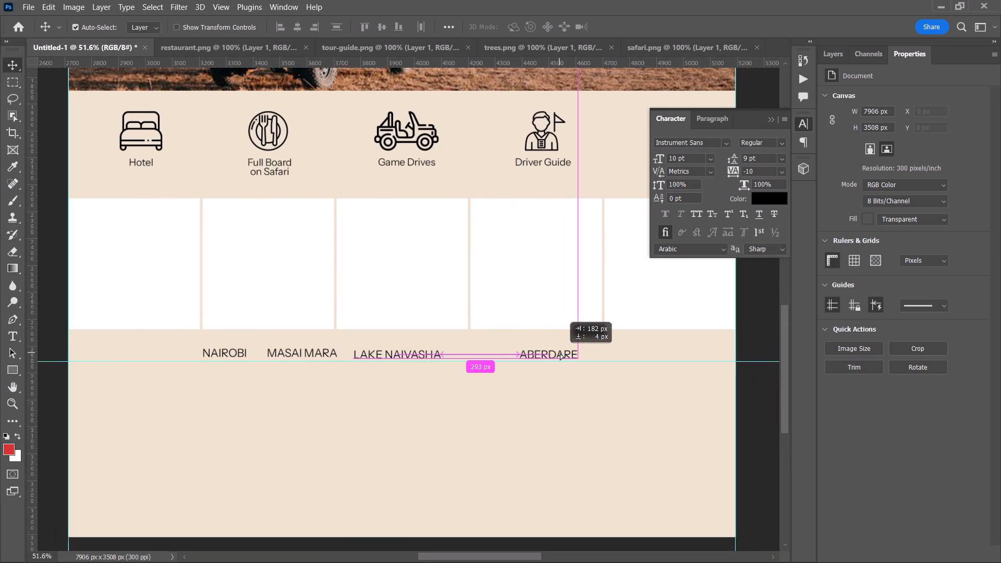
left_click_drag(560, 353, 581, 352)
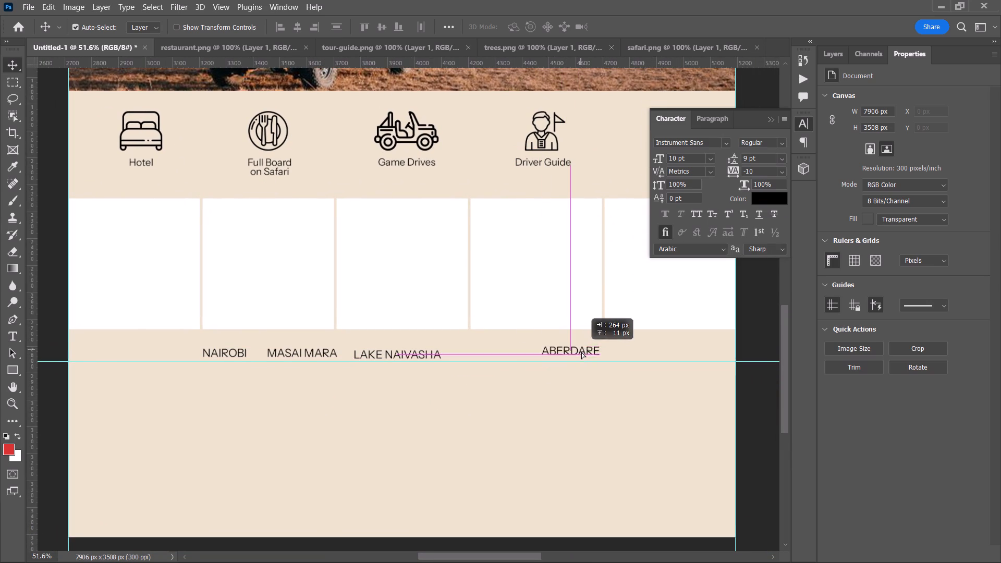
left_click_drag(581, 352, 582, 350)
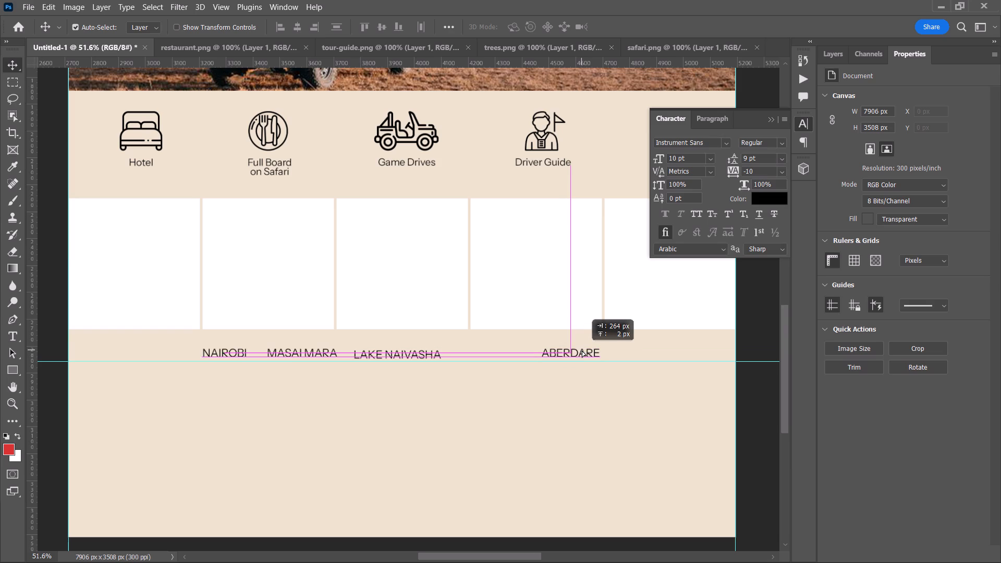
left_click_drag(582, 350, 583, 350)
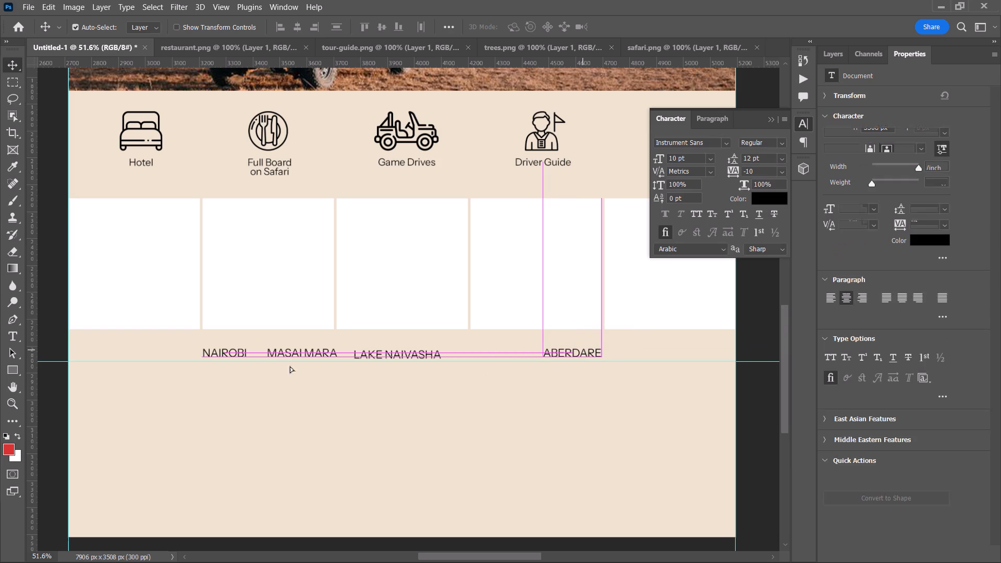
left_click(233, 352)
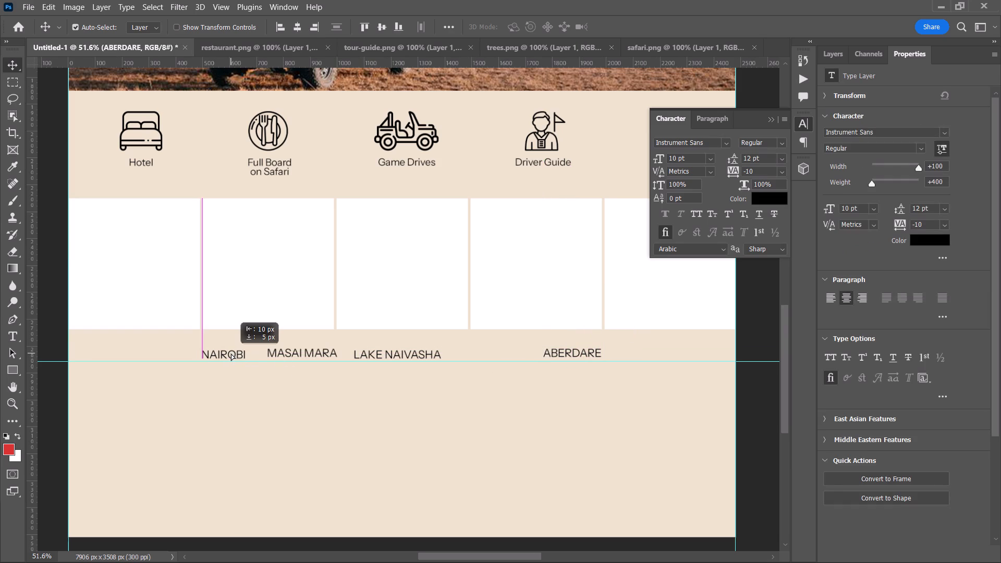
Distribute the four destination names evenly in the horizontal direction and align their bottom edges.
left_click(578, 350, "shift")
left_click(376, 352, "shift")
left_click(316, 353, "shift")
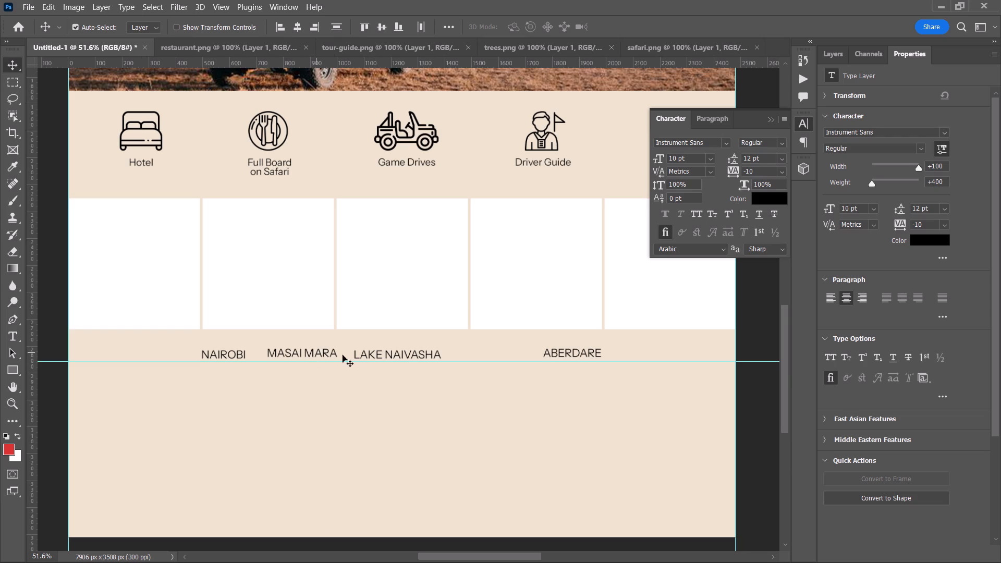
left_click(422, 24)
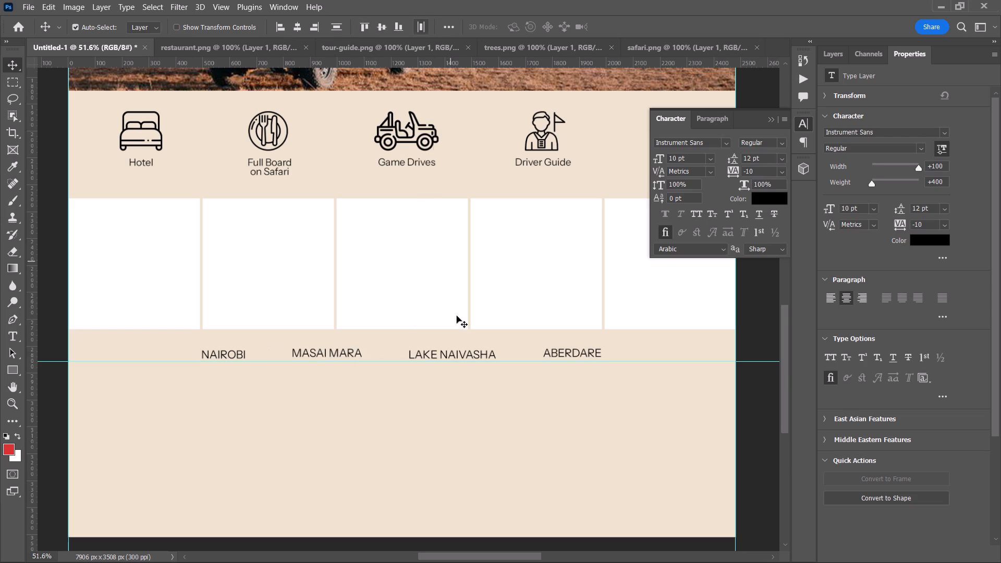
left_click(399, 28)
left_click(761, 414)
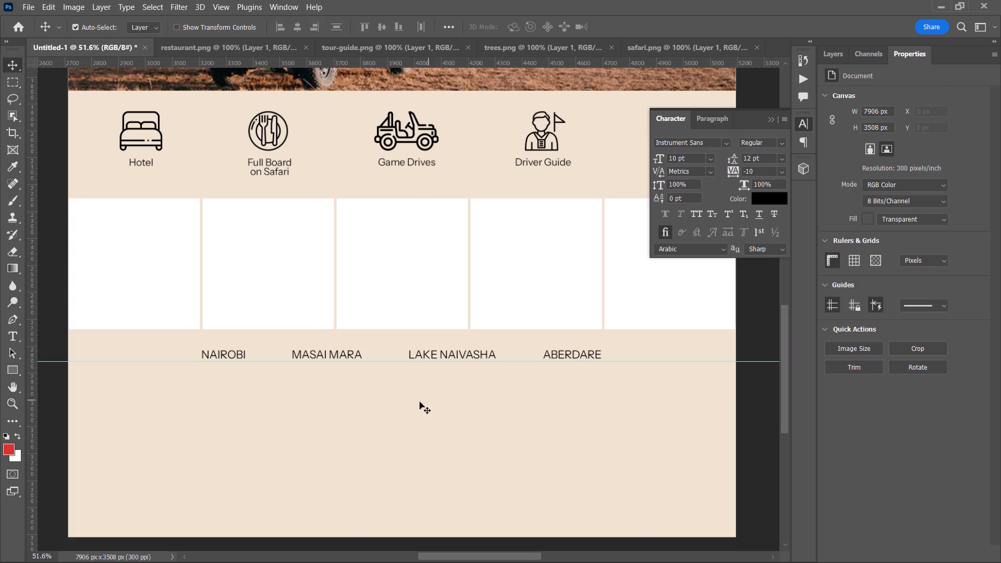
Save the document as a Photoshop file named "kenya flyer 2" in the royal folder, keeping Maximize Compatibility on.
key("ctrl+s")
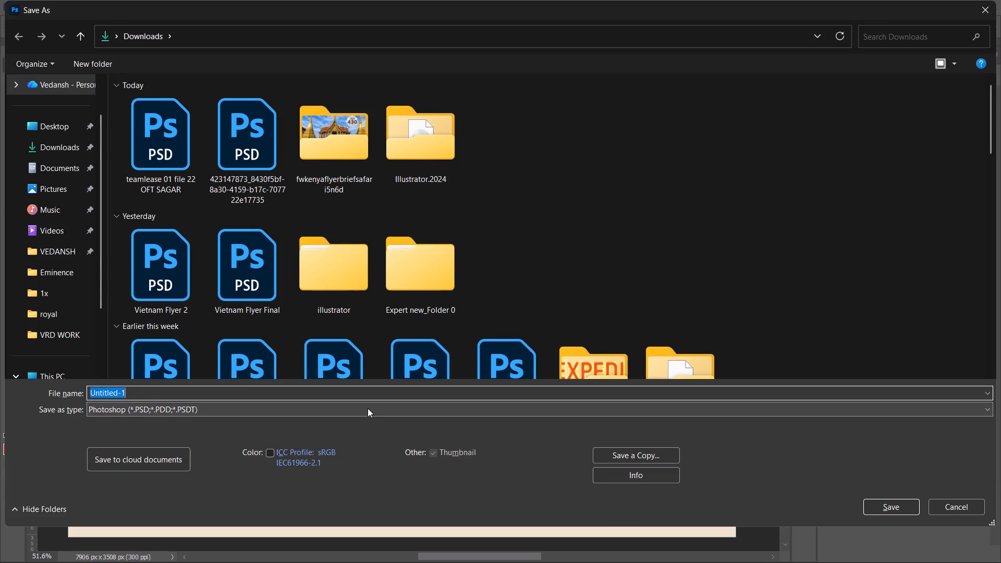
left_click(53, 317)
left_click(243, 386)
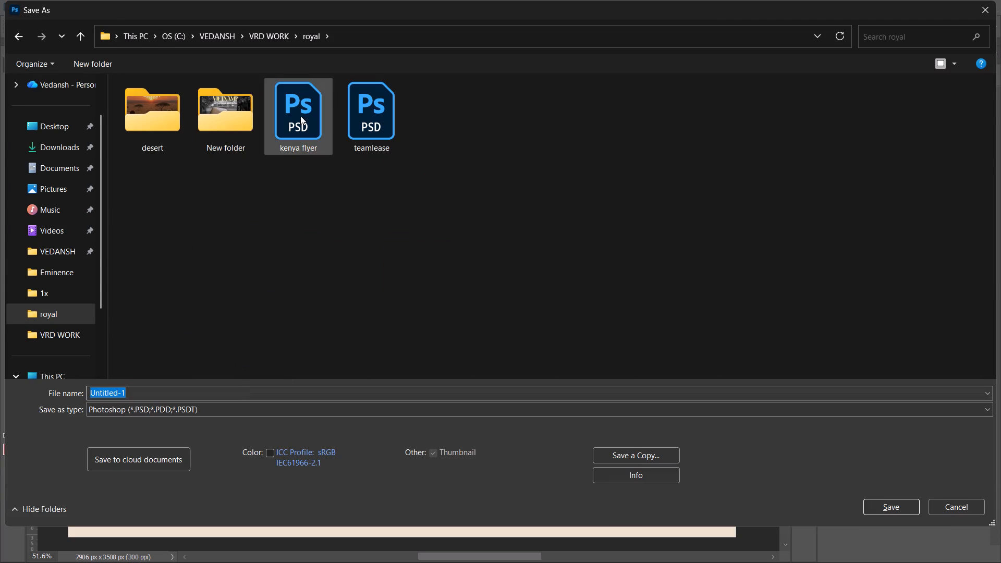
left_click(299, 99)
left_click(230, 396)
key("Right")
key("space")
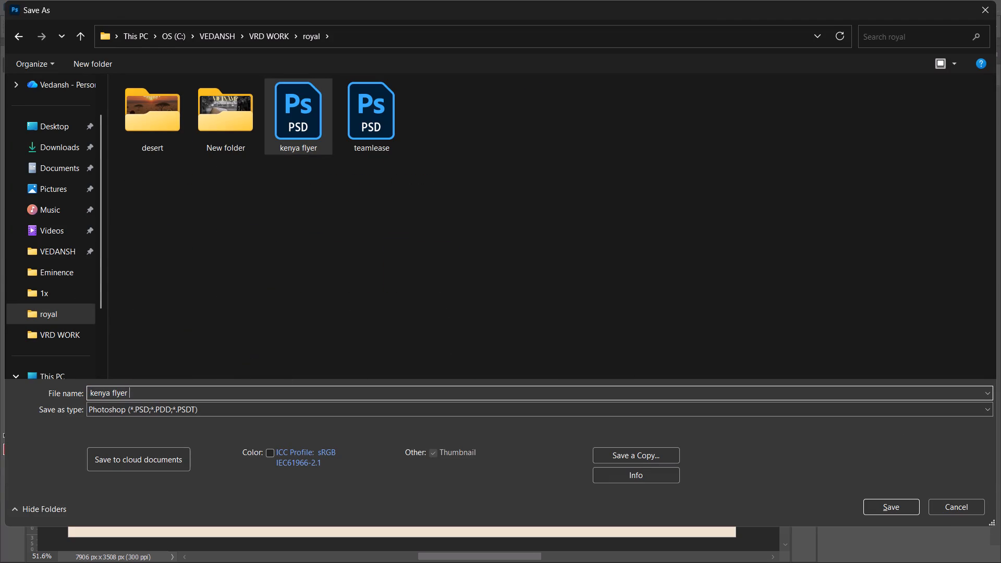
key("2")
key("Return")
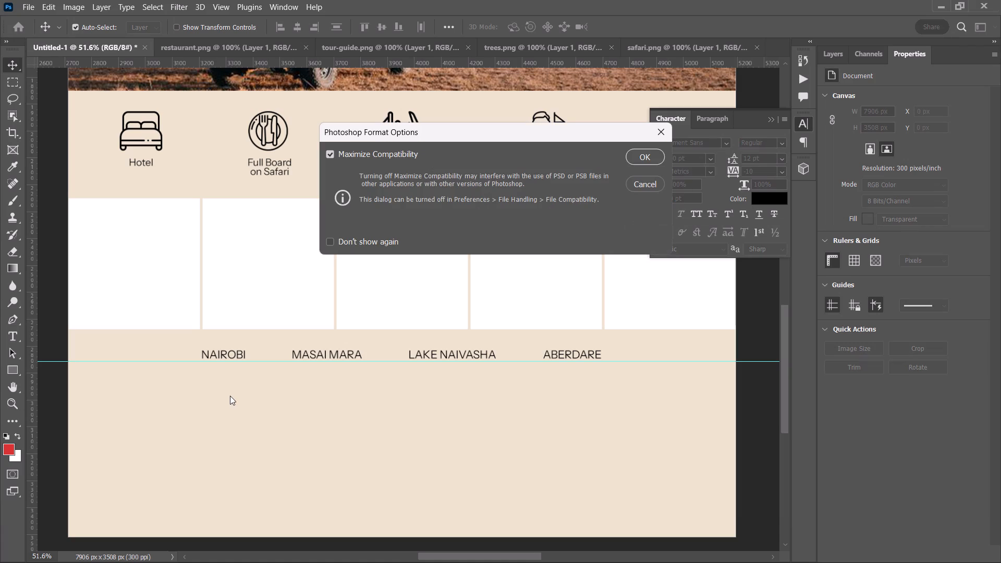
key("Return")
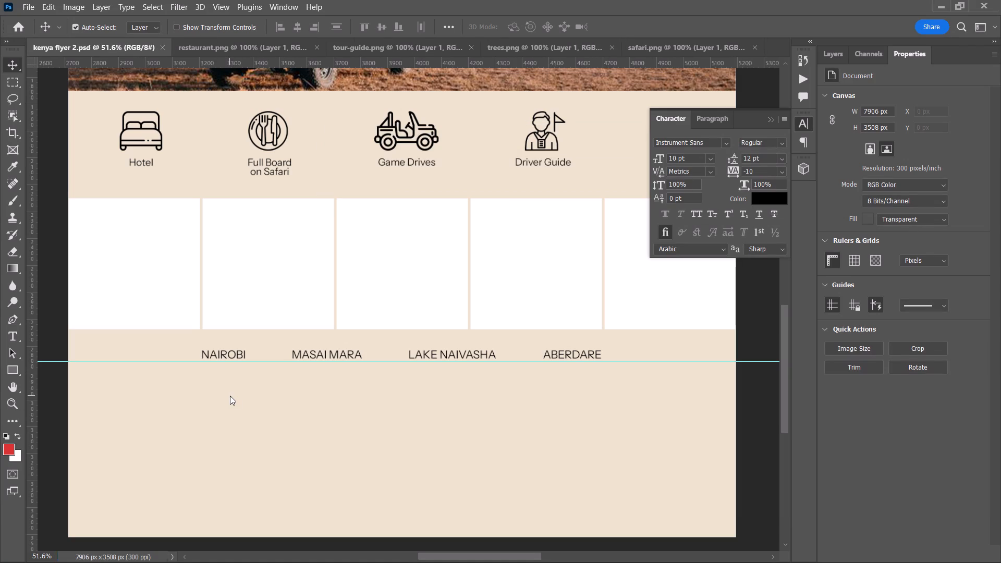
key("Down")
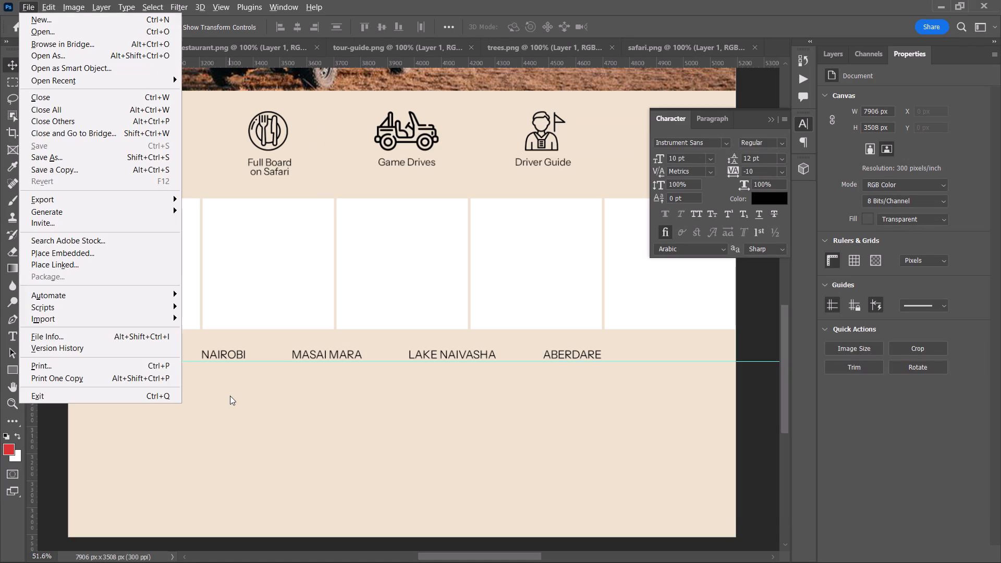
left_click(230, 396)
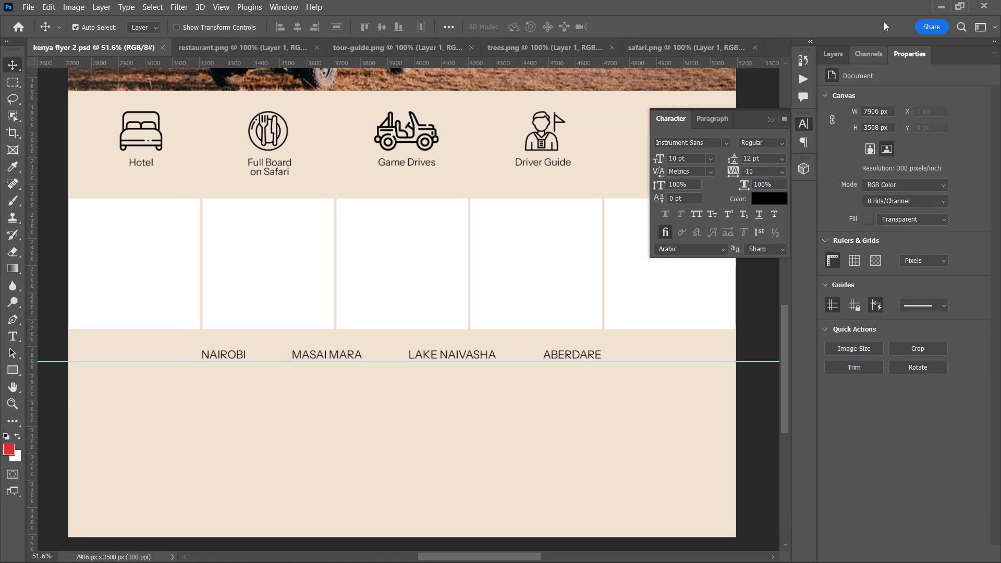
Group the four destination-name text layers, centre the group horizontally on the new flyer, and ungroup them.
left_click(841, 51)
left_click(906, 213)
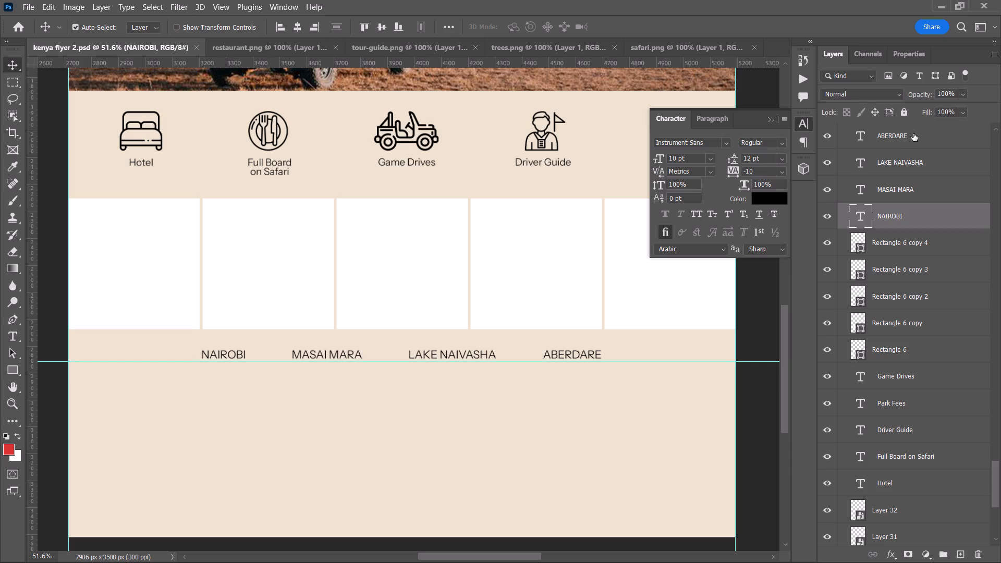
left_click(914, 137, "shift")
scroll(344, 359, "up", 7, "alt")
left_click(358, 392)
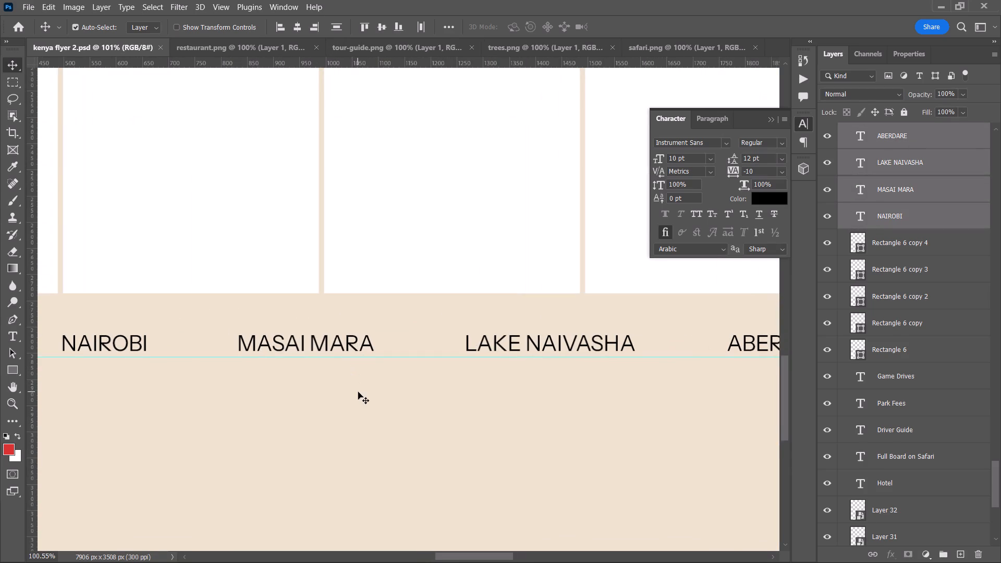
scroll(389, 381, "down", 10, "alt")
key("space")
key("space")
key("space")
key("space")
key("space")
key("space")
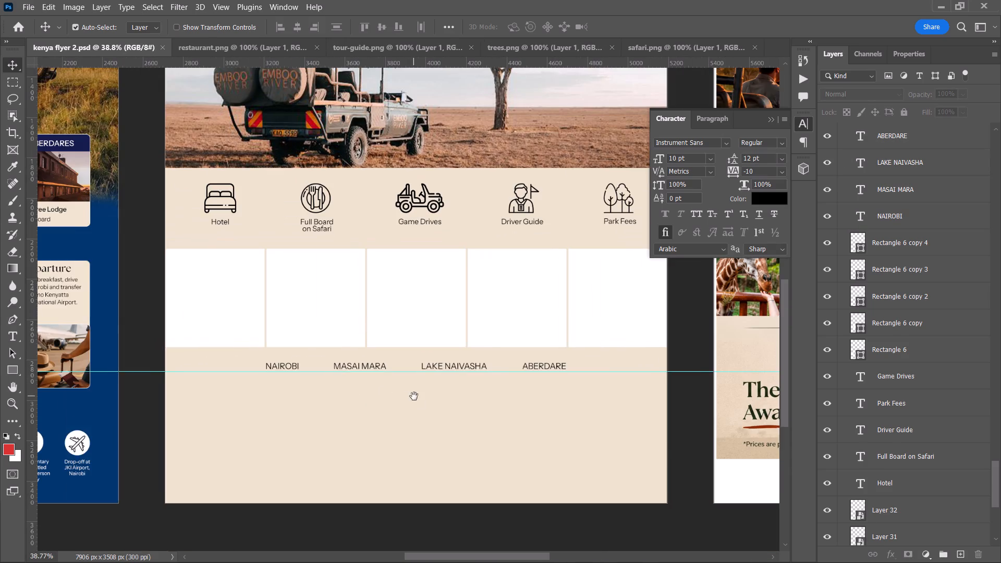
left_click_drag(411, 398, 300, 400)
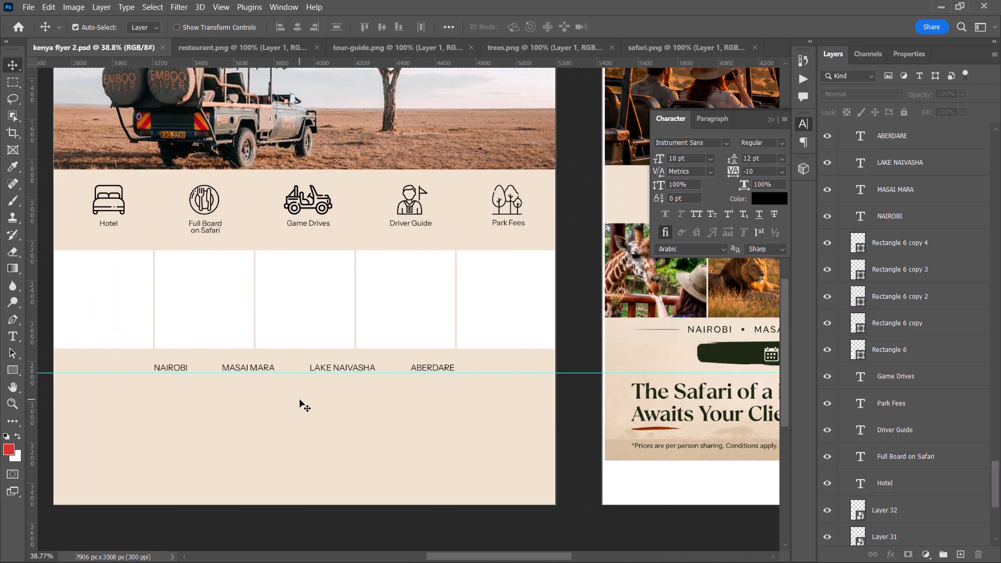
left_click(895, 221)
left_click(915, 145, "shift")
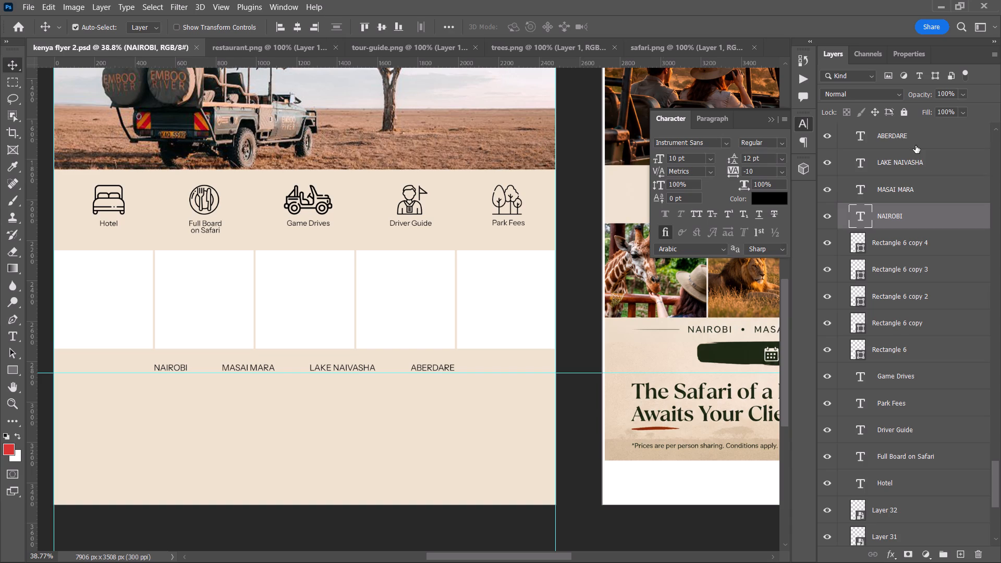
key("ctrl+g")
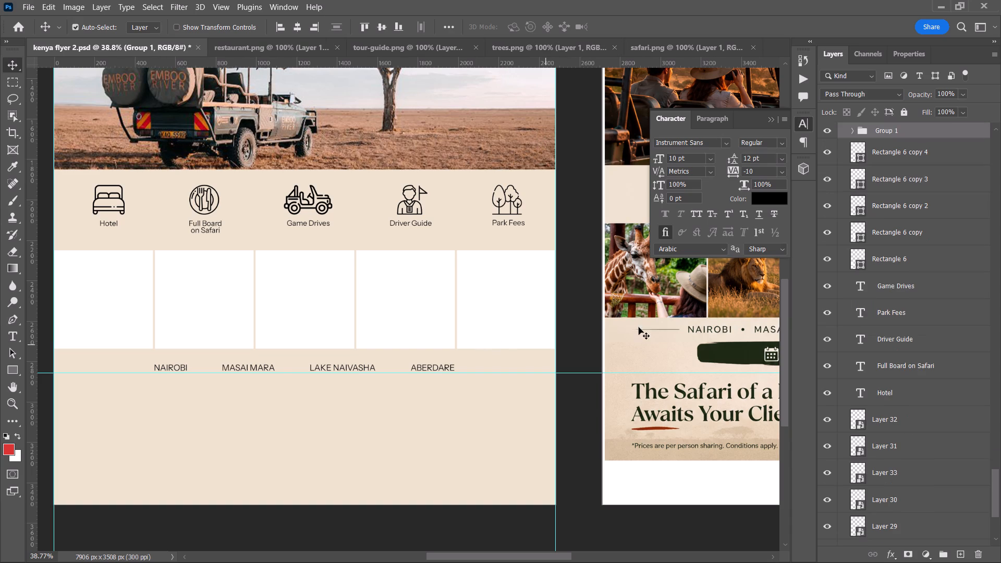
left_click(295, 29)
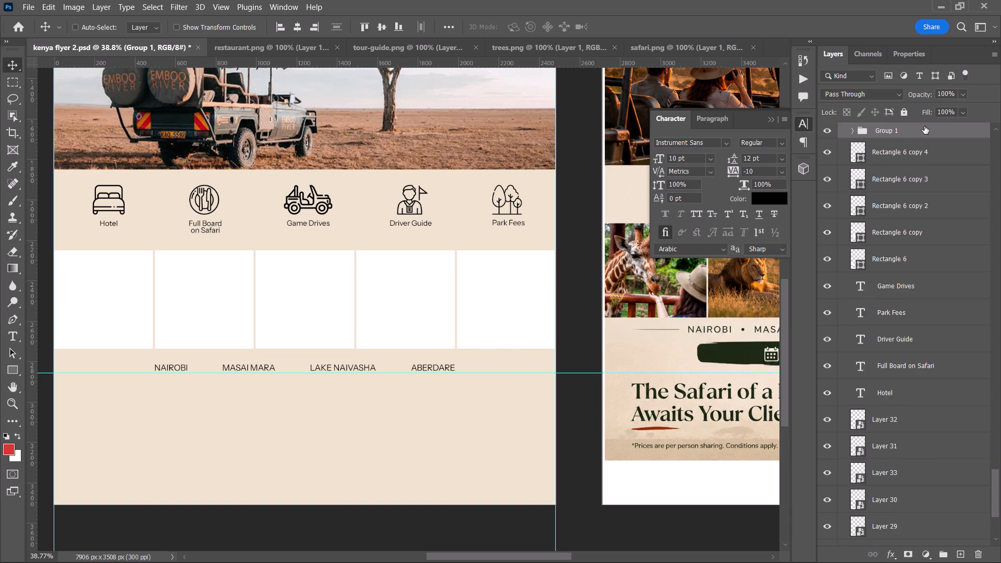
key("ctrl+shift+g")
left_click(585, 438)
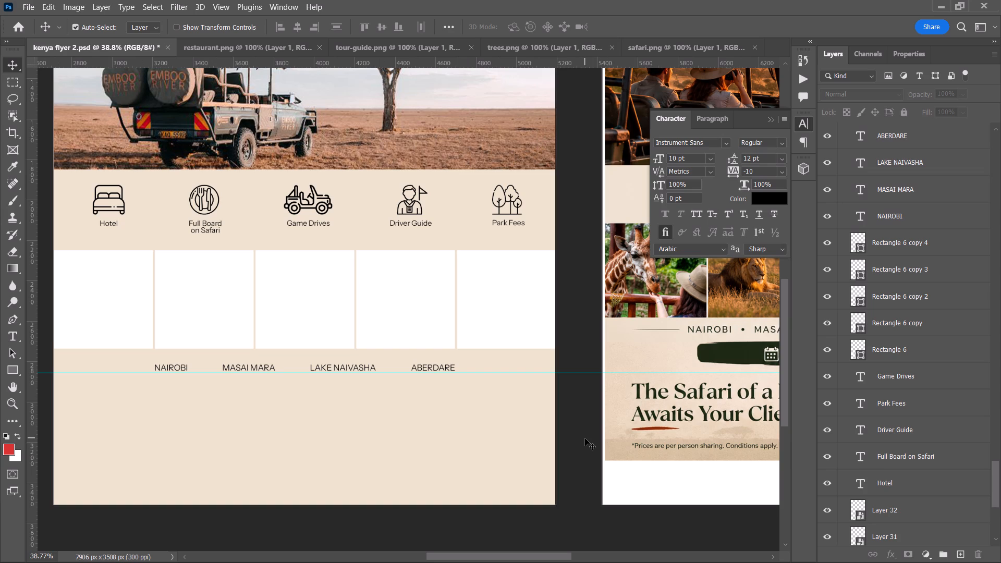
Save the changes to the kenya flyer 2 document.
key("ctrl+s")
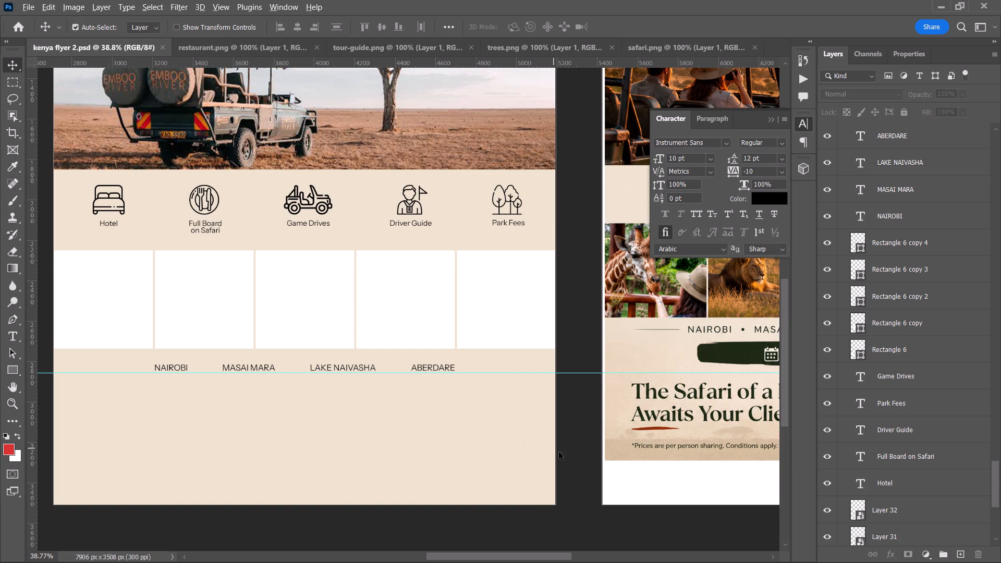
Examine the new flyer's destination-name row alongside the neighbouring reference flyers.
scroll(560, 453, "down", 3, "alt")
key("space")
key("space")
key("space")
key("space")
key("space")
key("space")
key("space")
key("space")
key("space")
key("space")
key("space")
key("space")
key("space")
key("space")
key("space")
key("space")
key("space")
key("space")
key("space")
key("space")
left_click_drag(561, 453, 499, 443)
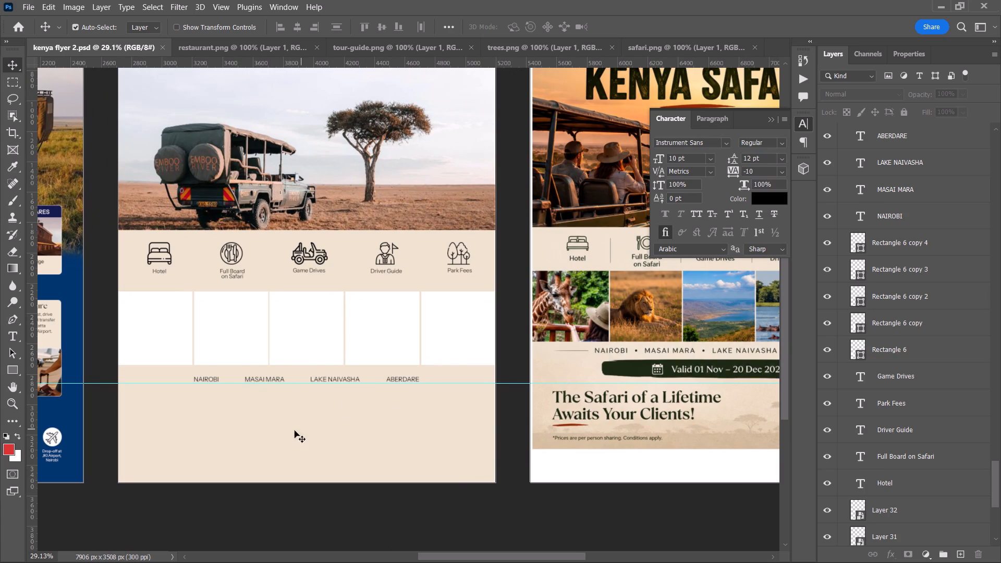
key("space")
key("space")
left_click_drag(255, 440, 322, 451)
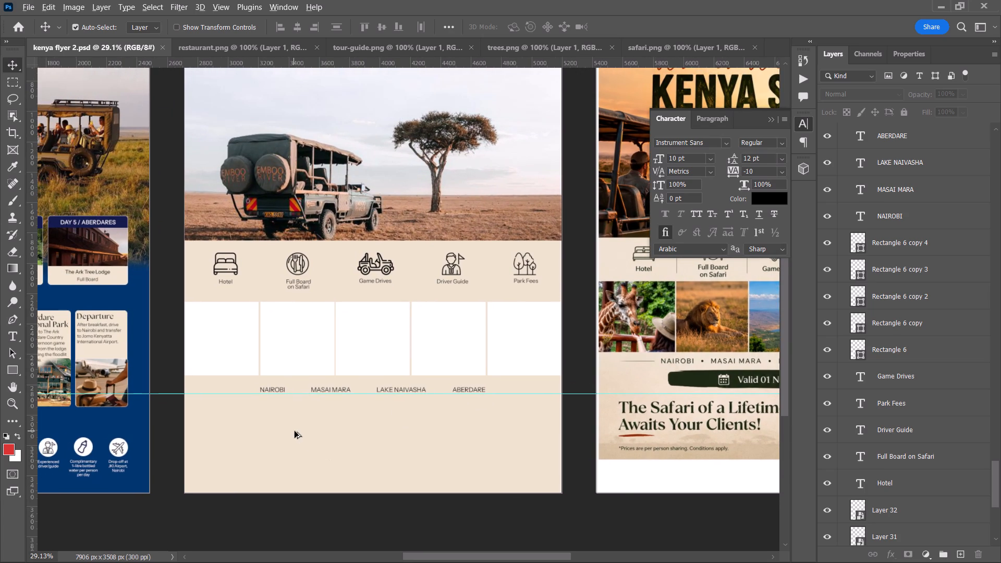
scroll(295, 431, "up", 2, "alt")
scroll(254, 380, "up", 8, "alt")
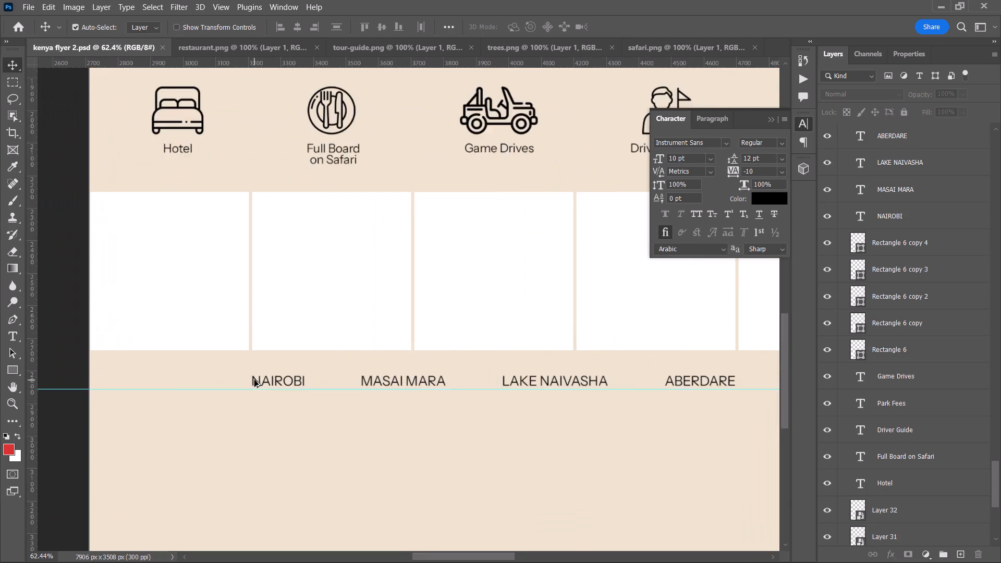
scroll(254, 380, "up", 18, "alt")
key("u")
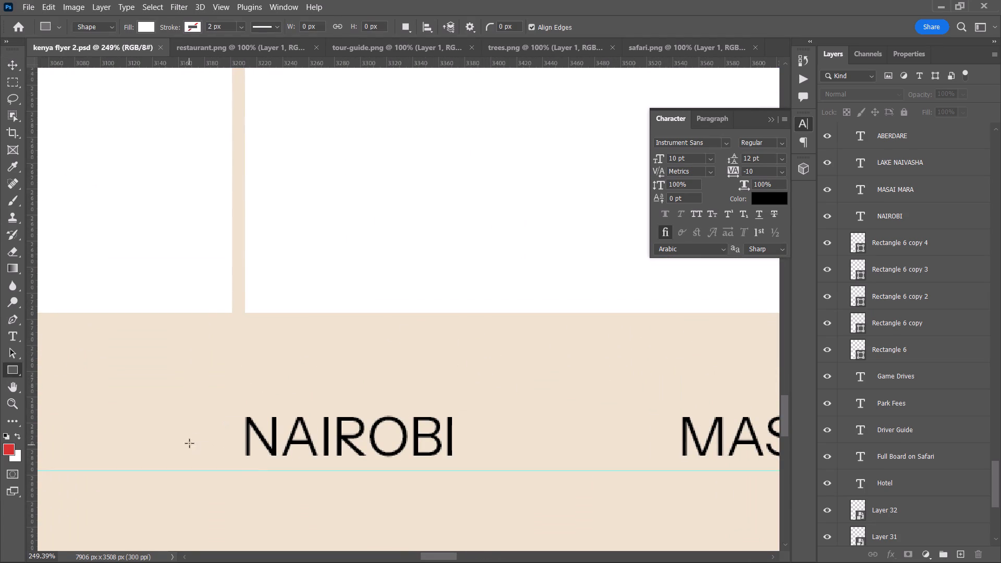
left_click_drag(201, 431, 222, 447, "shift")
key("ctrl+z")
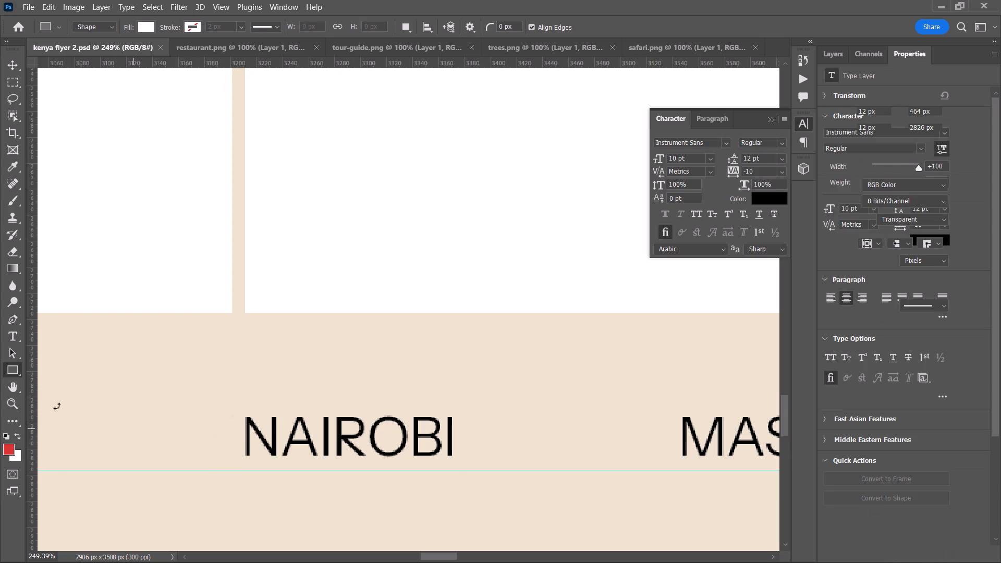
Draw a 10 px circle with the Ellipse tool just before NAIROBI and fill it with black.
right_click(15, 372)
left_click(65, 380)
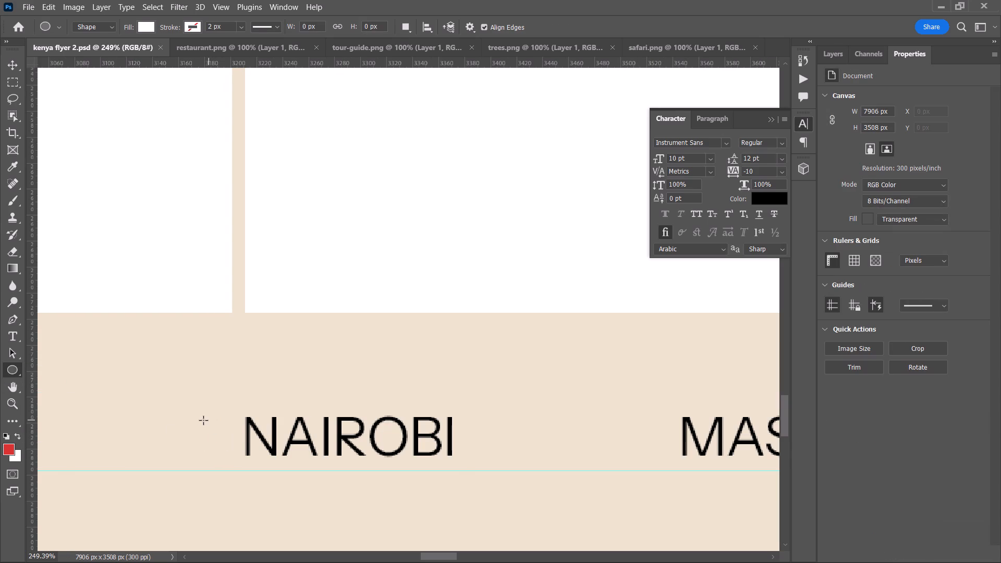
left_click_drag(205, 425, 222, 439, "shift")
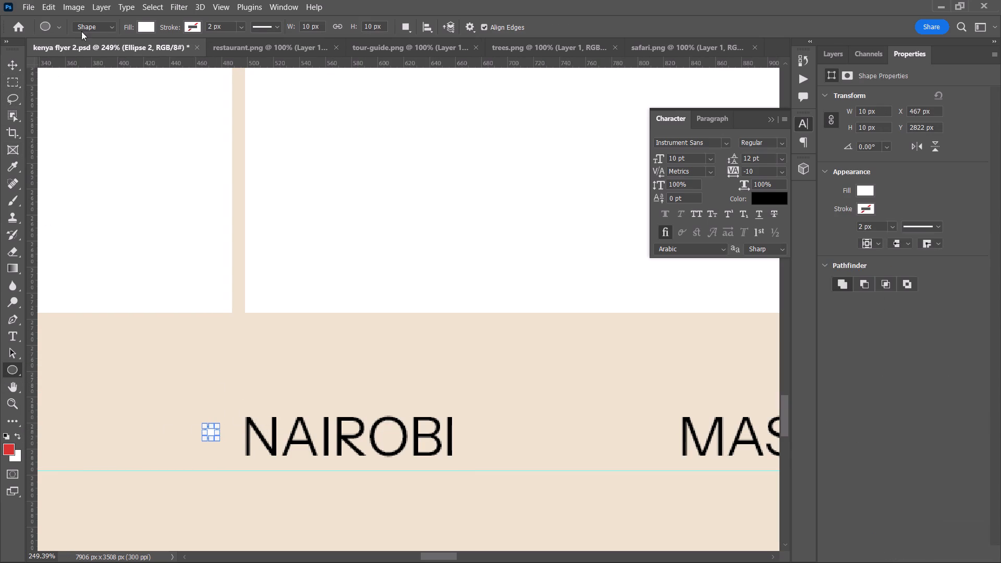
left_click(866, 190)
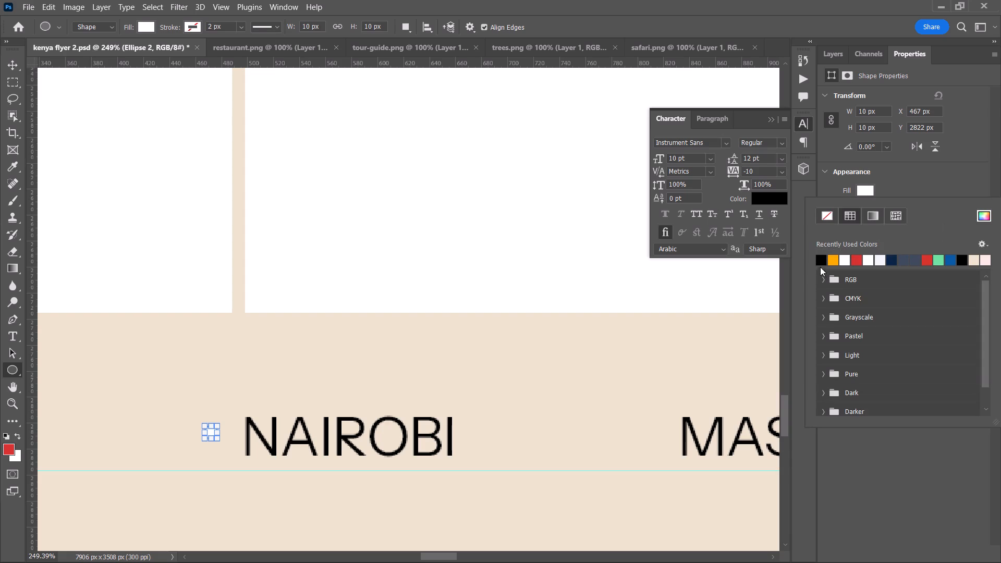
left_click(822, 262)
left_click(9, 65)
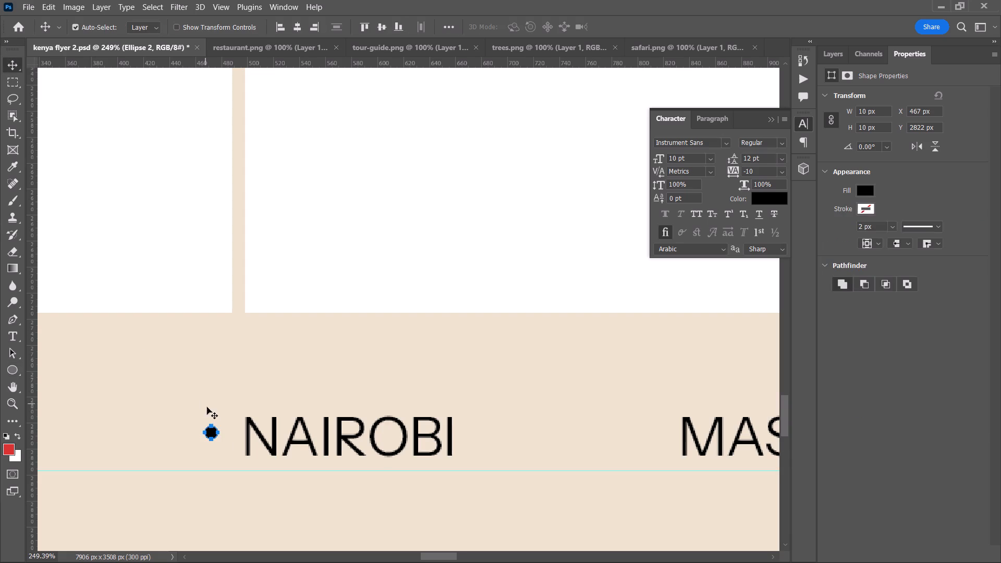
Move the black bullet before NAIROBI to X 468 px, Y 2827 px, level with the middle of the word.
scroll(226, 448, "up", 5, "alt")
left_click(227, 444)
left_click_drag(205, 425, 216, 435)
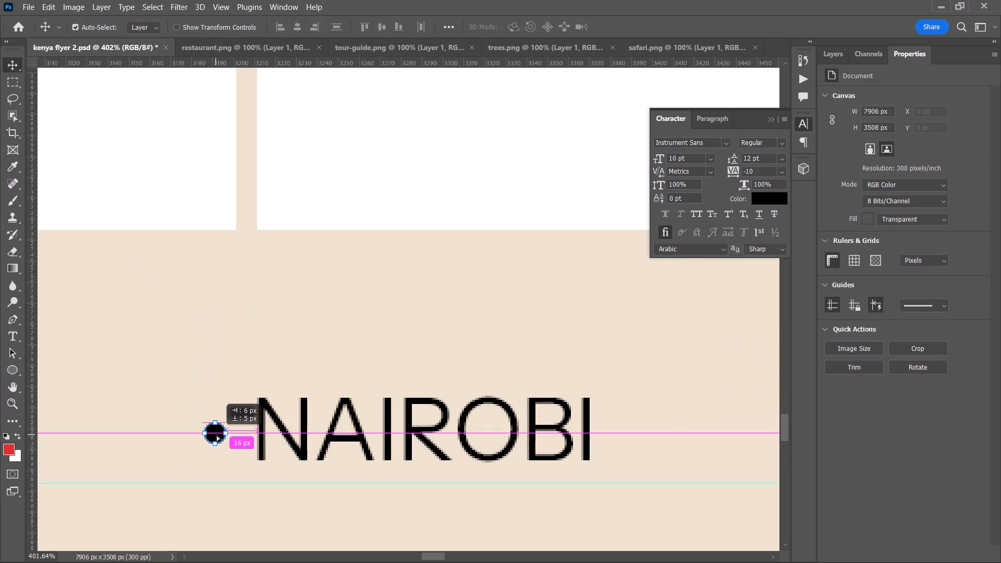
left_click_drag(216, 435, 214, 433)
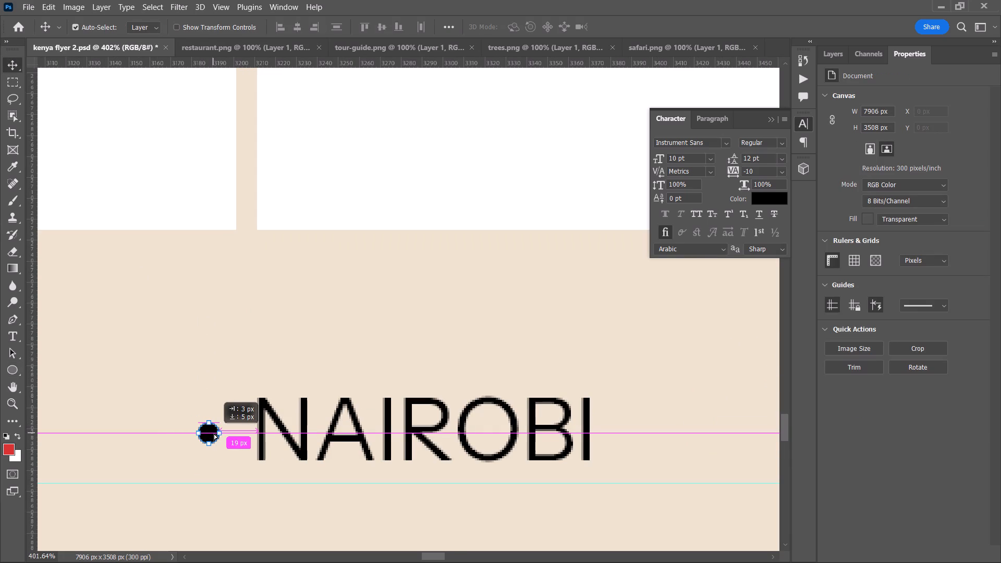
left_click_drag(214, 433, 216, 433)
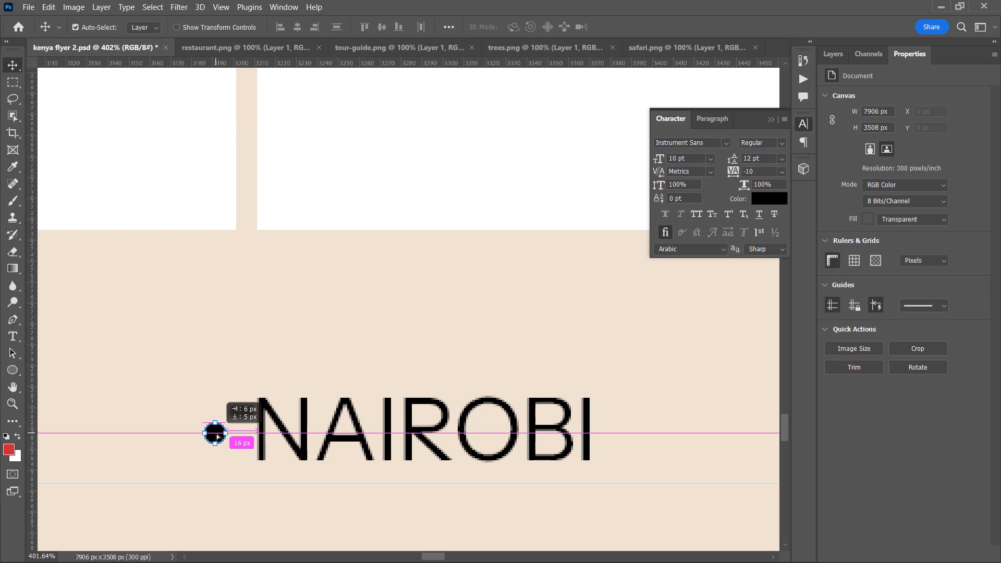
left_click_drag(216, 433, 222, 433)
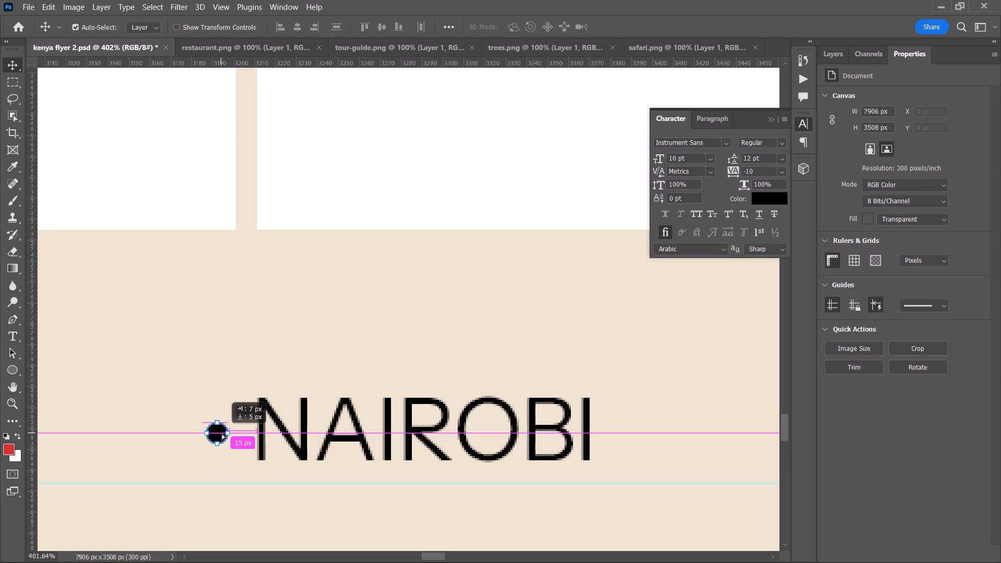
left_click_drag(222, 433, 213, 433)
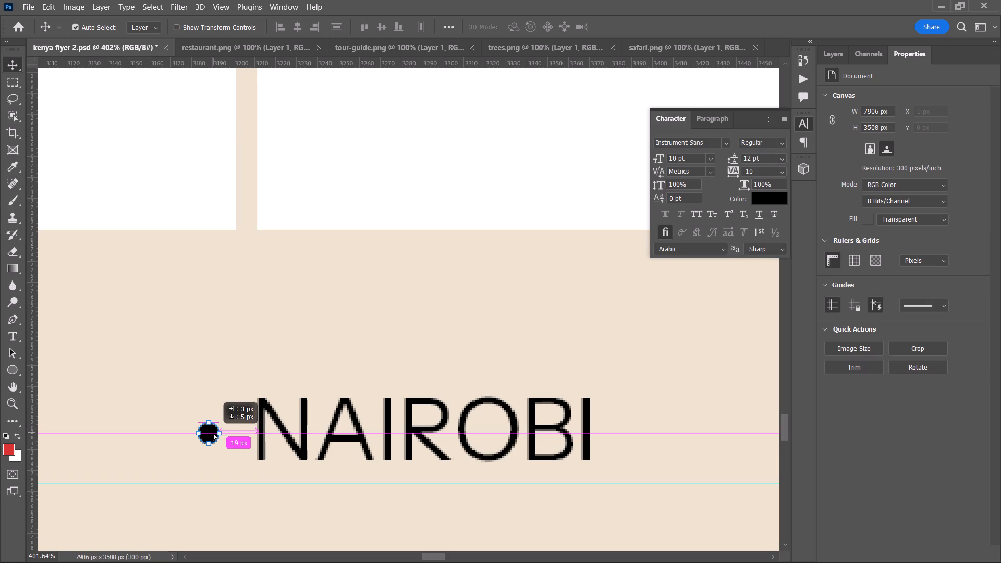
left_click_drag(213, 433, 204, 433)
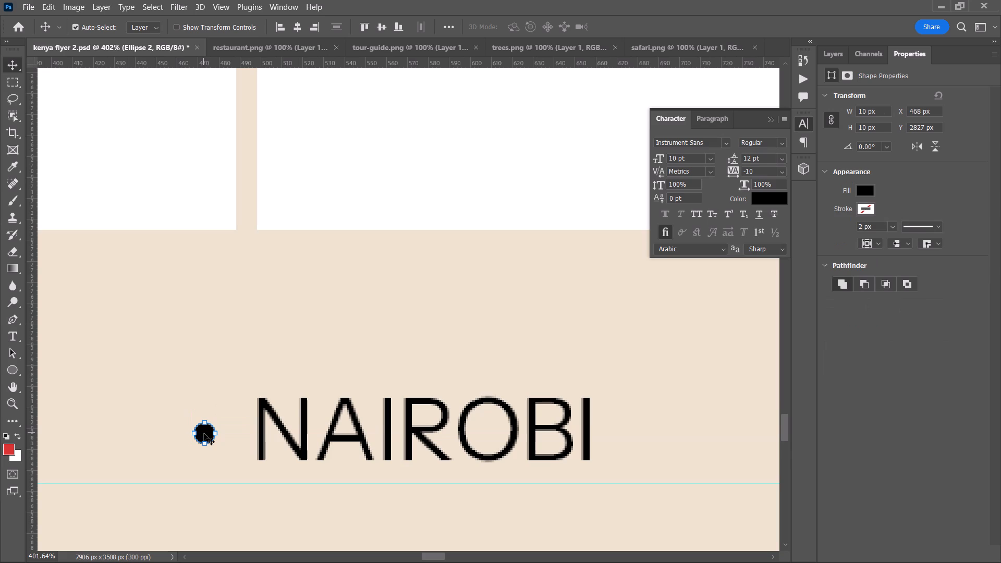
Duplicate the NAIROBI bullet at the same height to just before MASAI MARA, at X 801 px.
scroll(233, 457, "down", 10, "alt")
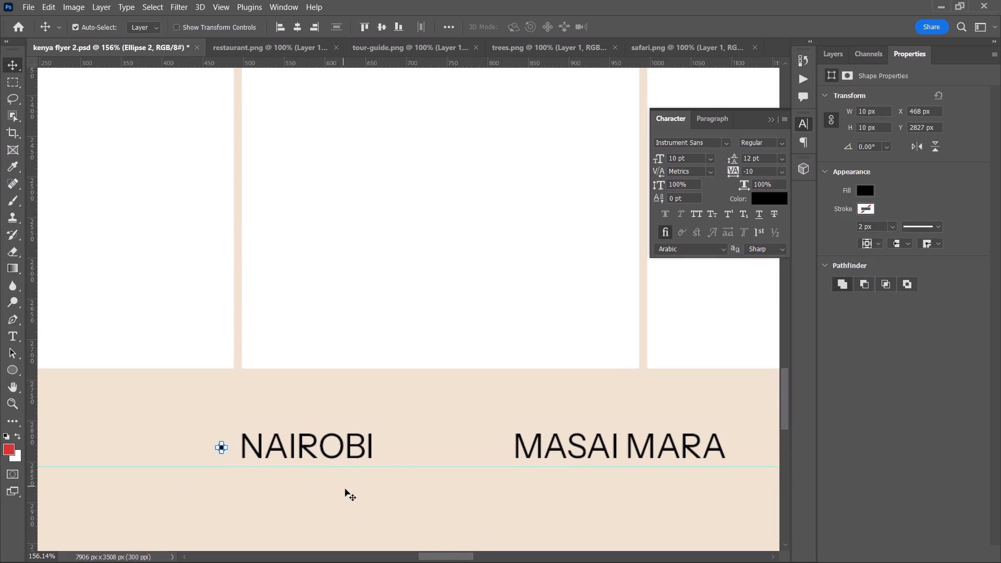
left_click(348, 512)
left_click_drag(224, 445, 277, 446, "alt")
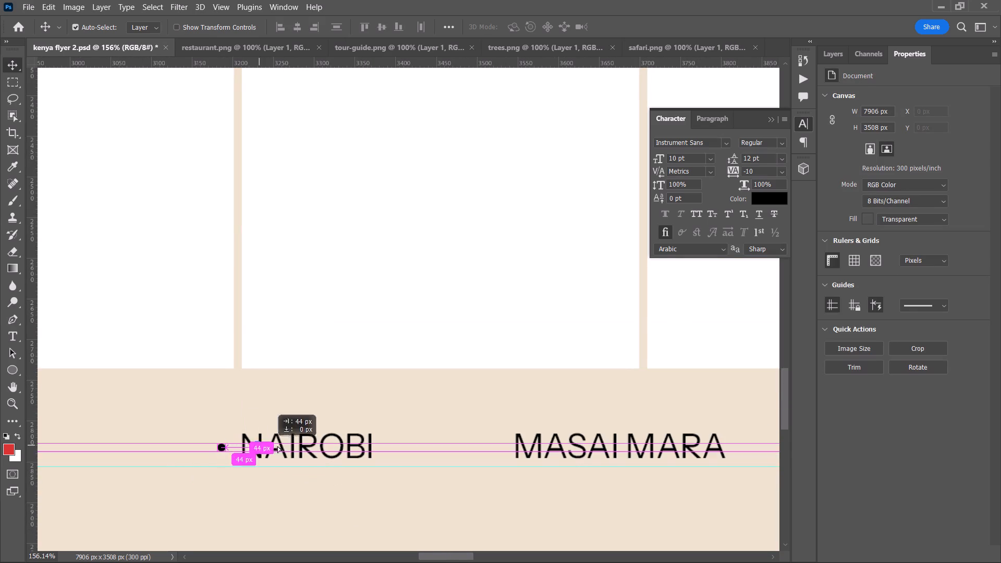
left_click_drag(277, 446, 496, 446, "alt")
scroll(515, 456, "up", 14, "alt")
Compare the gap between bullet and word at MASAI MARA with the one at NAIROBI.
left_click(433, 422)
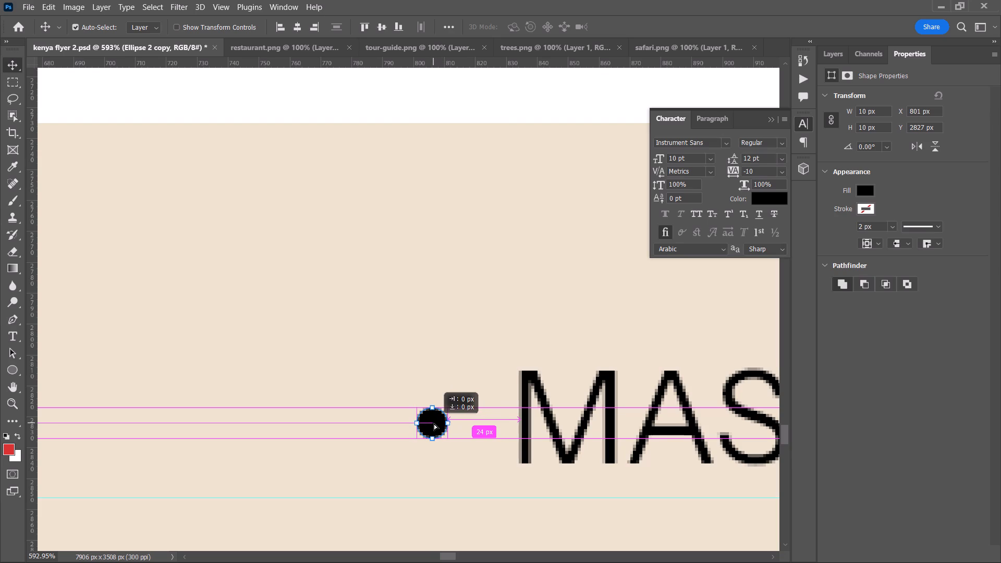
key("space")
key("space")
key("space")
key("space")
key("space")
key("space")
key("space")
key("space")
key("space")
key("space")
key("space")
key("space")
key("space")
key("space")
key("space")
key("space")
left_click_drag(221, 407, 472, 403)
left_click_drag(278, 394, 289, 393)
left_click(215, 415)
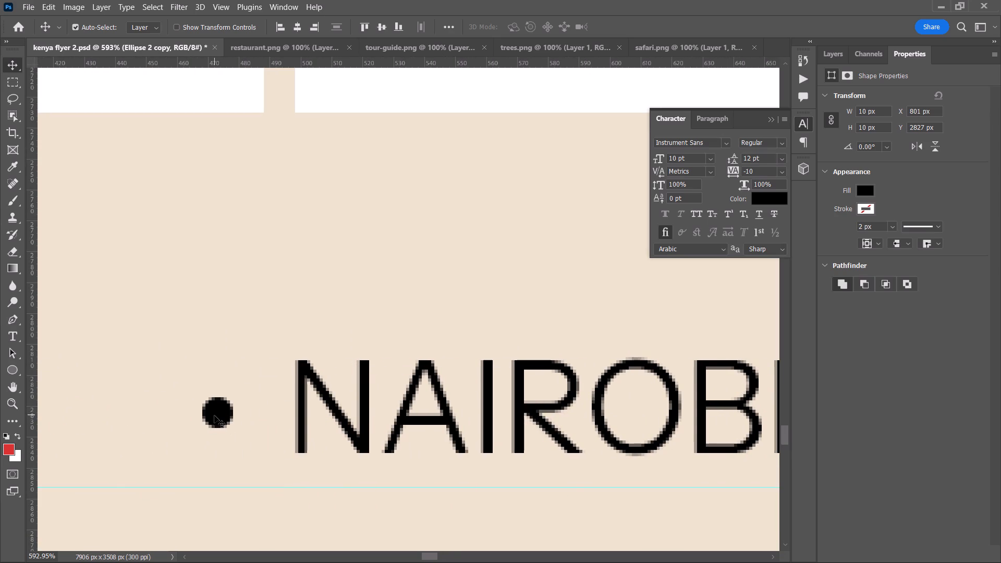
Duplicate the MASAI MARA bullet at the same height to about 9 px before LAKE NAIVASHA, at X 1249 px.
scroll(263, 429, "down", 12, "alt")
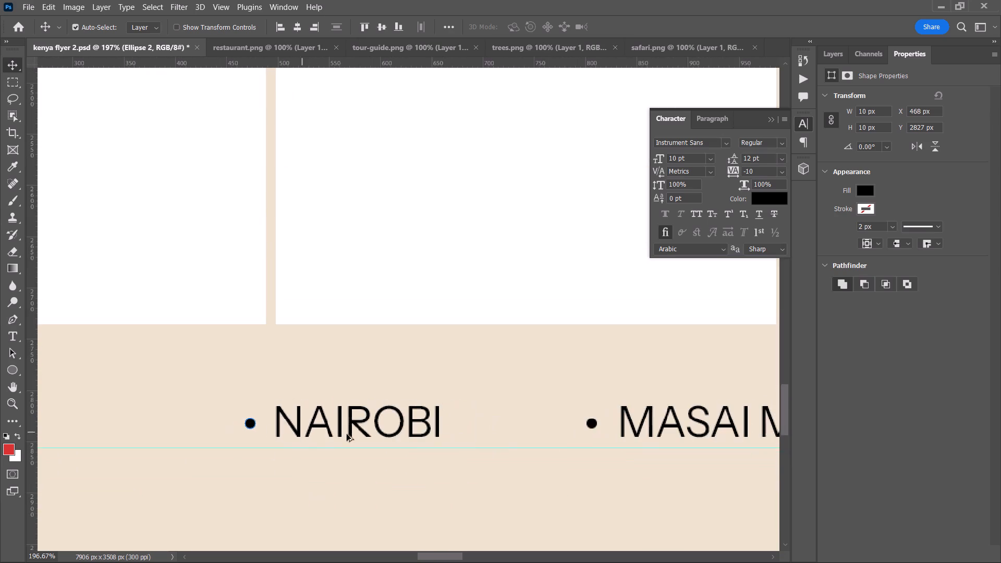
key("space")
key("space")
key("space")
key("space")
key("space")
key("space")
key("space")
key("space")
key("space")
key("space")
key("space")
key("space")
key("space")
key("space")
key("space")
key("space")
key("space")
key("space")
key("space")
key("space")
left_click_drag(504, 435, 159, 423)
left_click_drag(160, 423, 174, 424)
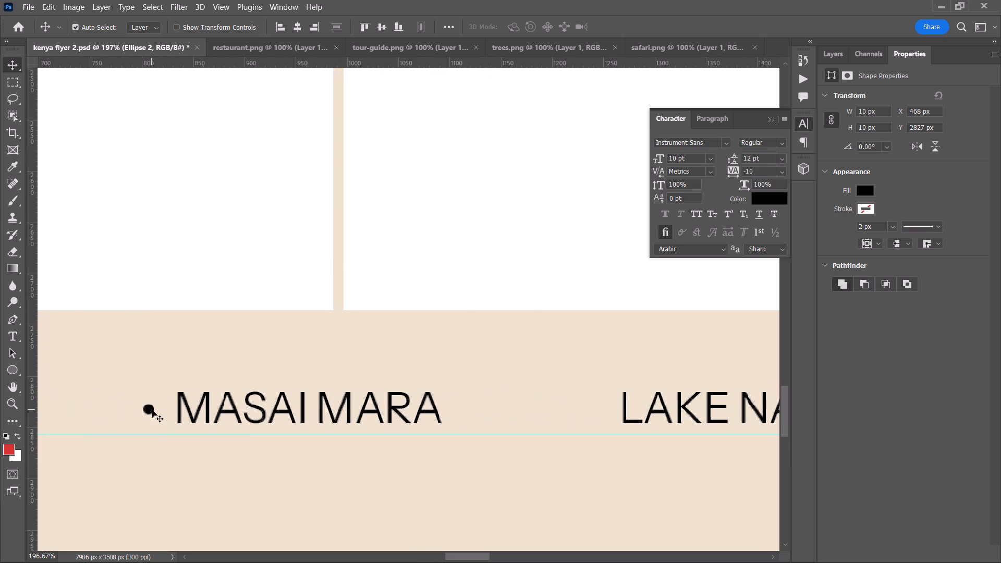
left_click_drag(151, 410, 526, 411, "alt")
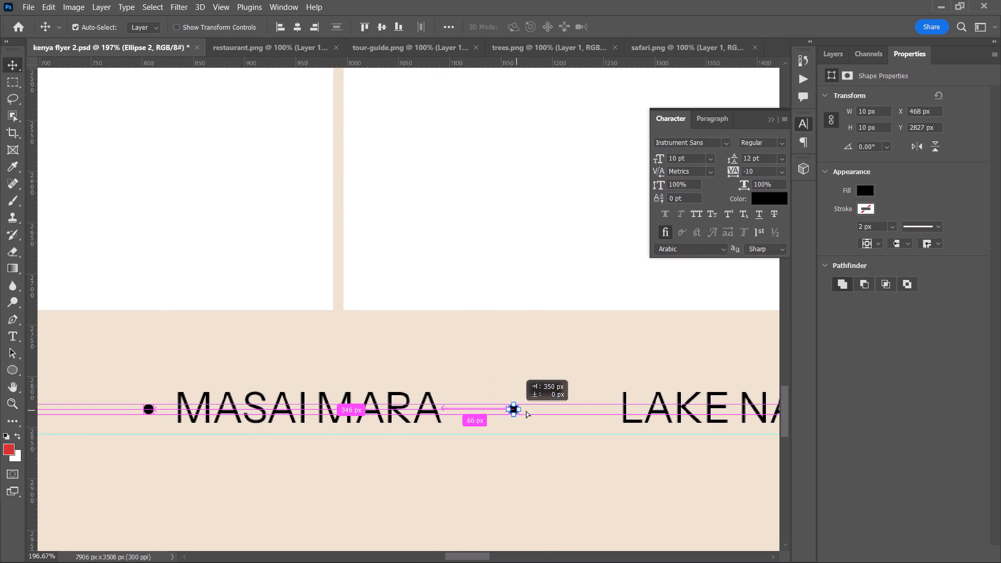
left_click_drag(526, 411, 602, 410, "alt")
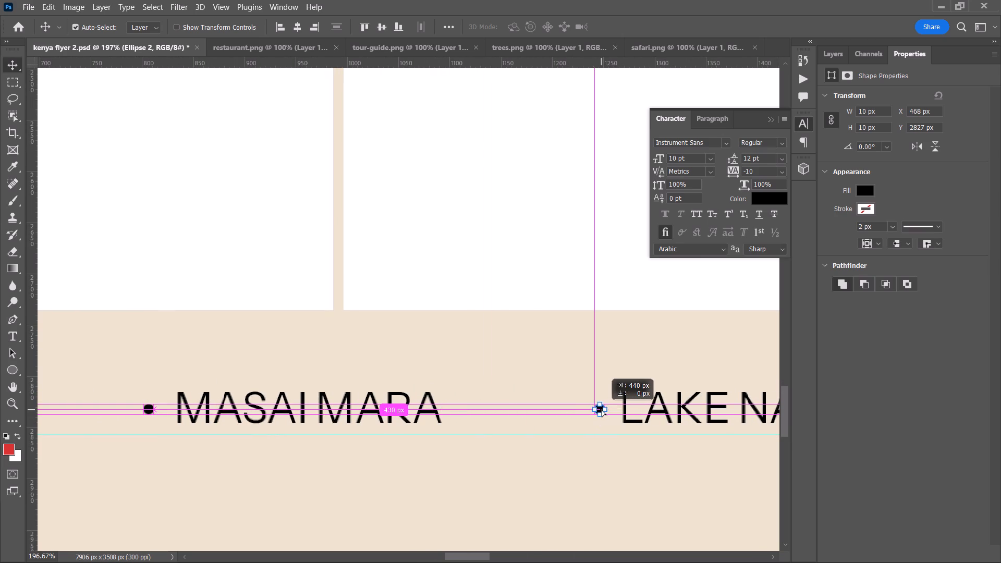
left_click_drag(602, 410, 611, 410, "alt")
scroll(617, 410, "up", 3, "alt")
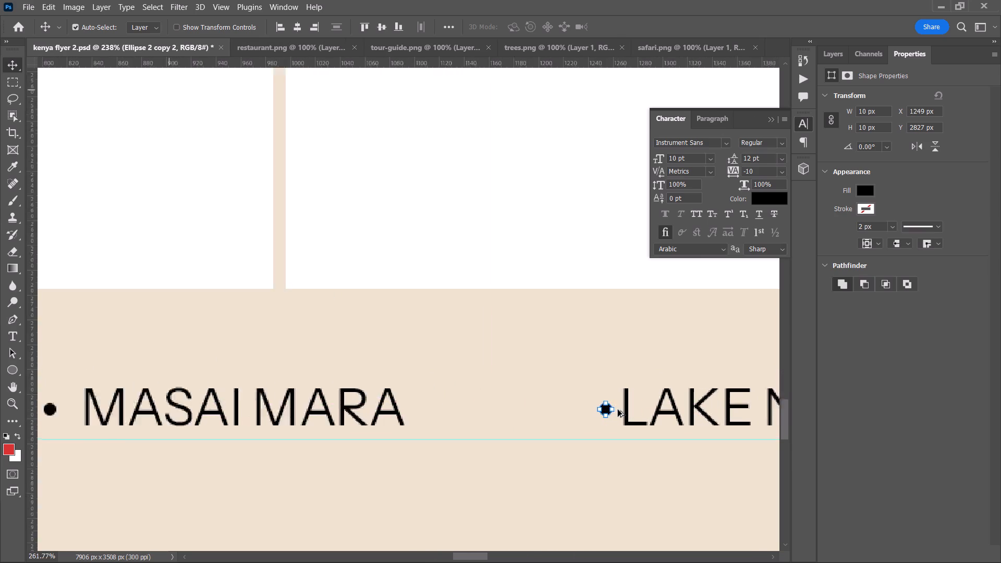
scroll(618, 410, "up", 11, "alt")
left_click(581, 410)
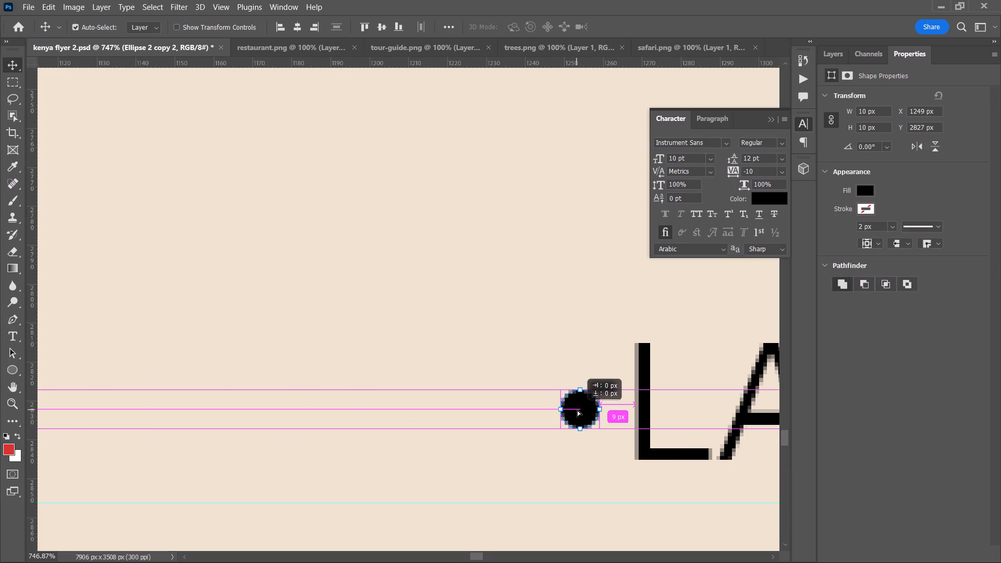
Compare the bullet spacing along the row and move the NAIROBI bullet closer to its word, at X 474 px.
scroll(460, 368, "down", 17, "alt")
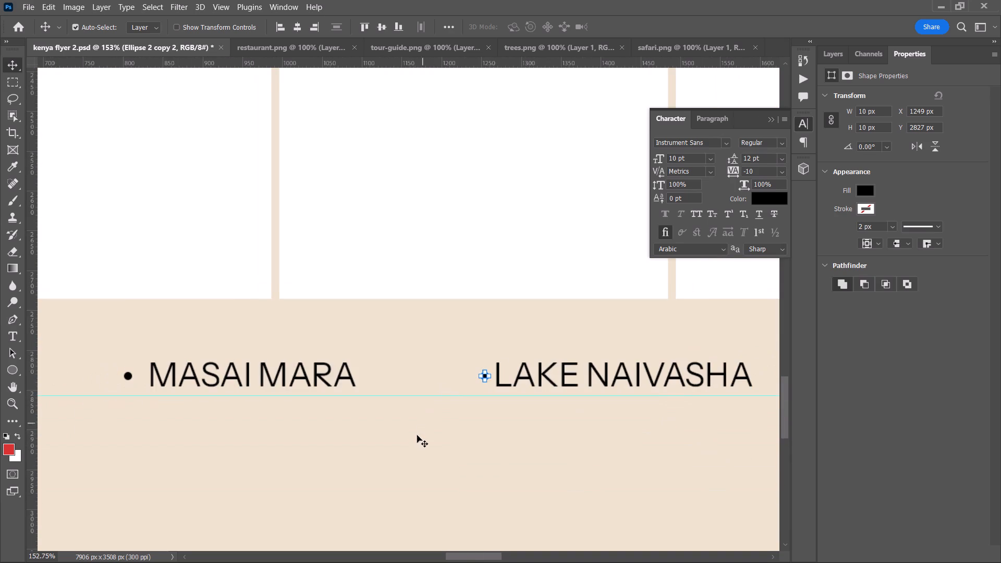
left_click(416, 439)
key("space")
key("space")
key("space")
key("space")
key("space")
key("space")
key("space")
key("space")
key("space")
key("space")
key("space")
key("space")
key("space")
key("space")
key("space")
key("space")
key("space")
key("space")
key("space")
key("space")
left_click_drag(463, 439, 660, 448)
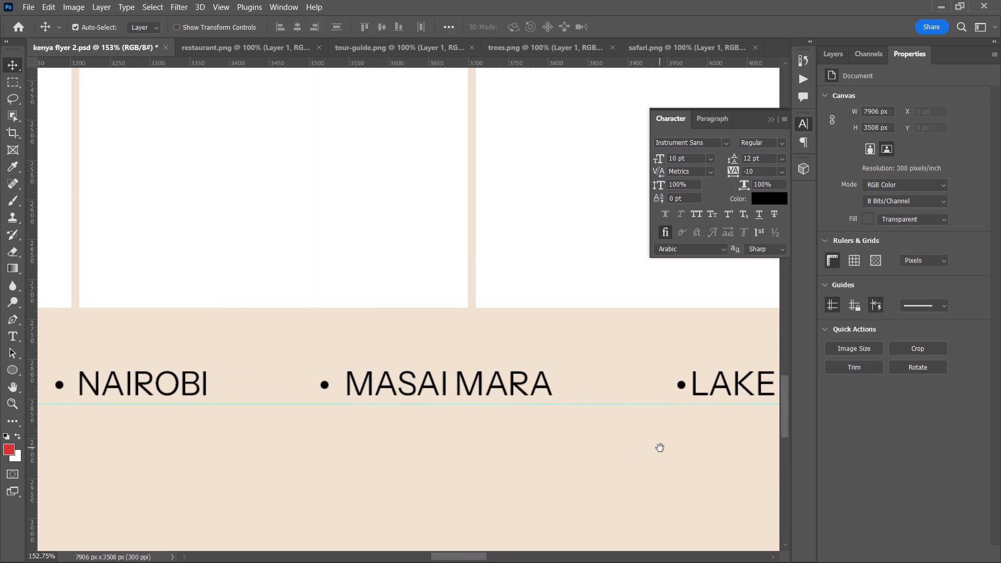
left_click_drag(660, 448, 374, 449)
key("space")
key("space")
key("space")
key("space")
key("space")
key("space")
key("space")
key("space")
left_click_drag(305, 410, 533, 421)
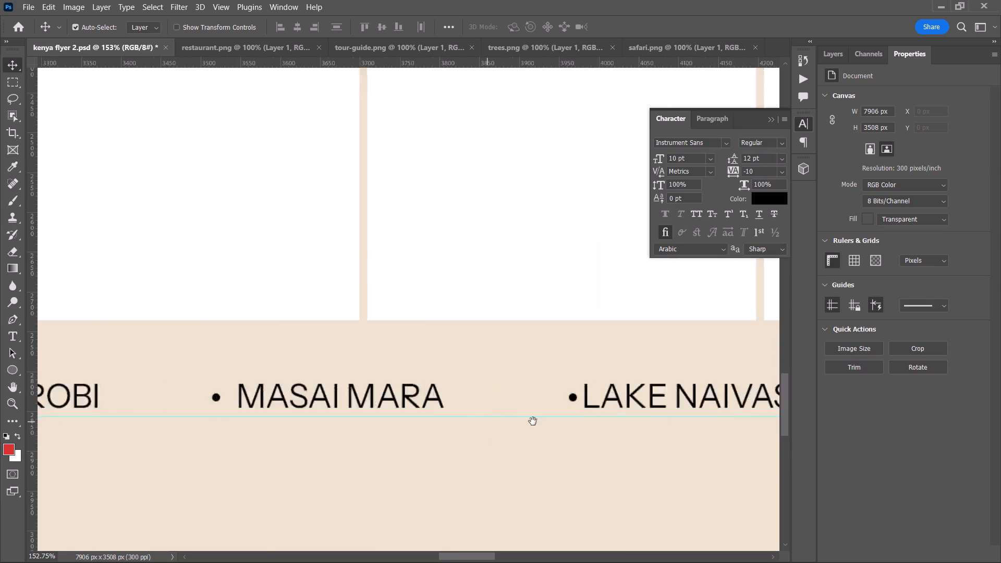
left_click_drag(533, 421, 556, 421)
left_click(466, 422)
scroll(363, 415, "up", 10, "alt")
left_click_drag(370, 414, 370, 414)
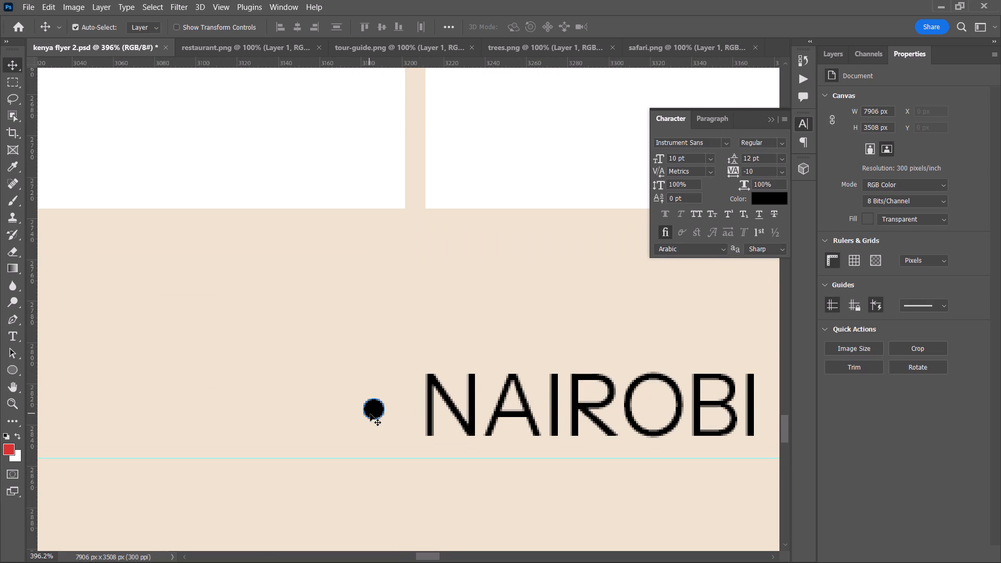
left_click_drag(370, 414, 381, 412)
Move the MASAI MARA bullet closer to its word, at X 807 px, keeping it level with the other bullets.
key("space")
key("space")
key("space")
key("space")
key("space")
key("space")
key("space")
key("space")
key("space")
key("space")
key("space")
key("space")
key("space")
key("space")
key("space")
key("space")
key("space")
key("space")
key("space")
key("space")
left_click_drag(468, 431, 294, 423)
left_click_drag(295, 422, 264, 418)
left_click_drag(491, 412, 331, 409)
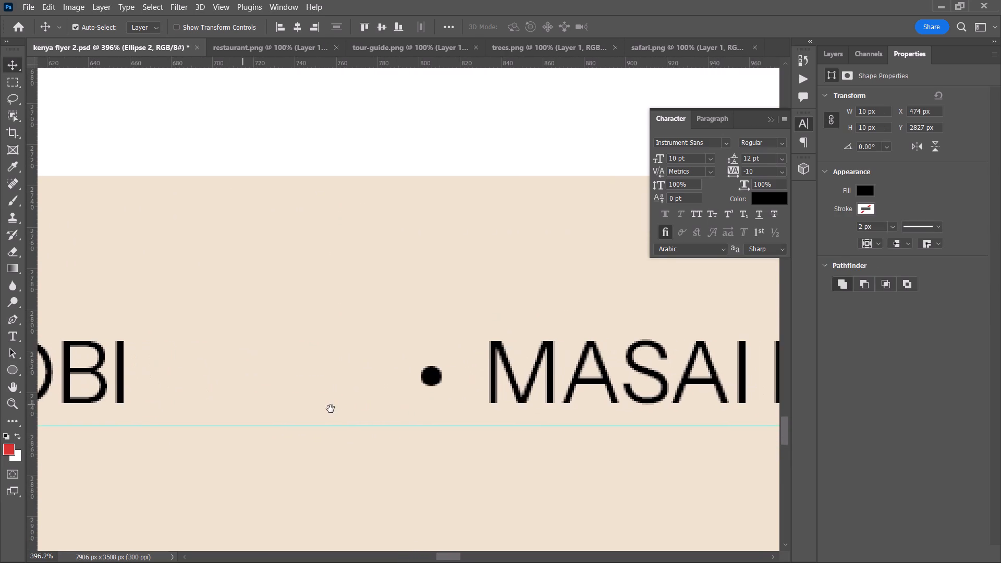
left_click_drag(331, 409, 334, 409)
left_click_drag(433, 378, 447, 378)
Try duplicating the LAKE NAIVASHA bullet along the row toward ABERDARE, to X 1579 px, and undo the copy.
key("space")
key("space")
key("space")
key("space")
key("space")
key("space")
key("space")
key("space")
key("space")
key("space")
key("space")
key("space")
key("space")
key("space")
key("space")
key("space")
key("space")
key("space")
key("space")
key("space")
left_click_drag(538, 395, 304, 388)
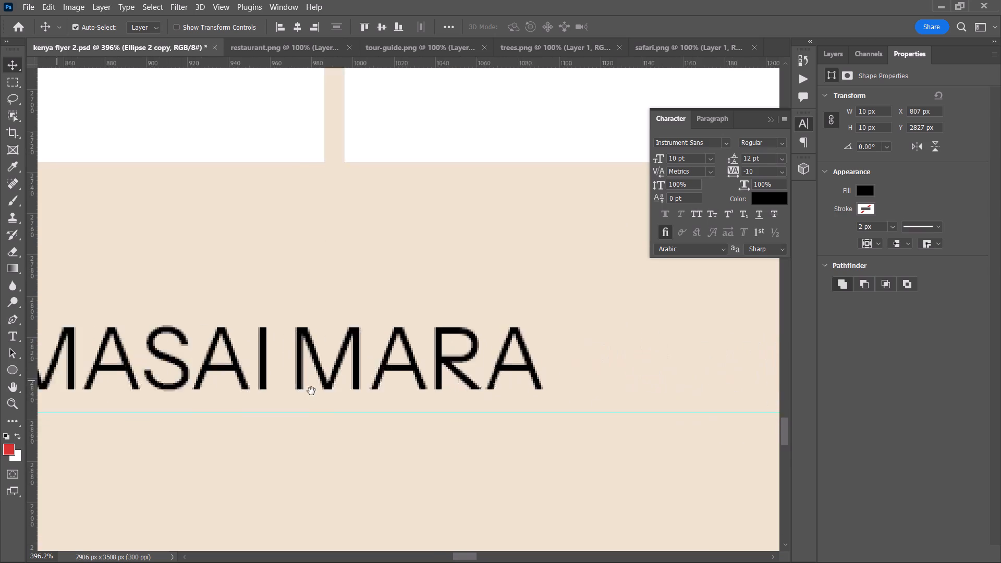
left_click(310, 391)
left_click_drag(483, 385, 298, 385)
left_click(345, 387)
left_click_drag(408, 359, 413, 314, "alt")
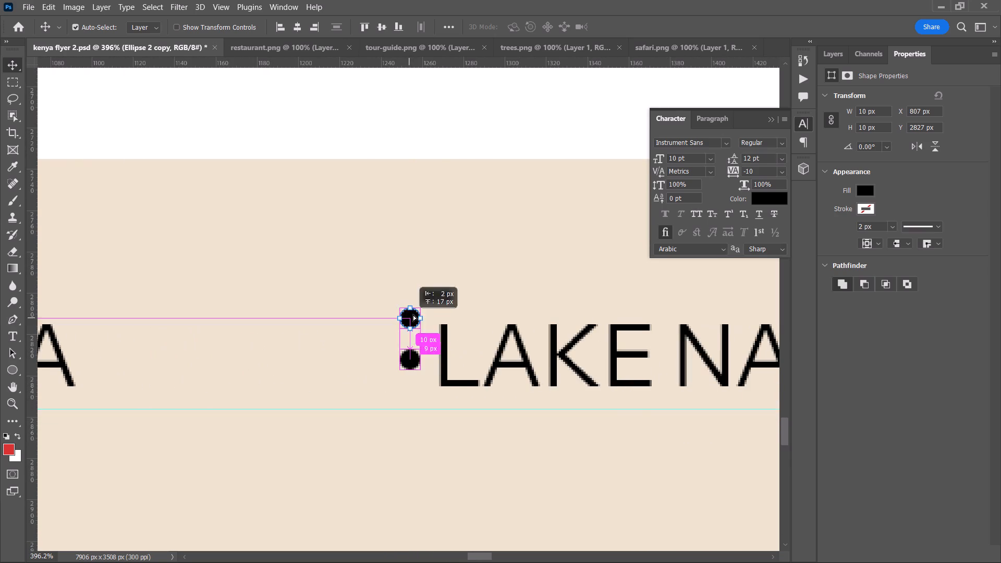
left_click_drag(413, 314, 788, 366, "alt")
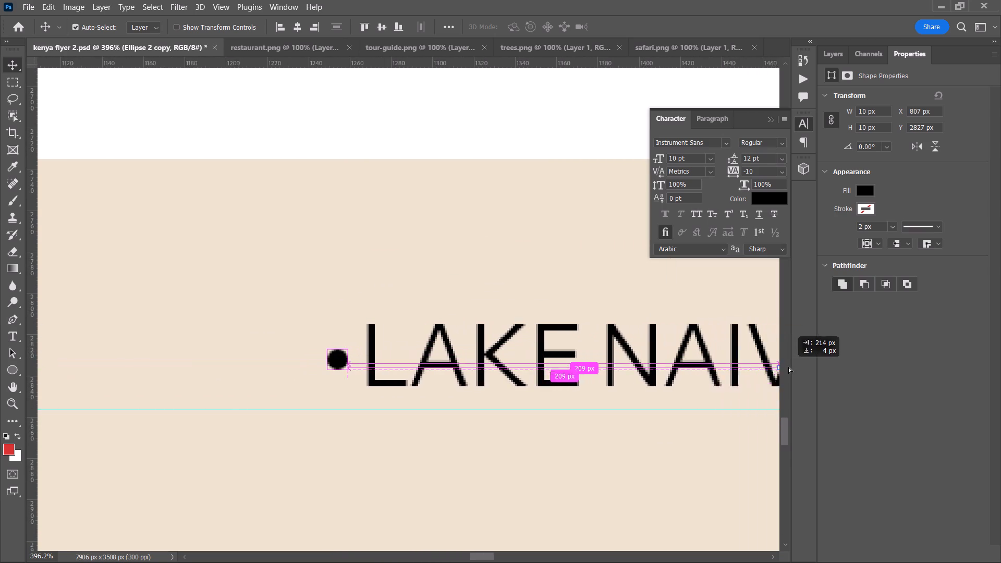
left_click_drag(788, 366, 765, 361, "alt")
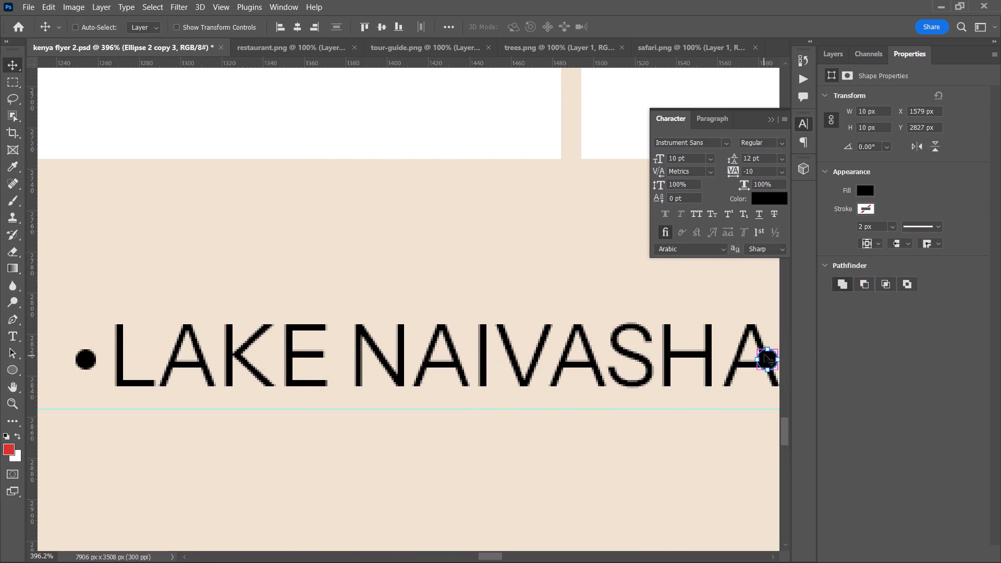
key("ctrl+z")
Duplicate the LAKE NAIVASHA bullet at the same height to just before ABERDARE, at X 1748 px.
key("space")
key("space")
key("space")
key("space")
key("space")
key("space")
key("space")
left_click_drag(217, 352, 450, 357)
scroll(451, 390, "down", 5, "alt")
key("space")
key("space")
left_click_drag(529, 400, 209, 408)
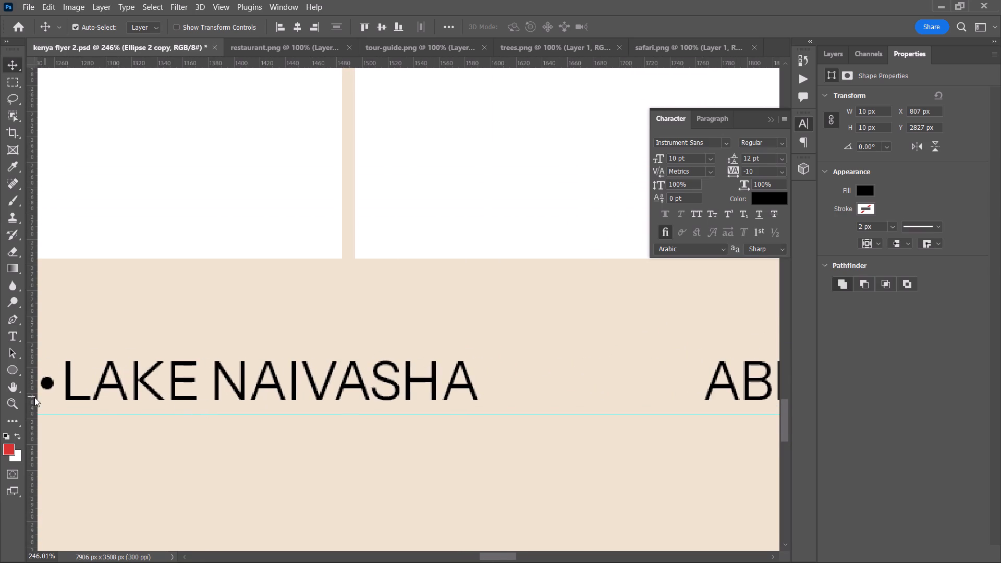
left_click_drag(50, 384, 691, 385, "alt")
Move the LAKE NAIVASHA bullet slightly farther from its word, to X 1243 px, keeping it level with the row.
key("space")
key("space")
key("space")
key("space")
key("space")
key("space")
key("space")
key("space")
key("space")
left_click_drag(57, 391, 377, 394)
scroll(366, 391, "up", 9, "alt")
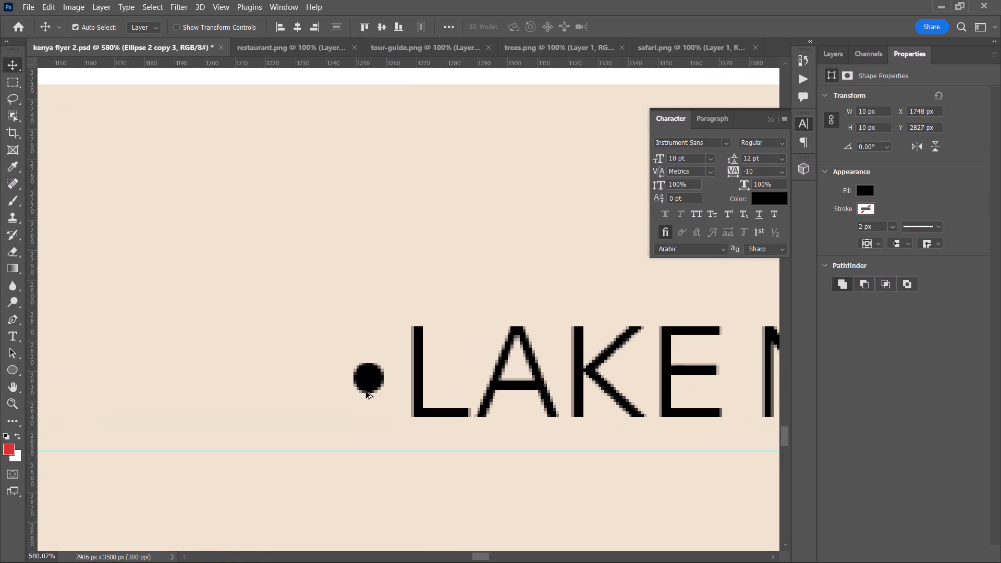
left_click_drag(365, 386, 346, 388)
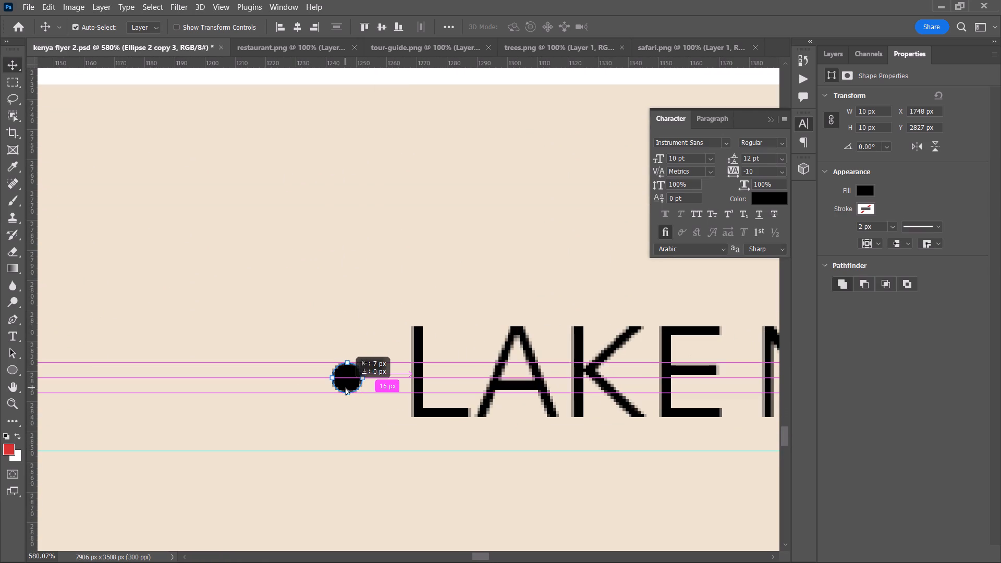
left_click_drag(346, 388, 349, 388)
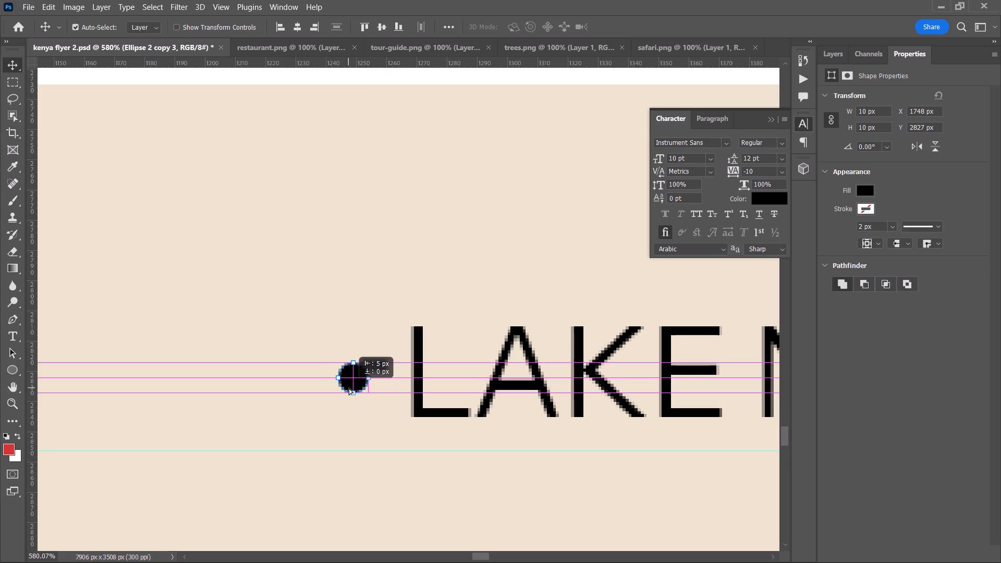
left_click_drag(349, 388, 348, 388)
Move the MASAI MARA bullet slightly closer to its word, to X 810 px, at the same height.
scroll(348, 388, "down", 12, "alt")
key("space")
key("space")
key("space")
key("space")
key("space")
key("space")
key("space")
key("space")
key("space")
key("space")
key("space")
key("space")
left_click_drag(284, 394, 484, 398)
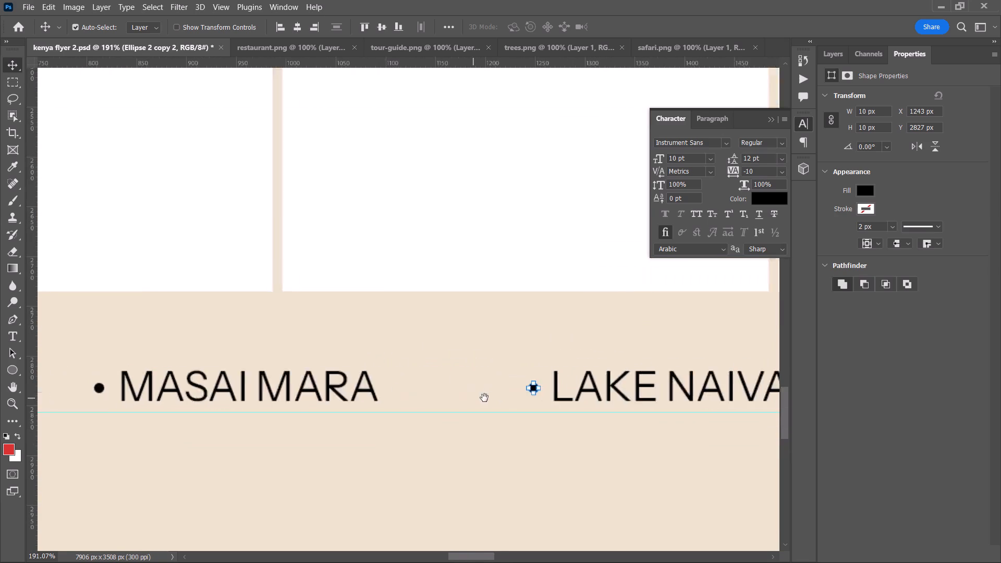
left_click_drag(484, 398, 488, 398)
left_click(282, 405)
scroll(292, 400, "up", 9, "alt")
left_click_drag(291, 381, 297, 380)
scroll(311, 391, "down", 14, "alt")
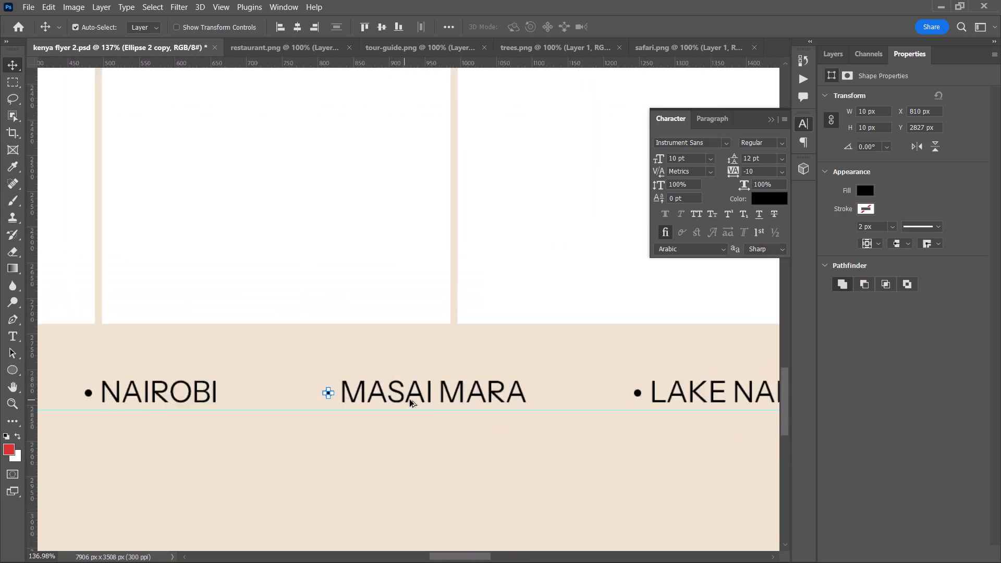
Move the ABERDARE bullet slightly farther from its word, to X 1742 px, keeping it level with the other bullets.
scroll(410, 400, "down", 5, "alt")
key("space")
key("space")
key("space")
key("space")
key("space")
key("space")
key("space")
key("space")
key("space")
key("space")
key("space")
key("space")
key("space")
key("space")
left_click_drag(543, 425, 248, 405)
left_click_drag(274, 402, 323, 413)
scroll(192, 367, "up", 9, "alt")
middle_click(164, 365, "alt")
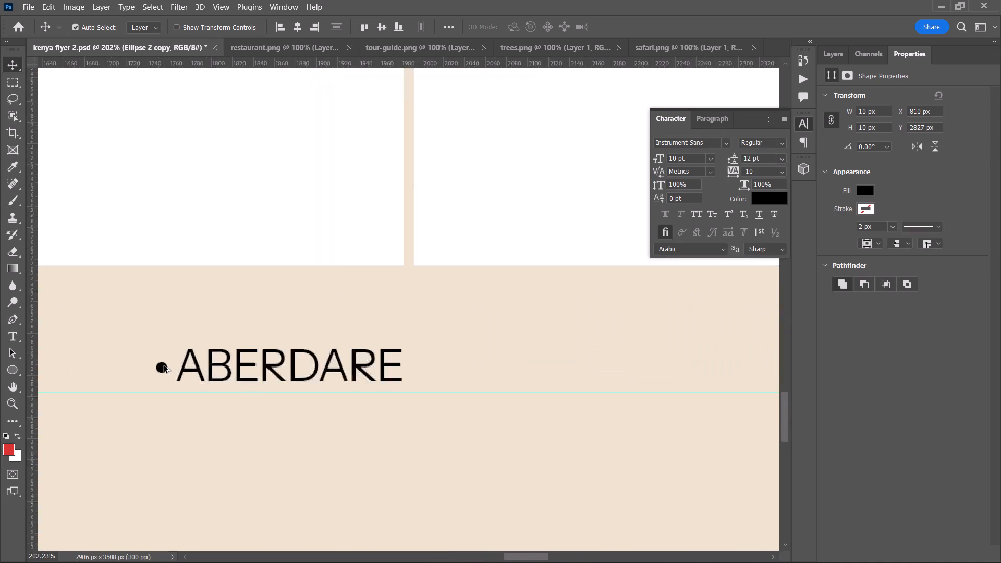
scroll(164, 365, "up", 11, "alt")
left_click_drag(157, 364, 158, 364)
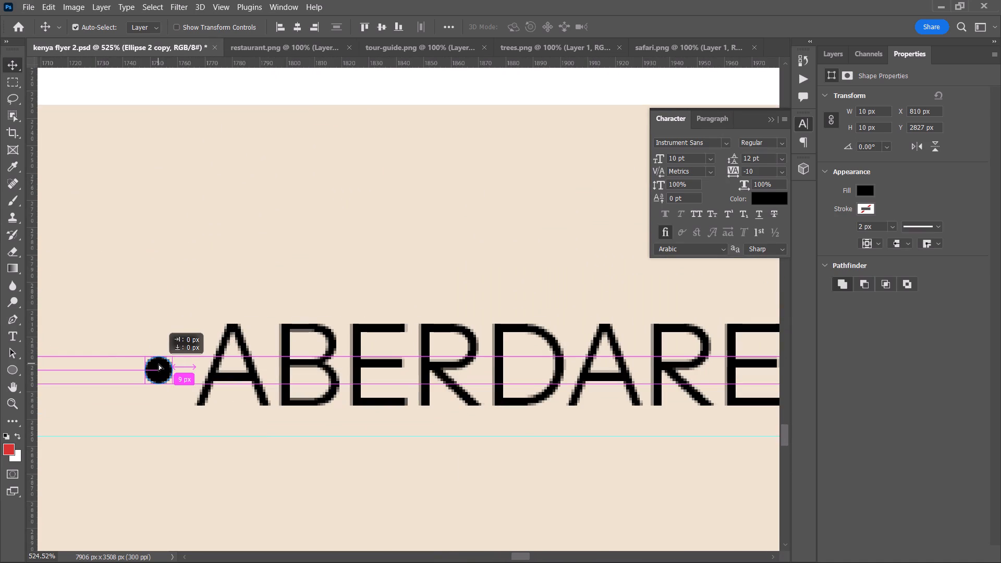
left_click_drag(158, 364, 148, 364)
scroll(196, 388, "down", 13, "alt")
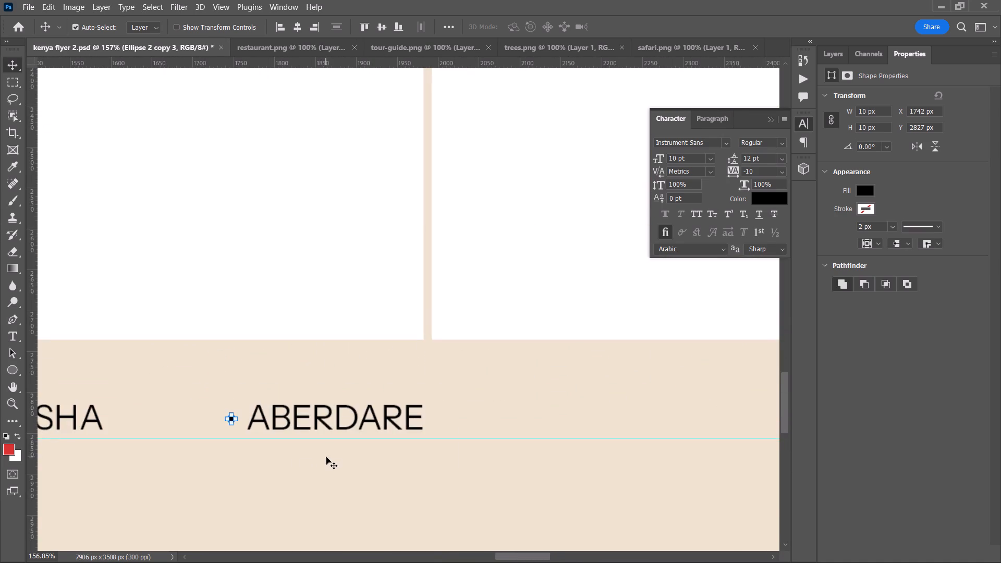
Deselect the bullet, check the whole destination line on the flyer and save the document.
left_click(326, 457)
scroll(329, 462, "down", 7, "alt")
scroll(635, 415, "down", 7)
left_click(635, 415, "alt")
scroll(635, 415, "down", 6, "alt")
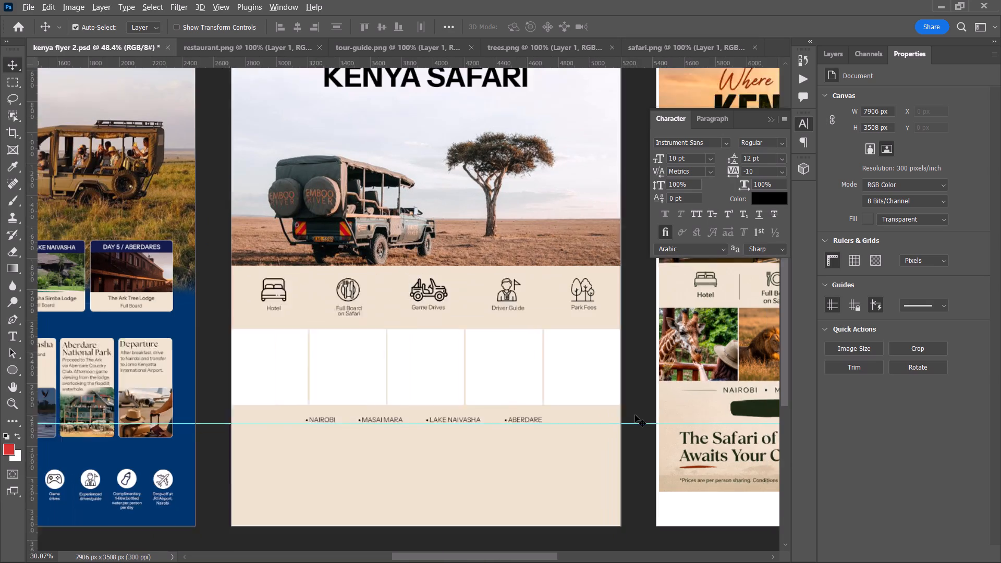
key("ctrl+s")
scroll(633, 411, "down", 2)
scroll(633, 411, "up", 7)
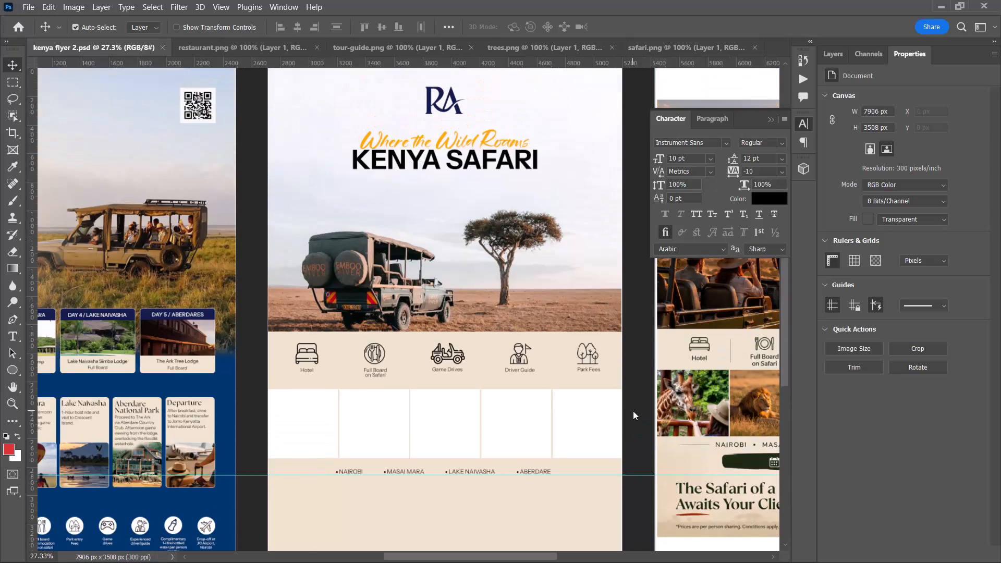
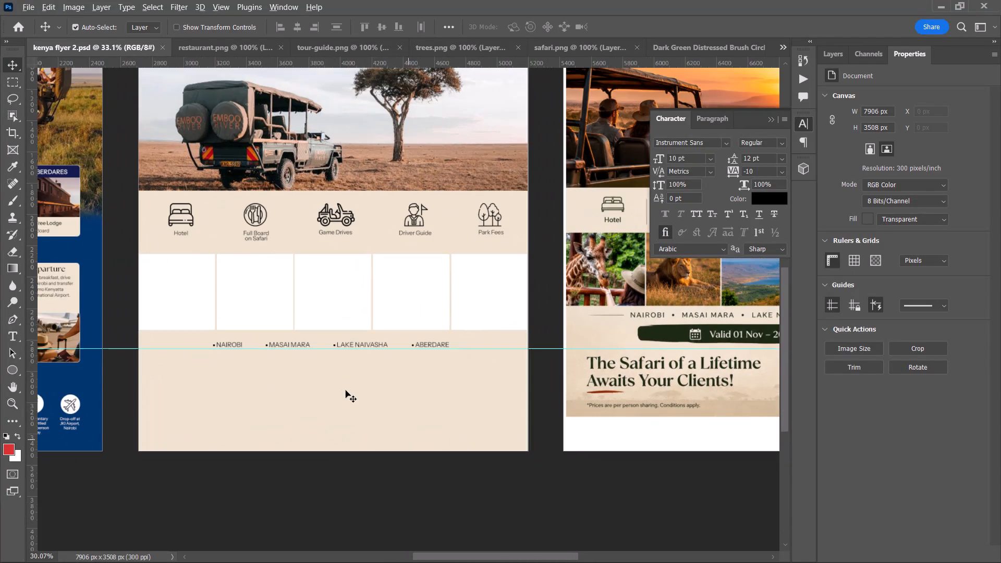
Extract the headline text "The Safari of a Lifetime Awaits Your Clients!" from the reference flyer with screen text recognition.
key("space")
key("space")
key("space")
left_click_drag(348, 390, 306, 380)
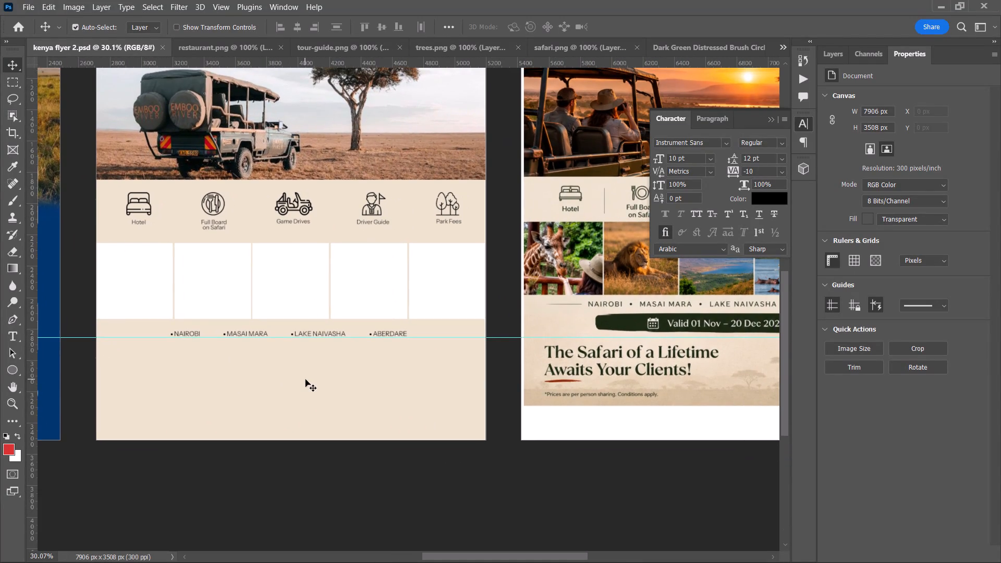
key("space")
key("space")
key("space")
key("space")
key("space")
key("space")
key("space")
key("space")
left_click_drag(453, 359, 305, 361)
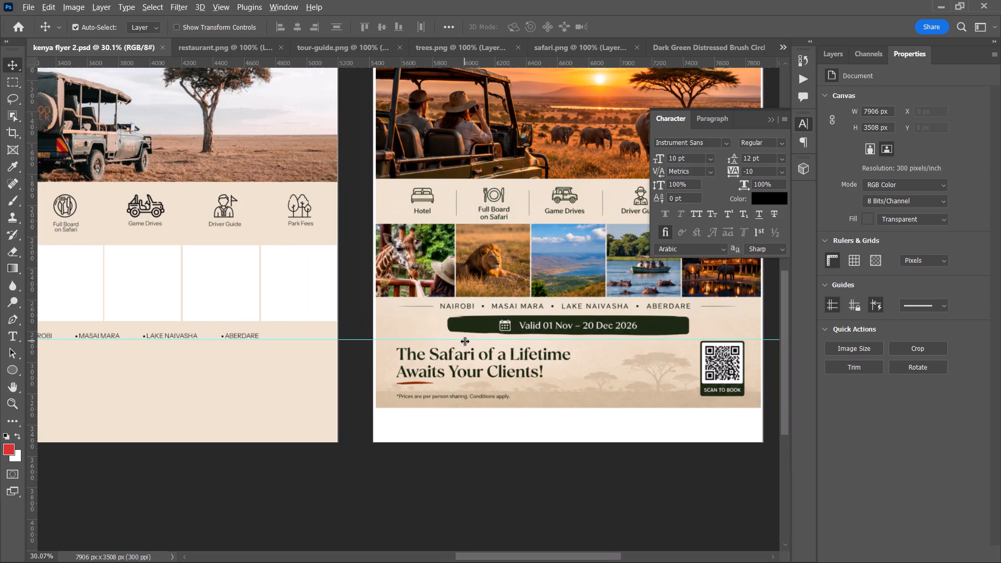
key("alt+t")
left_click_drag(388, 344, 421, 364)
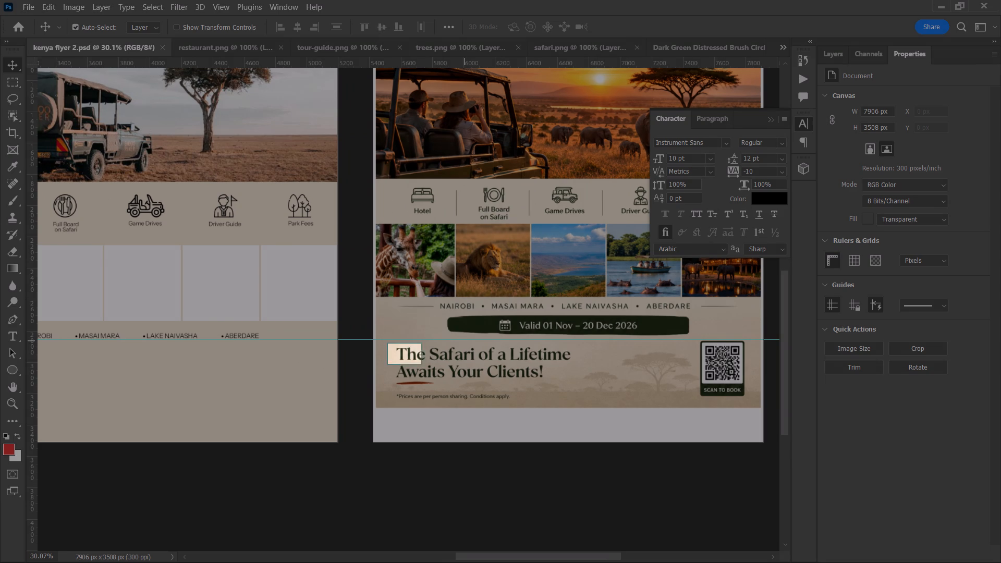
left_click_drag(421, 364, 575, 380)
Add a vertical guide on the new flyer aligned with the outer edge of the Hotel bed icon.
key("space")
key("space")
key("space")
key("space")
key("space")
key("space")
key("space")
key("space")
key("space")
key("space")
key("space")
key("space")
key("space")
key("space")
key("space")
key("space")
key("space")
key("space")
key("space")
key("space")
left_click_drag(406, 386, 590, 378)
left_click_drag(433, 374, 424, 372)
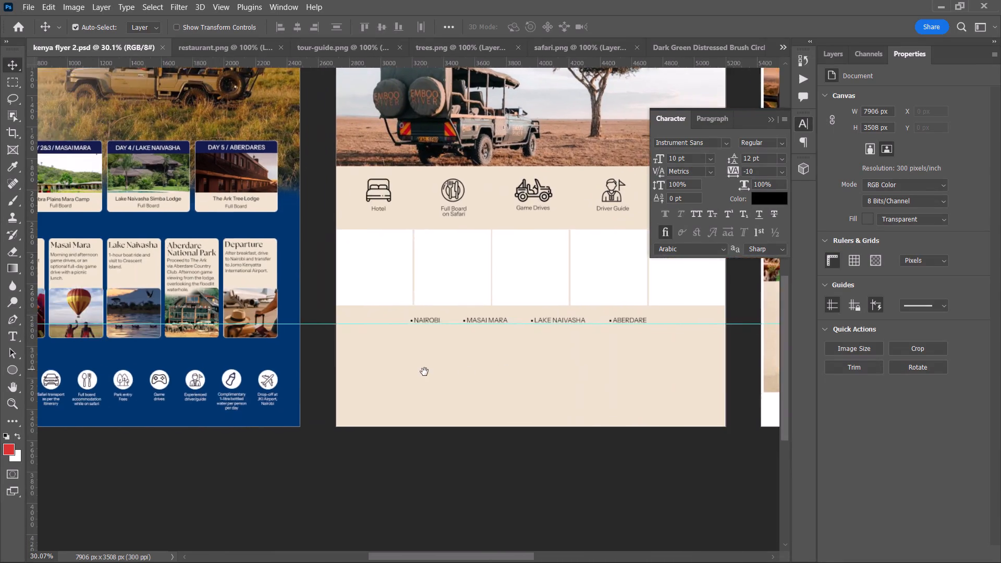
left_click_drag(424, 372, 268, 361)
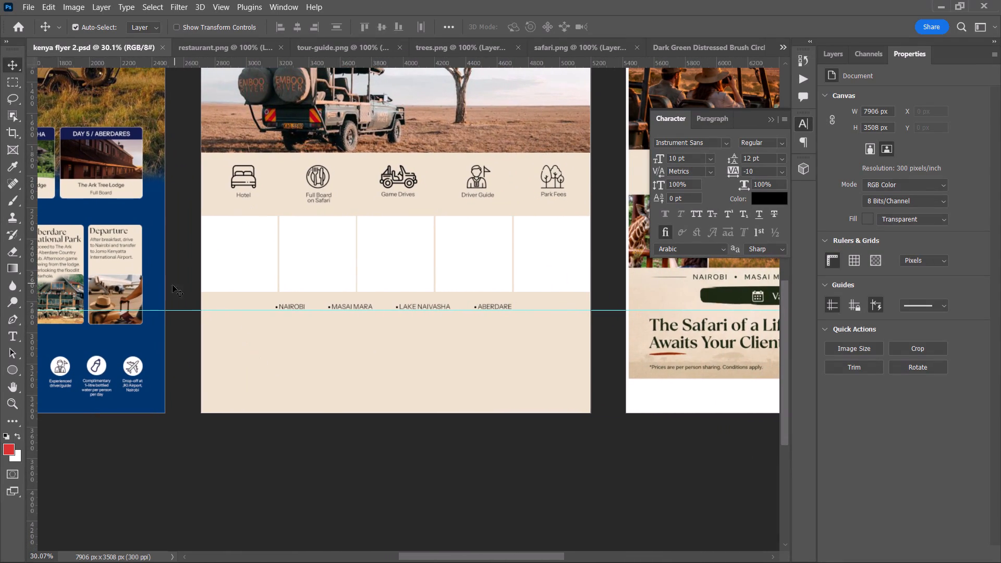
left_click_drag(33, 312, 231, 293)
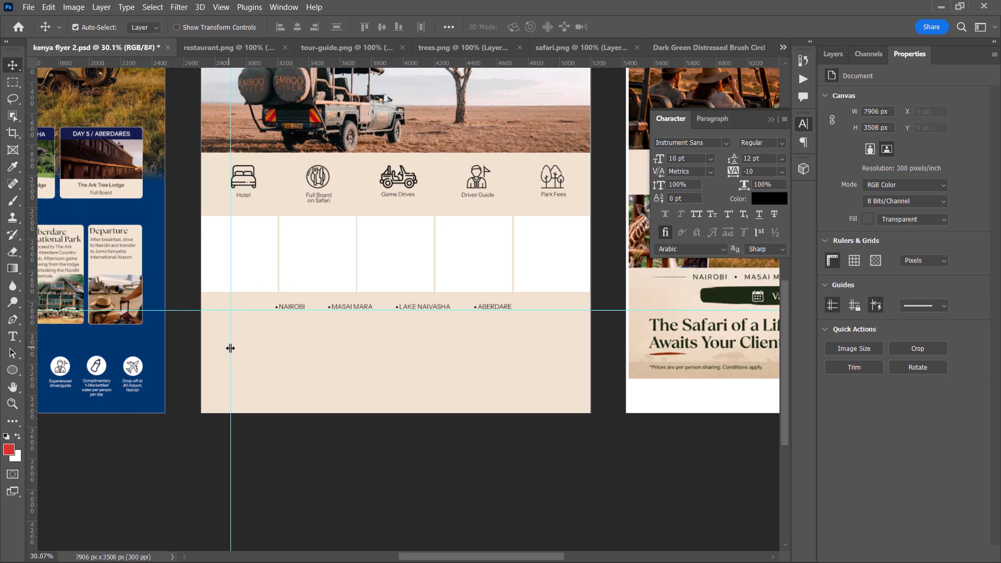
Add a left-aligned text layer reading "The Safari of a Lifetime Awaits Your Clients!" below the destination line.
key("t")
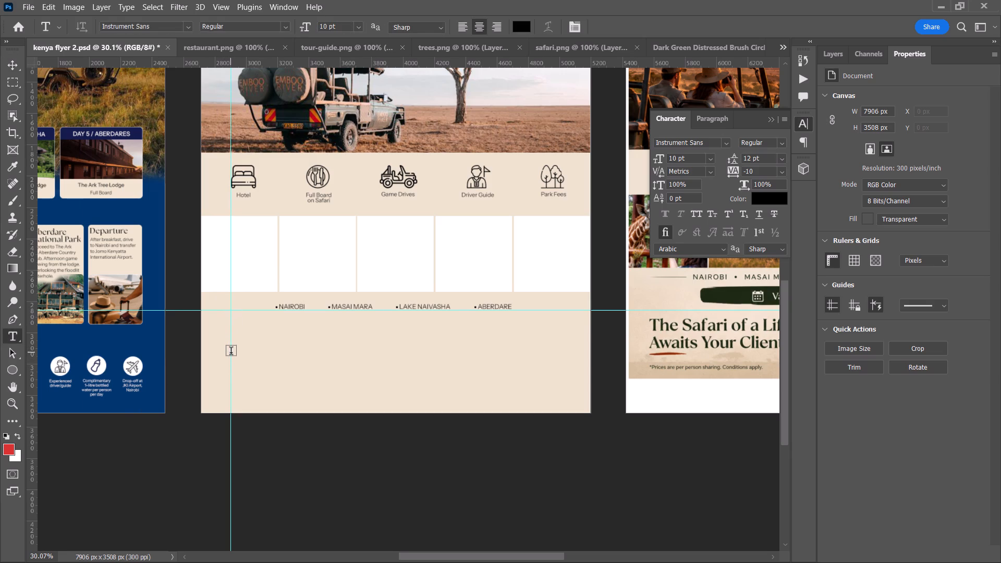
left_click(231, 352)
left_click_drag(260, 368, 280, 366)
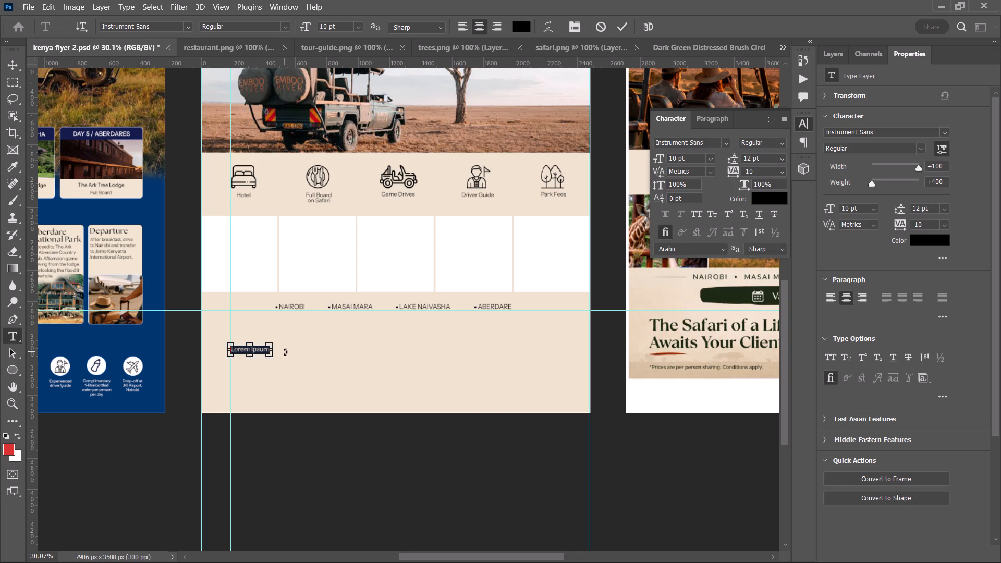
key("ctrl+v")
left_click_drag(301, 375, 317, 375)
left_click_drag(299, 361, 179, 292)
left_click(462, 24)
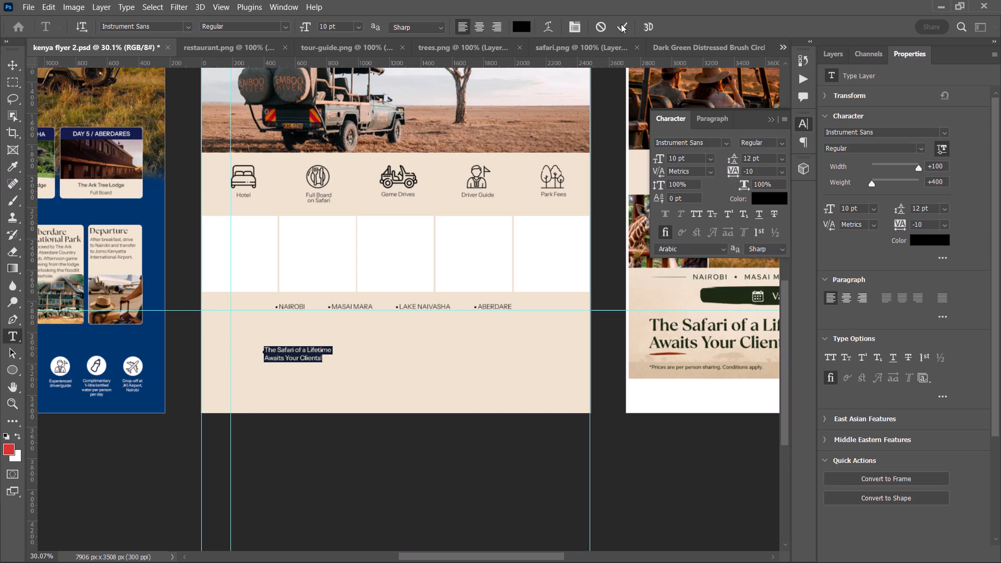
left_click(621, 24)
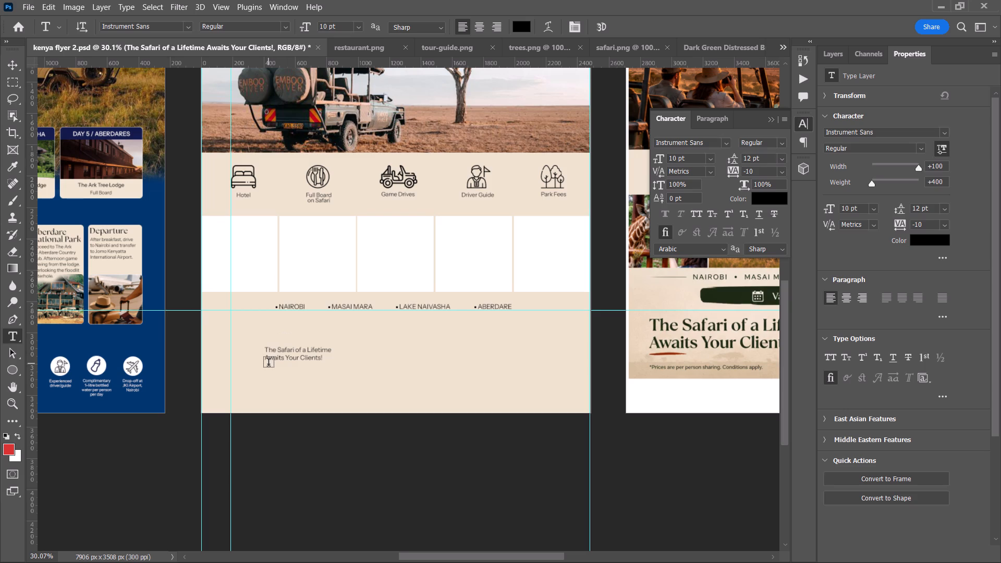
Position the safari headline against the vertical guide and enlarge it to about 29.4 pt beneath the destination line.
left_click(14, 65)
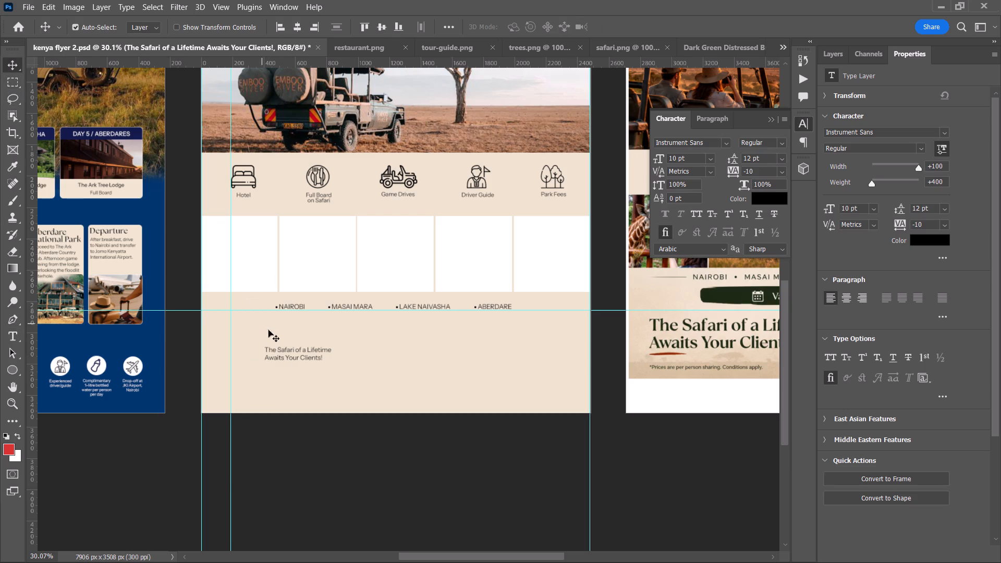
left_click_drag(281, 351, 243, 348)
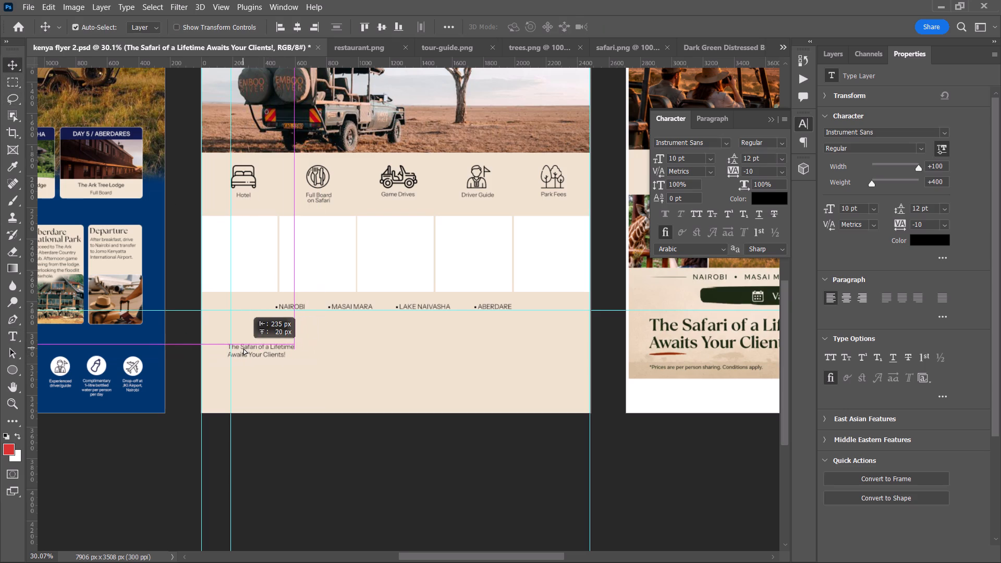
left_click_drag(243, 348, 246, 348)
key("ctrl+t")
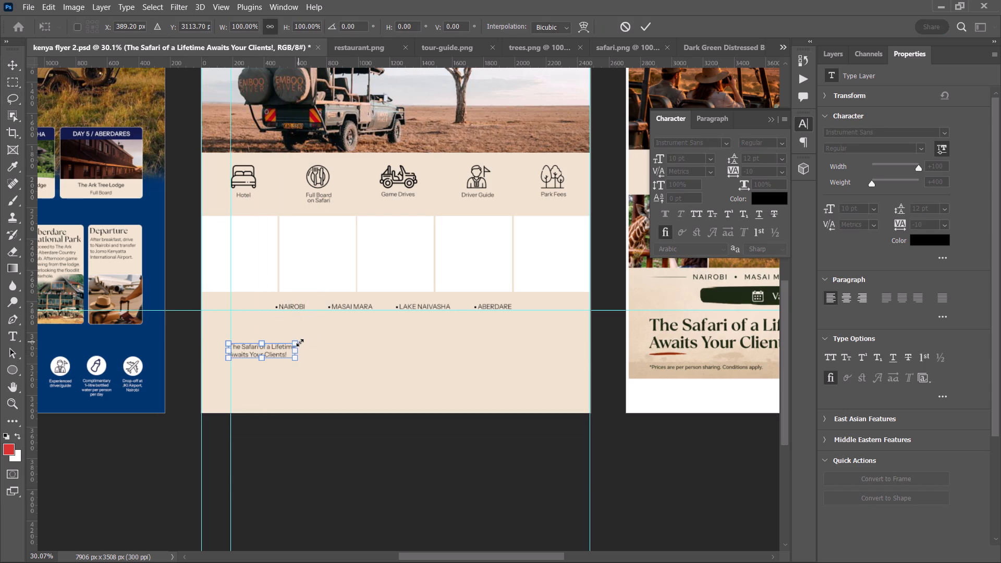
left_click_drag(296, 352, 434, 357)
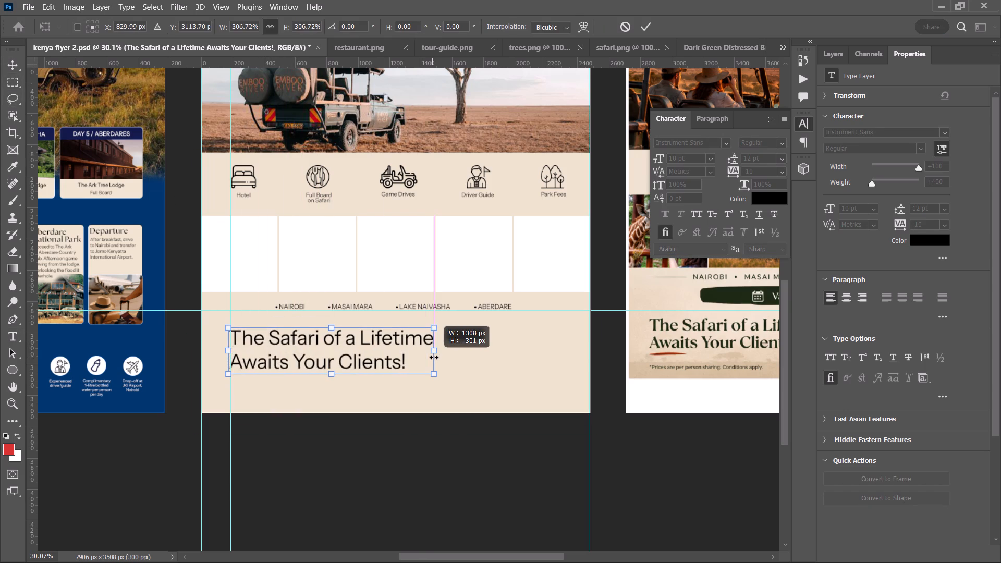
left_click_drag(434, 357, 430, 359)
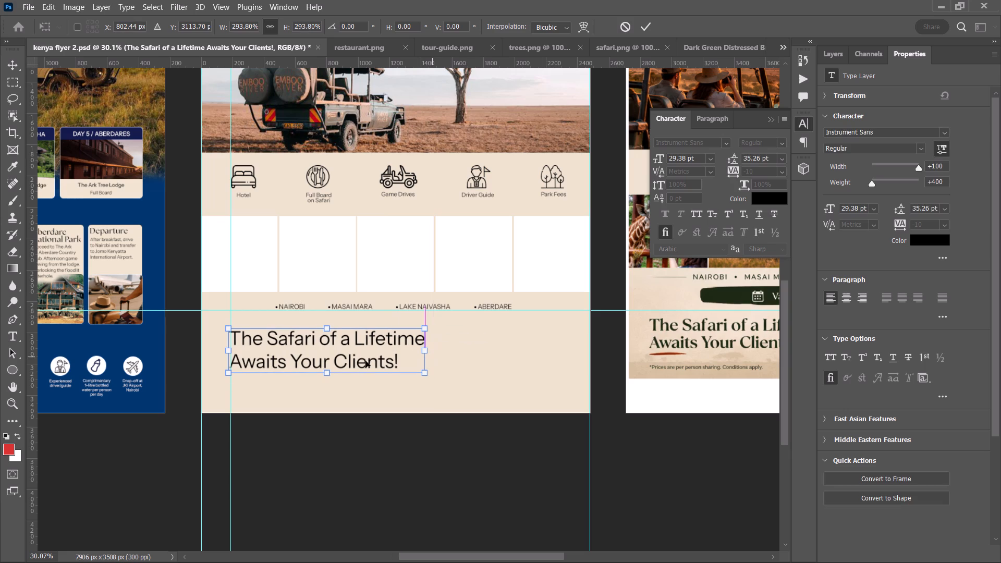
left_click(364, 362)
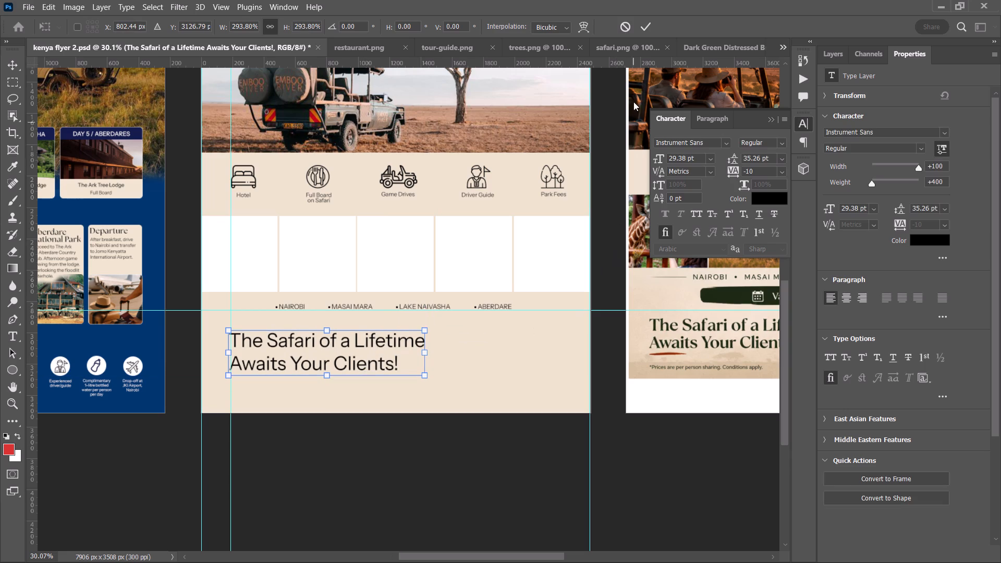
left_click(648, 30)
Move the row of five white photo frames up 30 px, to Y 2220 px.
left_click_drag(611, 265, 217, 258)
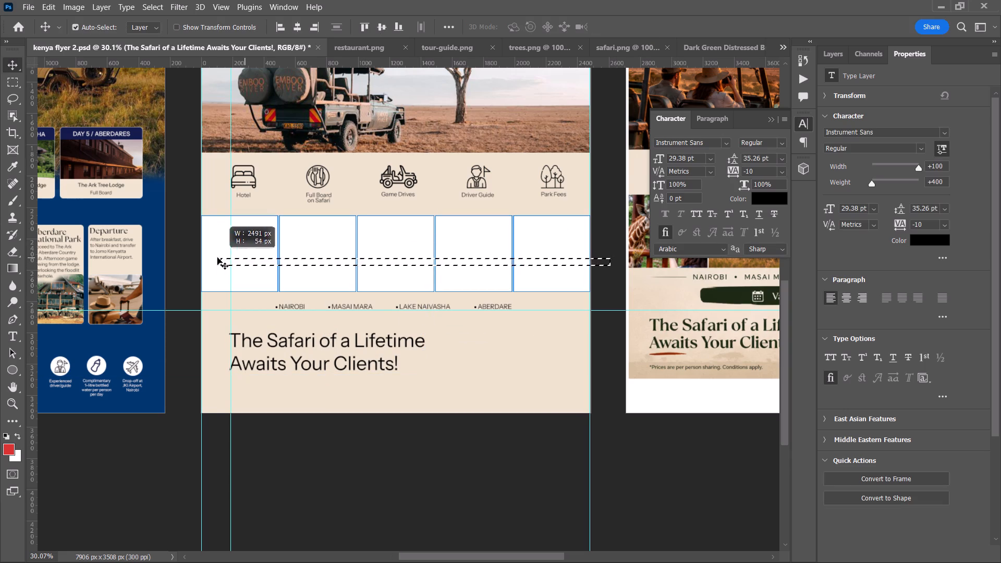
left_click_drag(217, 258, 209, 258)
key("shift+Up")
key("shift+Up")
key("shift+Up")
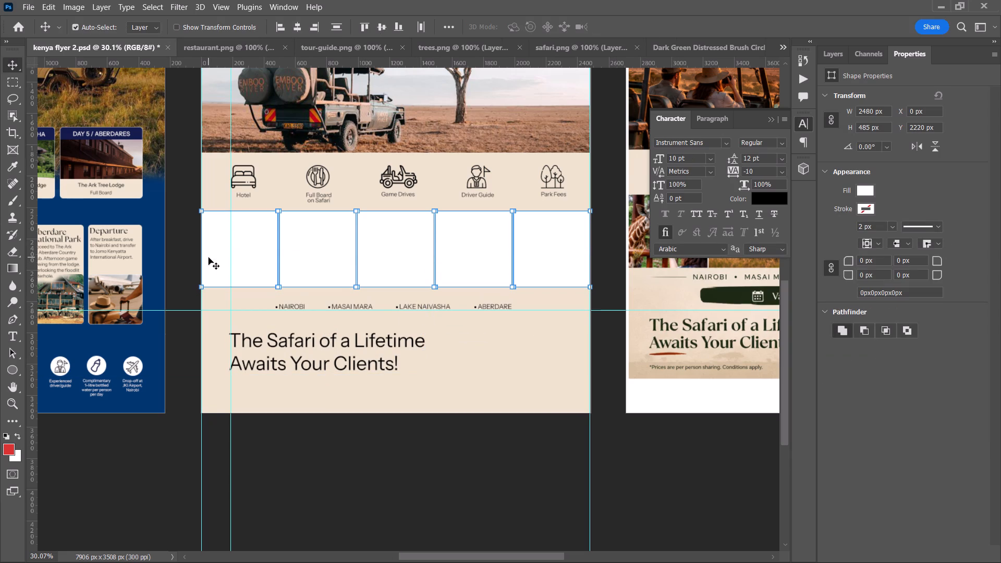
left_click(597, 195)
Move the row of inclusion icons and their labels, Hotel through Park Fees, up 20 px.
left_click_drag(601, 202, 241, 182)
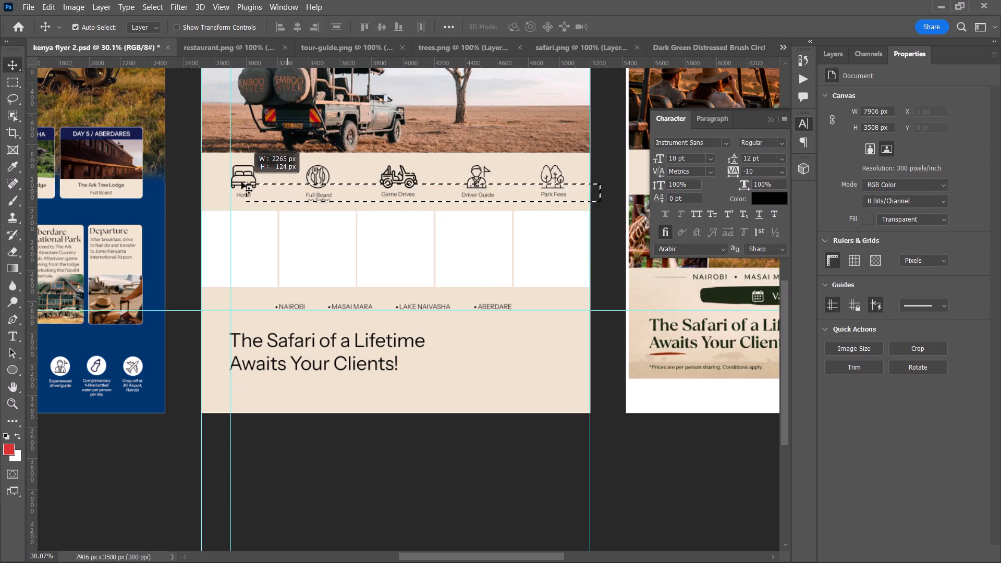
left_click_drag(241, 182, 199, 167)
key("shift+Up")
key("shift+Up")
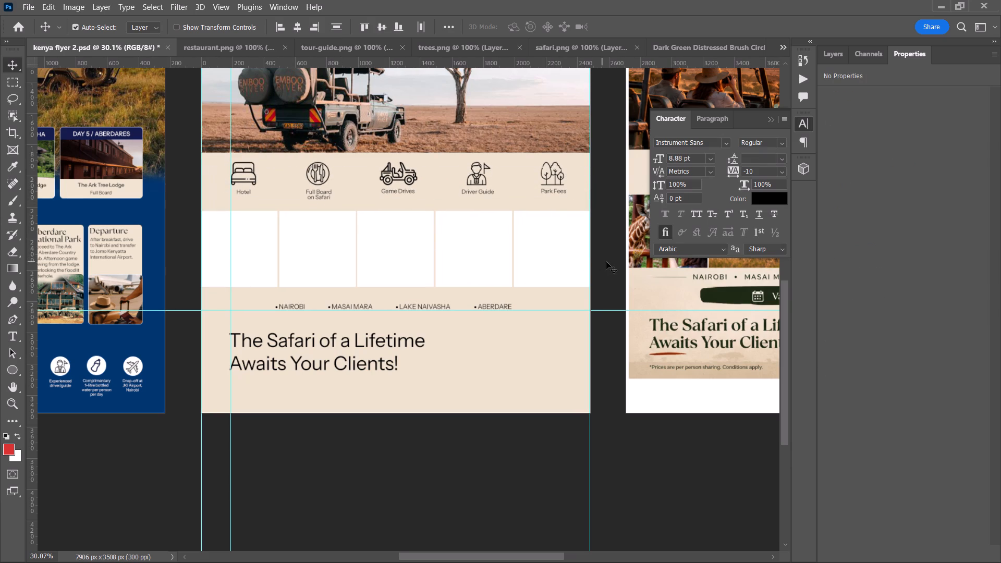
Move the five white photo frames up another 30 px, to Y 2190 px.
left_click_drag(606, 262, 209, 249)
key("shift+Up")
key("shift+Up")
key("shift+Up")
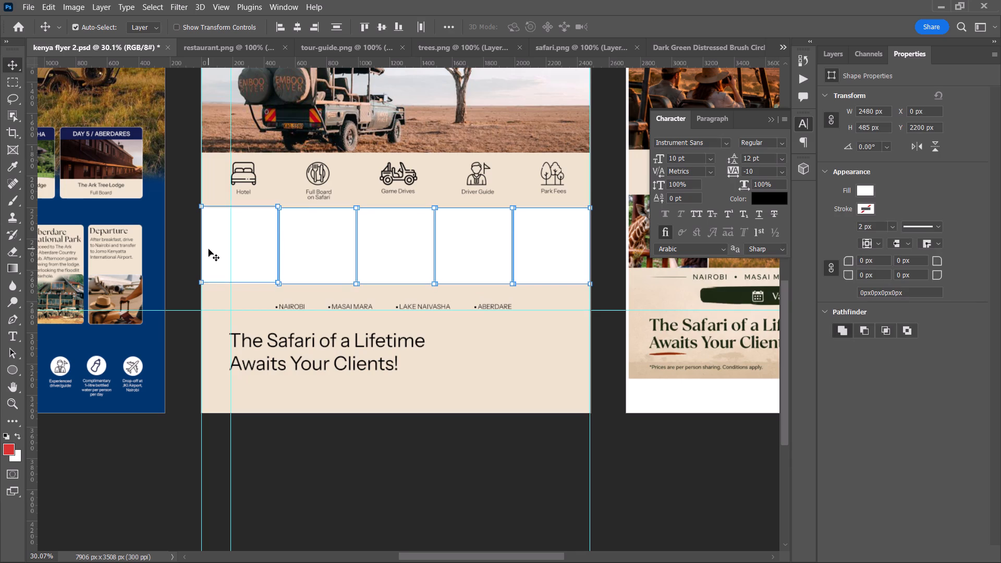
left_click(602, 311)
left_click(603, 322)
Move the destination names and their bullets, NAIROBI through ABERDARE, up 40 px beneath the photo frames.
left_click_drag(603, 319, 306, 295)
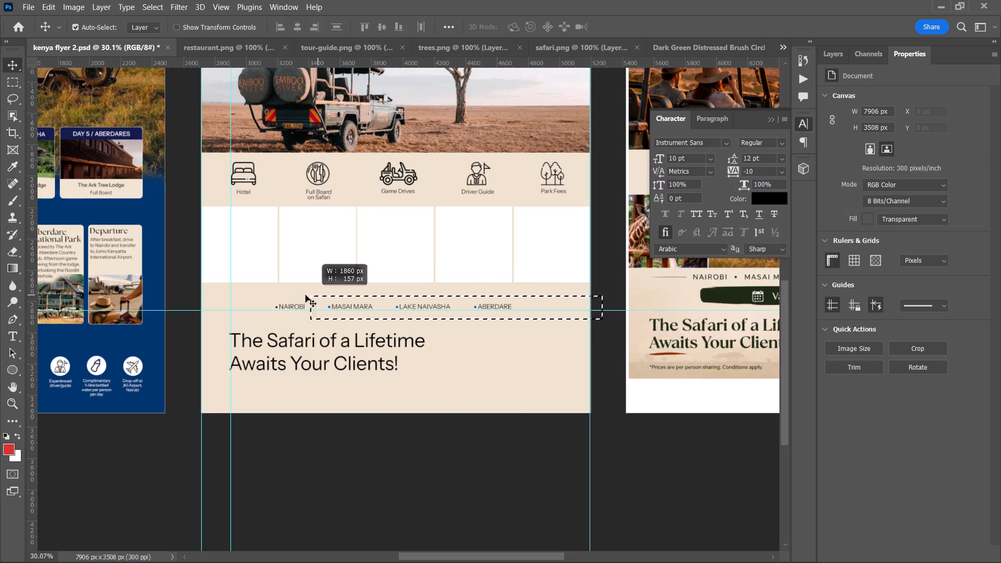
left_click_drag(306, 295, 269, 295)
key("shift+Up")
key("shift+Up")
key("shift+Up")
key("shift+Up")
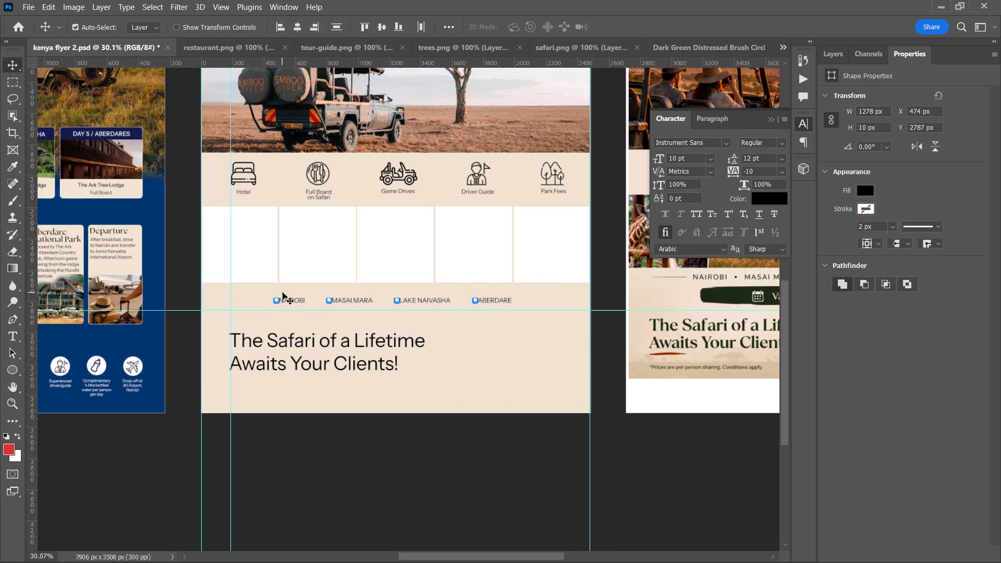
left_click(606, 330)
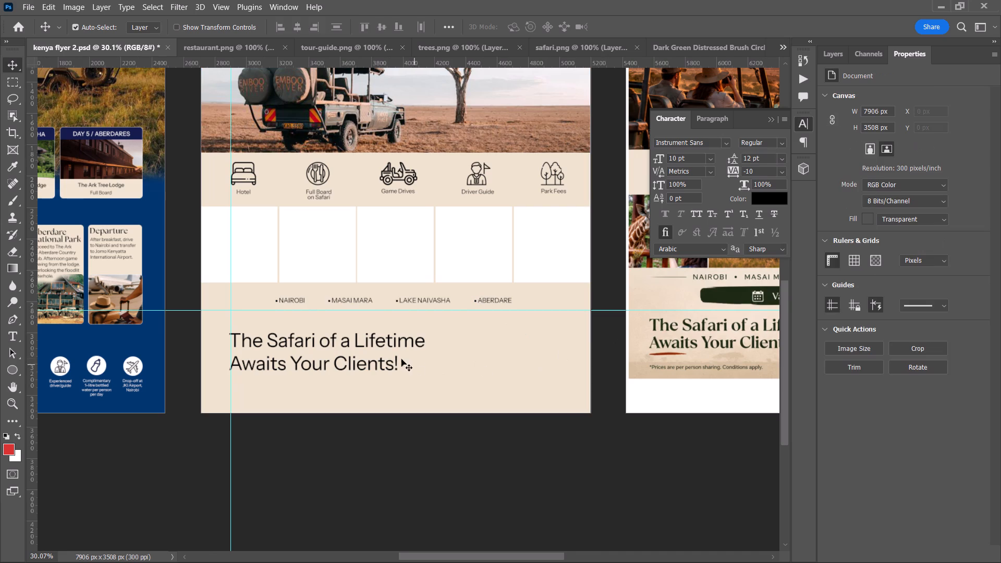
Widen the font filter to All Classes and try the AMORIA font on the safari headline.
left_click(382, 344)
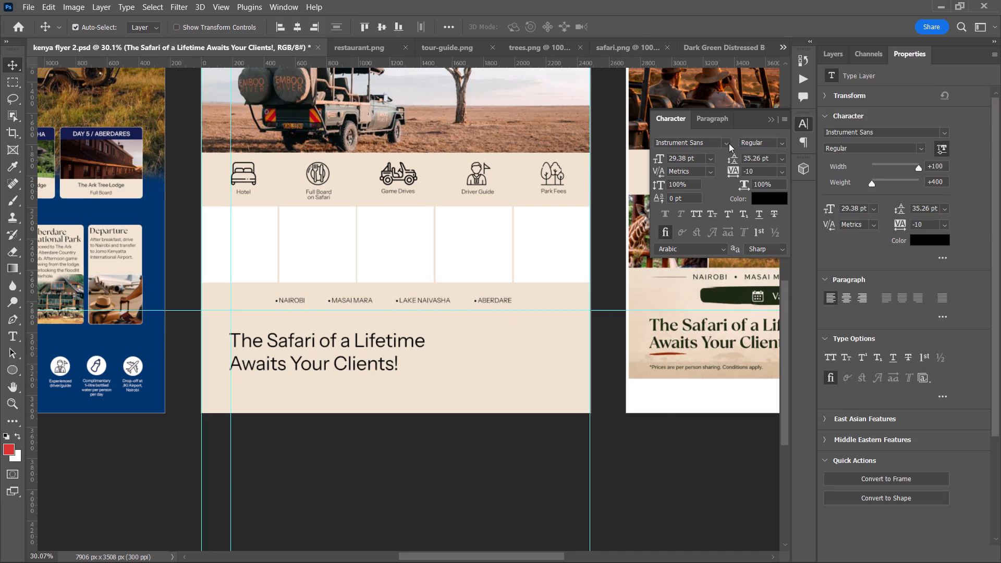
left_click(729, 143)
left_click_drag(906, 382, 886, 161)
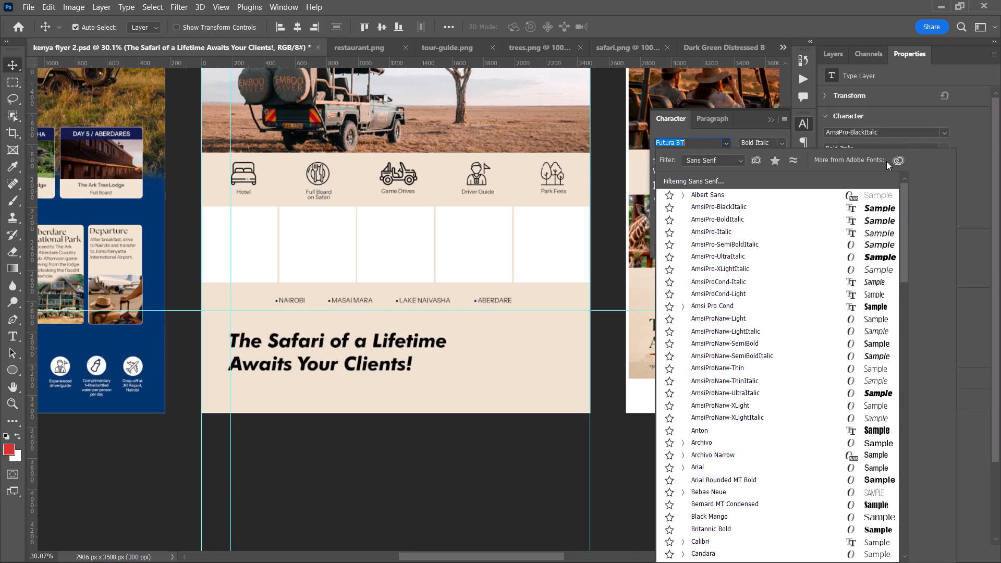
left_click_drag(886, 161, 885, 150)
left_click(718, 169)
left_click(718, 161)
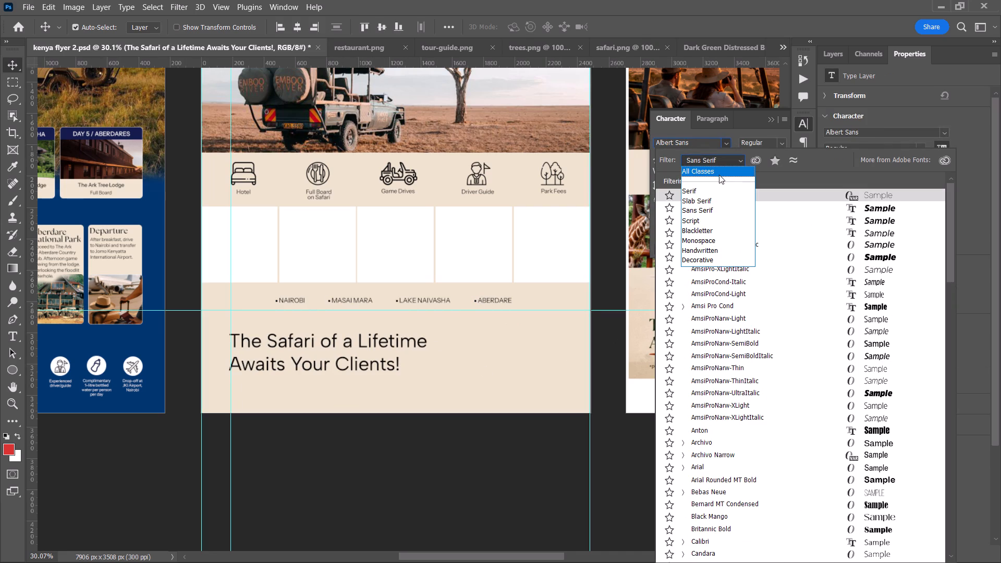
left_click(719, 175)
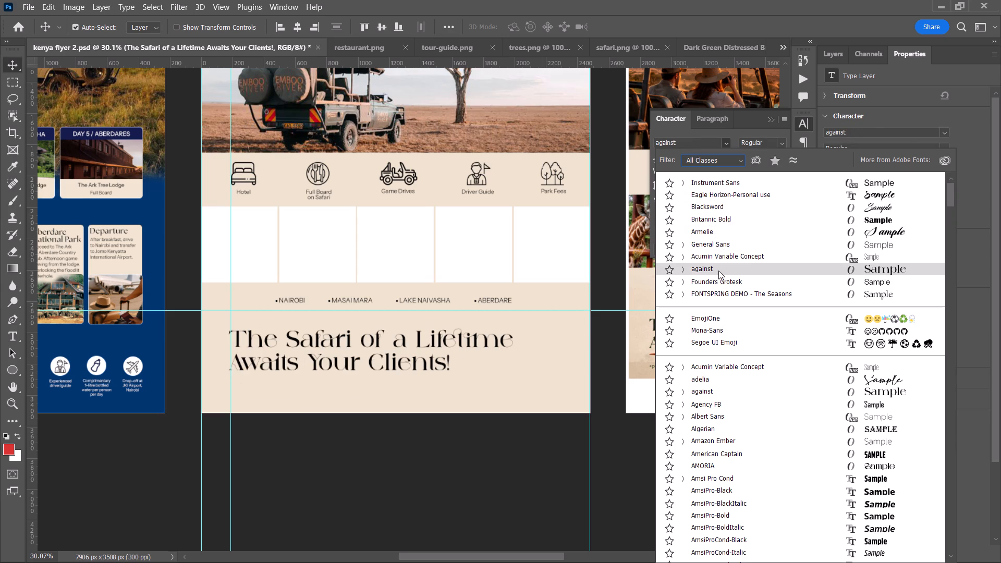
left_click(759, 464)
Set the safari headline's font to Aurora Regular.
left_click(726, 148)
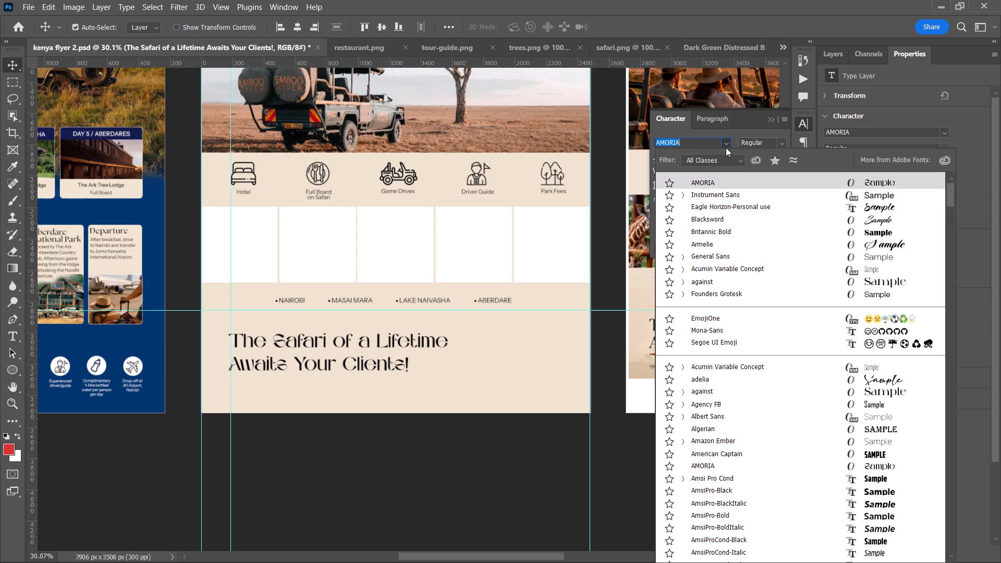
scroll(728, 242, "down", 5)
scroll(738, 336, "down", 1)
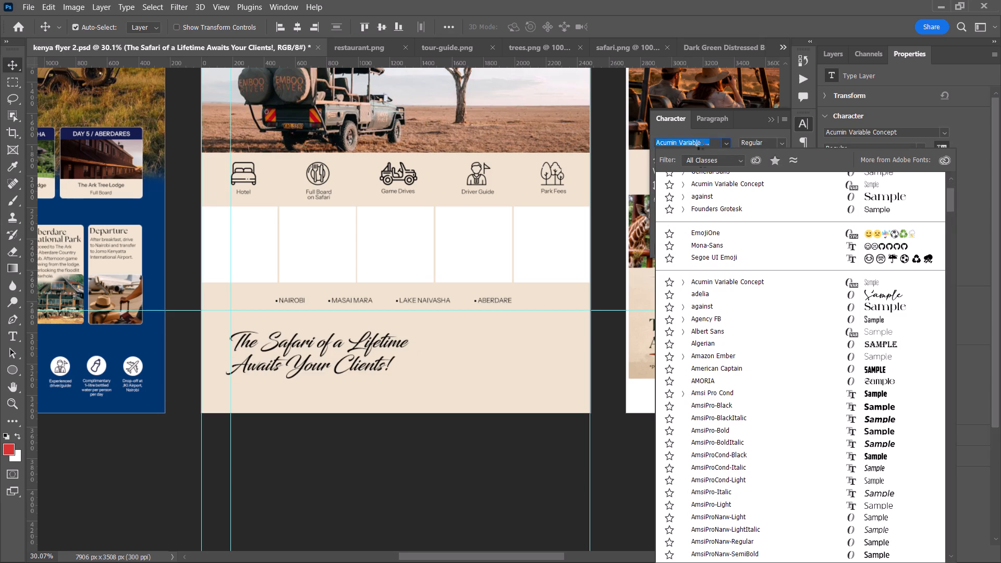
left_click(723, 159)
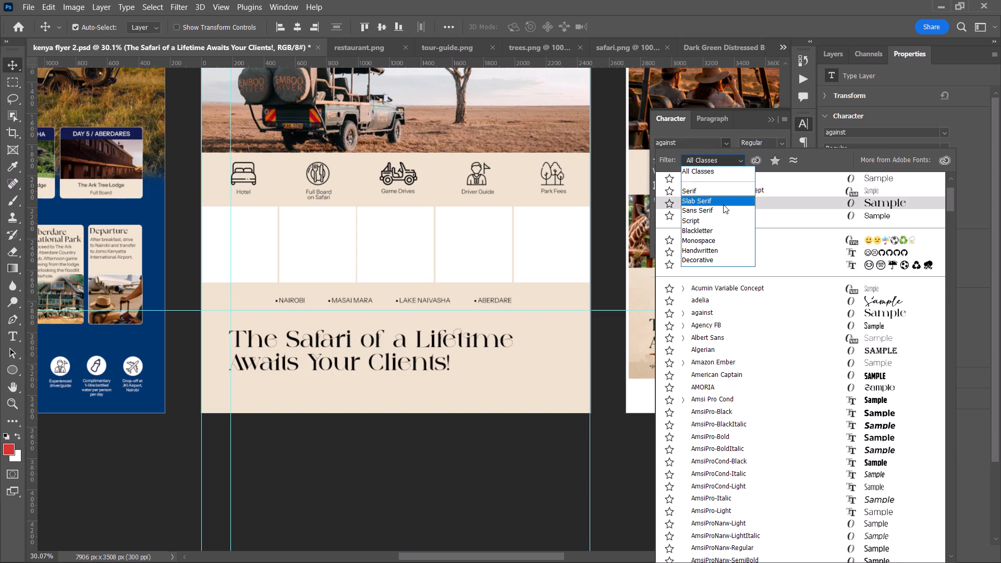
left_click(725, 168)
scroll(727, 356, "down", 1)
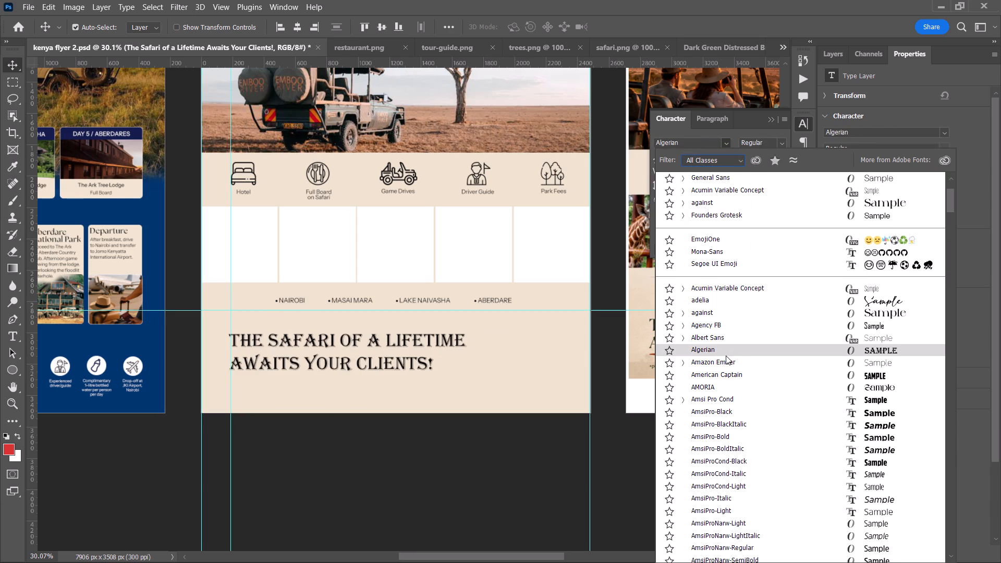
scroll(726, 356, "down", 2)
scroll(716, 345, "up", 4)
scroll(716, 336, "down", 5)
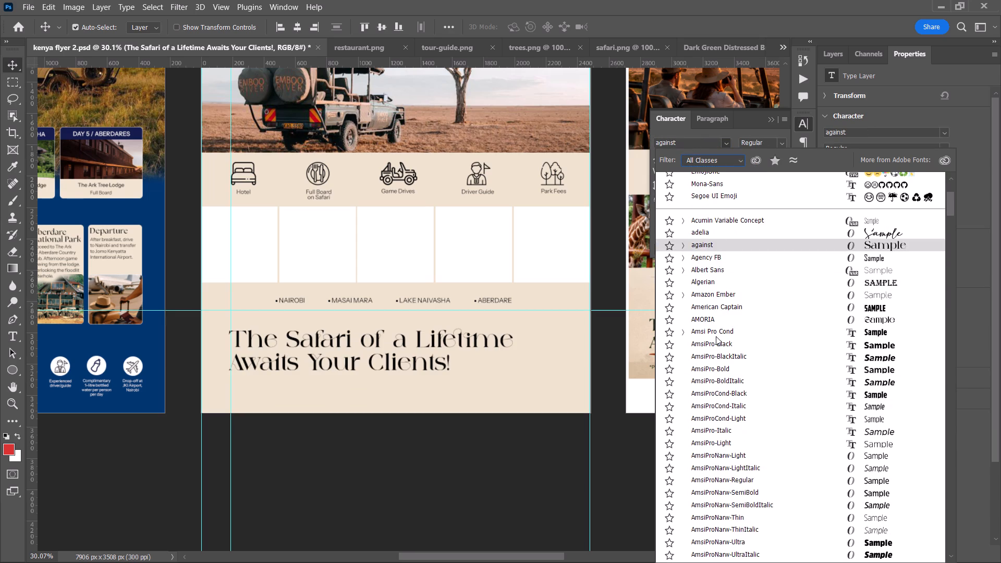
scroll(730, 413, "down", 20)
scroll(730, 413, "down", 5)
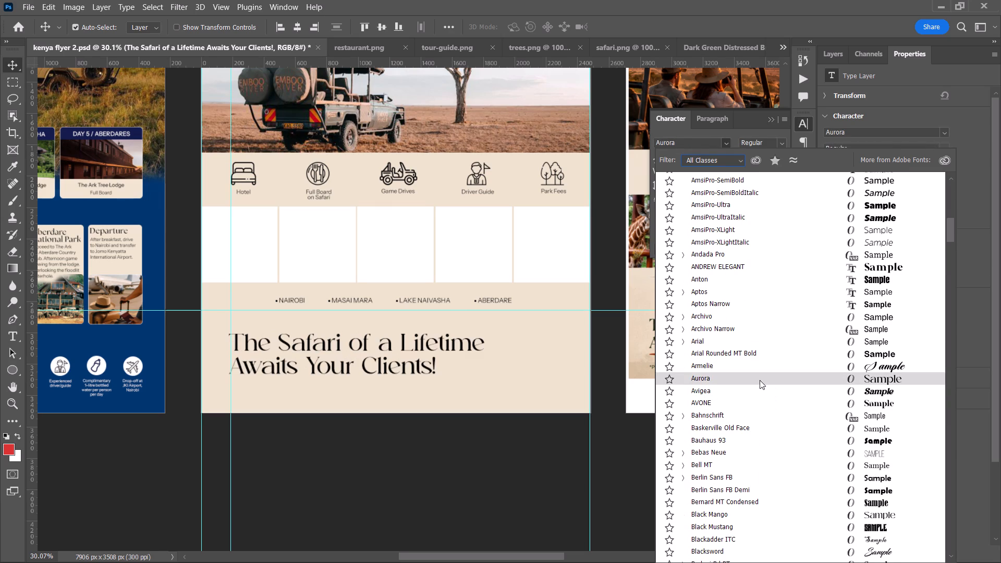
left_click(760, 380)
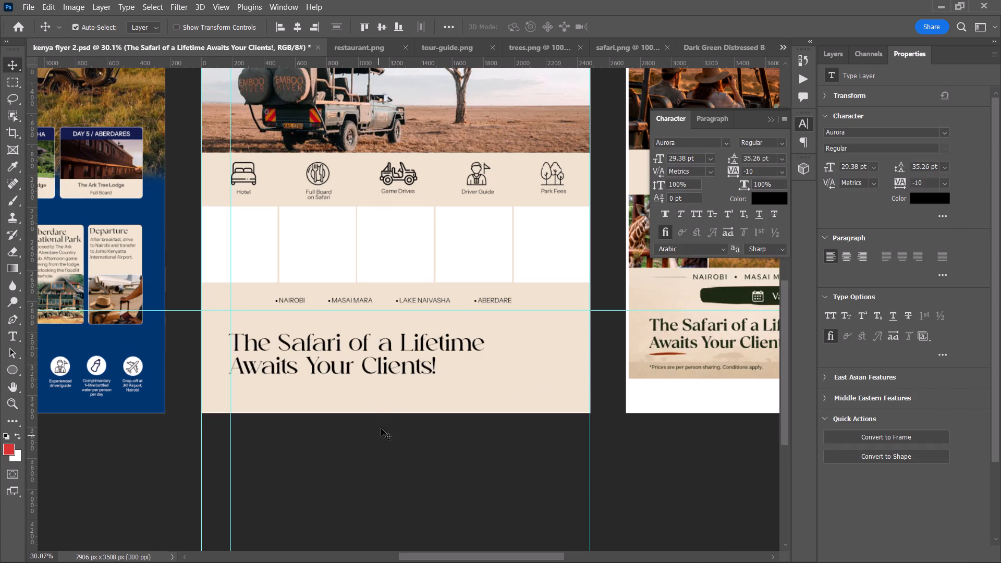
Set the safari headline's font size to 24 pt and apply Faux Bold.
left_click(694, 157)
scroll(694, 157, "down", 8)
scroll(694, 157, "up", 2)
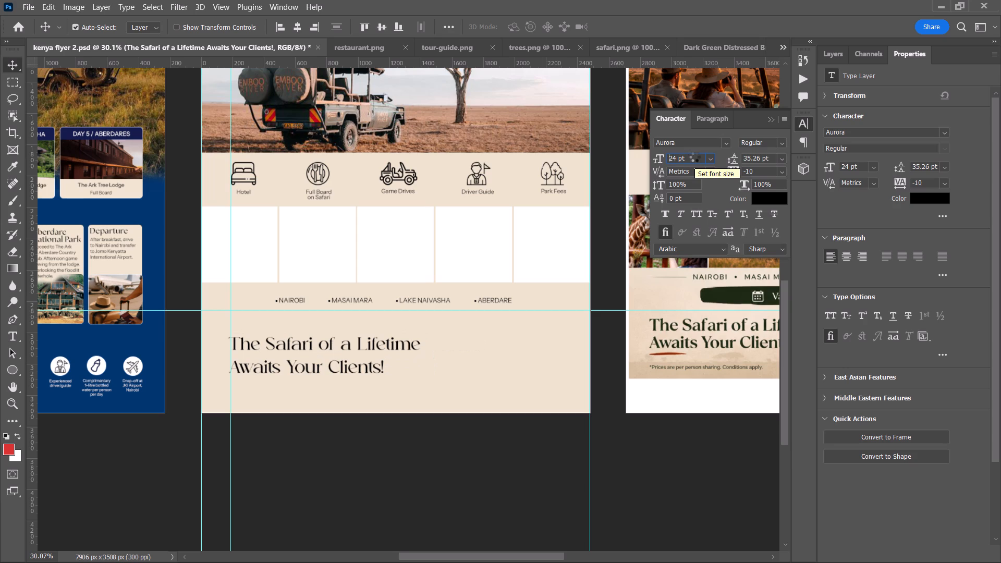
double_click(782, 140)
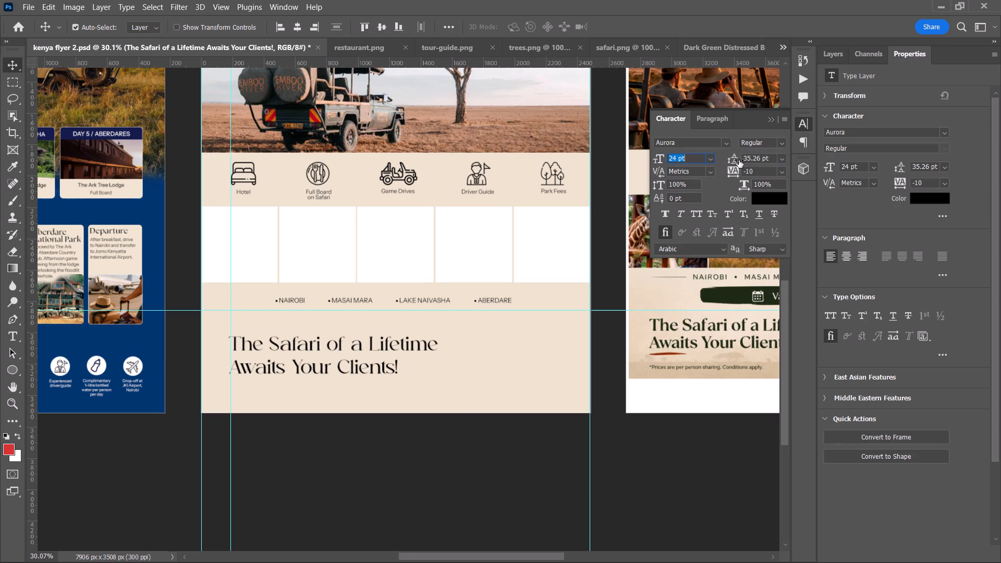
left_click(663, 215)
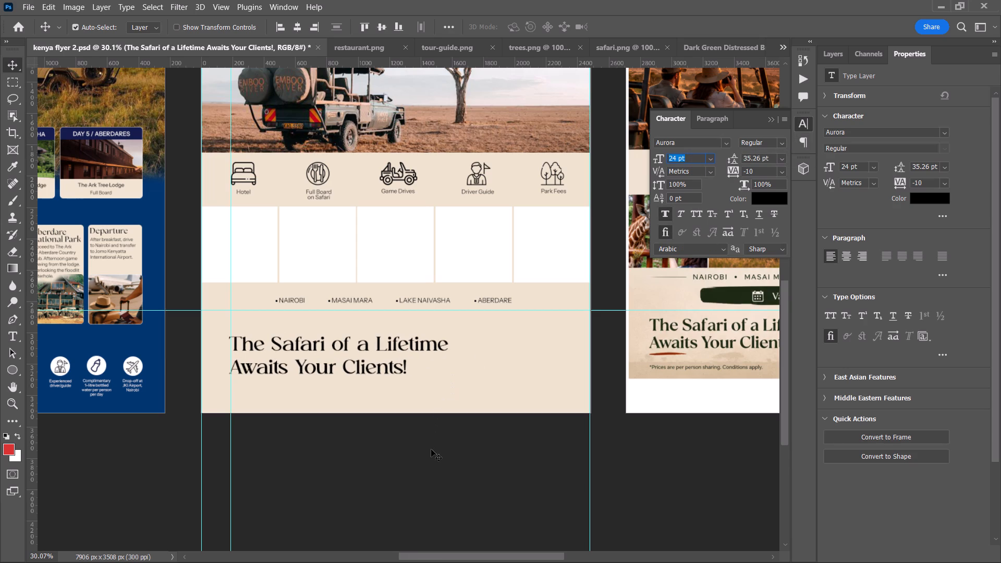
left_click(431, 449)
Set the safari headline's leading to 29 pt.
left_click(388, 371)
left_click(764, 152)
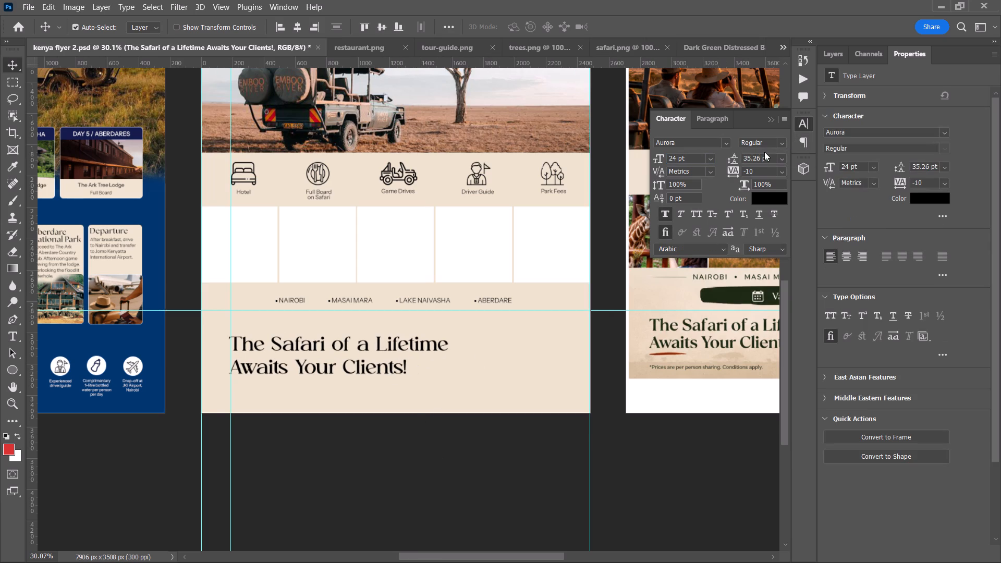
left_click(768, 156)
scroll(768, 156, "down", 5)
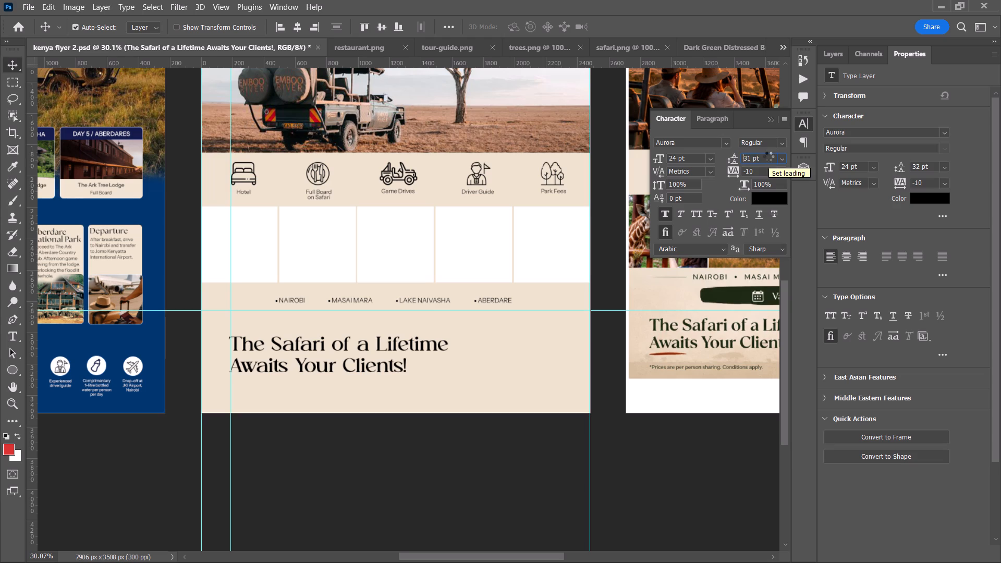
scroll(768, 156, "down", 3)
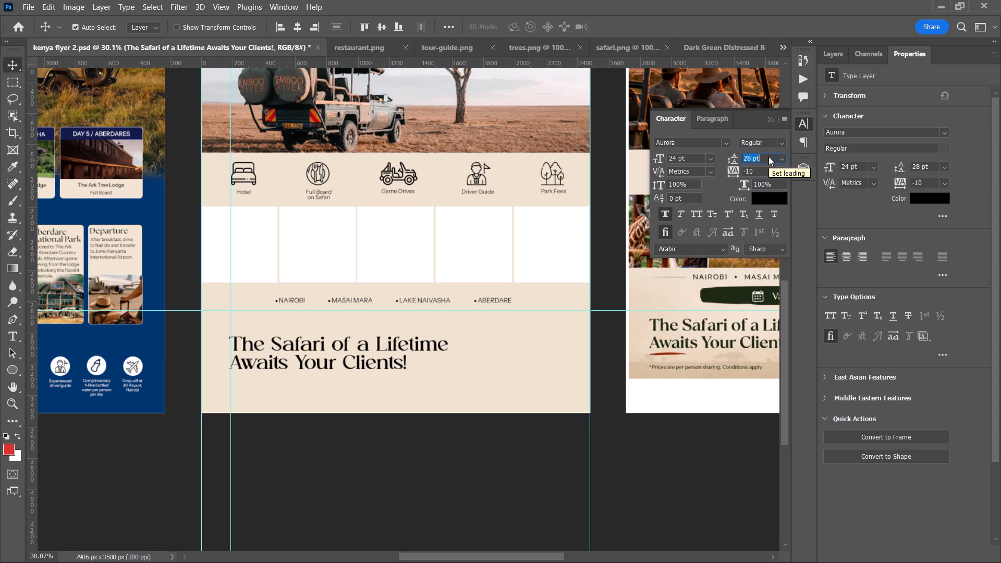
scroll(768, 156, "up", 1)
left_click(379, 458)
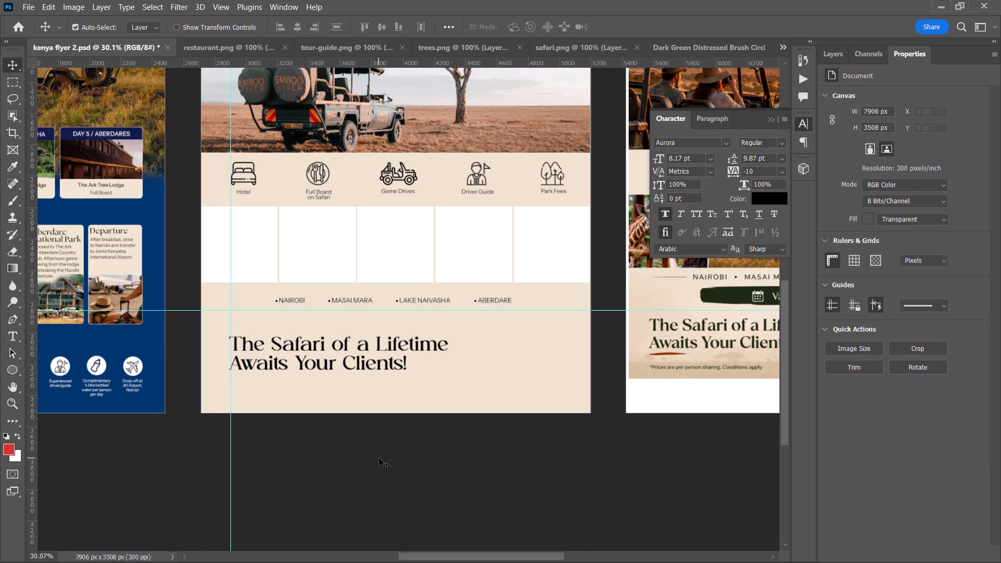
Save the Kenya flyer document.
key("ctrl+s")
Close the restaurant, tour-guide, trees, safari and Dark Green Distressed Brush Circle images, leaving only the Kenya flyer open.
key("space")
left_click_drag(409, 435, 377, 430)
left_click(247, 43)
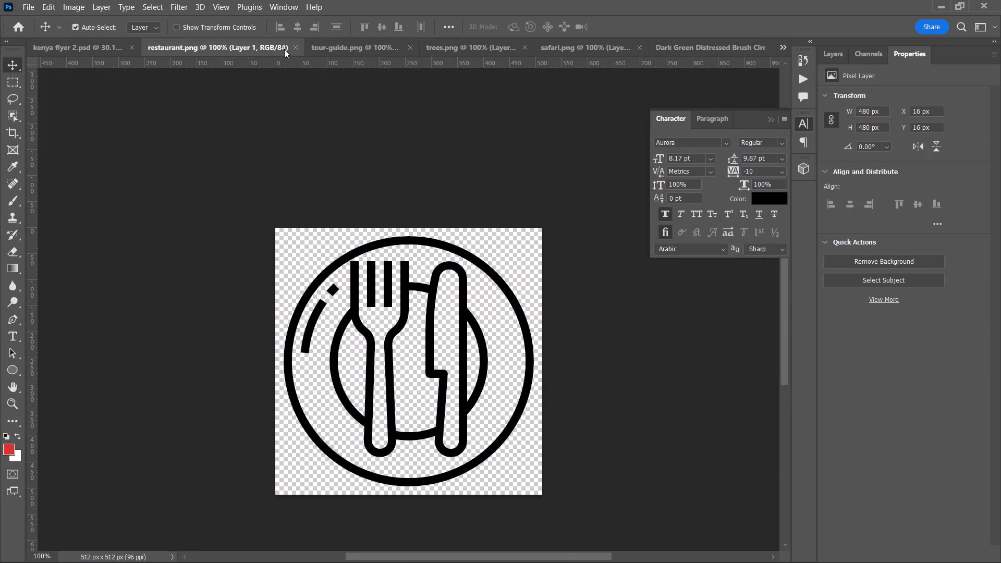
left_click(286, 48)
left_click(300, 45)
left_click(323, 45)
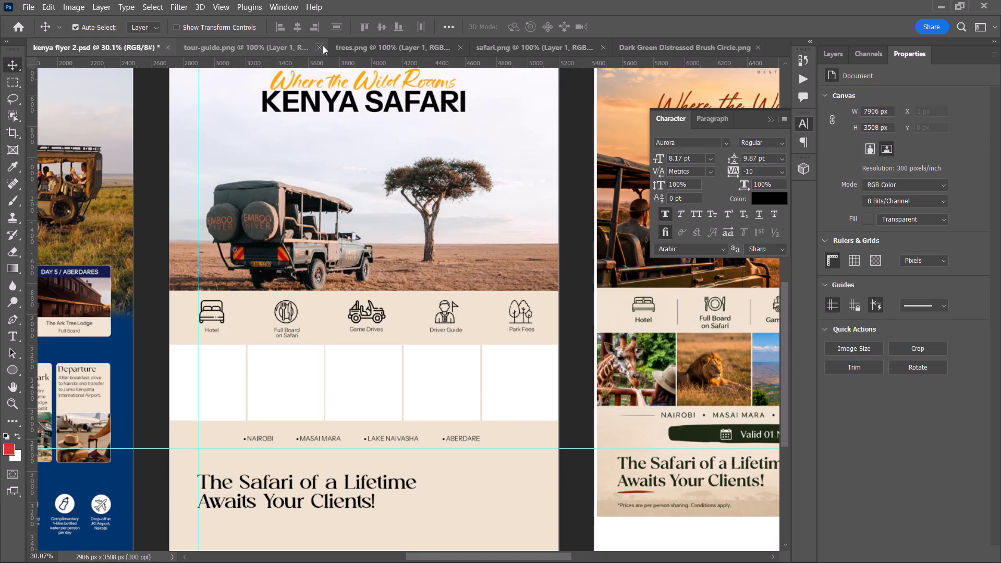
left_click(290, 48)
left_click(315, 46)
left_click(291, 43)
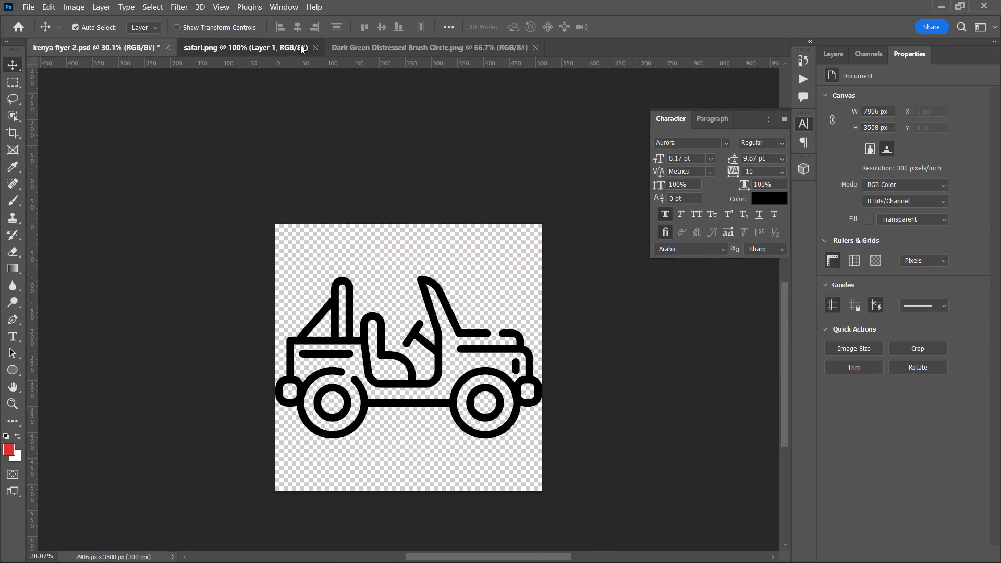
left_click(314, 48)
left_click(297, 43)
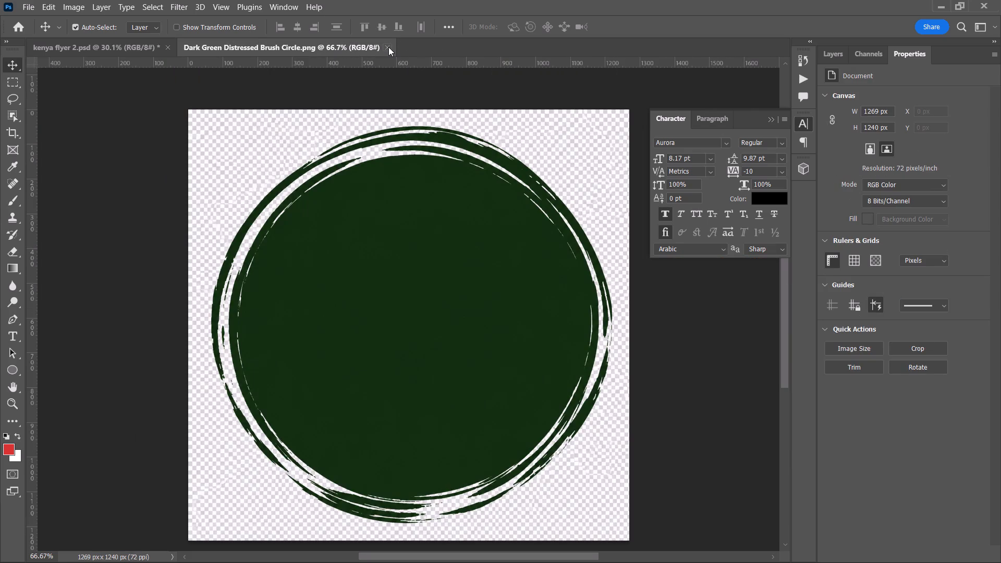
left_click(137, 42)
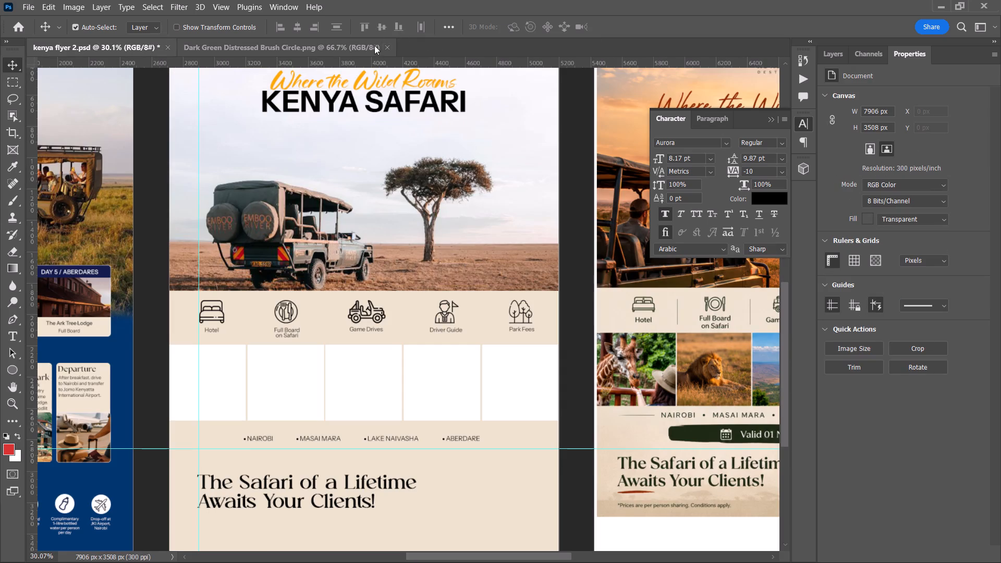
left_click(386, 46)
Open the WhatsApp Image 2026-10-28 JPEG from the fwkenyaflyerbriefsafari5n6d folder in Downloads.
left_click(583, 250)
scroll(565, 296, "down", 6)
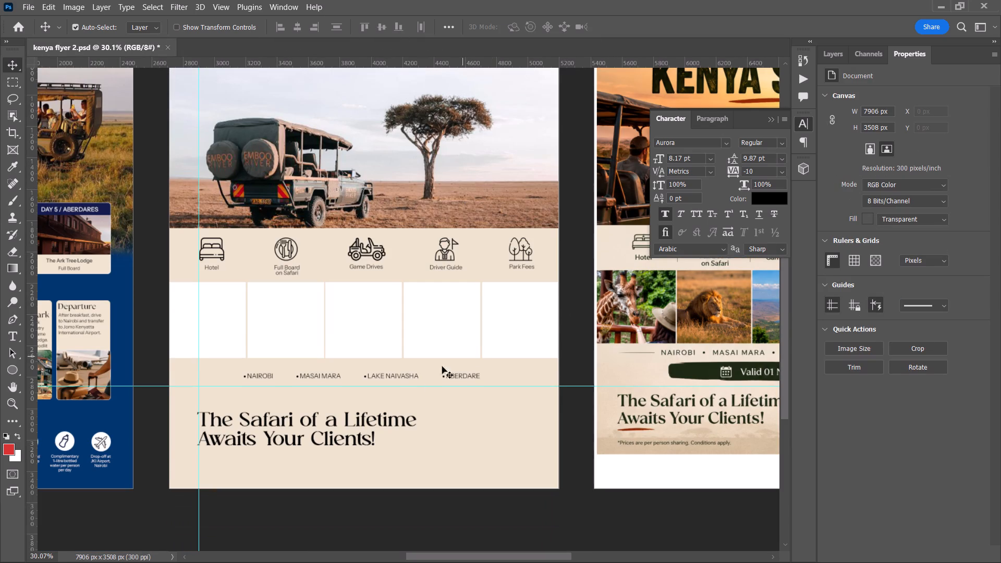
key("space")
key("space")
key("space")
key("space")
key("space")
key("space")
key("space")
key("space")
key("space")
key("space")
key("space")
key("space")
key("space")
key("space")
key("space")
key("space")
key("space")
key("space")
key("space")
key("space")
left_click_drag(418, 420, 358, 405)
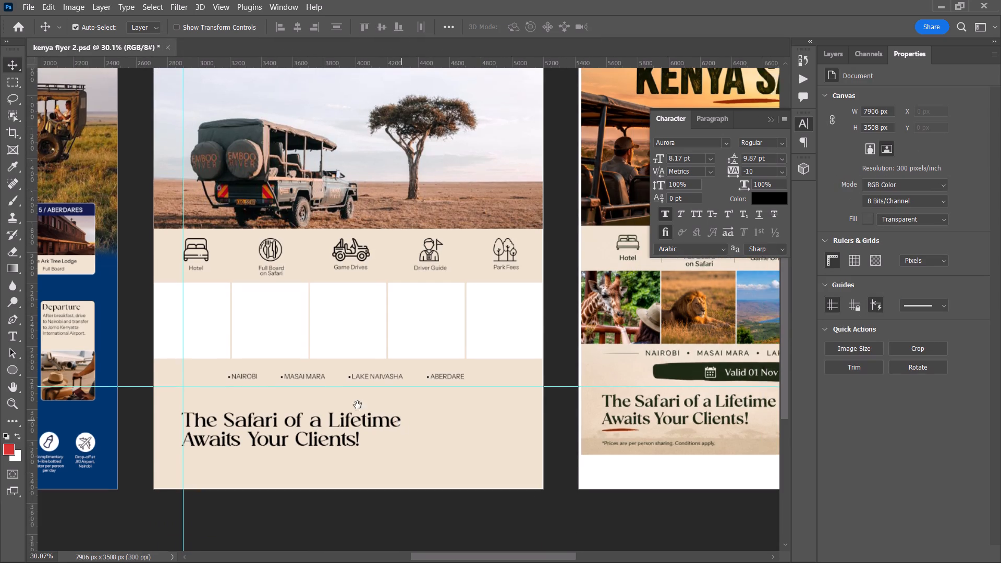
left_click_drag(358, 405, 385, 348)
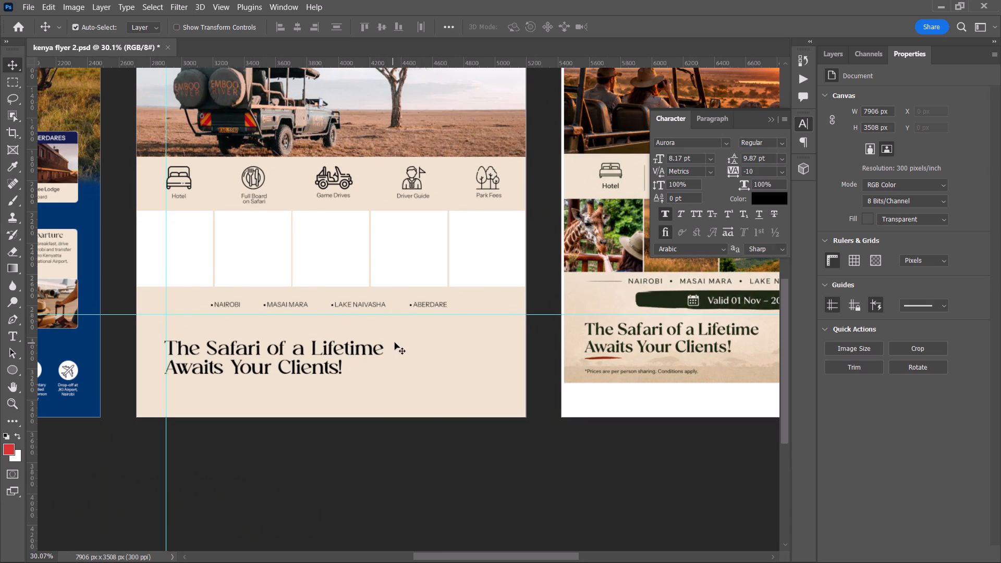
key("ctrl+o")
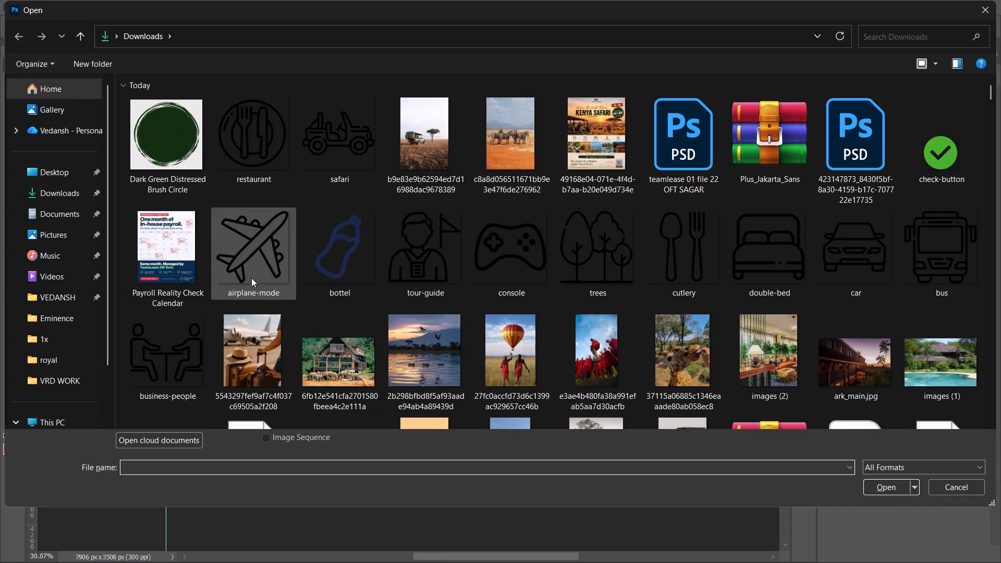
scroll(468, 365, "down", 1)
left_click(263, 345)
scroll(945, 225, "up", 1)
scroll(424, 391, "down", 1)
double_click(172, 349)
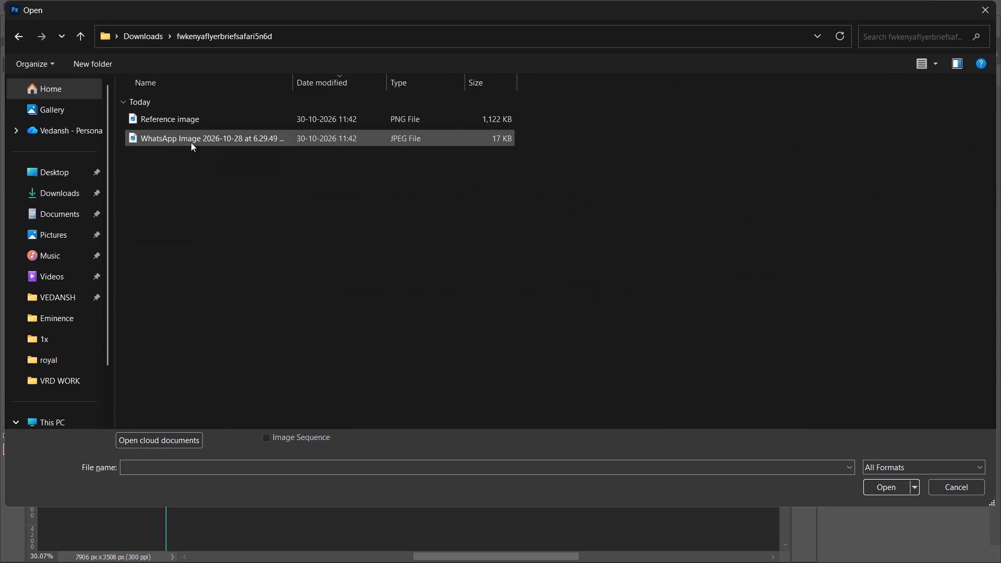
double_click(191, 141)
Copy the QR code image into the middle flyer, beside the safari headline at about X 1915, Y 3007 px.
left_click_drag(411, 309, 101, 52)
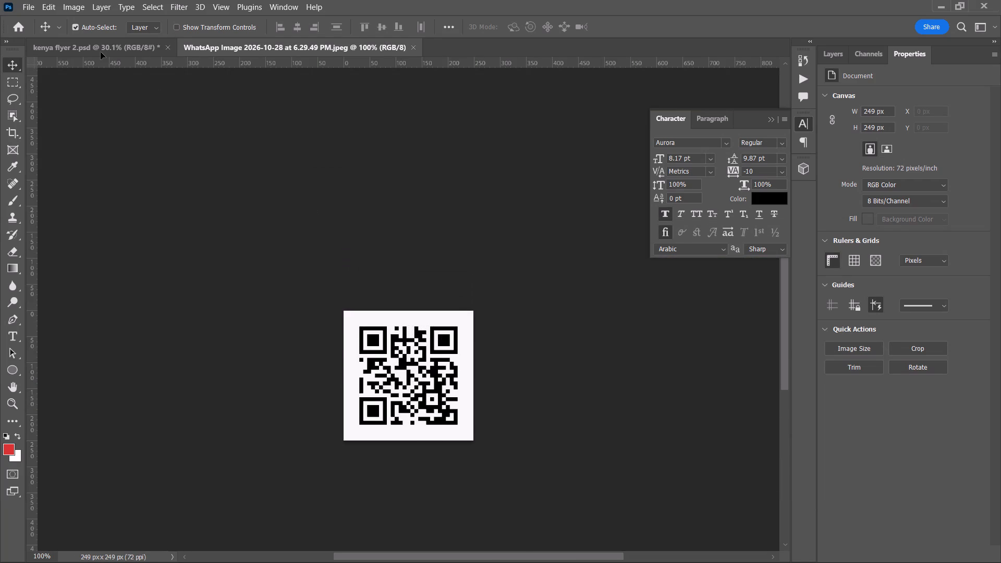
left_click_drag(101, 52, 457, 492)
scroll(456, 490, "down", 7)
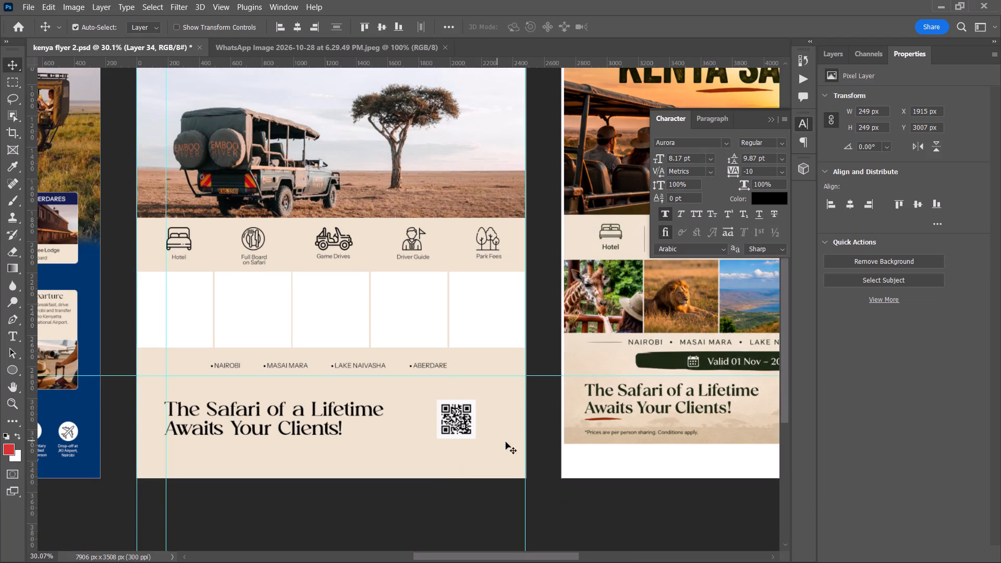
Move the QR code toward the flyer's outer edge, to about X 2064, Y 3033 px, matching the reference flyer's layout.
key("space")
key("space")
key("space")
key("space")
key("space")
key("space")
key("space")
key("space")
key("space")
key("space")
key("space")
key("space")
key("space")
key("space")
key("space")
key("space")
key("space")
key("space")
left_click_drag(530, 442, 261, 383)
scroll(436, 378, "up", 5, "alt")
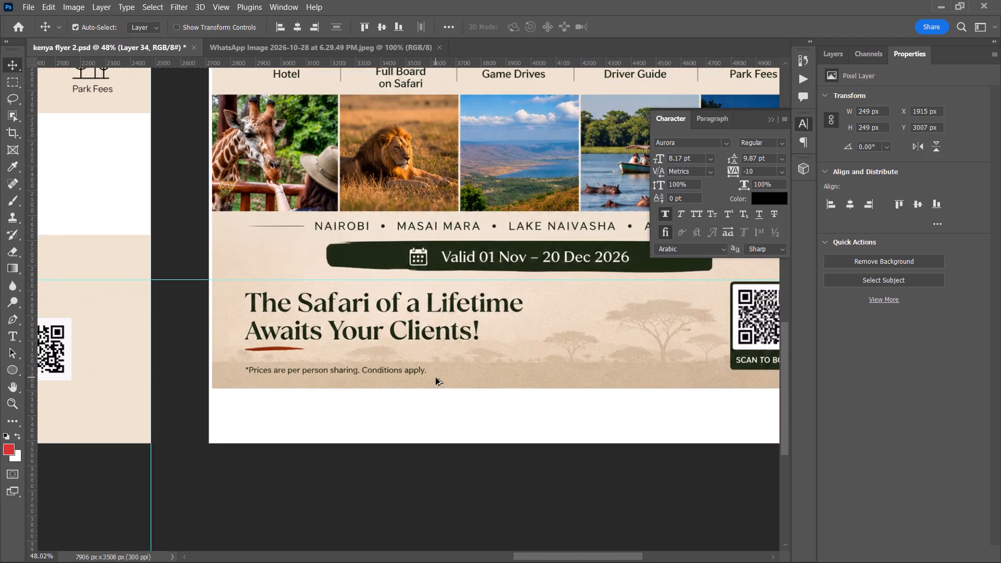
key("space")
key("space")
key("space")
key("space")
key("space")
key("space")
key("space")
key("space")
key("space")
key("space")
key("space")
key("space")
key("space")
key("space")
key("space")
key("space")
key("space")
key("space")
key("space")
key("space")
left_click_drag(539, 389, 690, 402)
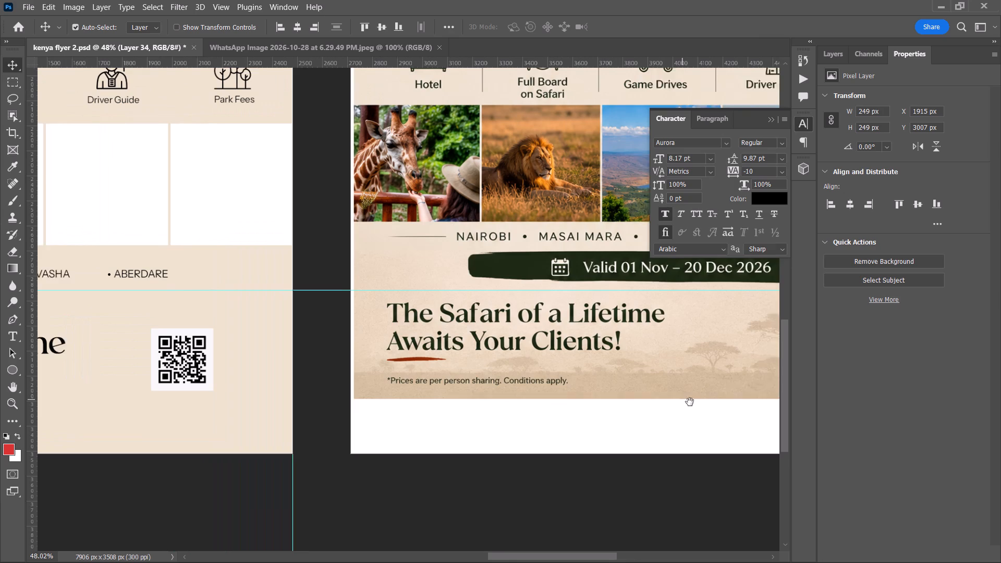
left_click_drag(690, 402, 692, 402)
left_click_drag(411, 386, 514, 384)
left_click_drag(319, 360, 331, 361)
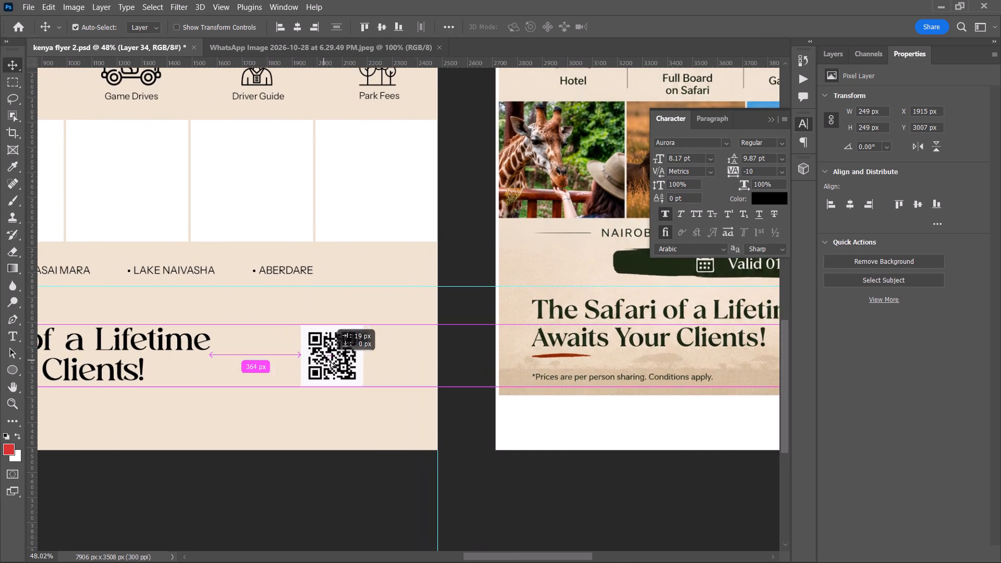
left_click_drag(331, 361, 371, 368)
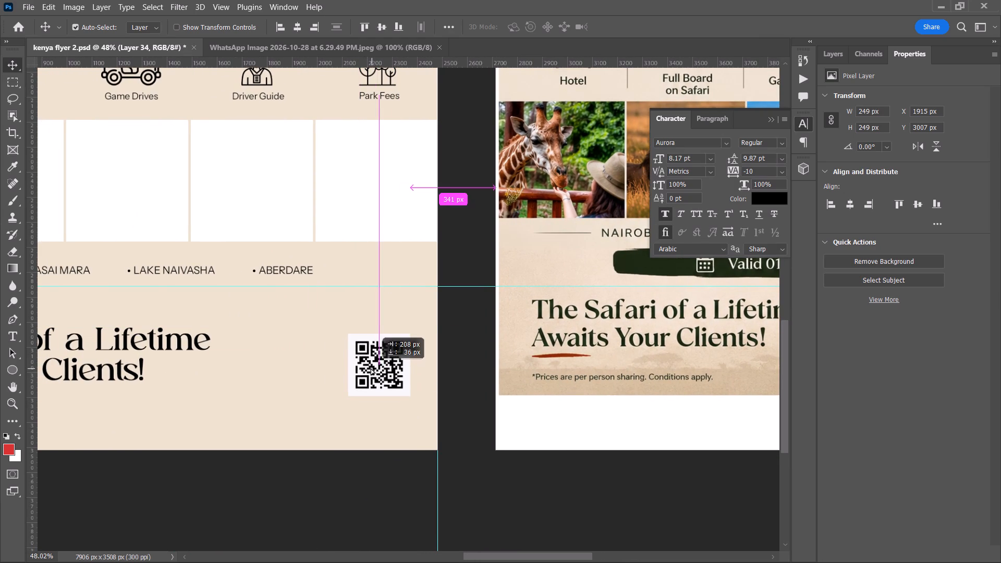
left_click_drag(371, 368, 371, 365)
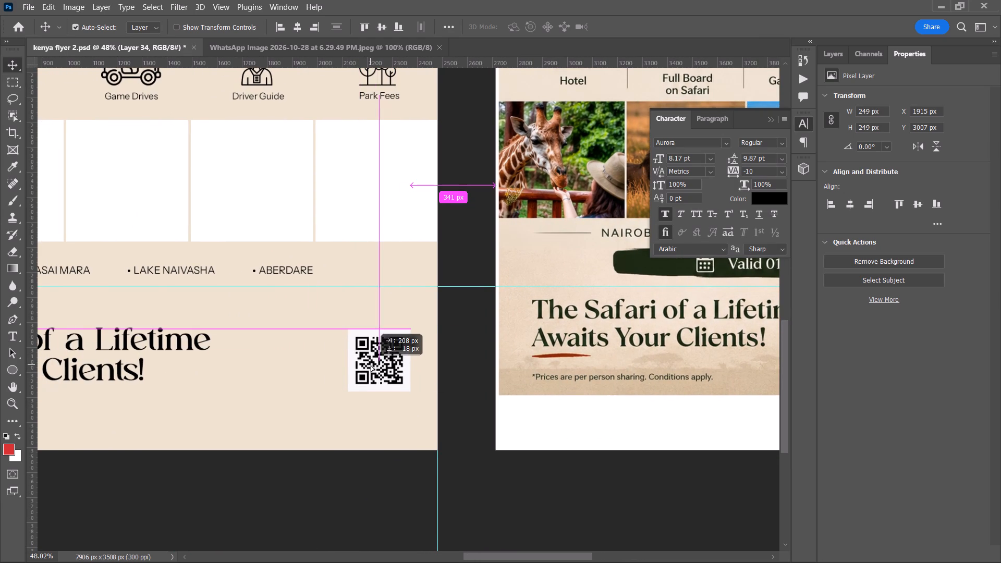
left_click_drag(371, 365, 357, 365)
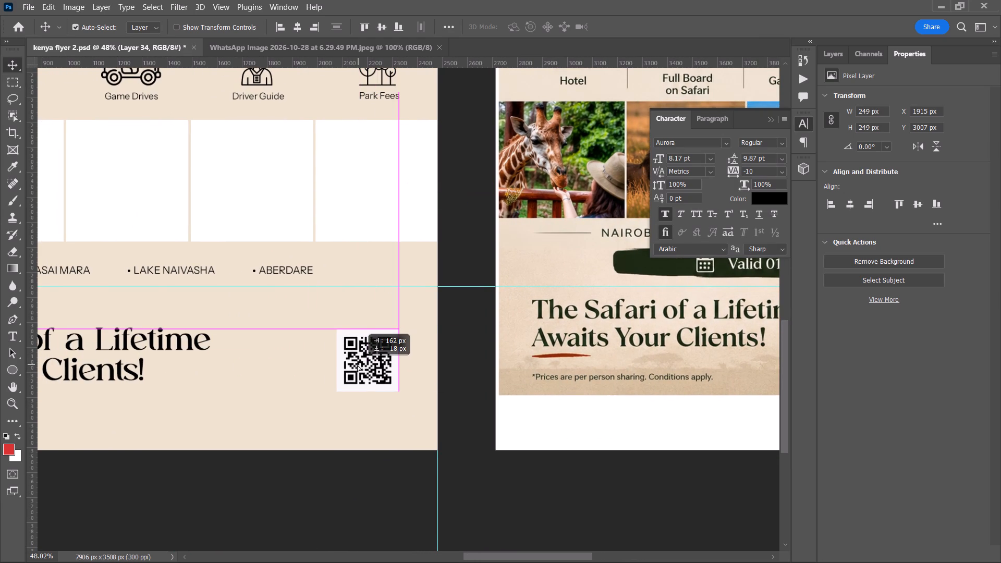
left_click_drag(357, 365, 364, 366)
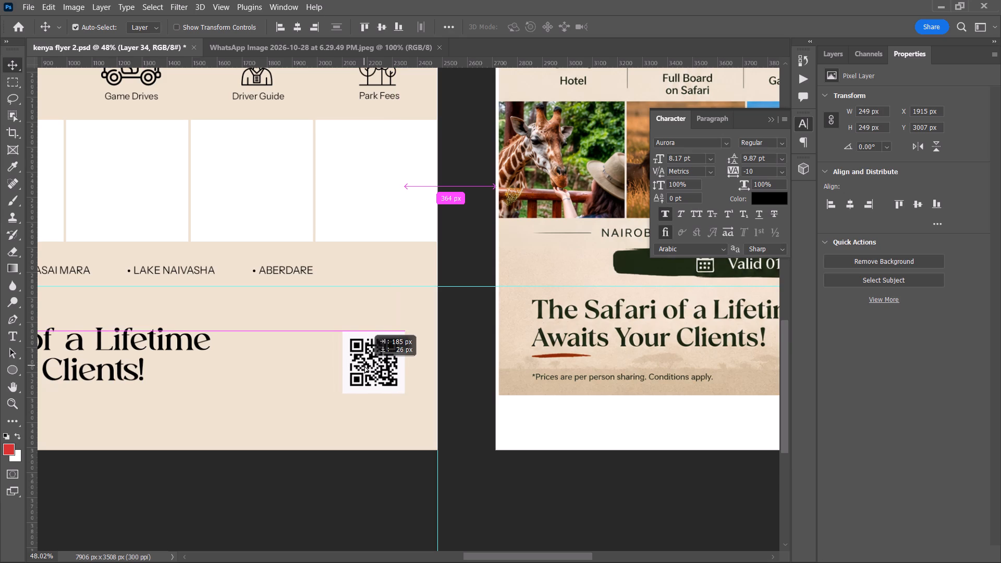
left_click_drag(364, 366, 356, 366)
Extract the line "*Prices are per person sharing. Conditions apply." from the reference flyer with PowerToys Text Extractor.
scroll(356, 366, "down", 4, "alt")
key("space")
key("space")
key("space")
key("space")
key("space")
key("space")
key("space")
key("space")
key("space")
left_click_drag(337, 375, 404, 374)
scroll(544, 363, "up", 3, "alt")
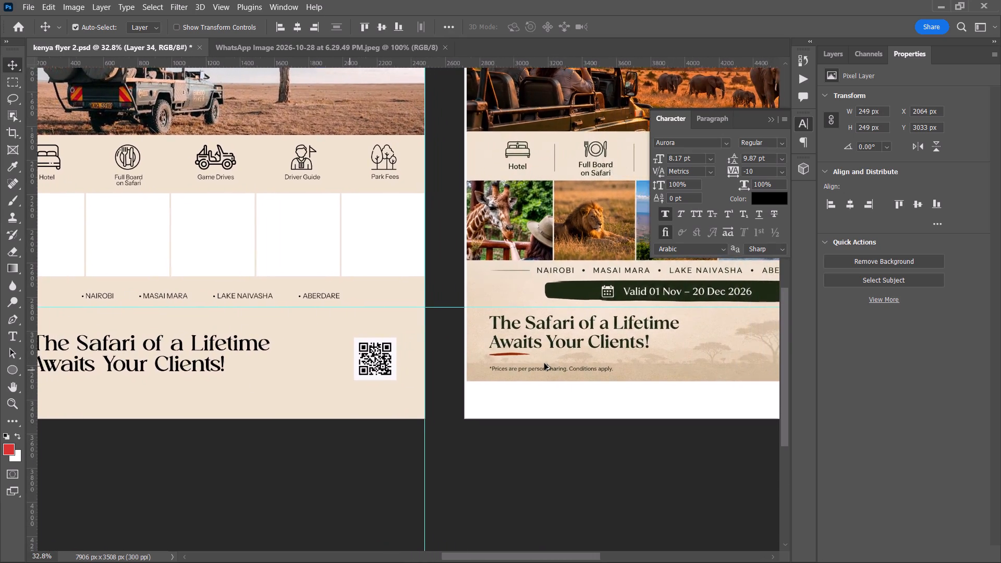
scroll(544, 363, "up", 7, "alt")
key("alt+t")
left_click_drag(406, 364, 412, 365)
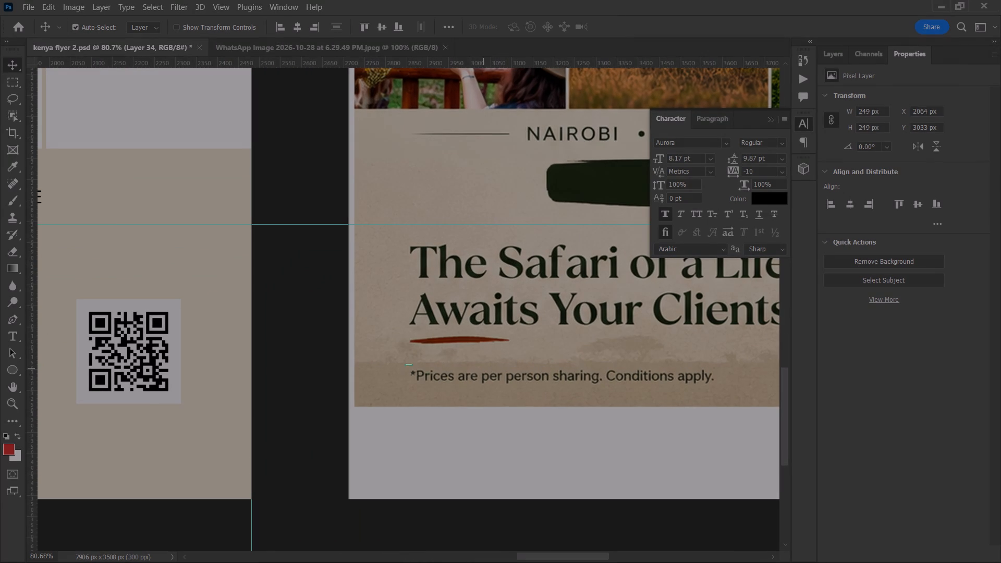
Capture the "*Prices are per person sharing. Conditions apply." line from the reference flyer with the text extractor.
left_click_drag(412, 365, 732, 387)
Duplicate the NAIROBI label and place the copy beneath the safari headline, near the left margin guide.
scroll(389, 364, "down", 4, "alt")
key("space")
key("space")
key("space")
key("space")
key("space")
key("space")
key("space")
key("space")
key("space")
key("space")
key("space")
key("space")
key("space")
key("space")
key("space")
key("space")
key("space")
key("space")
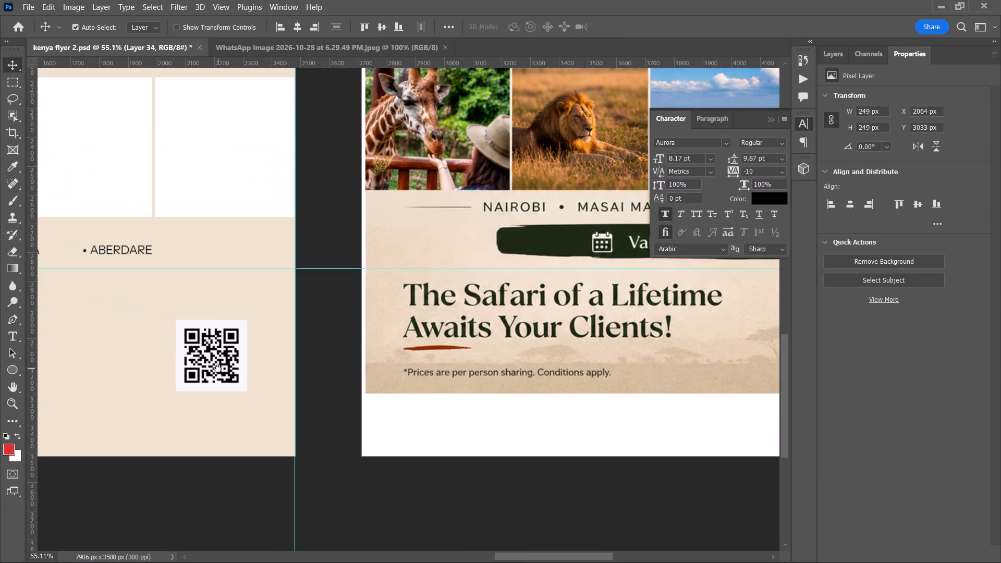
left_click_drag(218, 369, 527, 360)
left_click_drag(393, 356, 425, 356)
key("space")
key("space")
key("space")
key("space")
key("space")
key("space")
key("space")
key("space")
key("space")
key("space")
key("space")
key("space")
left_click_drag(572, 362, 328, 366)
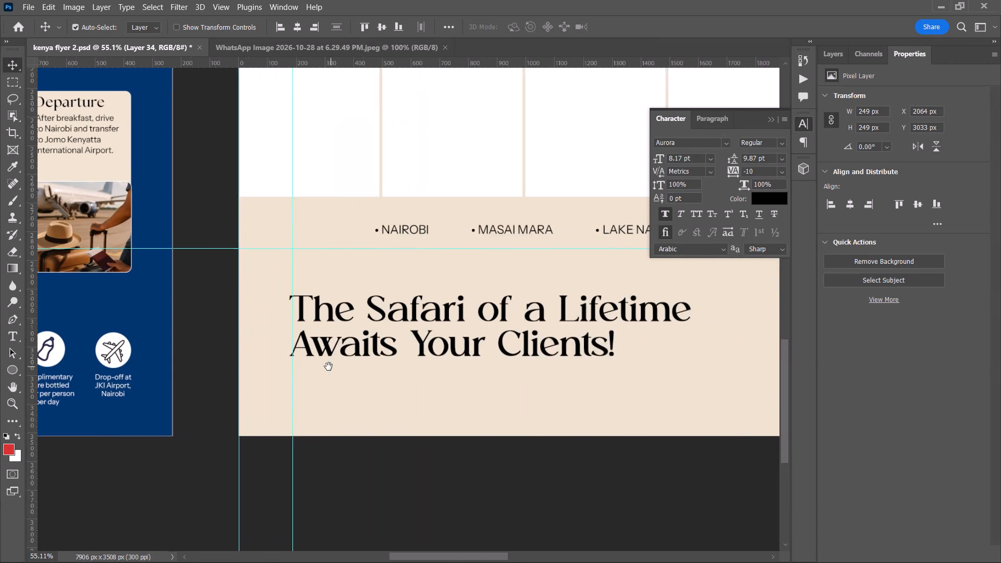
left_click_drag(328, 366, 268, 358)
left_click_drag(333, 223, 320, 308, "alt")
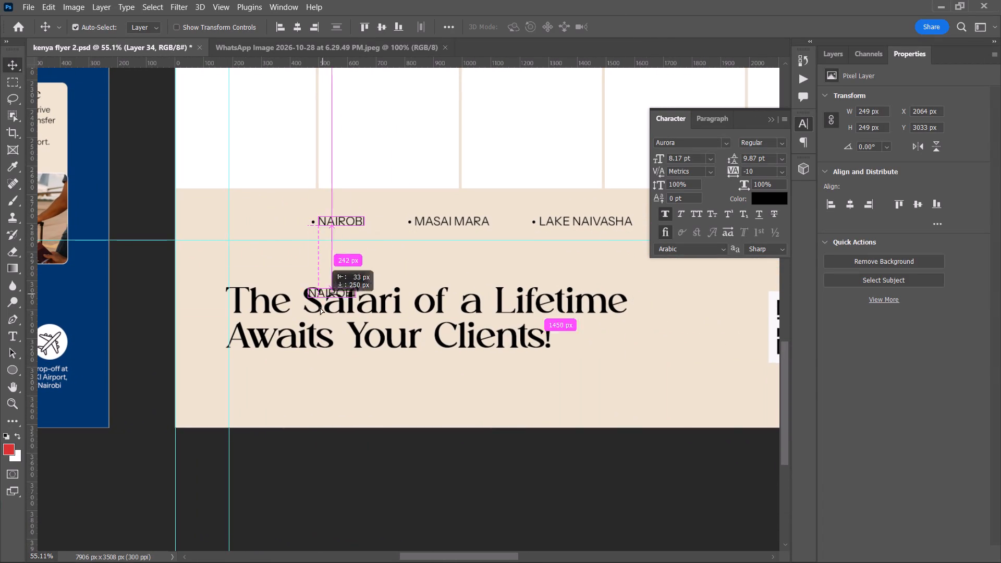
left_click_drag(320, 308, 245, 383, "alt")
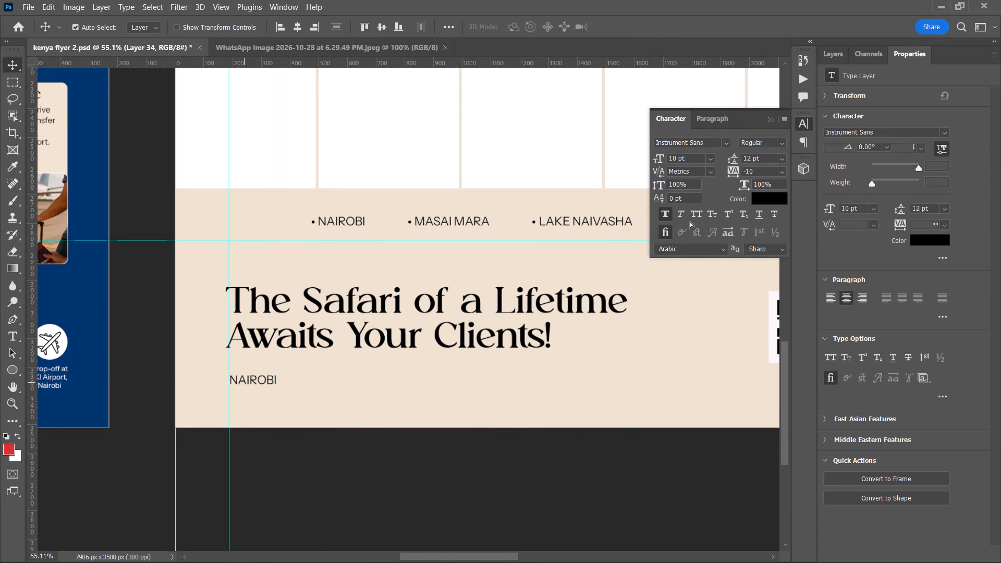
Replace the copied label's text with the captured prices and conditions line, starting it at the left margin guide.
key("t")
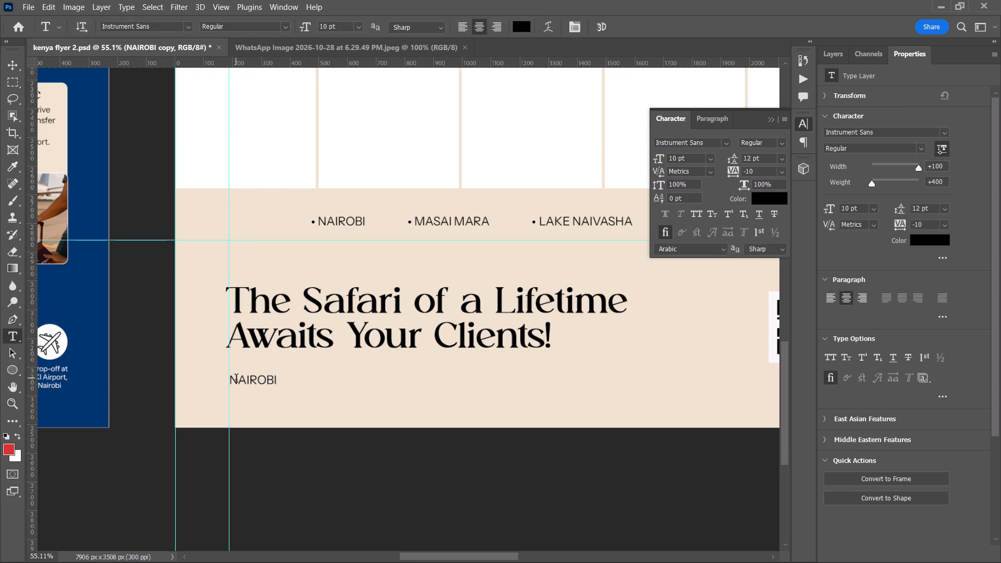
triple_click(236, 380)
key("ctrl+v")
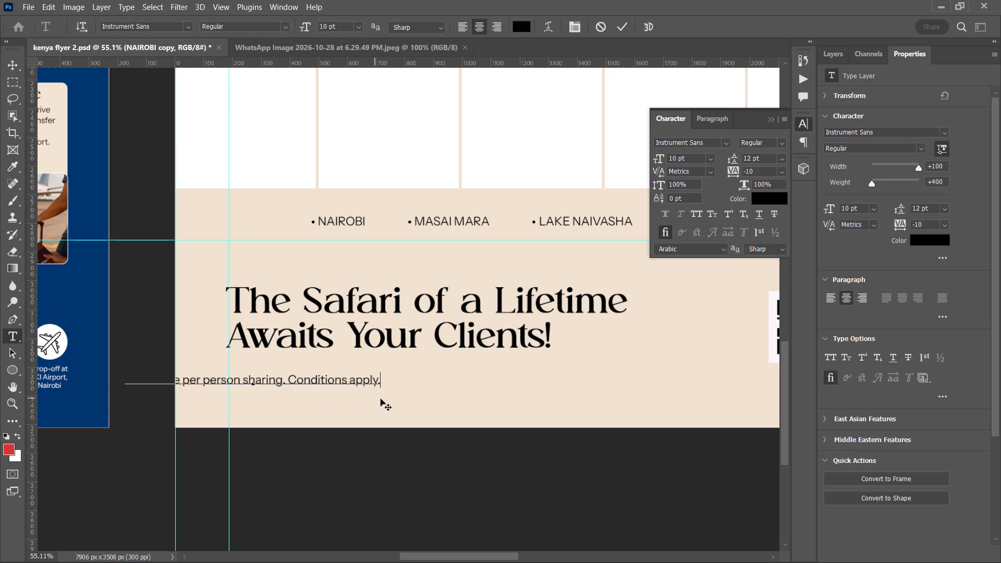
left_click_drag(381, 399, 486, 398)
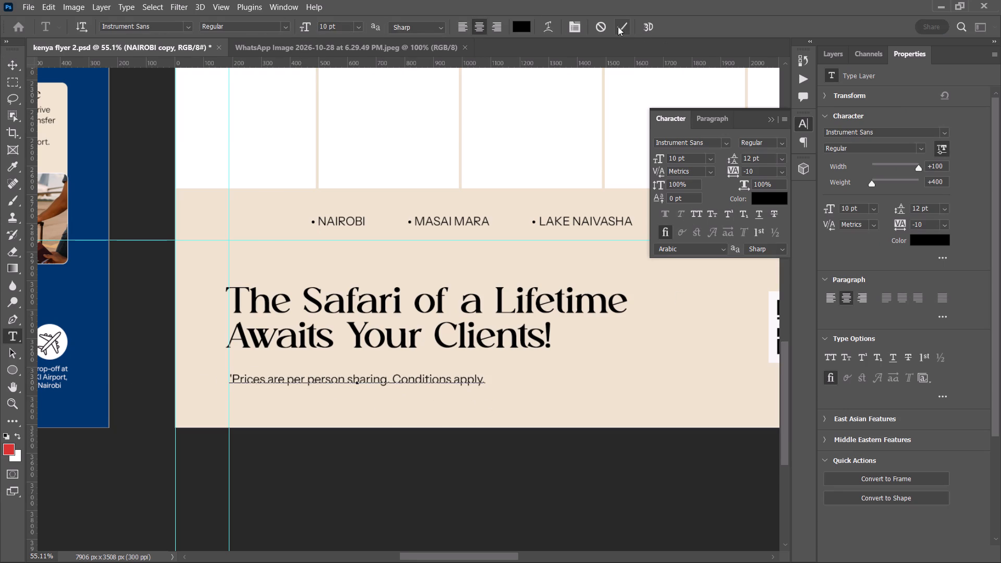
left_click(622, 27)
left_click(13, 59)
Replace the apostrophe at the start of the prices footnote with an asterisk.
scroll(271, 445, "up", 5, "alt")
key("space")
left_click_drag(202, 395, 260, 391)
scroll(232, 394, "up", 8, "alt")
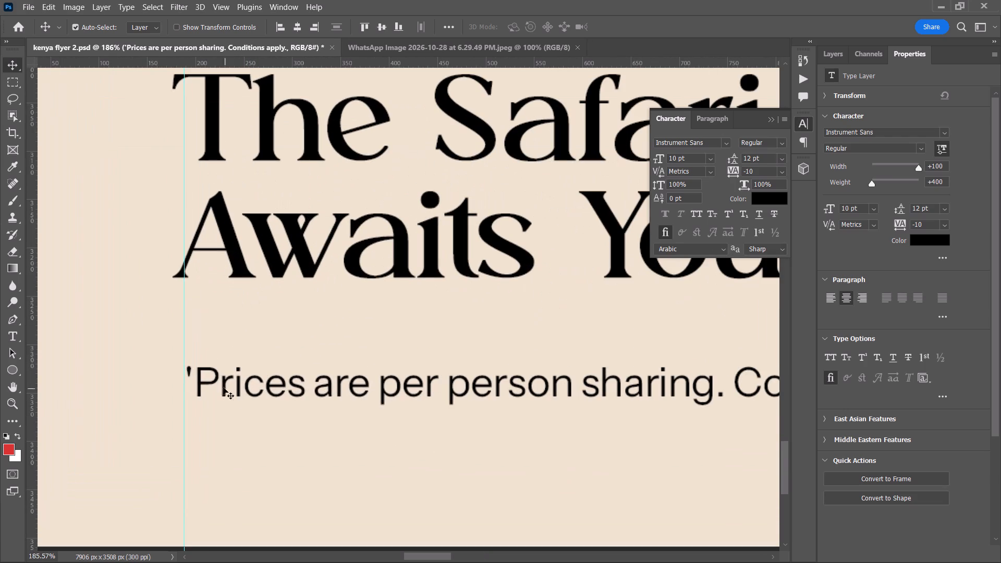
left_click(219, 383)
key("t")
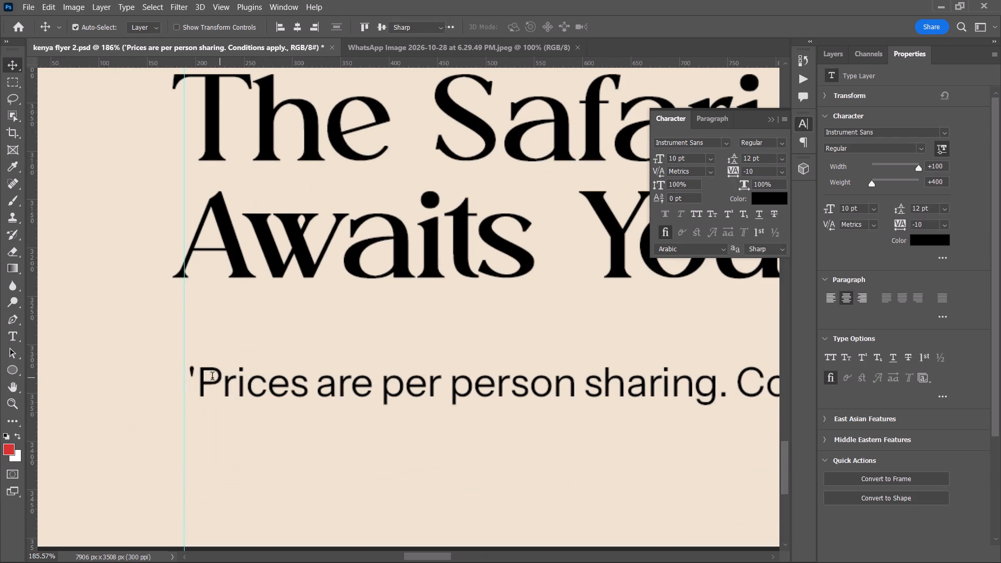
left_click_drag(194, 376, 175, 373)
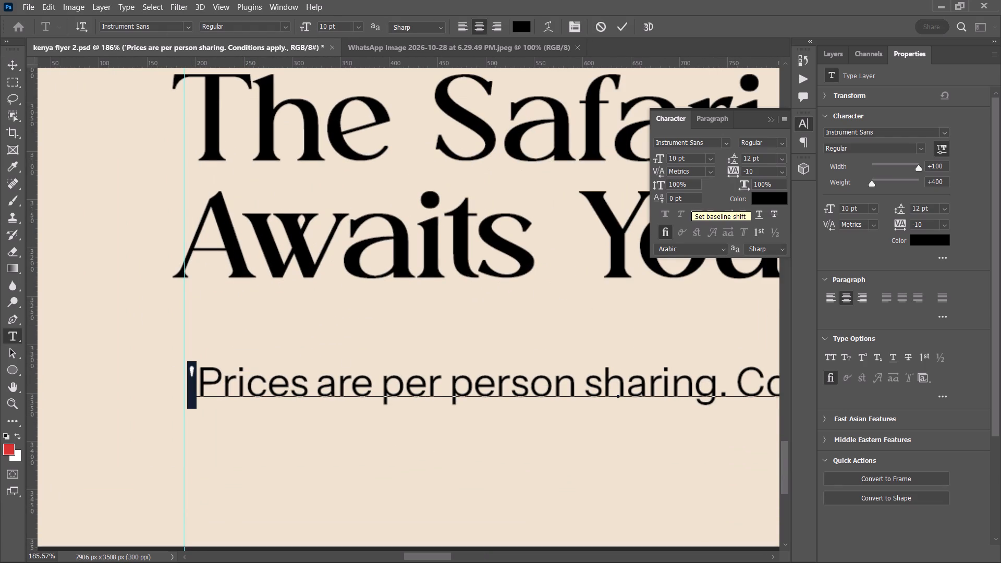
key("shift+asterisk")
left_click(625, 23)
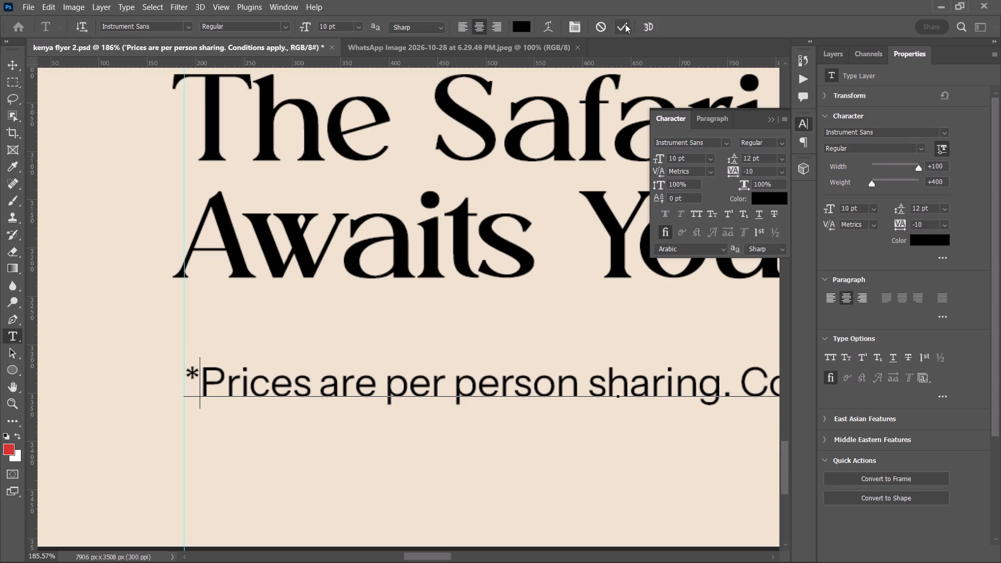
left_click(13, 66)
Set the prices footnote's font size to 8 pt and realign it with the left margin guide.
scroll(271, 361, "down", 12, "alt")
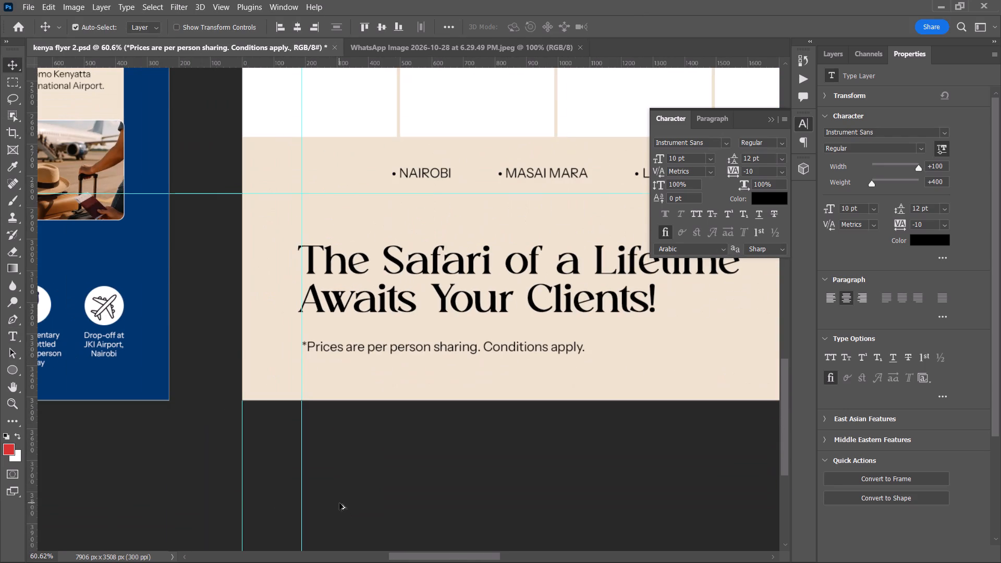
left_click(412, 348)
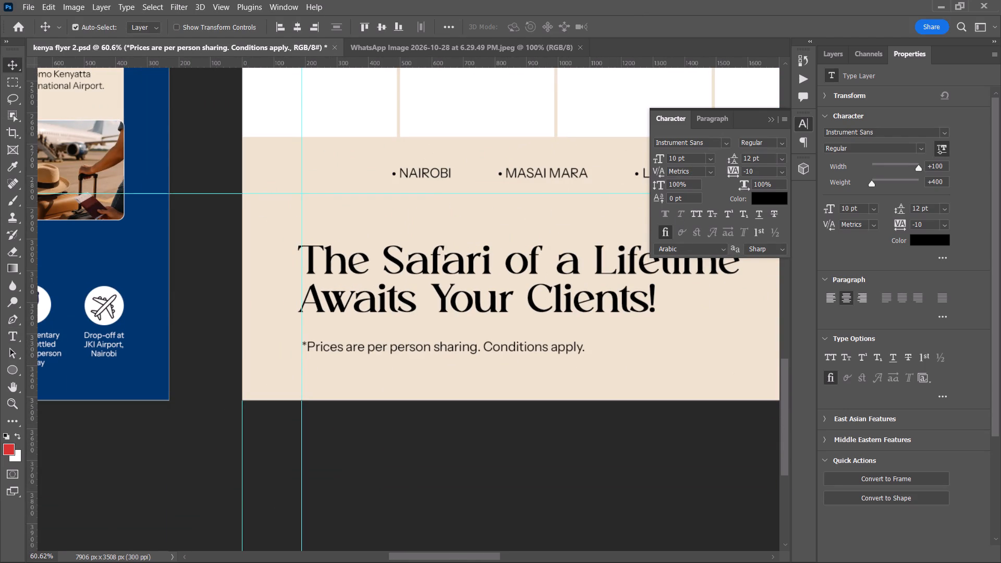
left_click(690, 158)
scroll(690, 158, "down", 2)
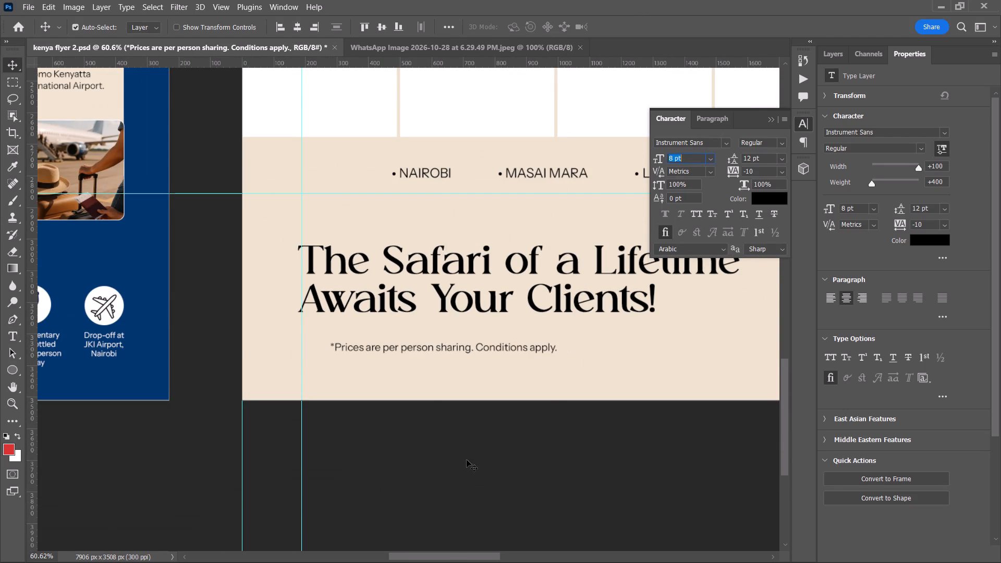
left_click(467, 460)
left_click_drag(398, 348, 375, 352)
left_click(371, 468)
Shift the safari headline slightly right so its left edge aligns with the margin guide and footnote.
scroll(344, 429, "up", 7, "alt")
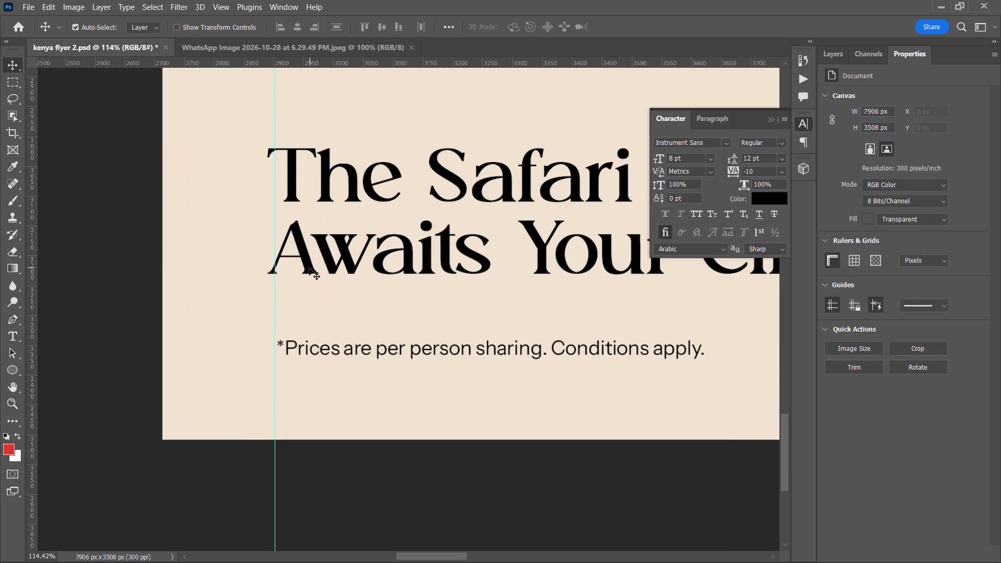
left_click_drag(309, 268, 316, 269)
Review the flyer's headline, footnote and QR code layout against the reference flyer beside it.
scroll(320, 291, "down", 6, "alt")
scroll(350, 393, "down", 5, "alt")
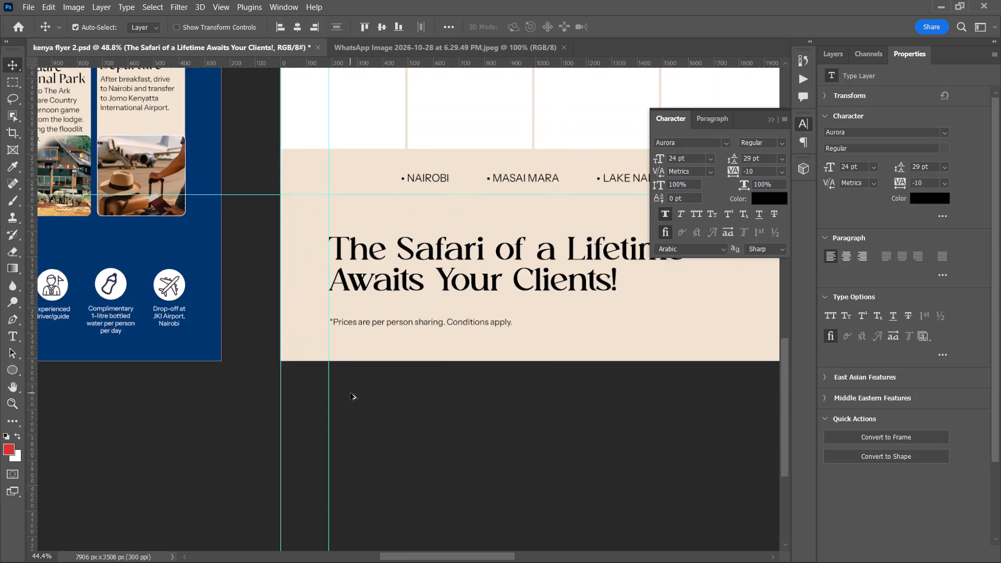
key("space")
key("space")
key("space")
key("space")
key("space")
key("space")
key("space")
key("space")
key("space")
key("space")
key("space")
key("space")
key("space")
key("space")
key("space")
left_click_drag(414, 426, 252, 461)
scroll(322, 466, "down", 2, "alt")
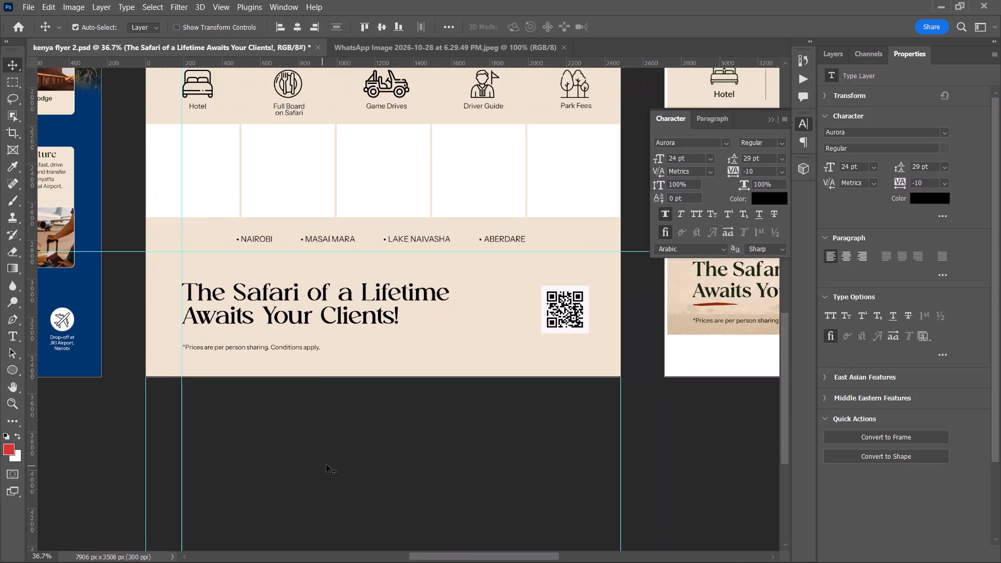
key("space")
key("space")
key("space")
key("space")
left_click_drag(326, 463, 255, 507)
scroll(285, 499, "down", 3, "alt")
key("space")
left_click_drag(323, 478, 290, 503)
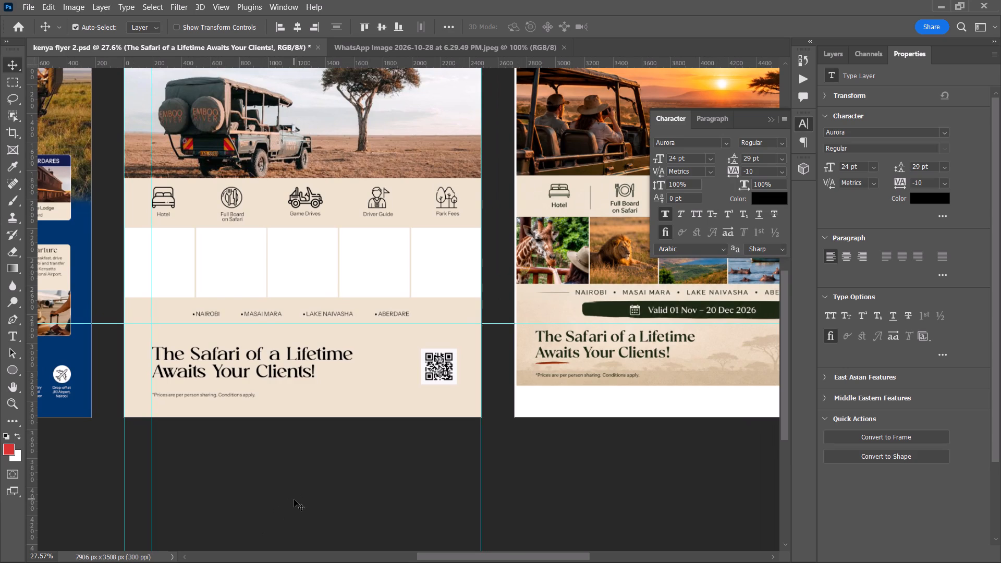
Save the kenya flyer 2.psd document.
key("ctrl+s")
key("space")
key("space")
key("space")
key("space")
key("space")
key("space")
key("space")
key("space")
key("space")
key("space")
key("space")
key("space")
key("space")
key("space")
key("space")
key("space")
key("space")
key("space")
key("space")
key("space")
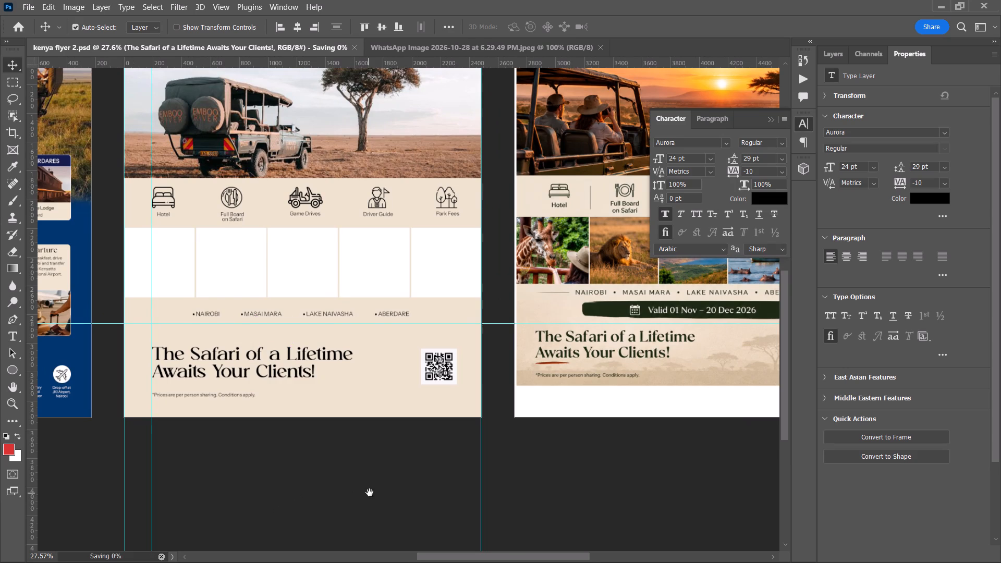
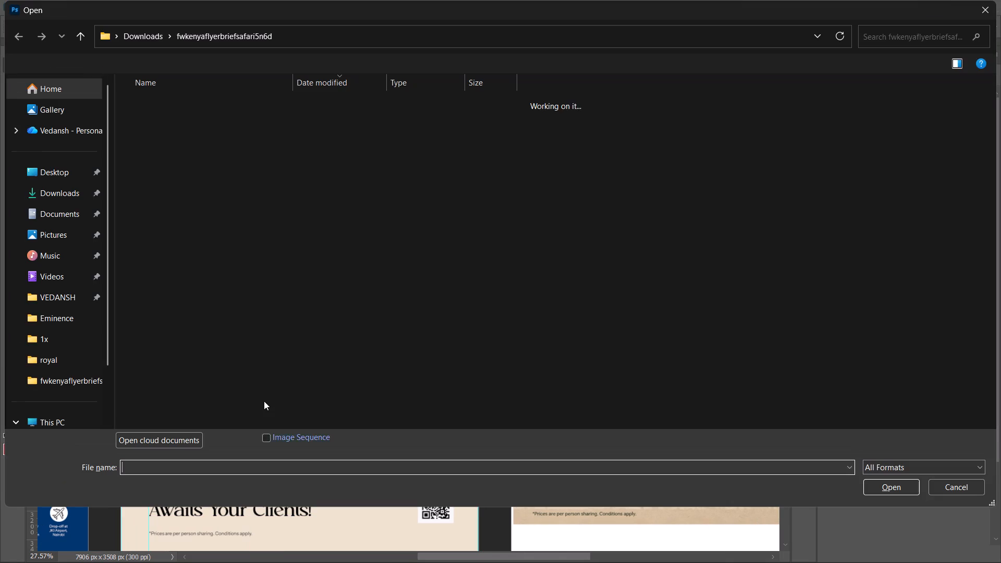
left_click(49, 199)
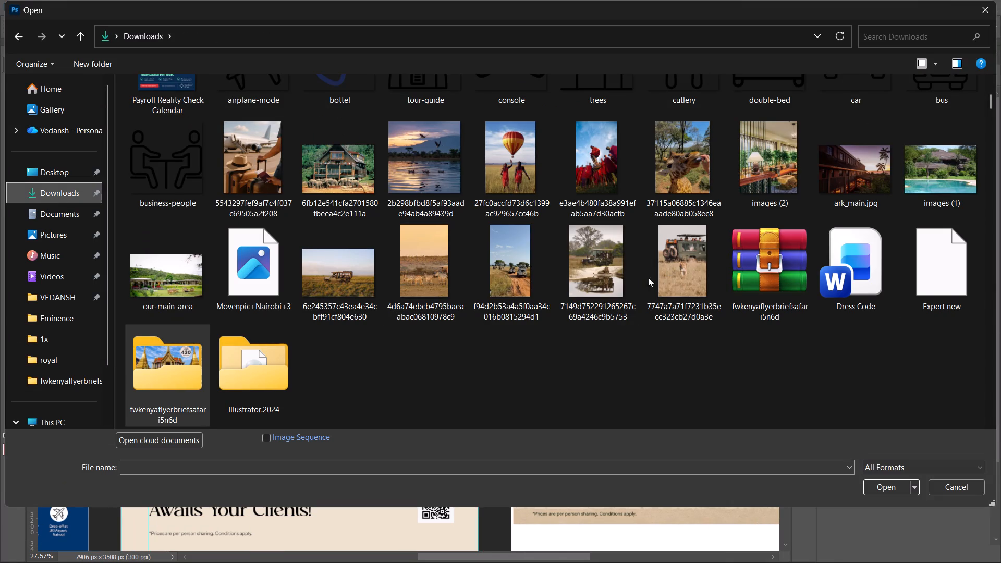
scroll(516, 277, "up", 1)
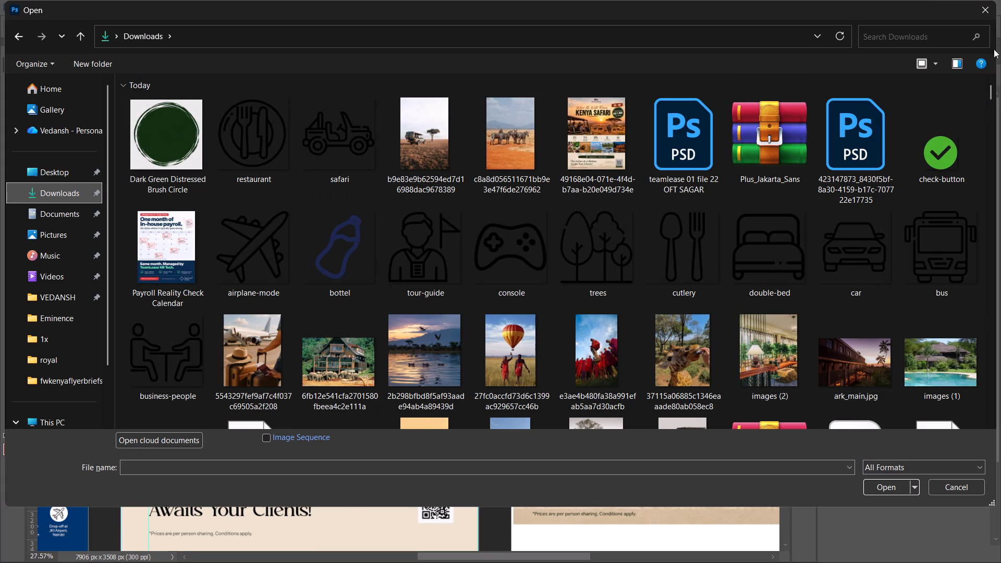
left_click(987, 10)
Examine the reference flyer's full layout, including its hero photo, photo strip, validity banner and footer, beside the working flyer.
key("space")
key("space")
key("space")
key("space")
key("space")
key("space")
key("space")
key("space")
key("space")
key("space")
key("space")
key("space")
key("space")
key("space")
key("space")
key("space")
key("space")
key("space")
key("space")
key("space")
left_click_drag(601, 383, 447, 351)
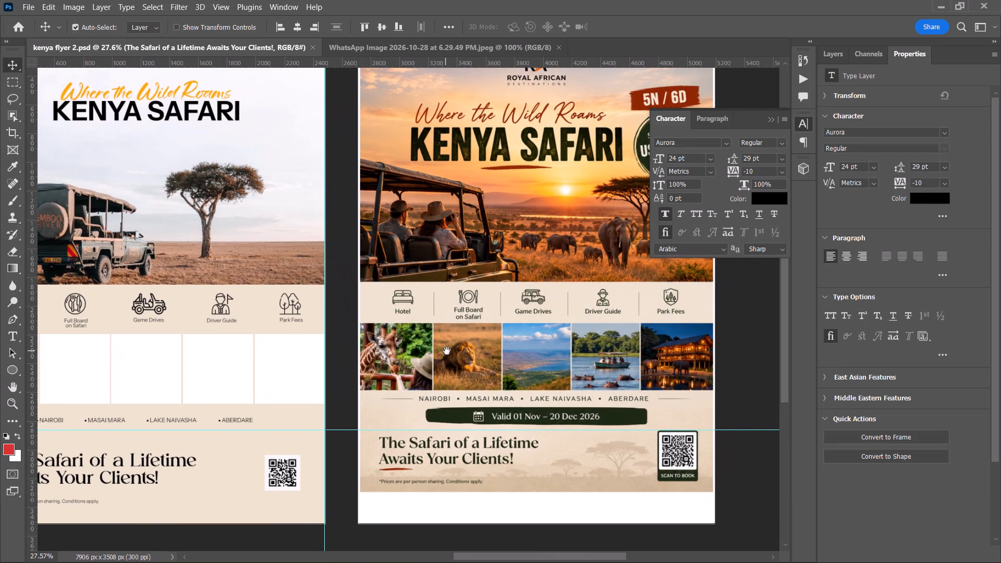
Save the kenya flyer 2.psd document in Photoshop.
left_click_drag(447, 351, 589, 393)
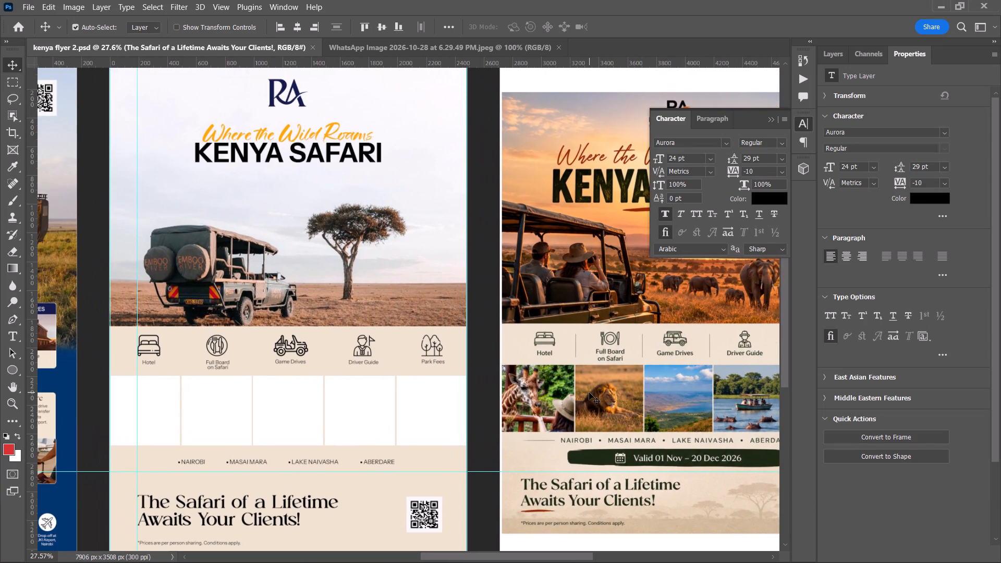
scroll(589, 393, "down", 1, "alt")
key("space")
left_click_drag(561, 394, 547, 369)
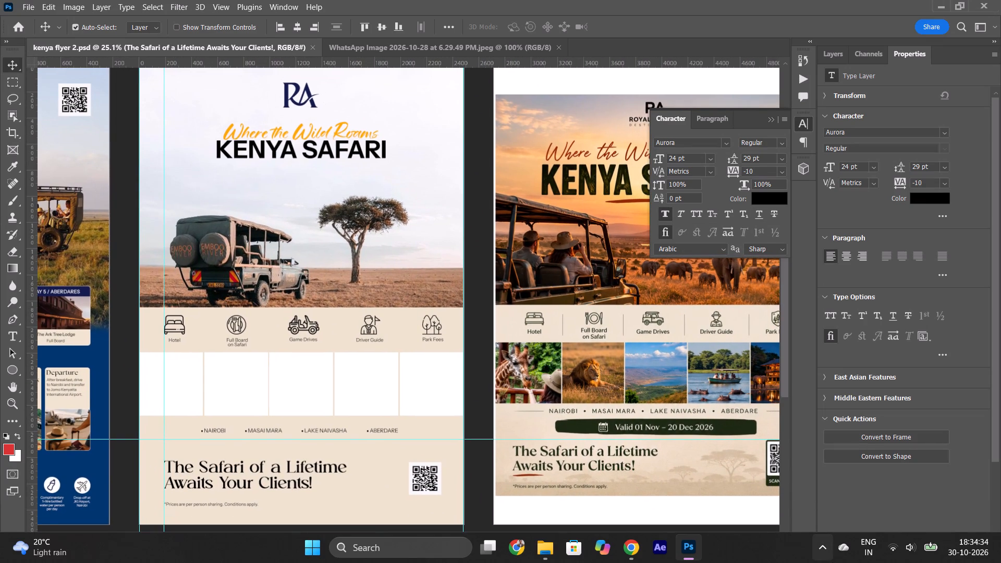
key("ctrl+s")
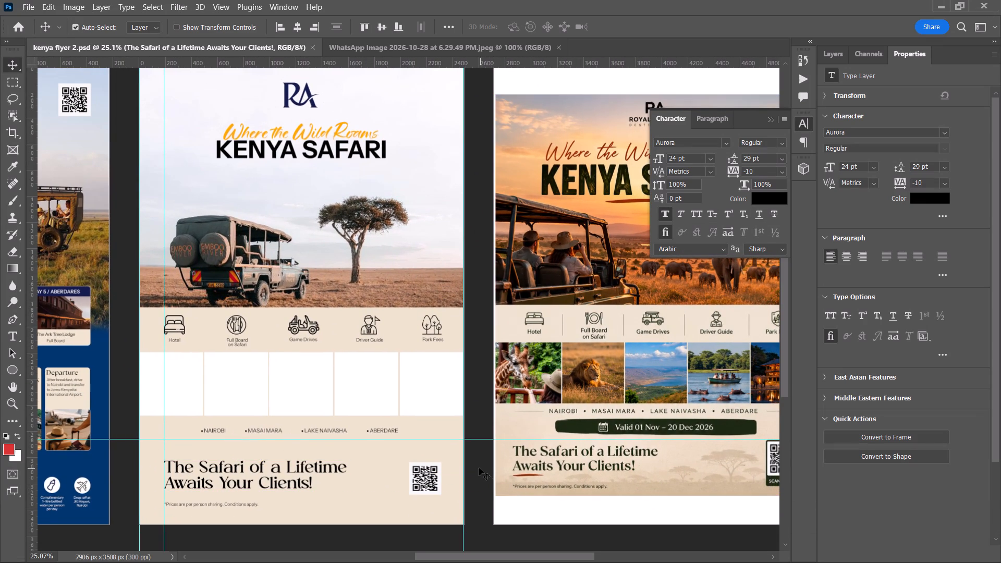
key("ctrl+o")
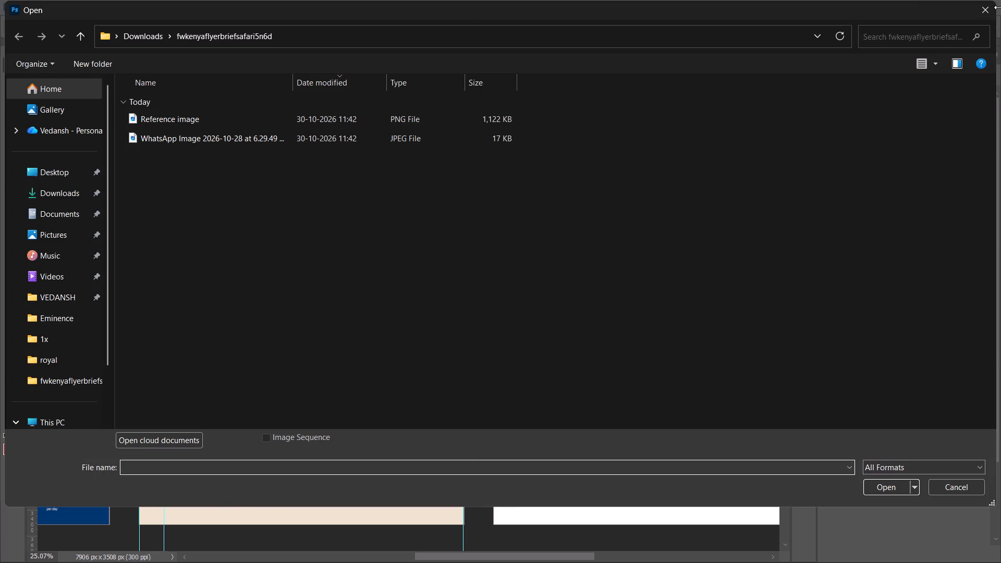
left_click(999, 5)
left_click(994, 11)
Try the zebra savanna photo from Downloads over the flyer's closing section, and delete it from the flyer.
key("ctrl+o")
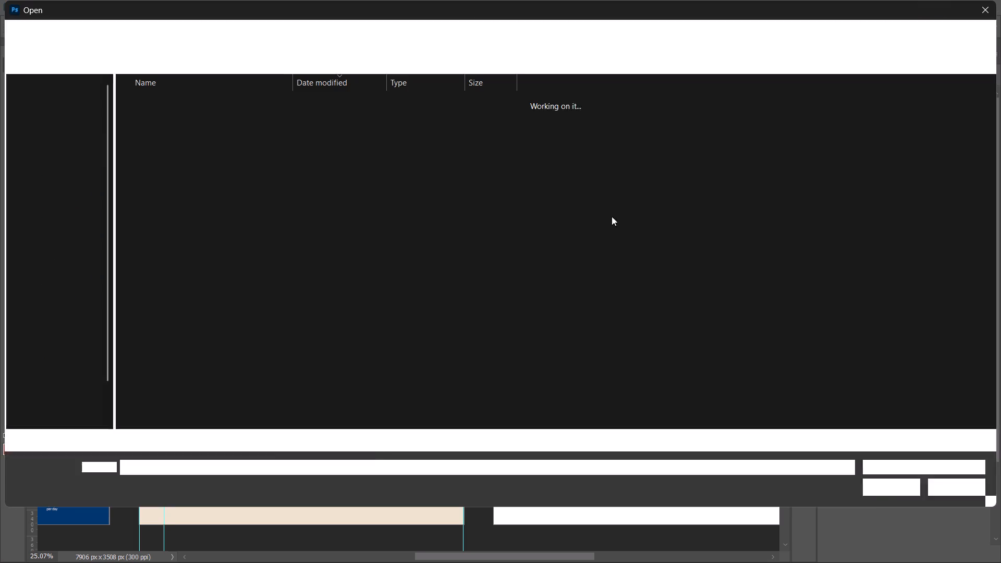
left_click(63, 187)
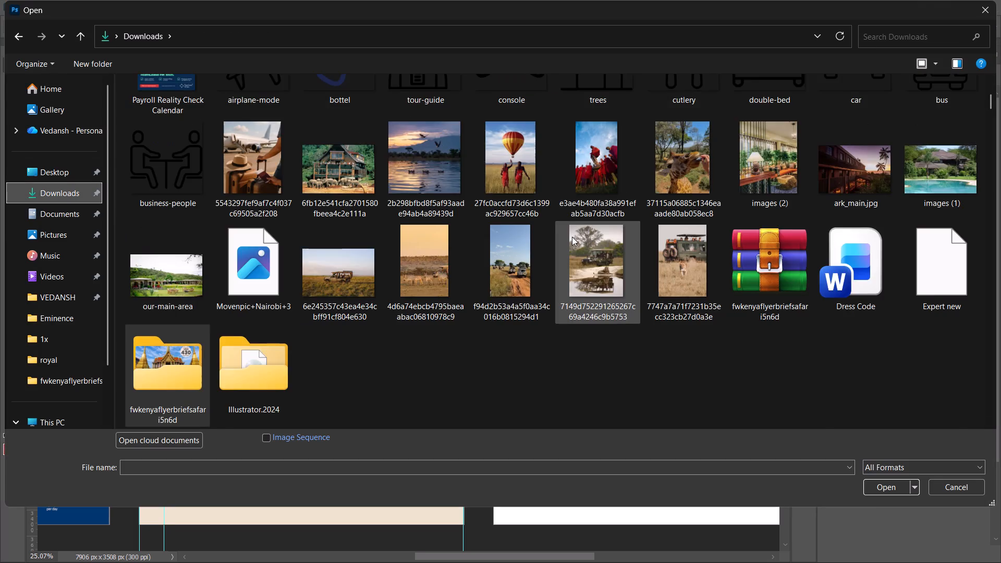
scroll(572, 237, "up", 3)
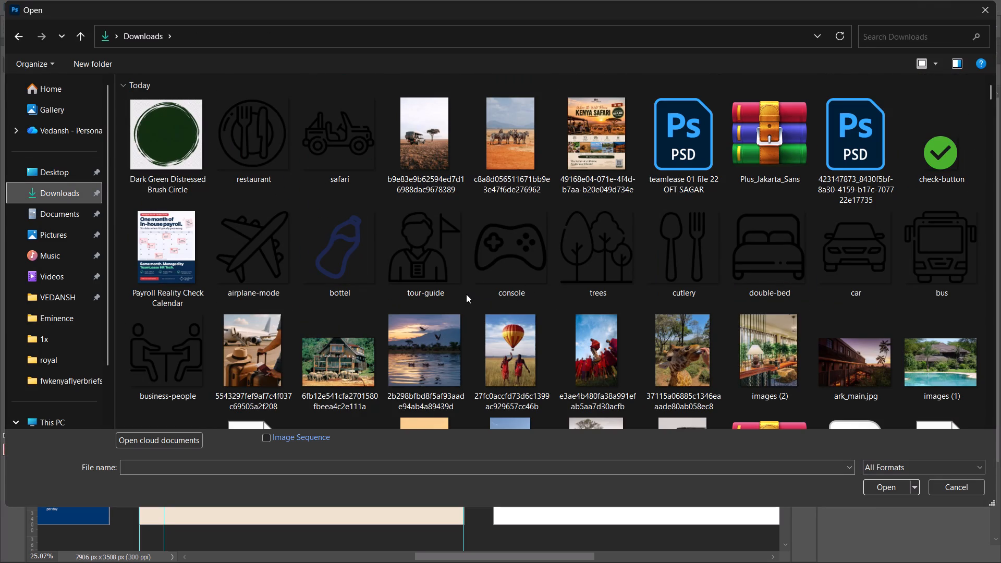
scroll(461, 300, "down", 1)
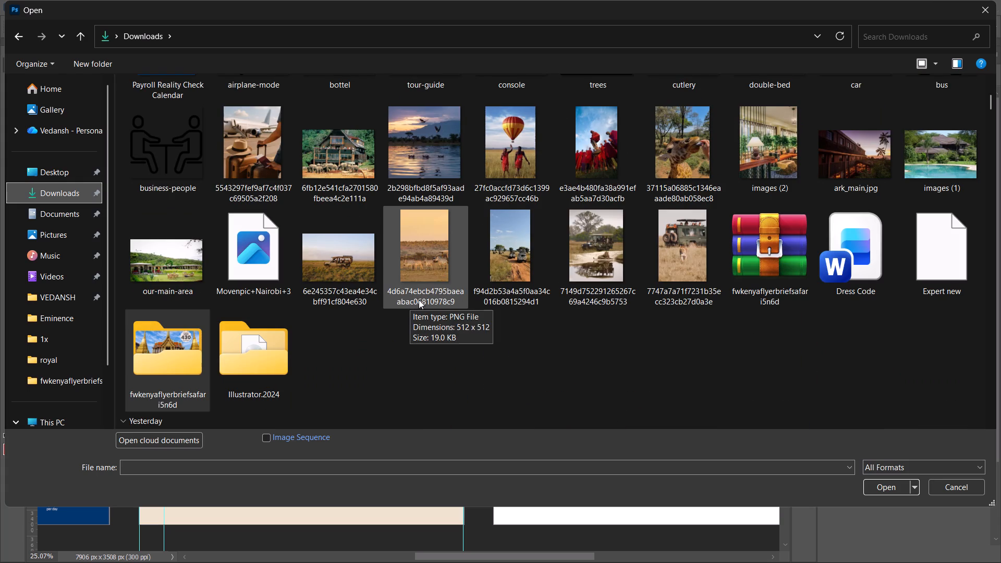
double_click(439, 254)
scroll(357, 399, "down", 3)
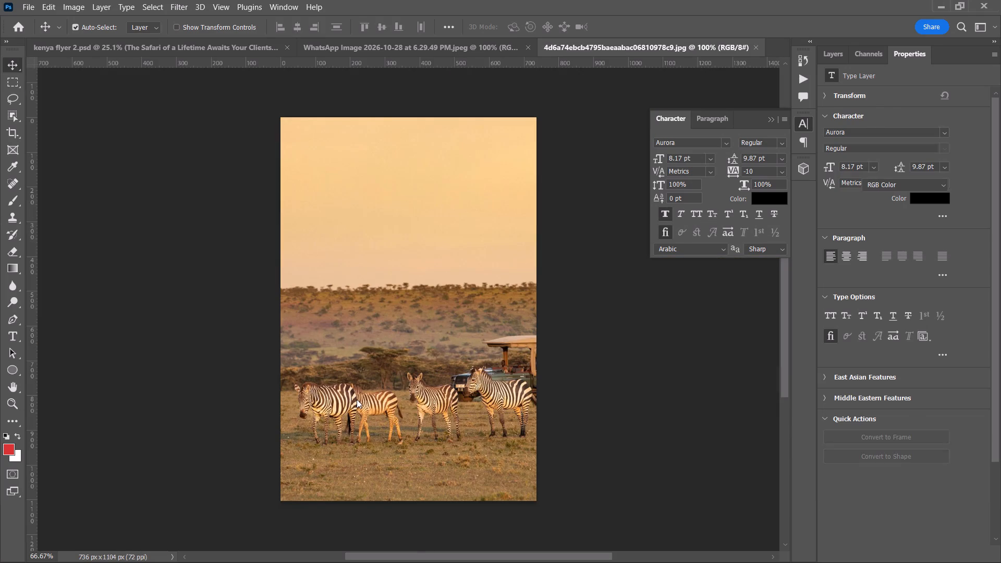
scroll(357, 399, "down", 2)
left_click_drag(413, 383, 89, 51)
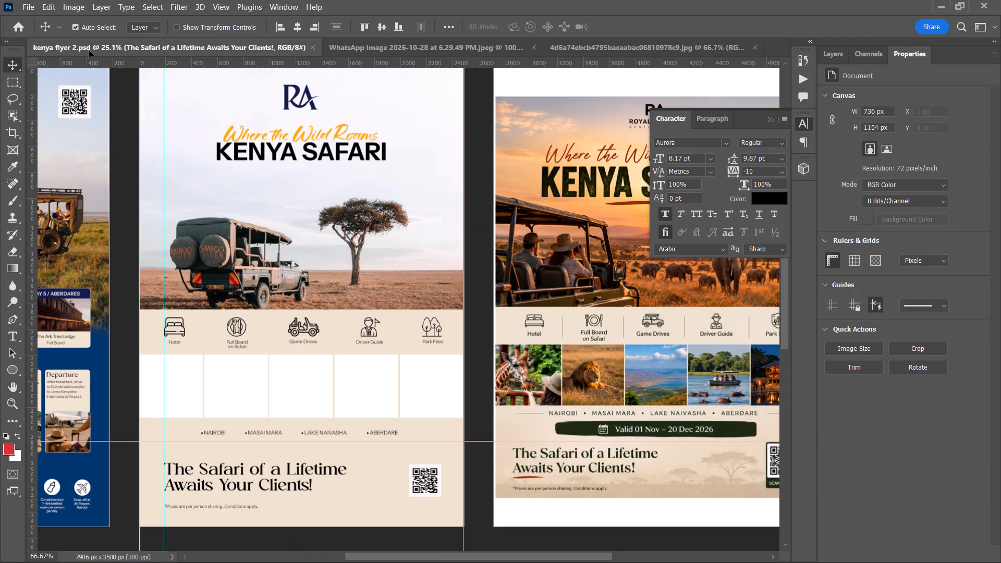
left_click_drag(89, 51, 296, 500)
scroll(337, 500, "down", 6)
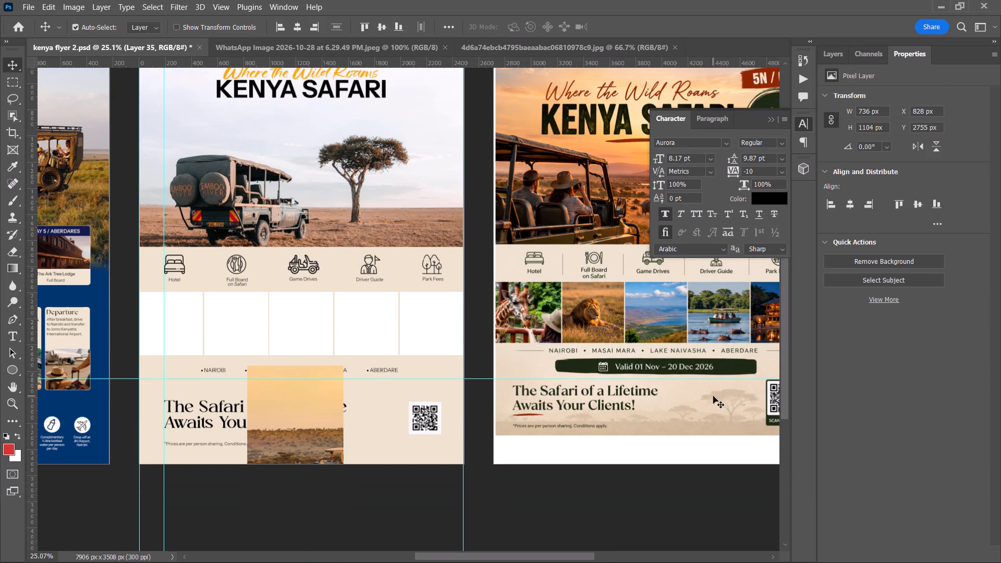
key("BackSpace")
Switch to Chrome and search Pinterest for "kenya safari".
key("alt+Tab")
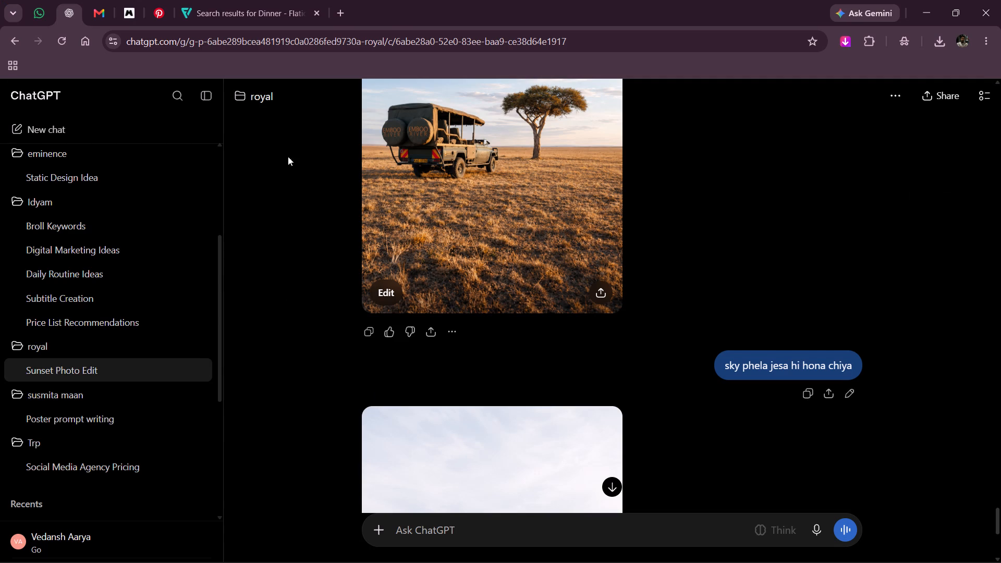
left_click(156, 0)
left_click(261, 92)
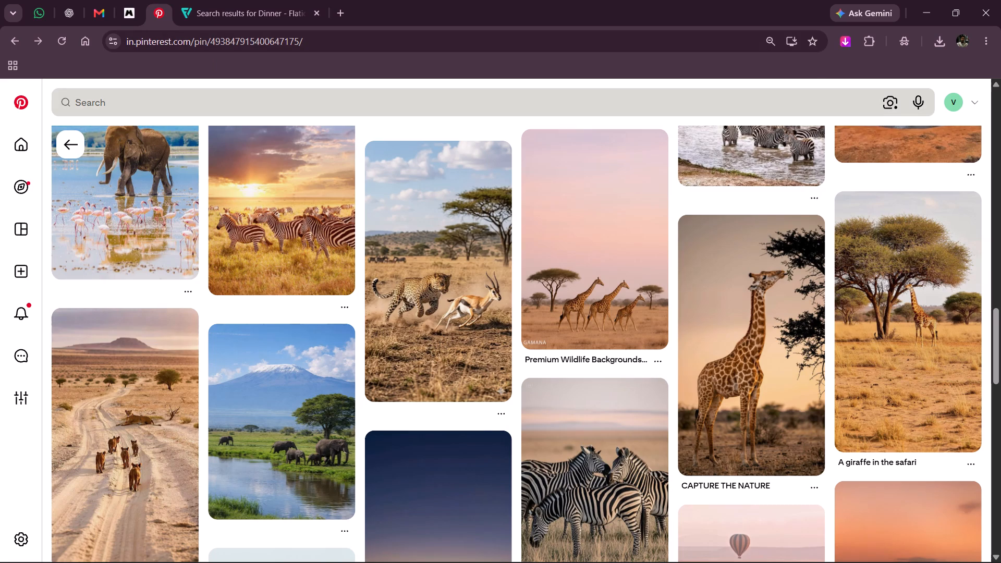
type("kenya sala")
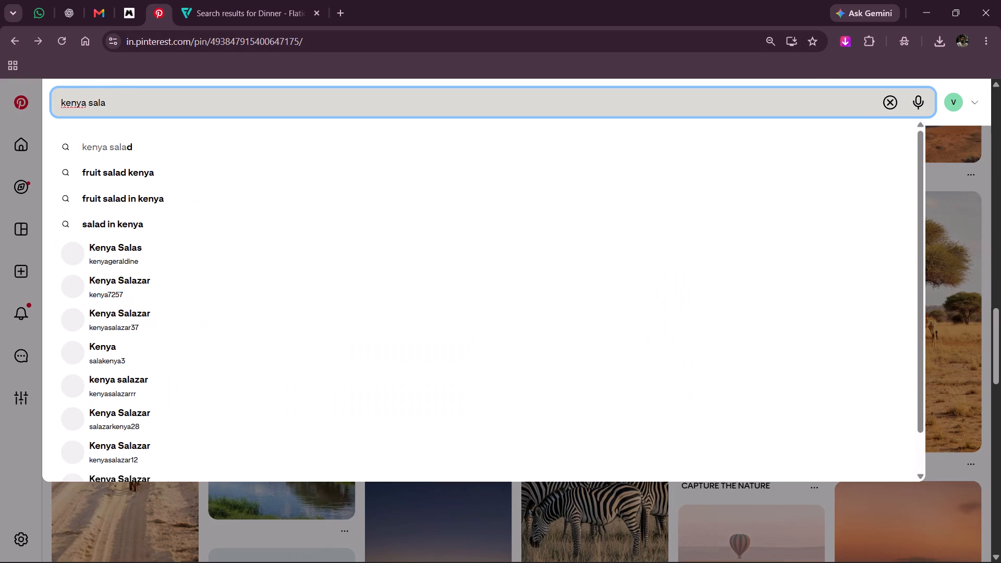
key("BackSpace")
key("BackSpace")
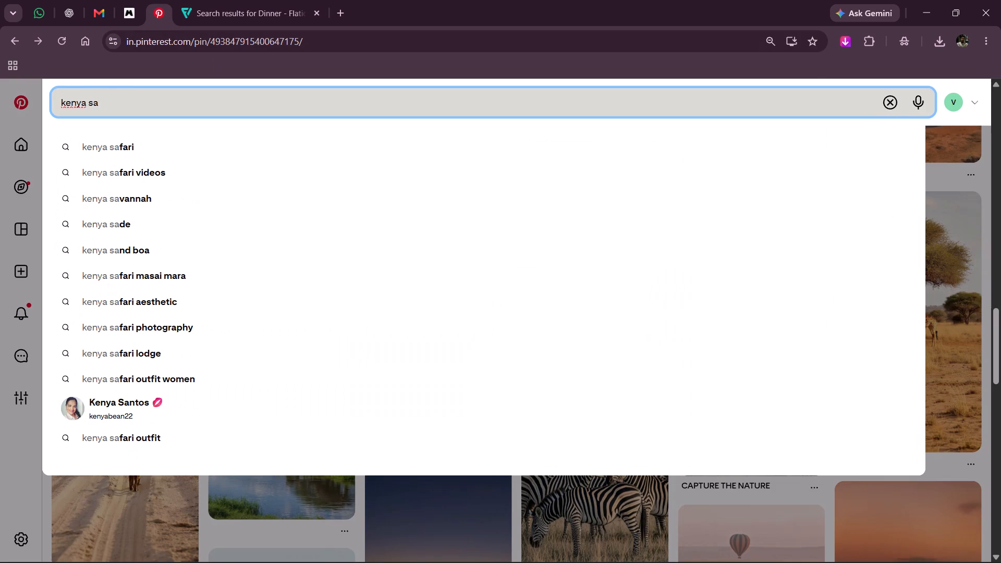
type("fari")
key("Return")
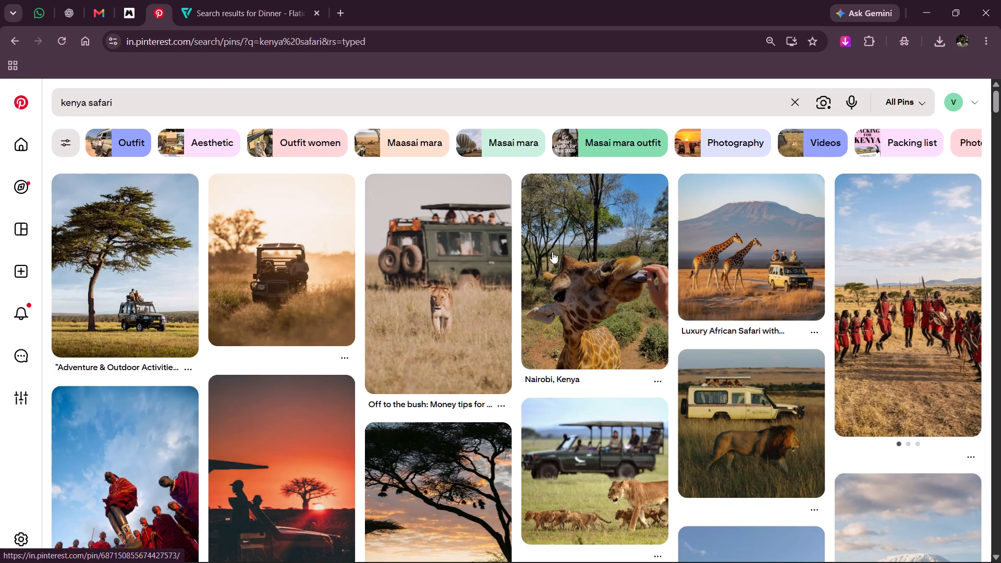
Save the photo of two giraffes and a safari jeep near Mount Kilimanjaro as a JPEG in Downloads.
left_click(758, 251)
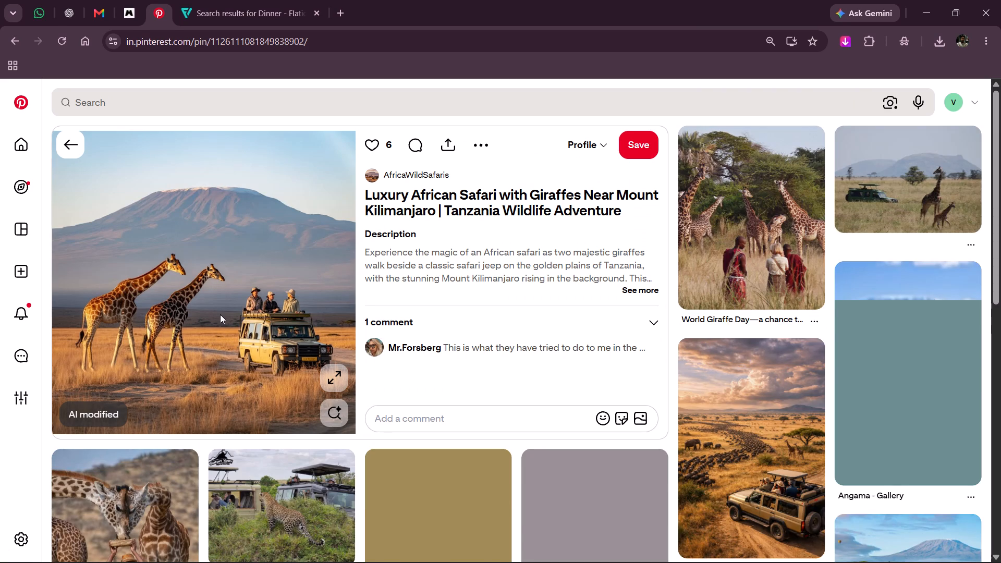
right_click(219, 310)
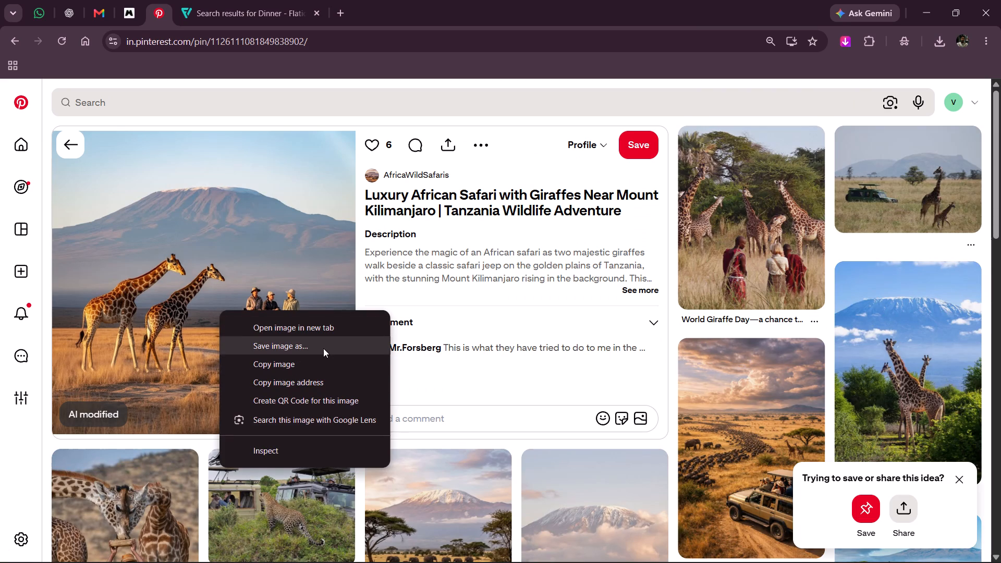
left_click(323, 348)
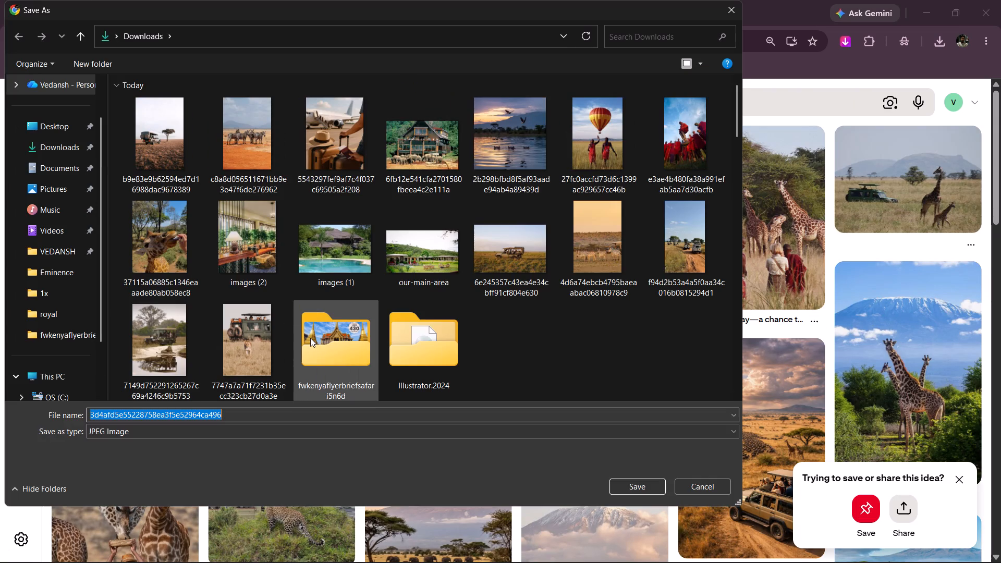
key("Return")
Back in Photoshop, open the downloaded giraffe photo and copy it onto the closing section of kenya flyer 2.psd.
key("alt+Tab")
key("ctrl+o")
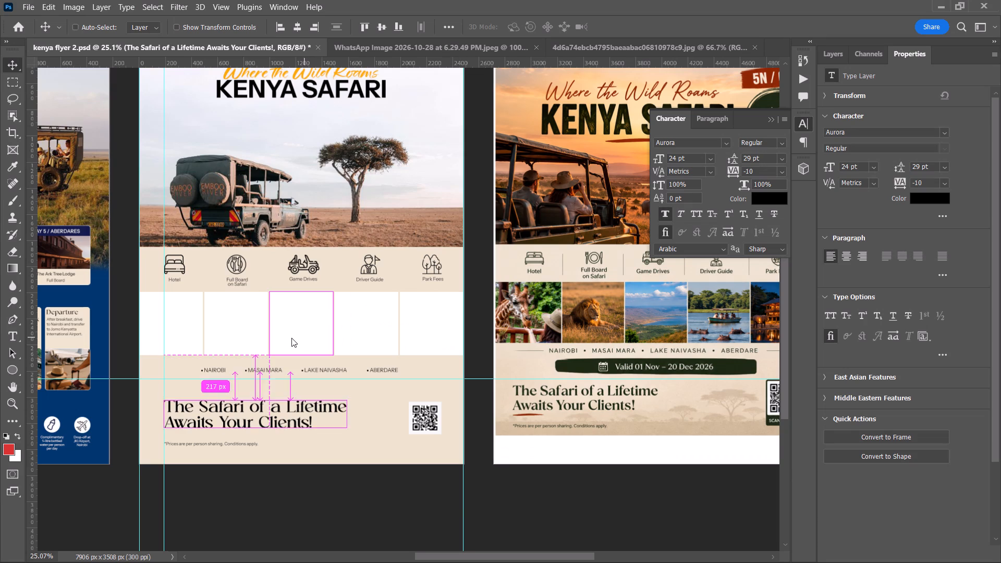
double_click(152, 151)
left_click_drag(433, 403, 282, 274)
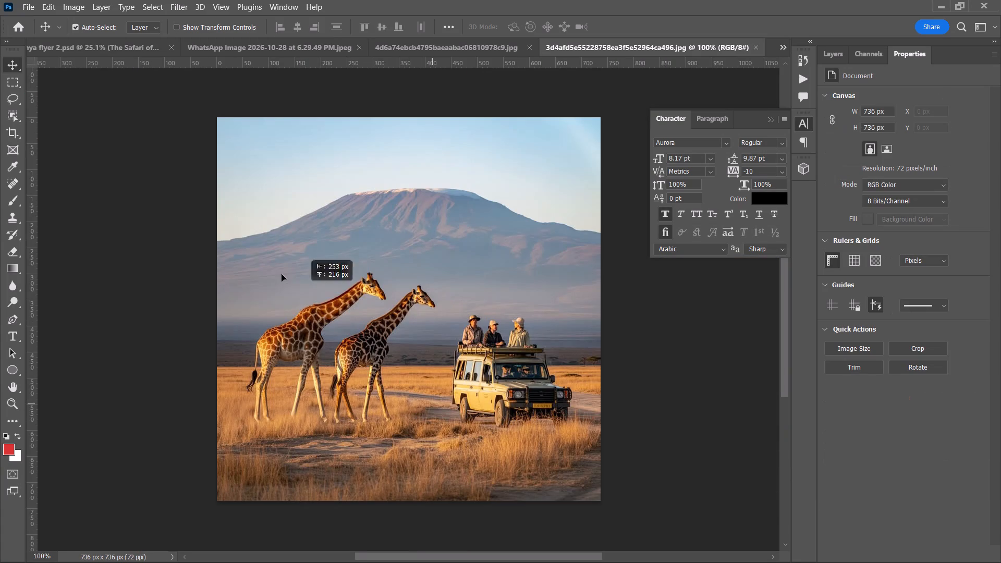
left_click_drag(282, 274, 306, 439)
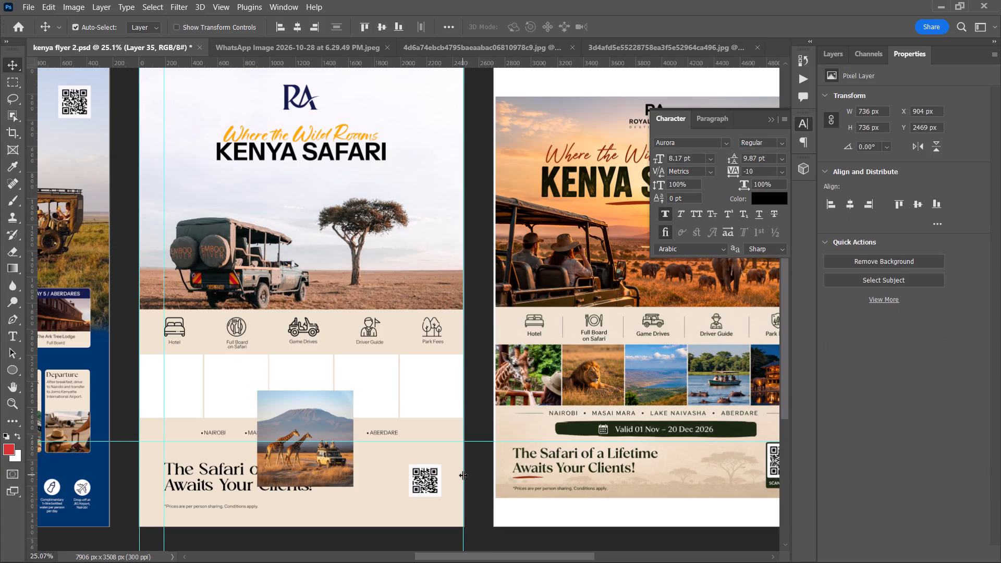
Reorder the giraffe photo layer so it sits directly above Rectangle 5 and beneath the flyer's text and icons.
scroll(463, 475, "down", 4)
left_click(840, 43)
left_click(839, 48)
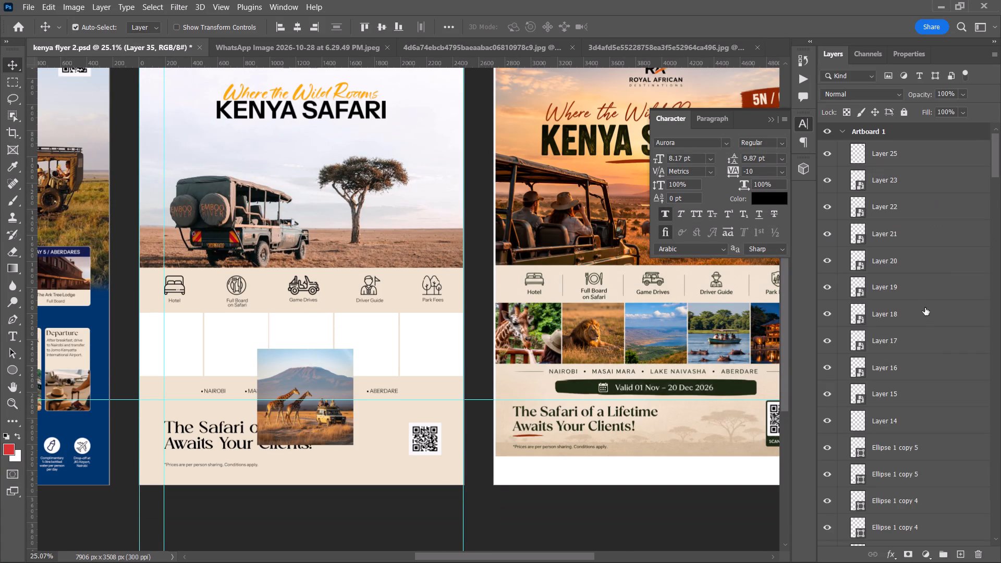
scroll(932, 368, "down", 7)
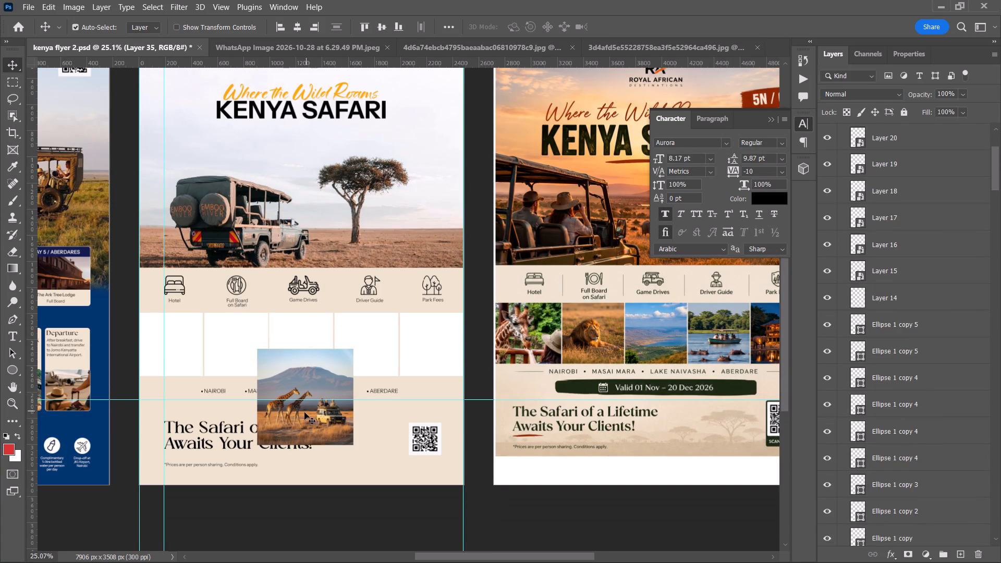
key("ctrl+shift+bracketleft")
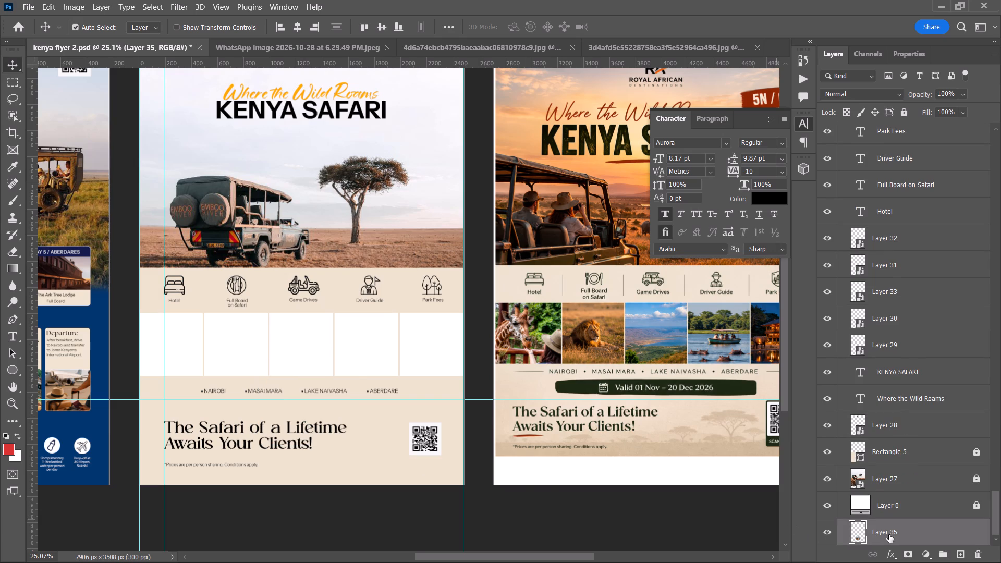
left_click_drag(890, 535, 909, 447)
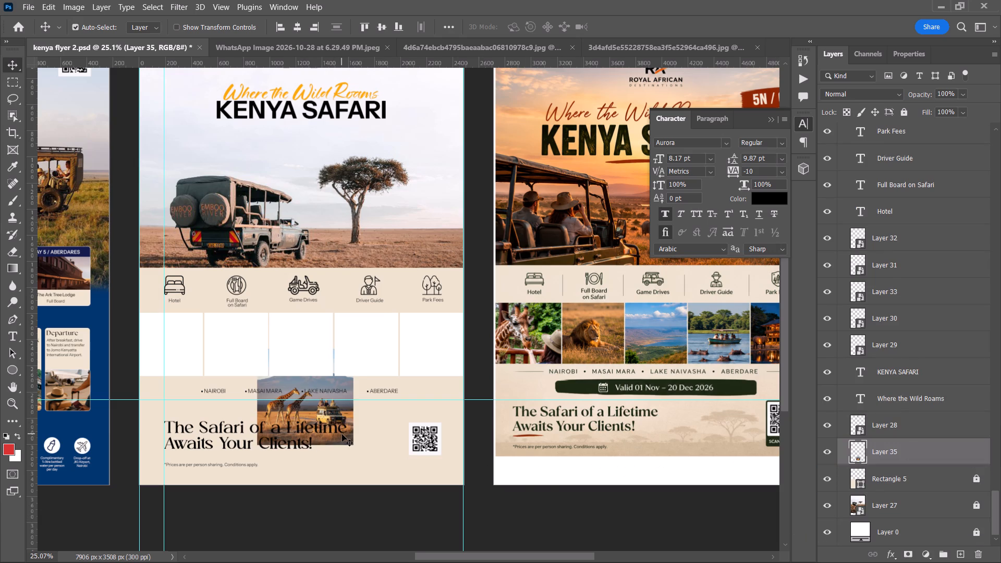
Move the giraffe photo down to the flyer's bottom edge and centre it horizontally on the artboard.
left_click_drag(345, 439, 345, 466)
key("ctrl+z")
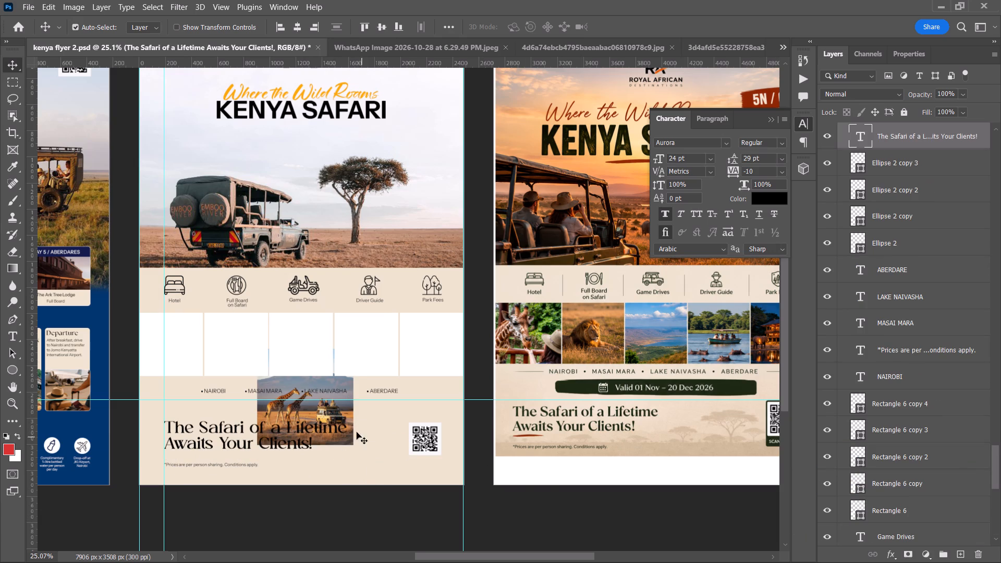
left_click_drag(344, 408, 339, 451)
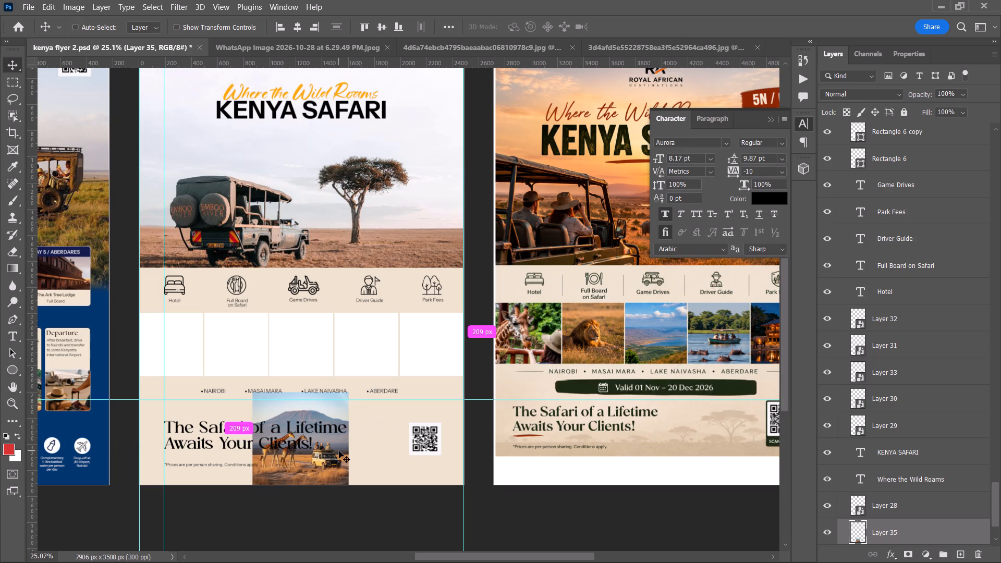
left_click(301, 27)
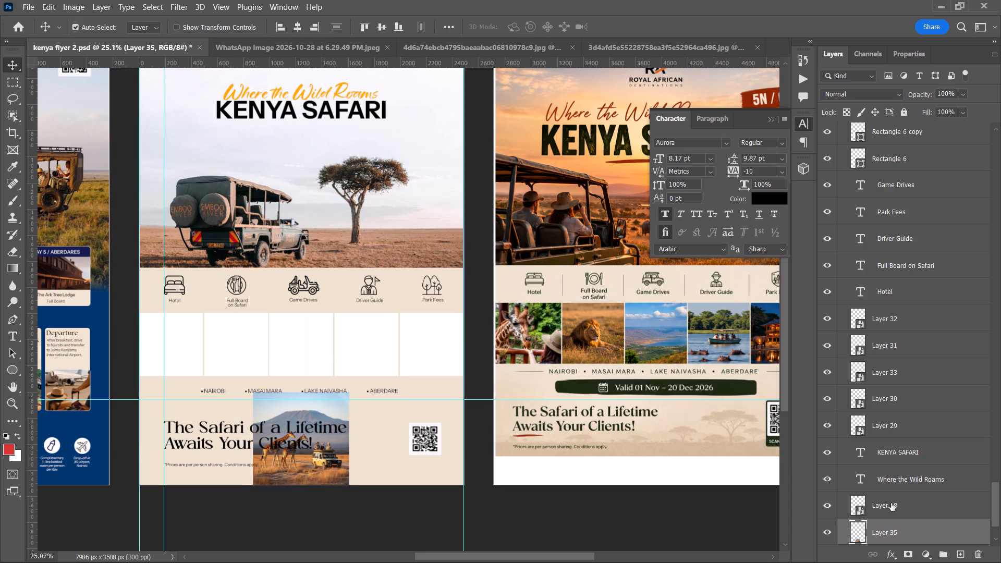
Convert the giraffe photo's Layer 35 to a smart object.
right_click(904, 531)
left_click(819, 196)
Scale the giraffe photo to about 342% to span the flyer's width and shift it down about 690 px behind the closing section.
key("ctrl+t")
left_click_drag(305, 394, 304, 322)
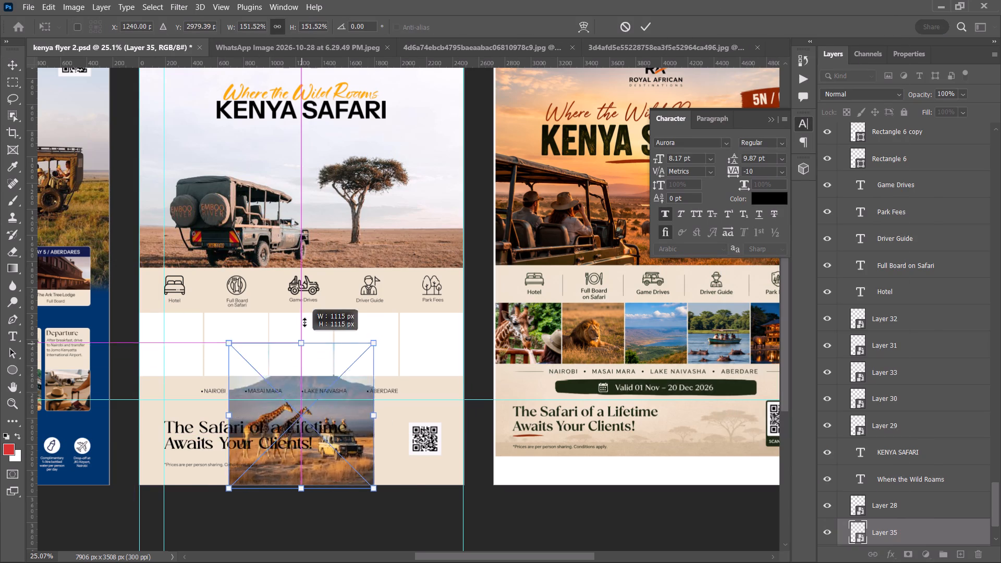
left_click_drag(304, 322, 319, 160)
left_click_drag(332, 444, 332, 534)
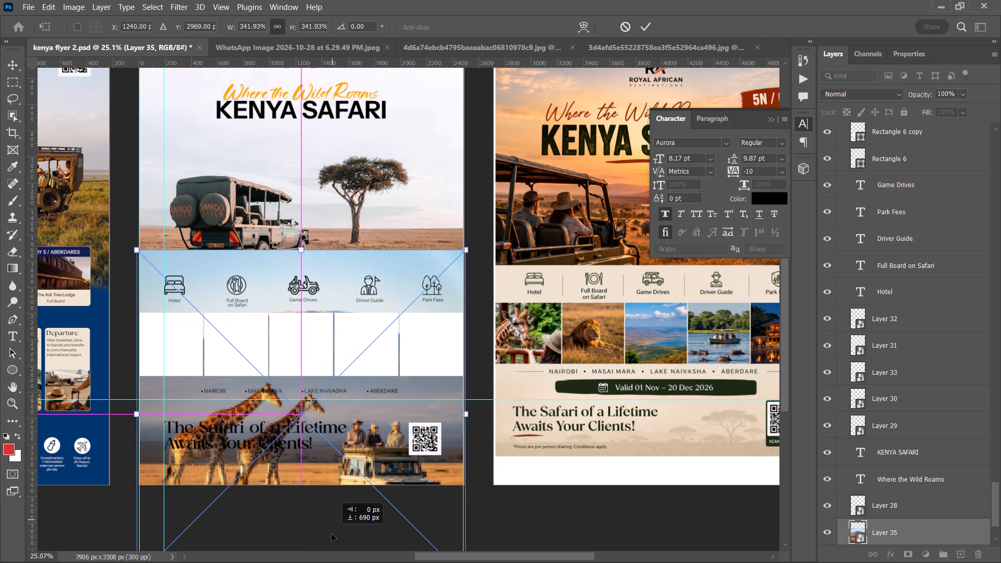
left_click_drag(332, 534, 332, 534)
left_click(645, 23)
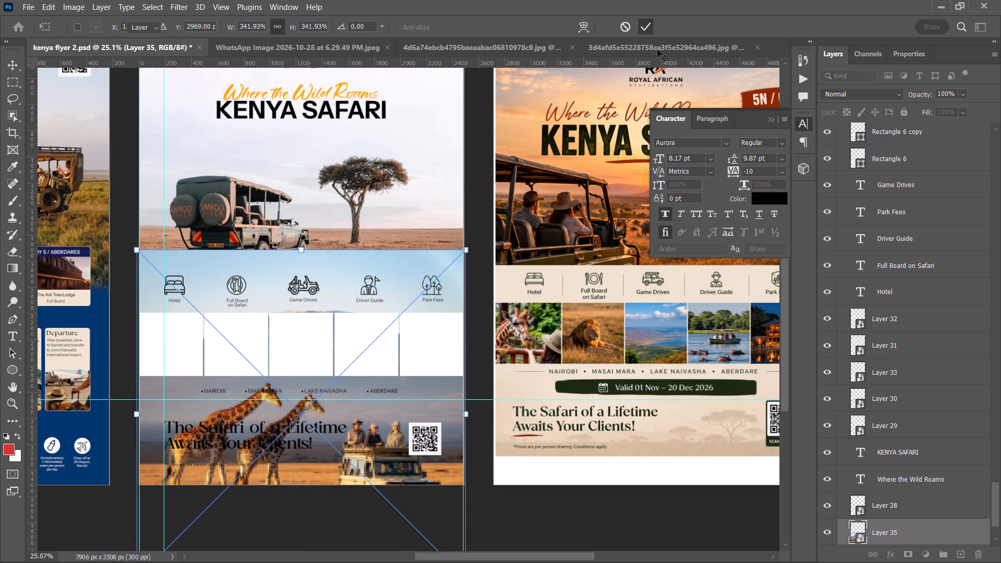
Set the giraffe photo layer's blend mode to Overlay.
left_click(869, 93)
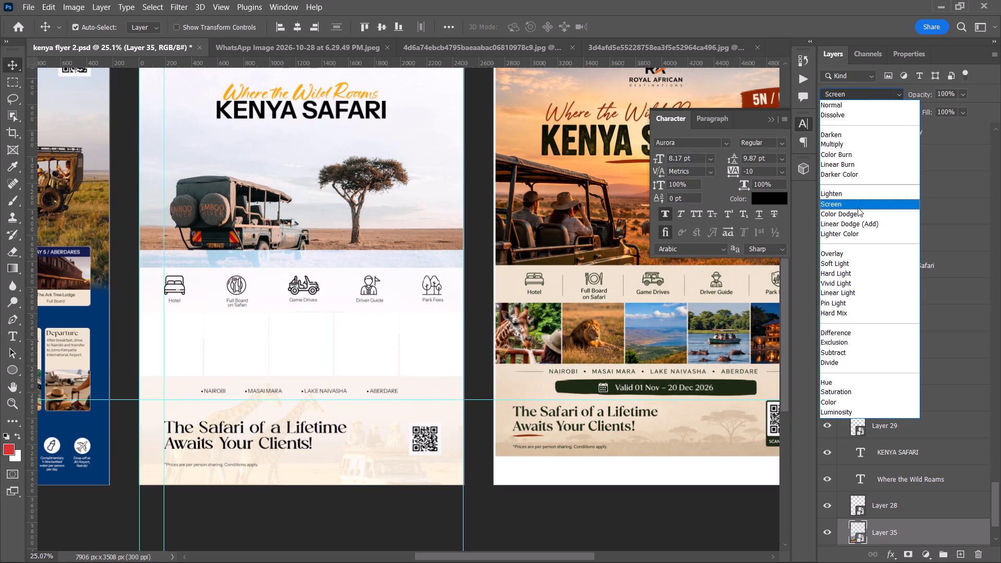
left_click(853, 255)
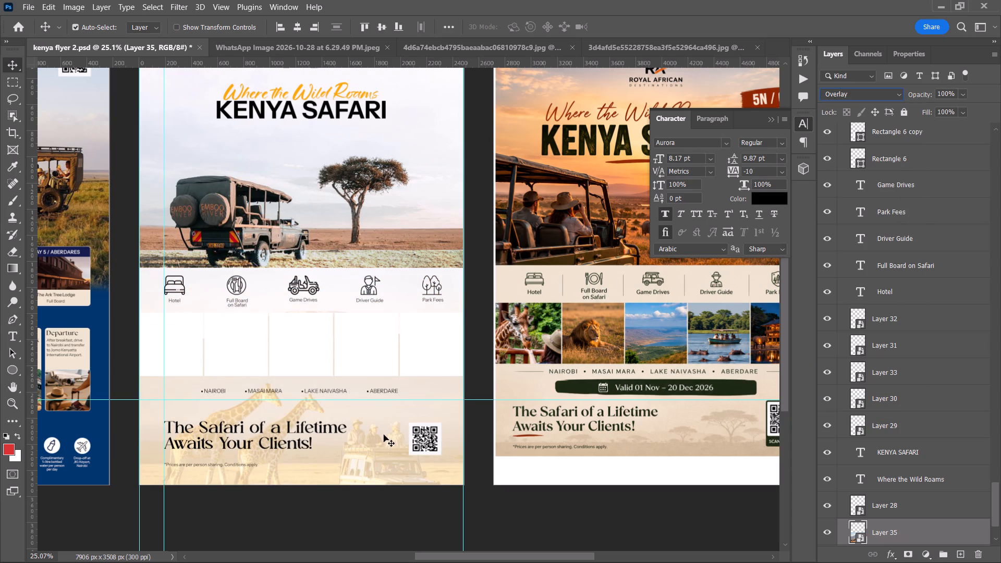
Move the giraffe photo straight down so the giraffes and safari vehicle sit lower behind the closing section.
left_click_drag(374, 454, 374, 458)
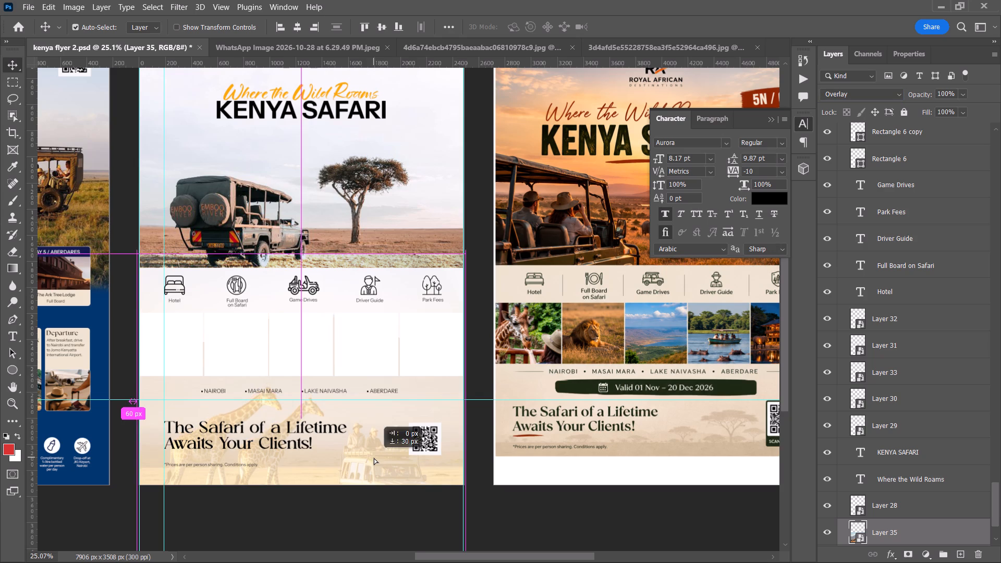
left_click_drag(374, 458, 374, 477)
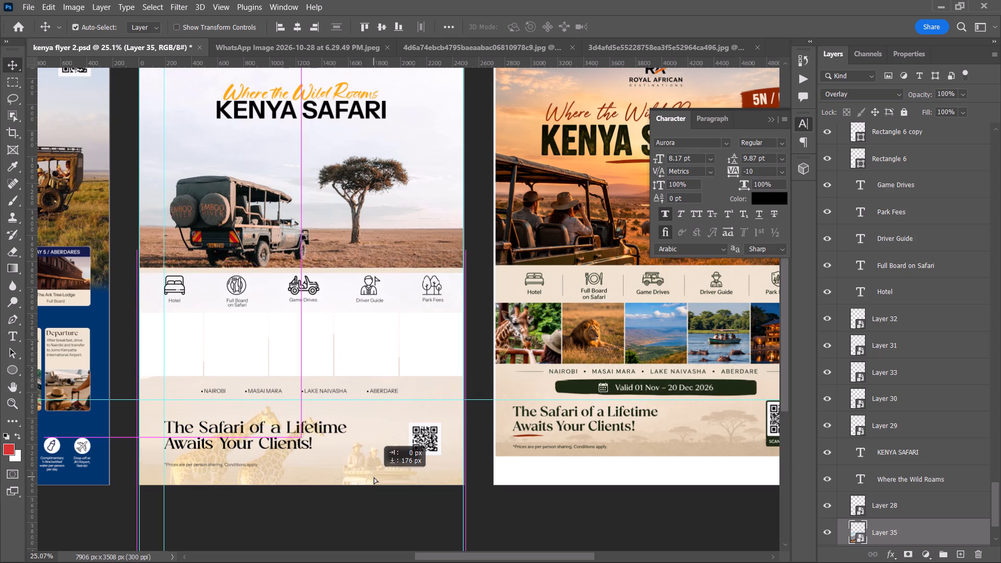
left_click_drag(374, 477, 374, 475)
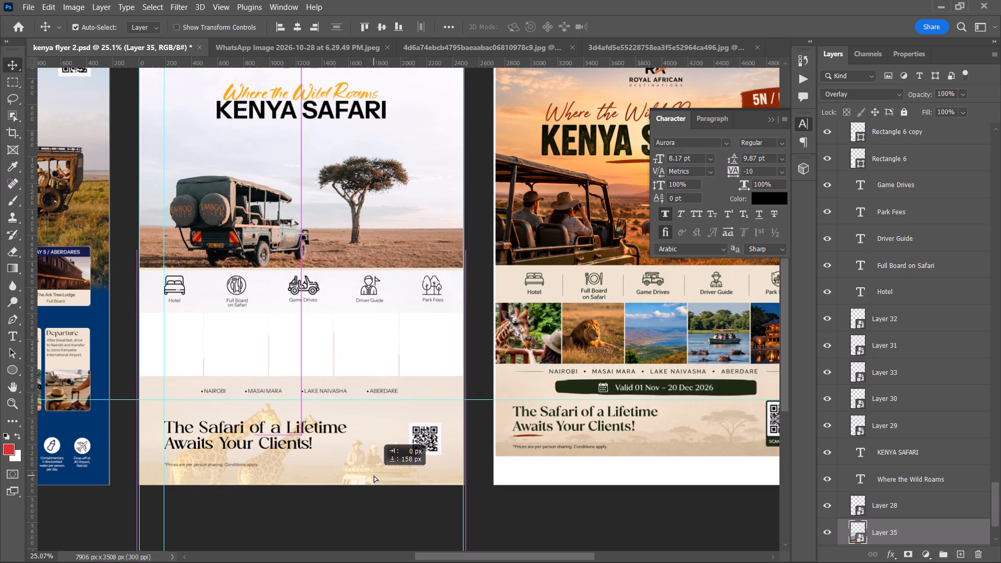
left_click_drag(374, 475, 374, 472)
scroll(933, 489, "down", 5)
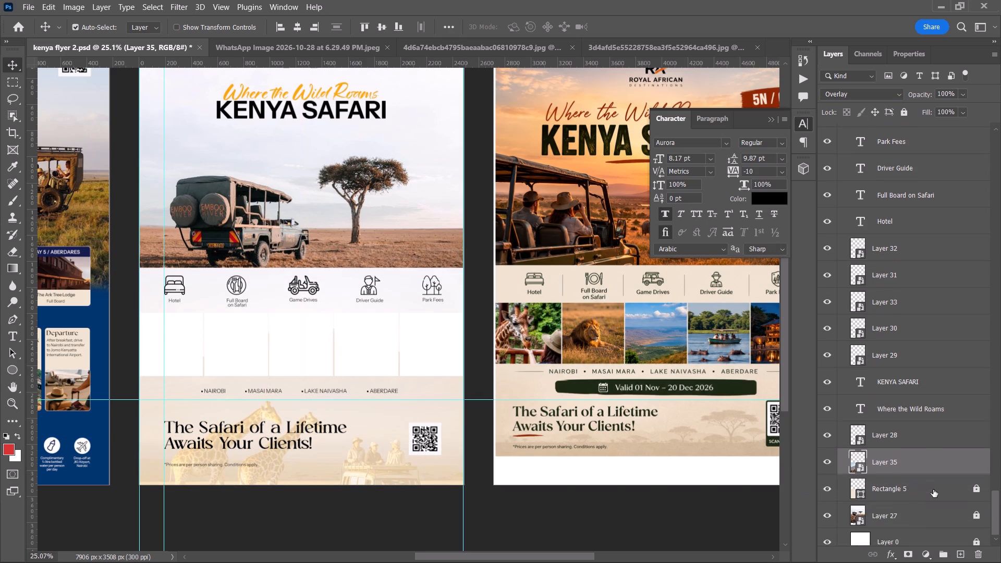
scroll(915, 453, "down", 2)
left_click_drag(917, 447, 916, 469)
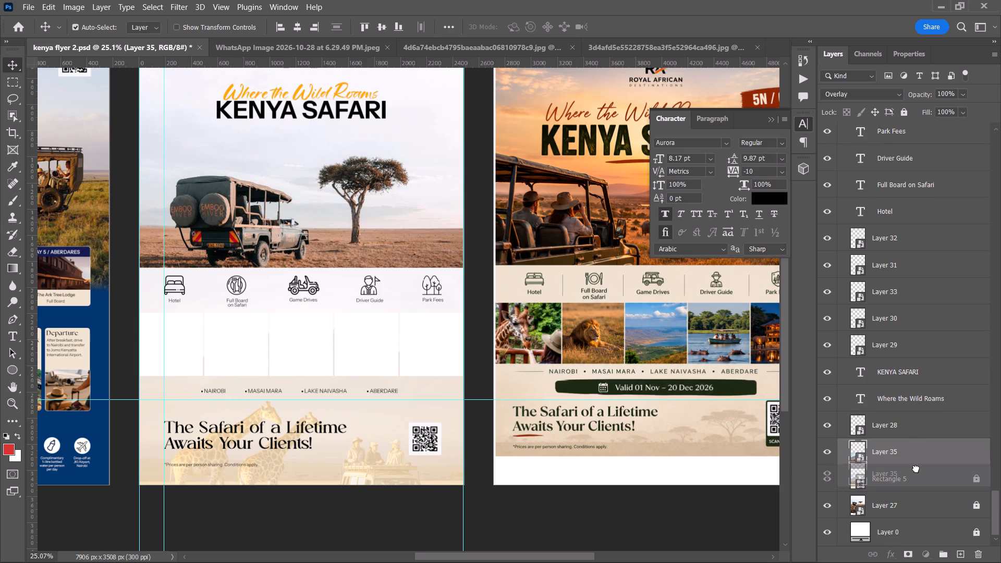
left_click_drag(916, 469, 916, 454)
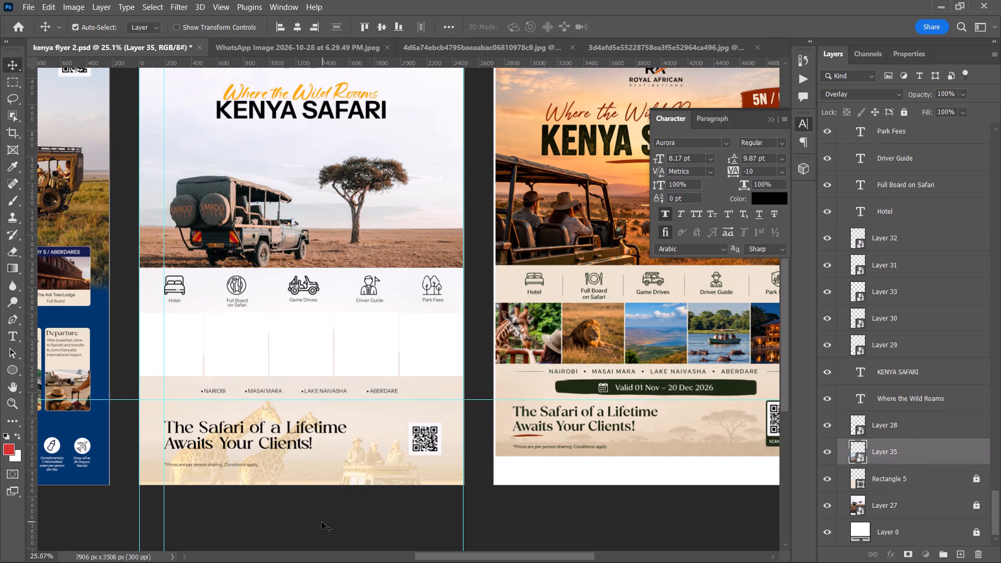
Reduce the giraffe photo layer's opacity to 49%.
scroll(479, 240, "up", 15, "alt")
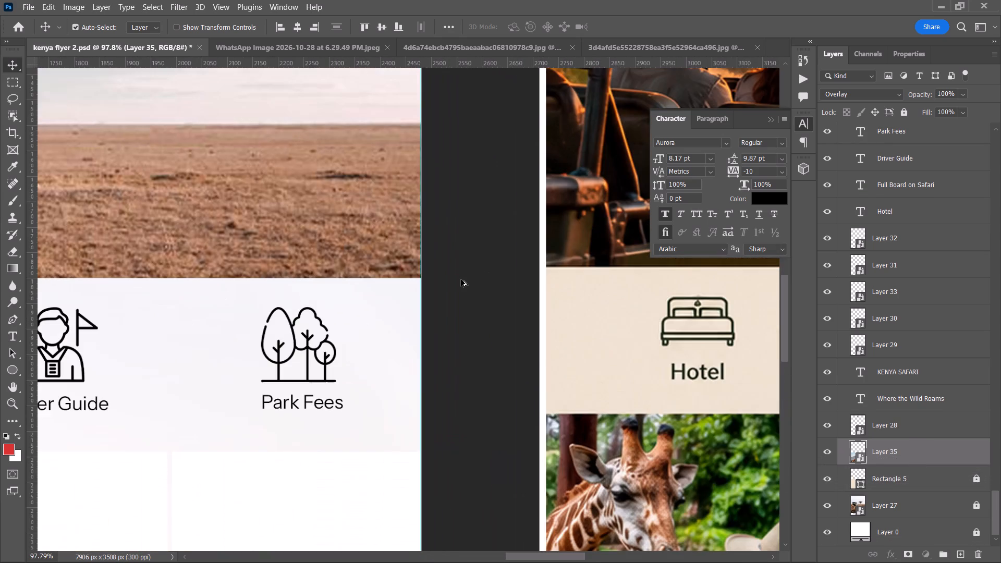
scroll(461, 279, "down", 12, "alt")
scroll(456, 310, "down", 7)
scroll(459, 313, "down", 4, "alt")
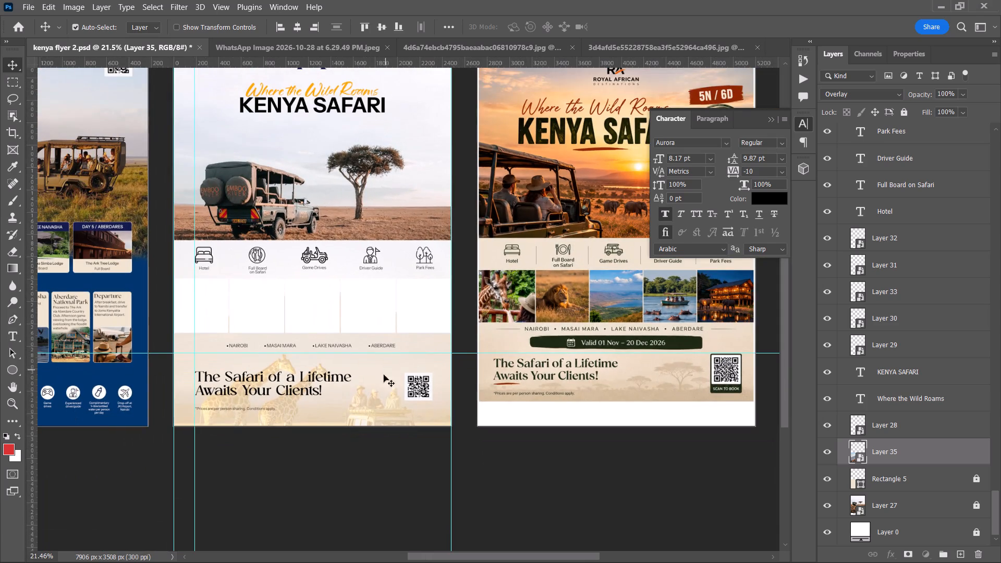
left_click(961, 97)
left_click(955, 108)
left_click(946, 105)
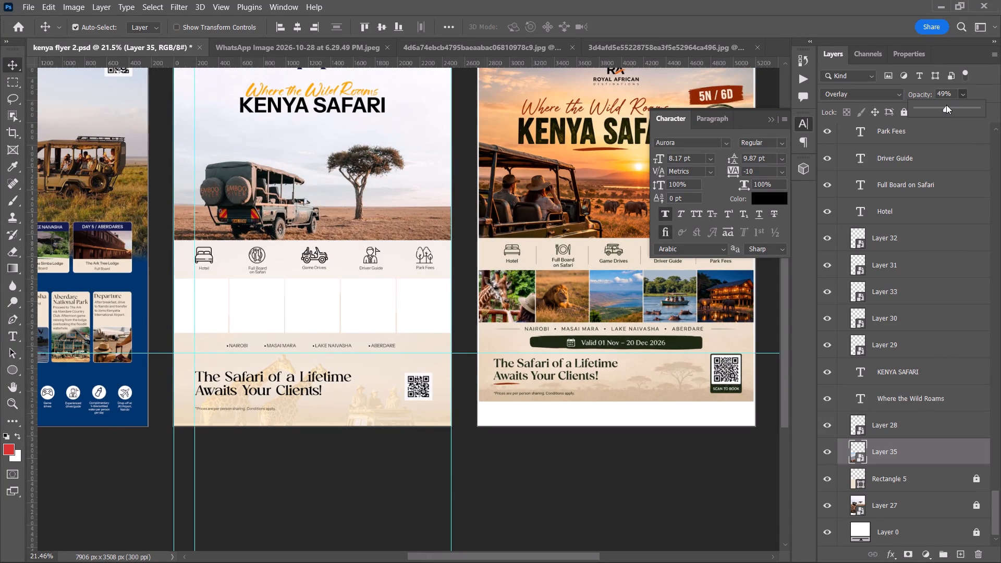
Deselect the layers and save the flyer document.
left_click(354, 507)
key("ctrl+s")
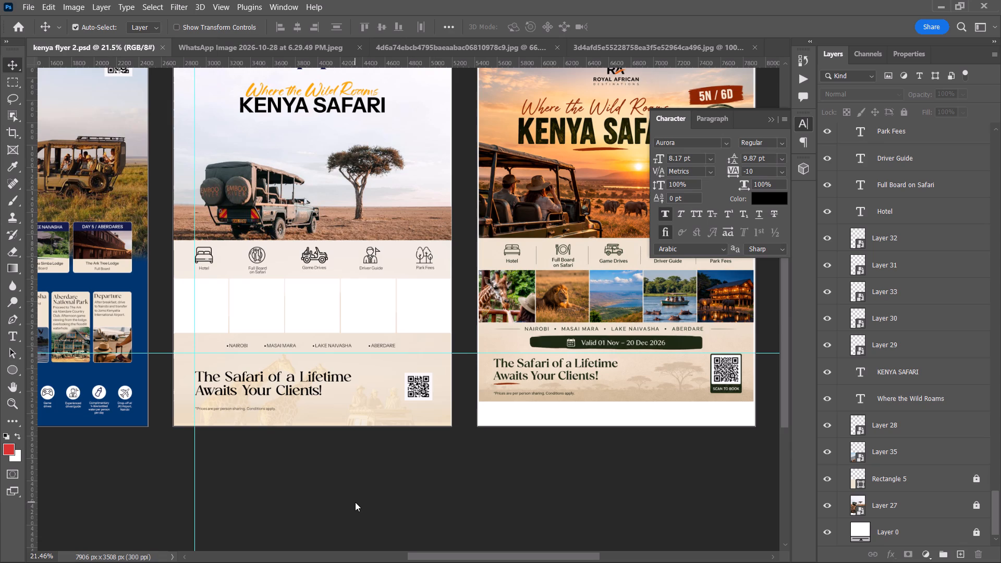
Add a new empty layer directly above the giraffe photo's Layer 35.
left_click(373, 418)
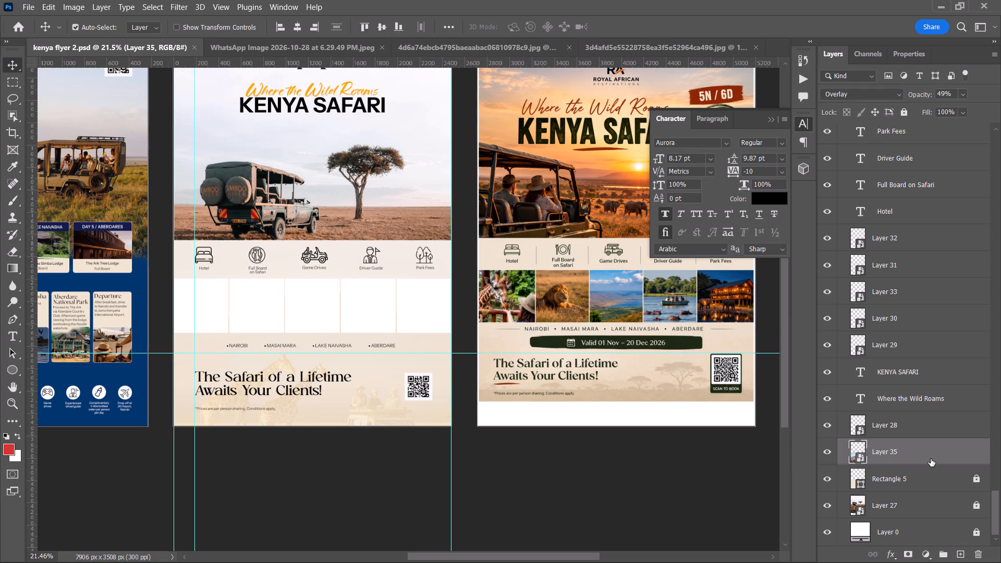
key("g")
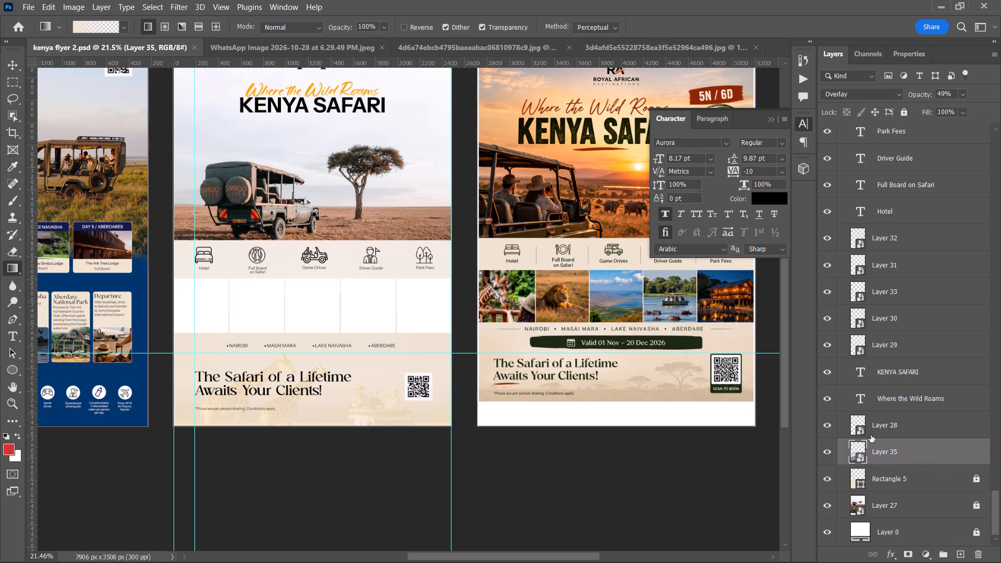
left_click(958, 551)
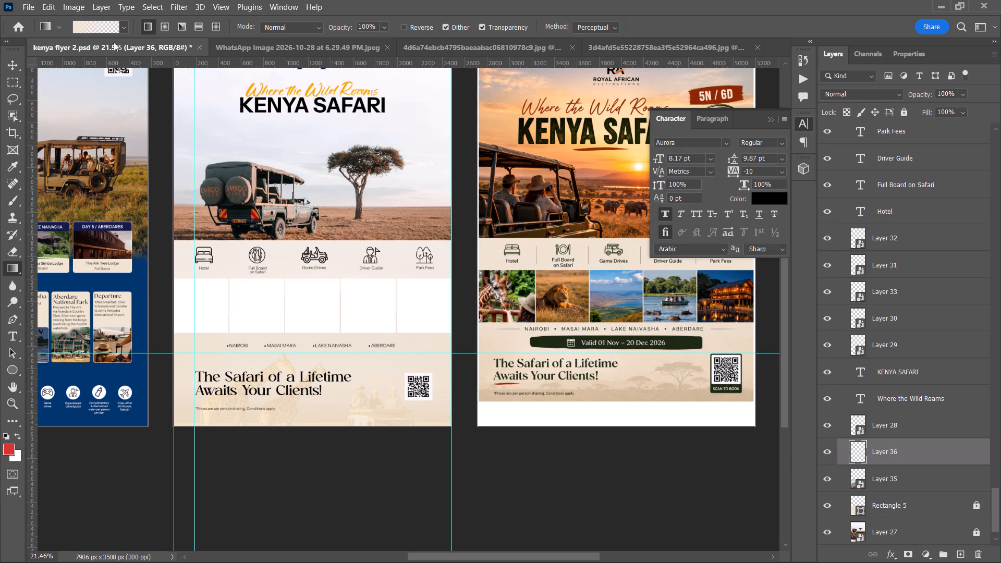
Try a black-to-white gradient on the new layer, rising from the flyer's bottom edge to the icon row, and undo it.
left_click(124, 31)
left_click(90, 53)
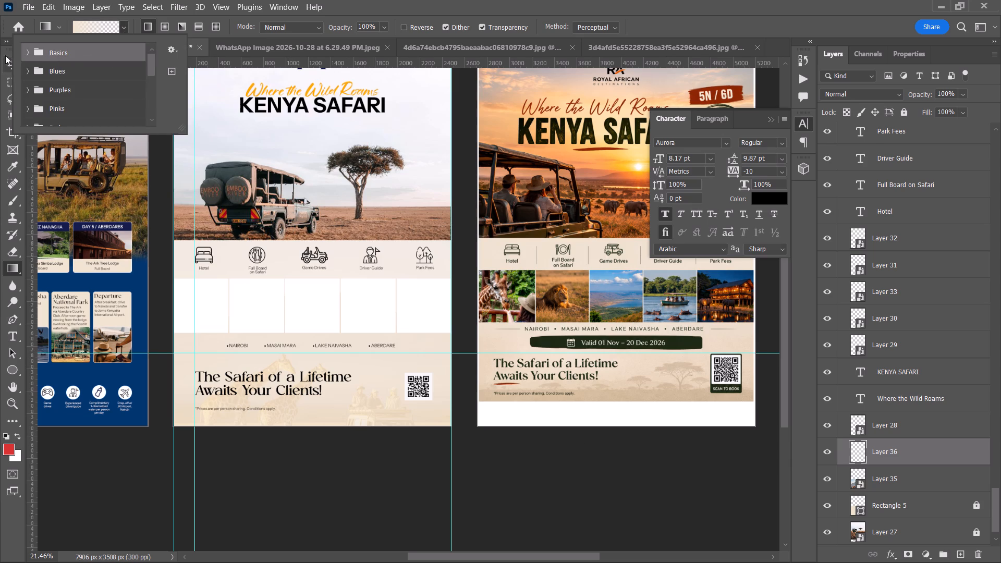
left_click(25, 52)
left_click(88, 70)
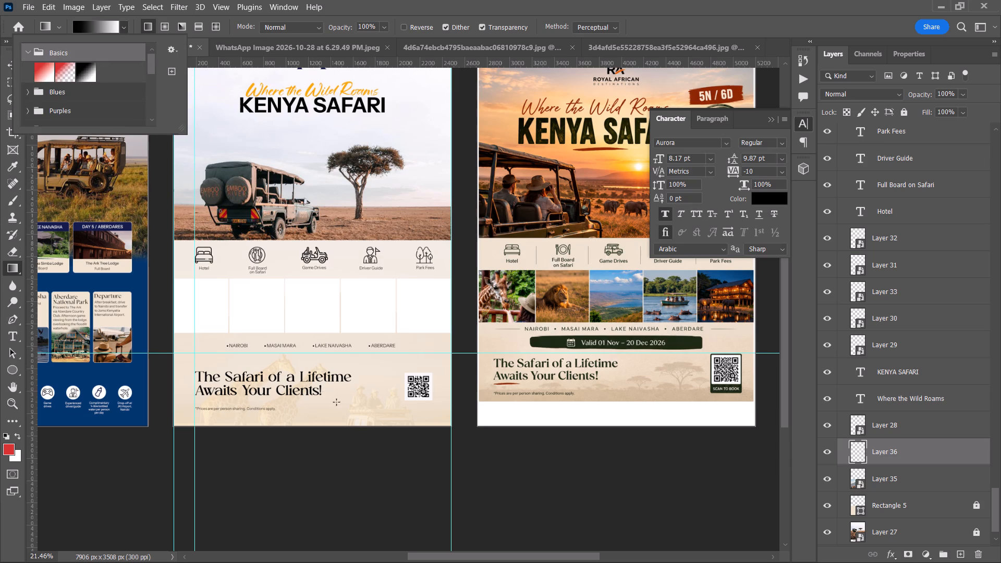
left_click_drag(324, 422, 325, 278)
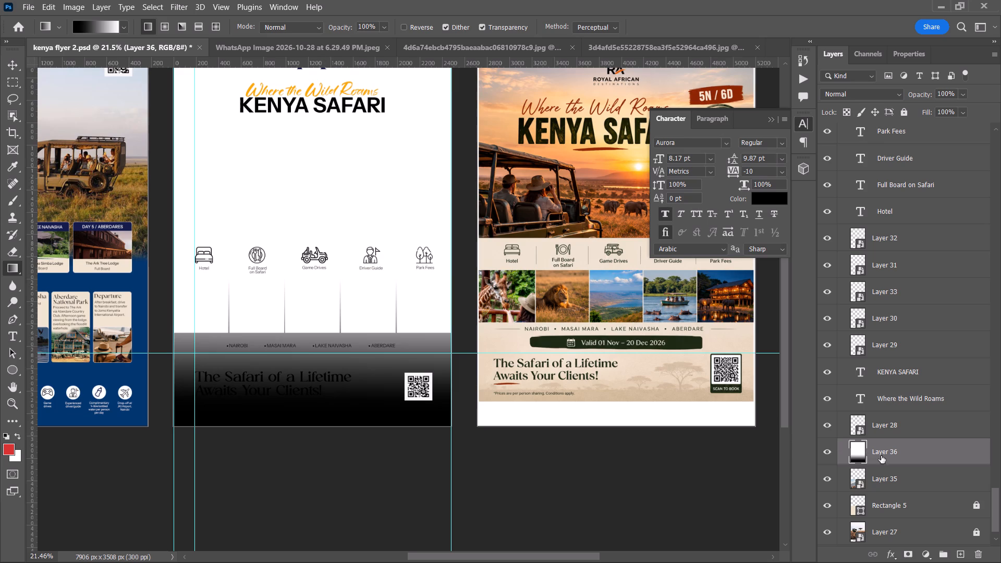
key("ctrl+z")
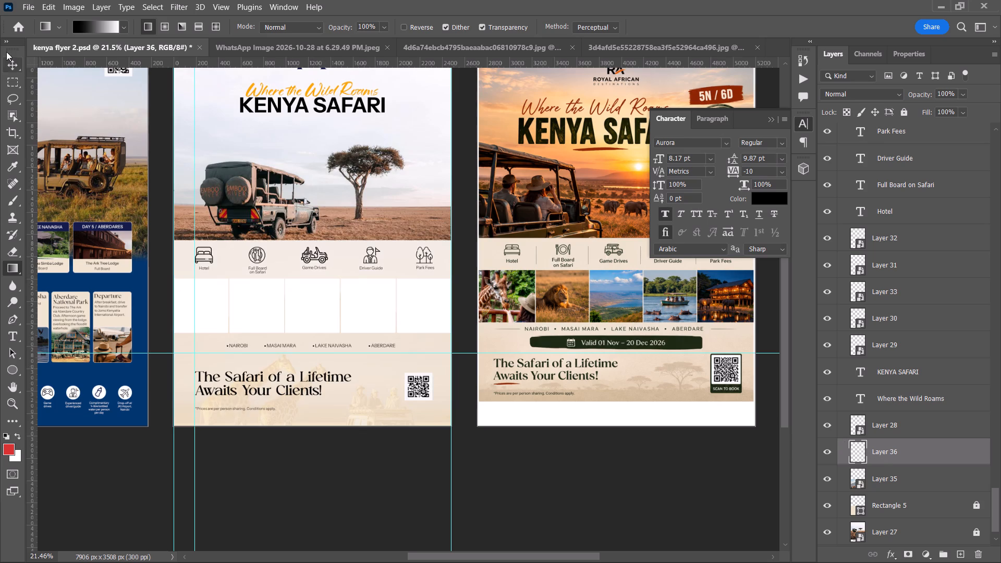
Open the giraffe photo's Layer 35 smart object and prepare a soft black brush sized 1200 for painting.
left_click(11, 68)
left_click(352, 412)
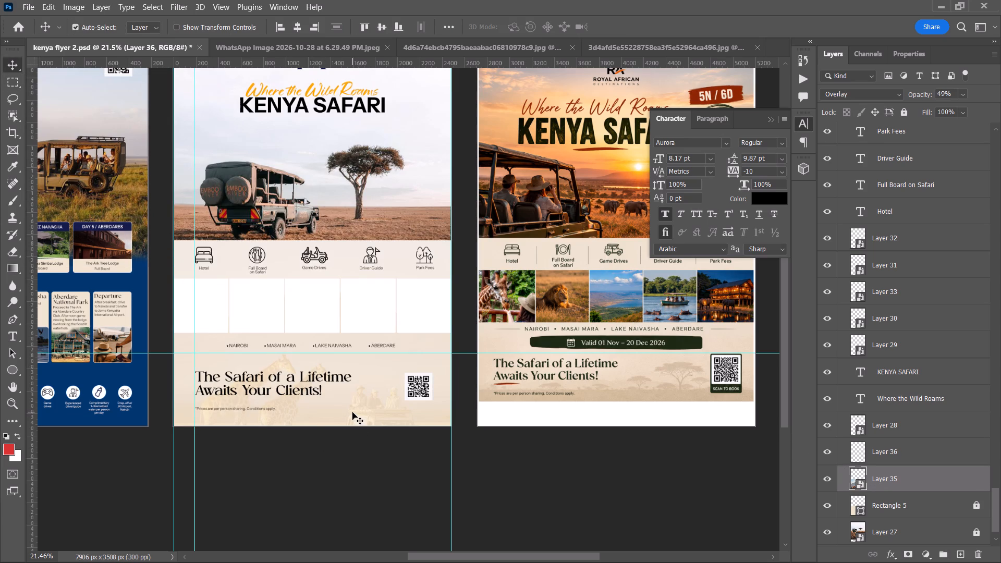
left_click(921, 485)
double_click(859, 486)
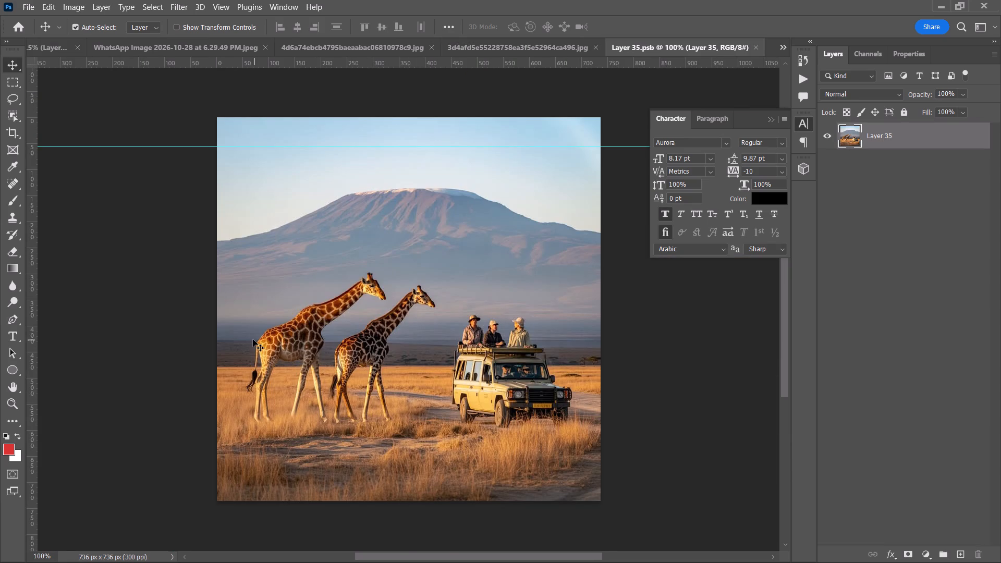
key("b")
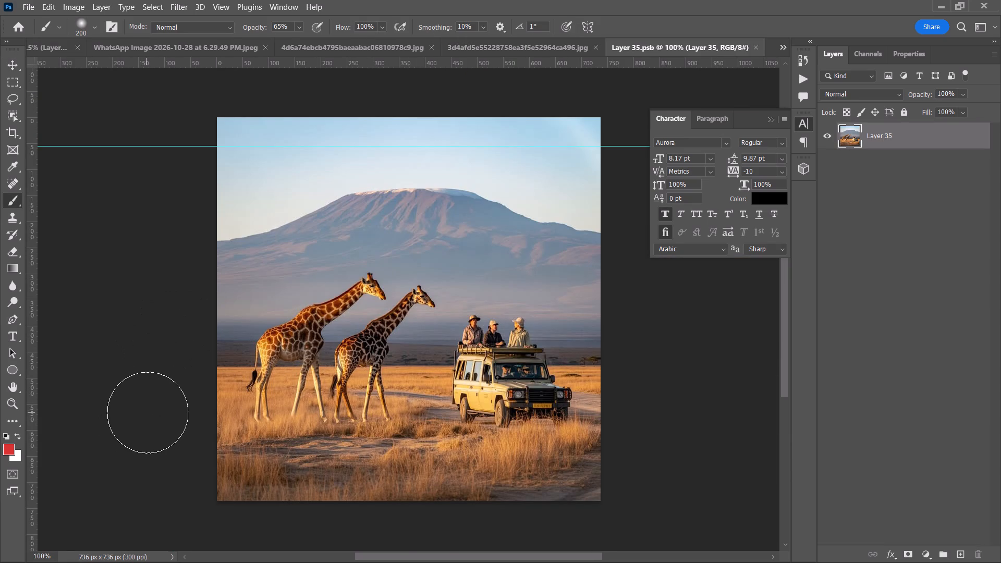
left_click(7, 434)
key("bracketright")
key("bracketright")
key("bracketright")
key("bracketright")
key("bracketright")
key("bracketright")
key("bracketright")
key("bracketright")
key("bracketright")
key("bracketright")
key("bracketright")
key("bracketright")
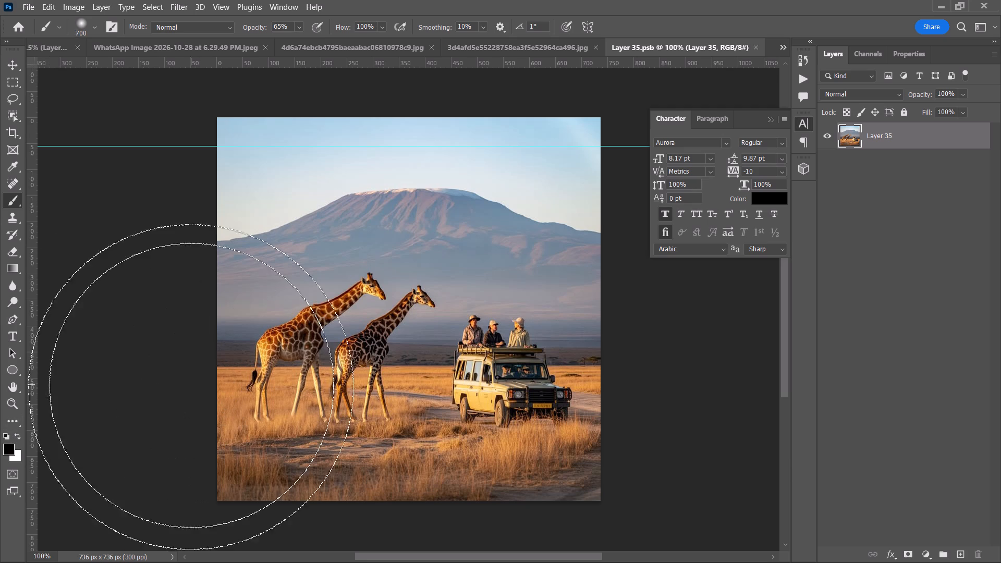
scroll(292, 444, "down", 12)
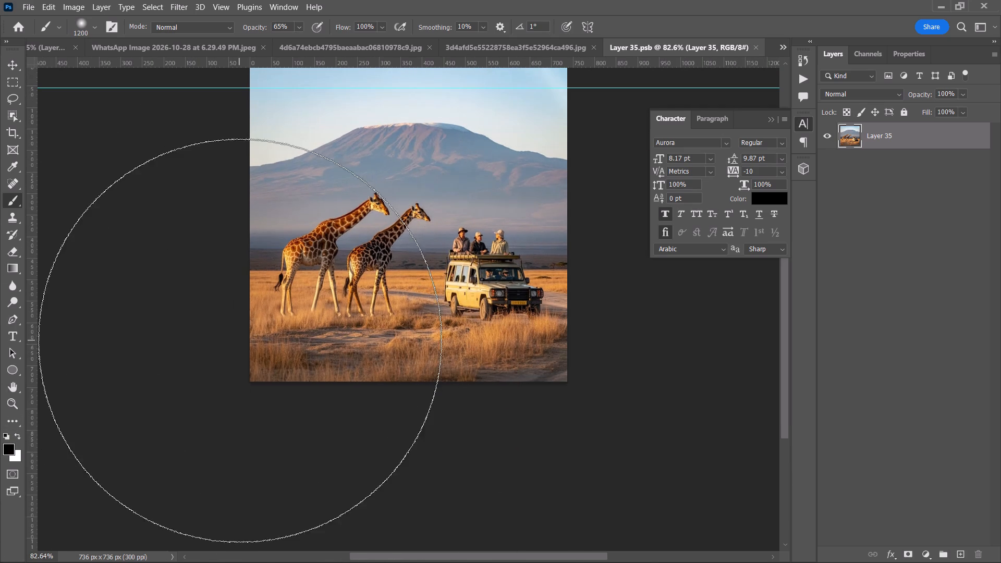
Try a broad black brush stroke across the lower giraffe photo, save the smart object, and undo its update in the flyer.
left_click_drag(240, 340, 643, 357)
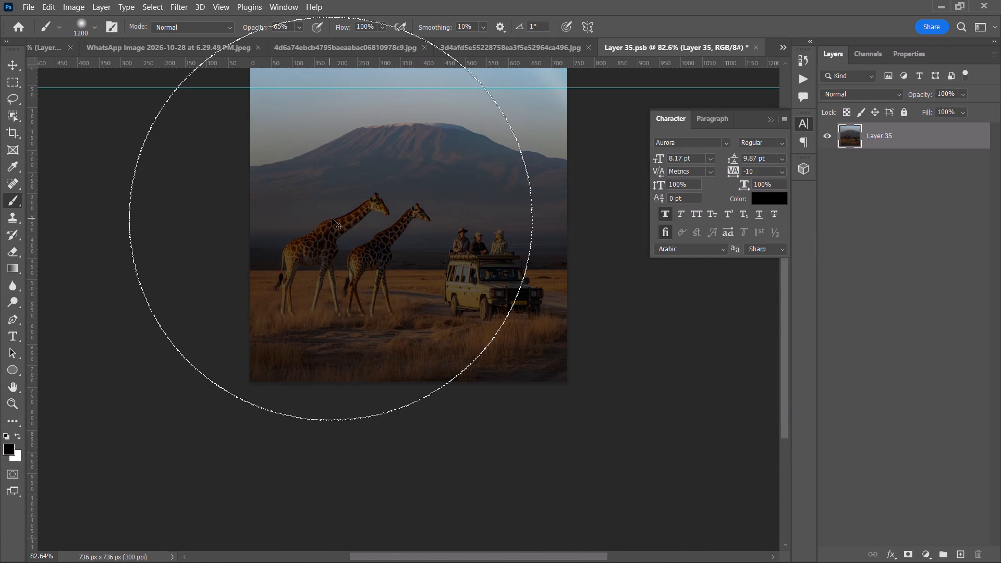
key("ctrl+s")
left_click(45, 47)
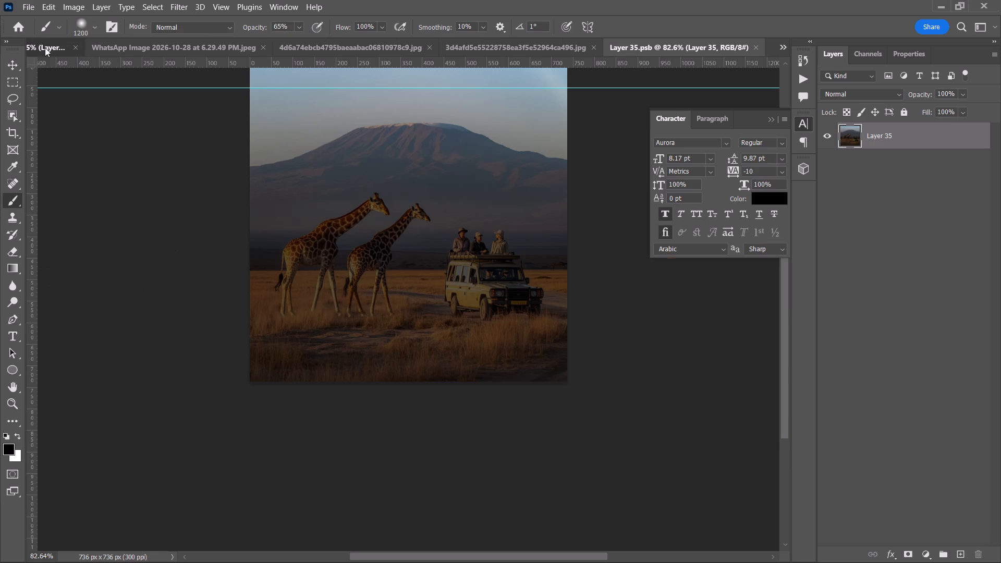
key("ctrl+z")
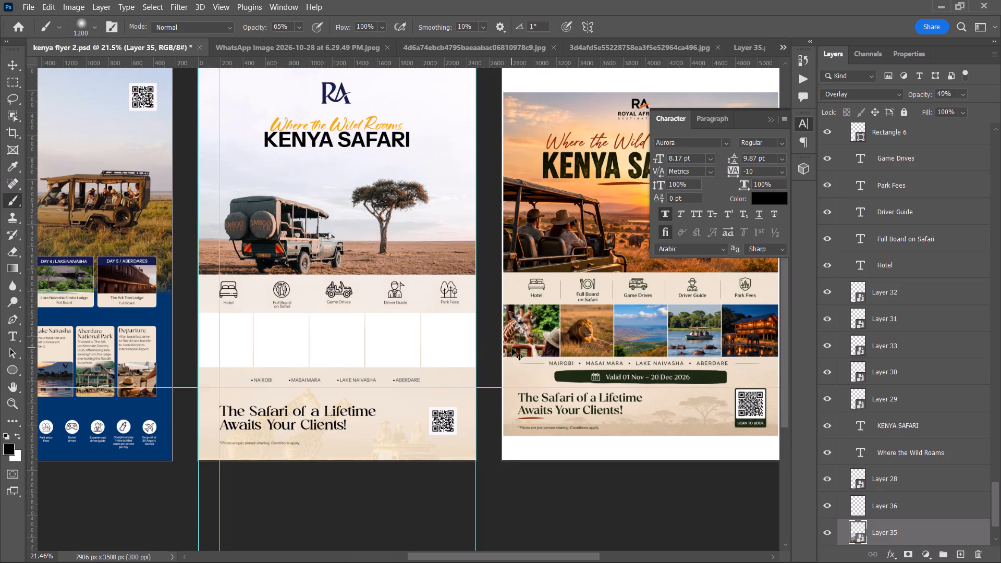
Close the WhatsApp image, the two JPG photos and the Layer 35 smart object, leaving only the flyer open.
left_click(339, 48)
left_click(383, 48)
left_click(363, 46)
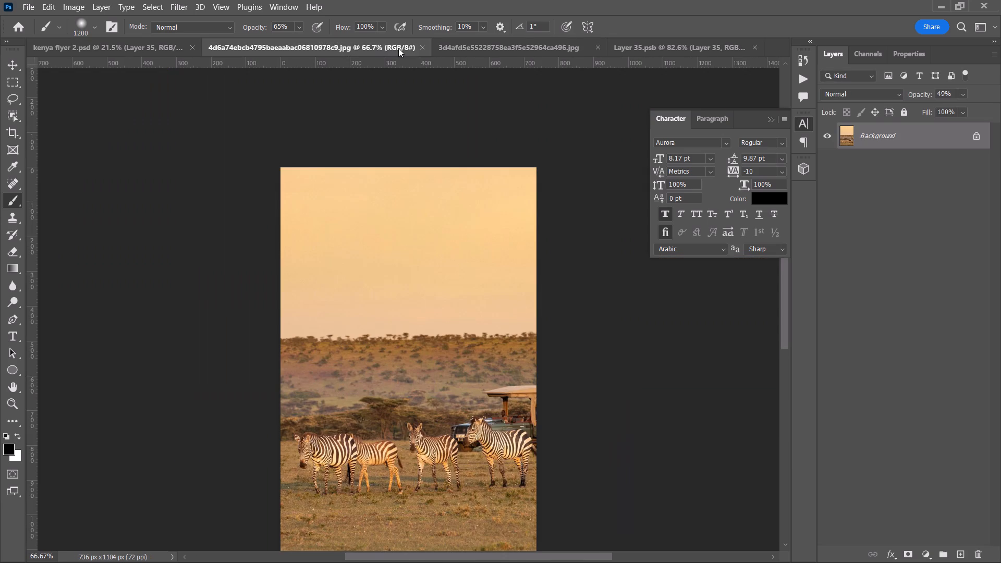
left_click(425, 45)
left_click(357, 45)
left_click(426, 46)
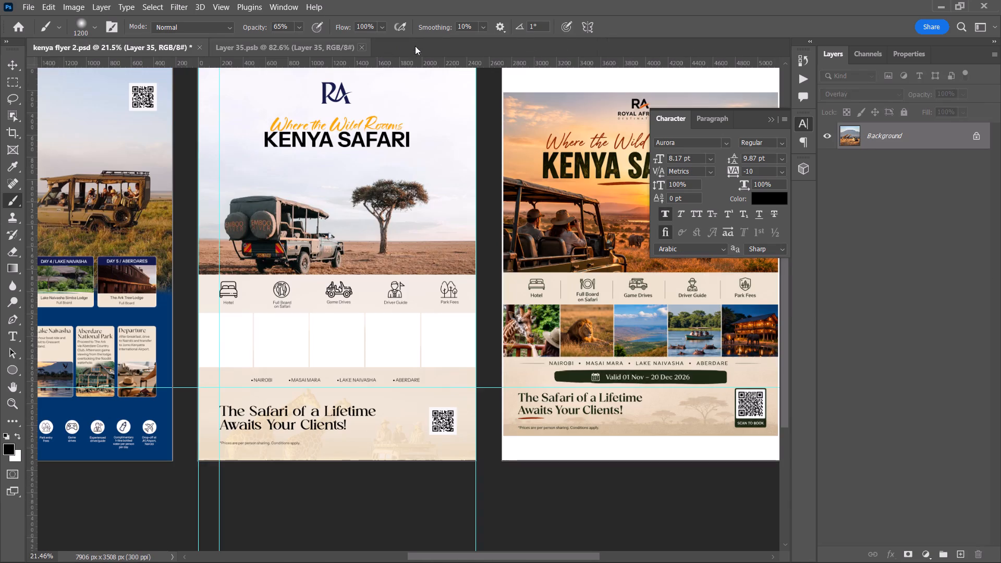
left_click(331, 44)
left_click(361, 46)
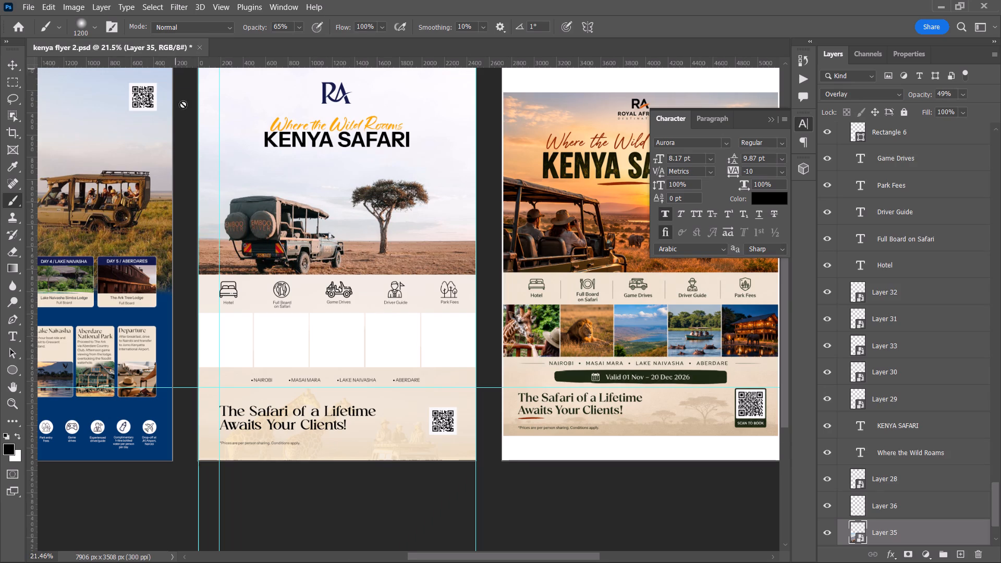
Reopen Layer 35's smart object, darken the ground below the giraffes with one soft black brush dab, save it and close it.
double_click(858, 535)
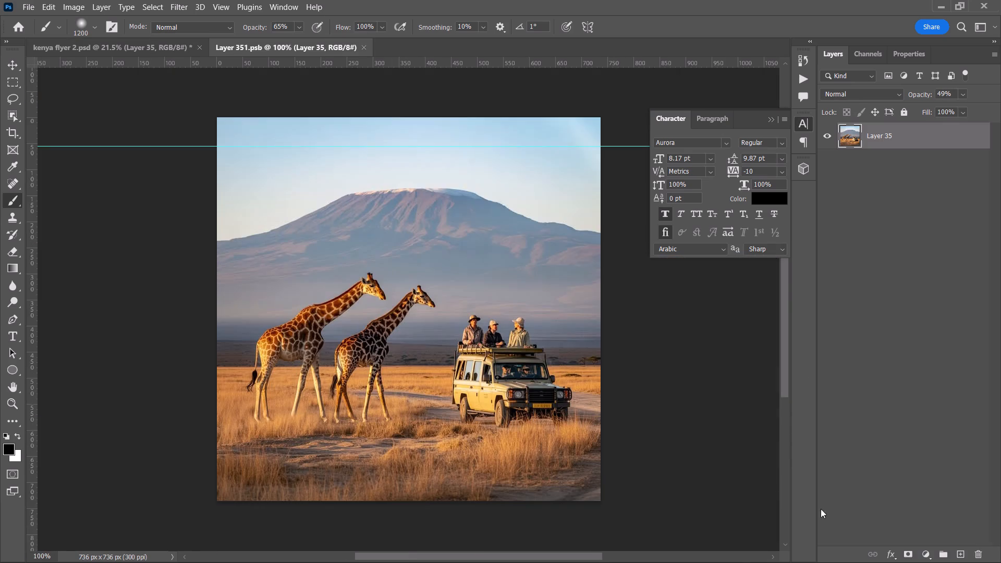
scroll(393, 416, "down", 11)
left_click(400, 413)
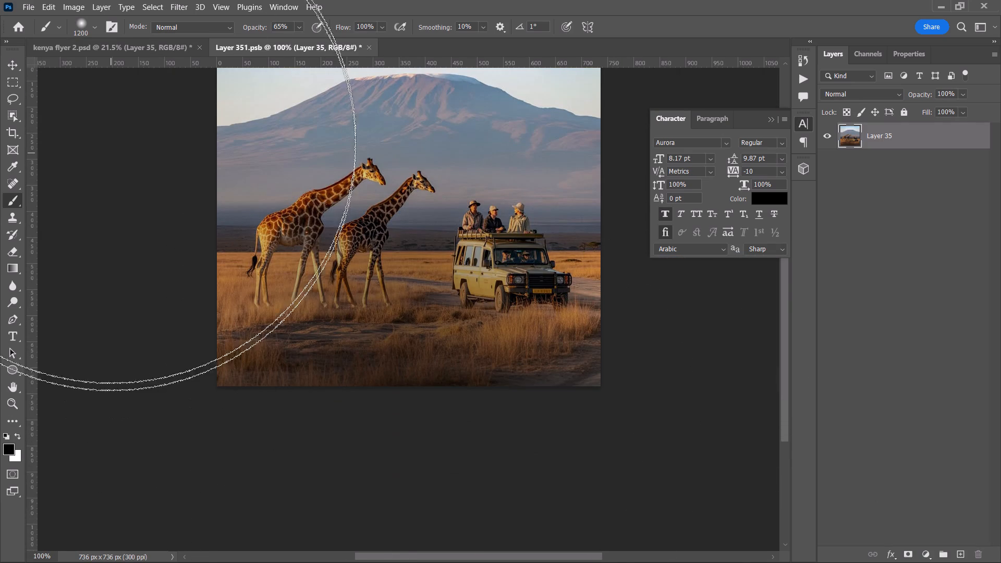
key("ctrl+s")
left_click(143, 42)
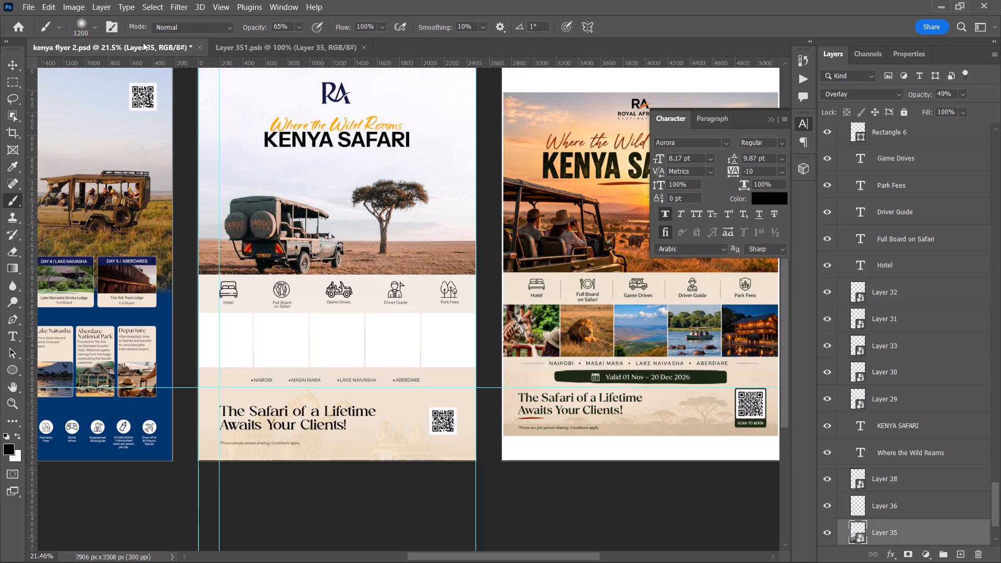
key("ctrl+z")
key("ctrl+shift+z")
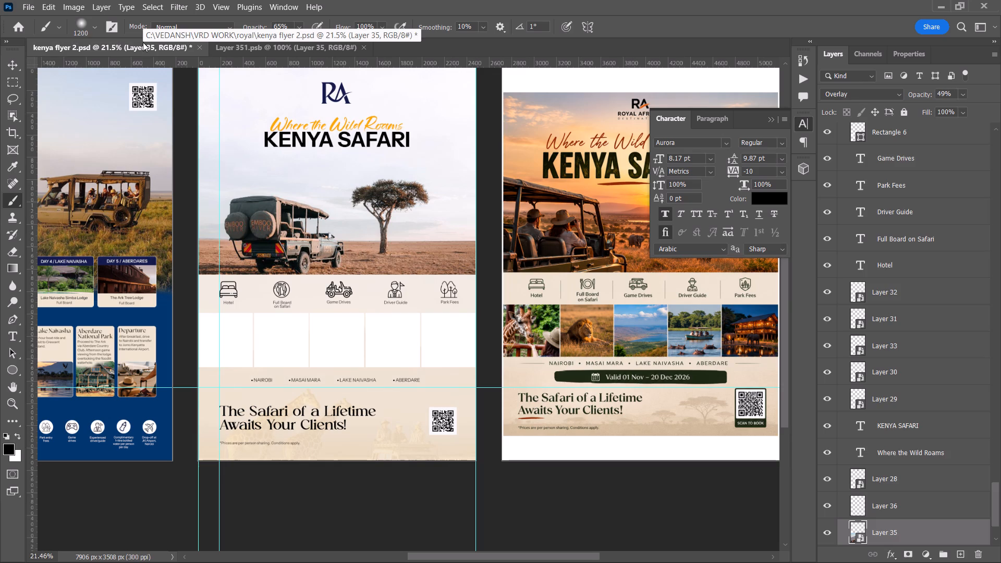
left_click(244, 44)
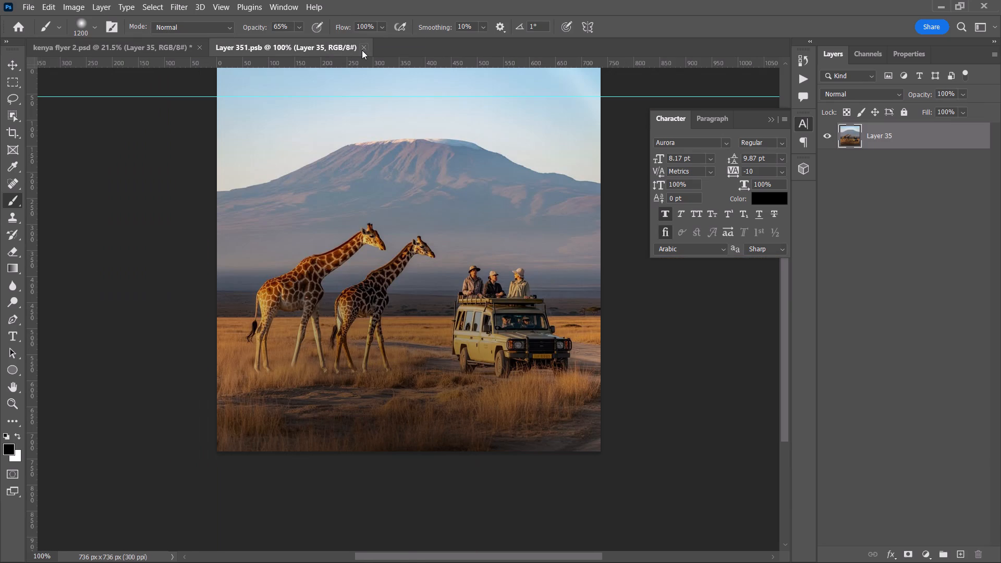
left_click(365, 45)
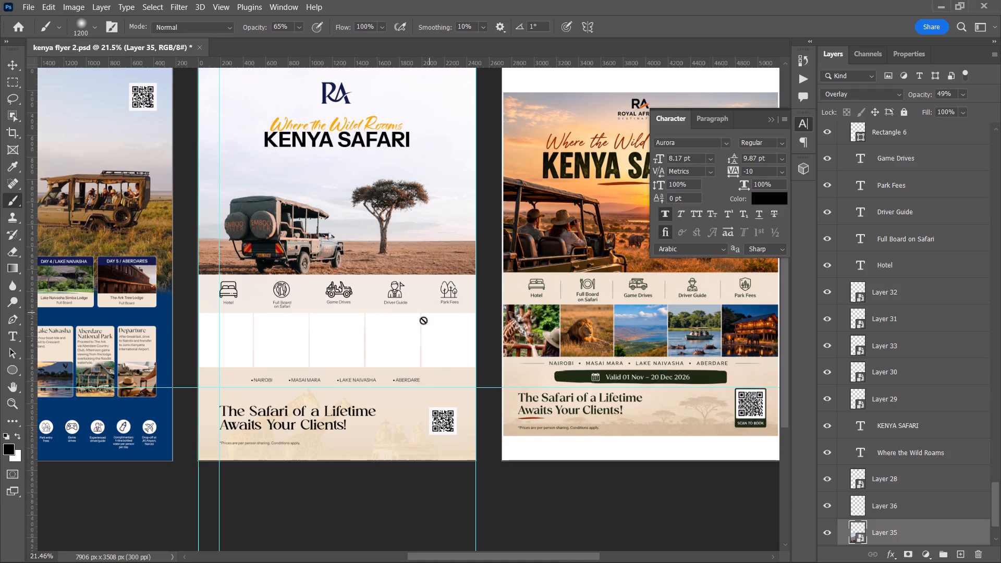
Deselect the layers and save the updated flyer document.
key("v")
left_click(331, 514)
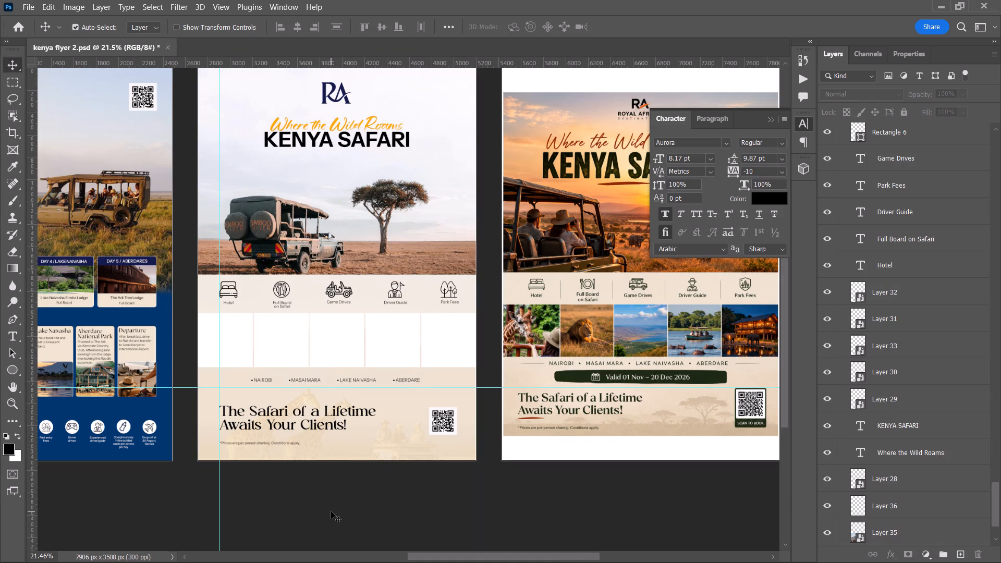
key("ctrl+s")
scroll(331, 511, "up", 2)
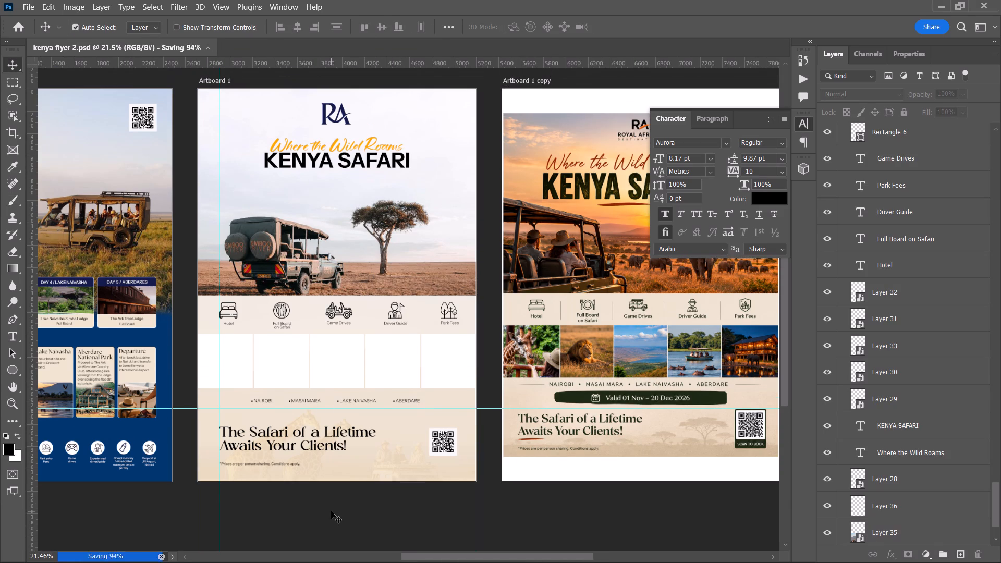
key("ctrl+s")
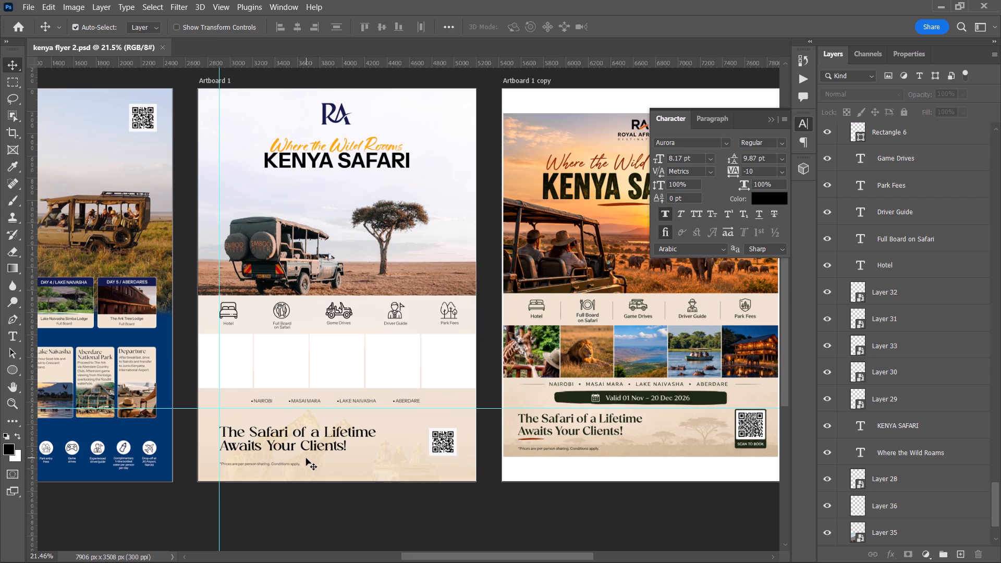
Move the "The Safari of a Lifetime Awaits Your Clients!" headline and the prices note down together by about 65 px.
scroll(292, 450, "up", 11, "alt")
scroll(294, 457, "down", 4)
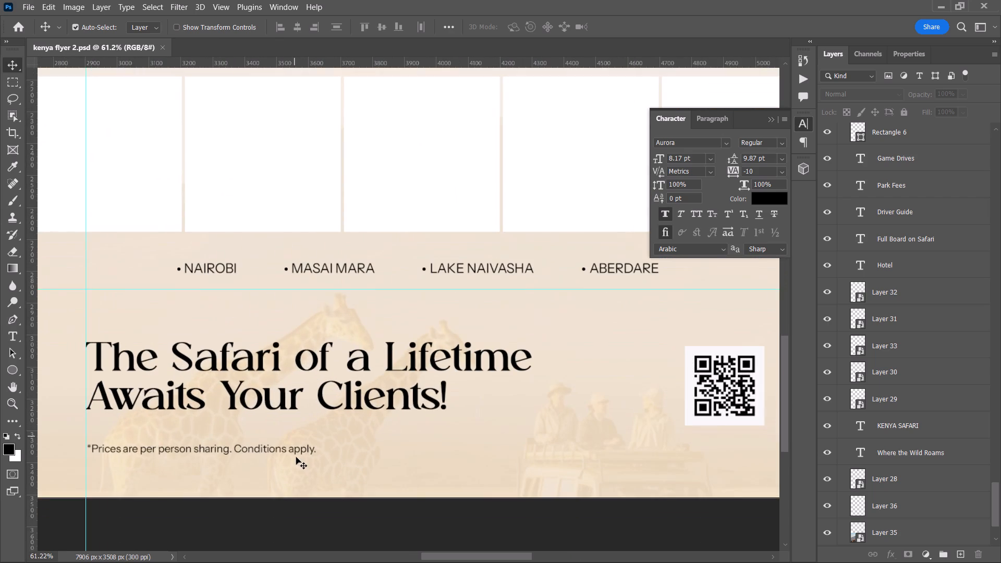
scroll(296, 457, "down", 5)
left_click(260, 349)
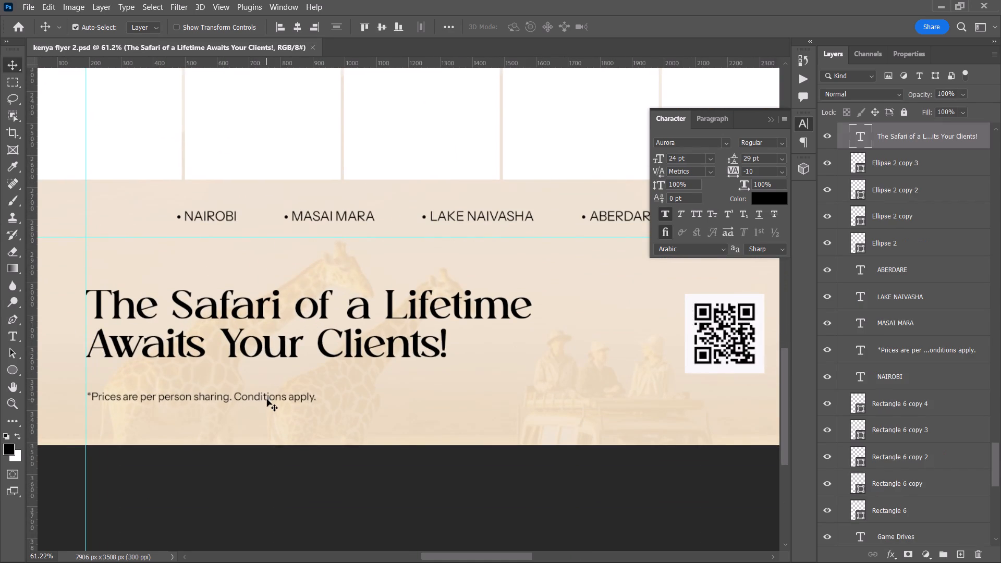
left_click(267, 399, "shift")
key("shift+Down")
key("shift+Down")
key("shift+Down")
key("shift+Down")
key("shift+Down")
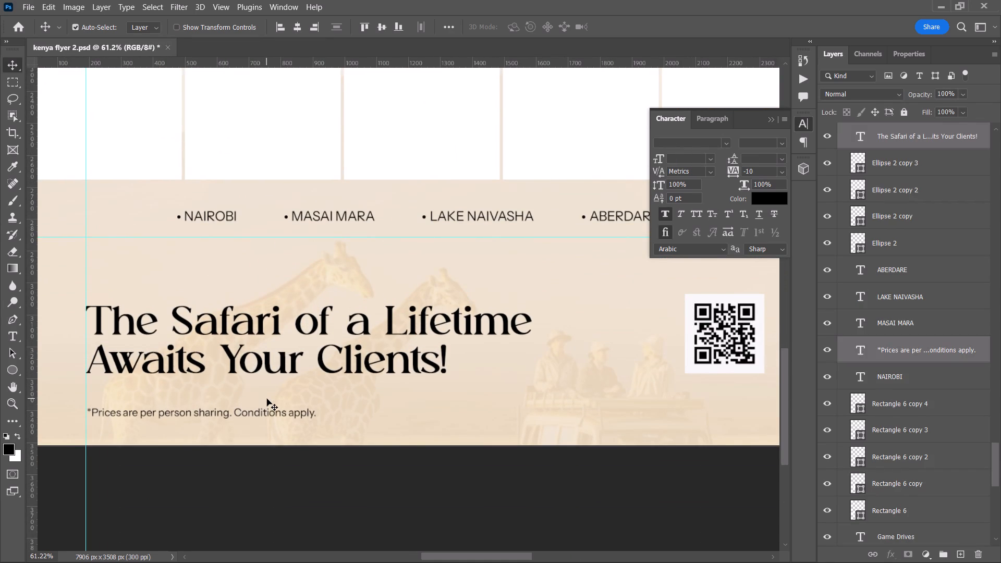
key("shift+Down")
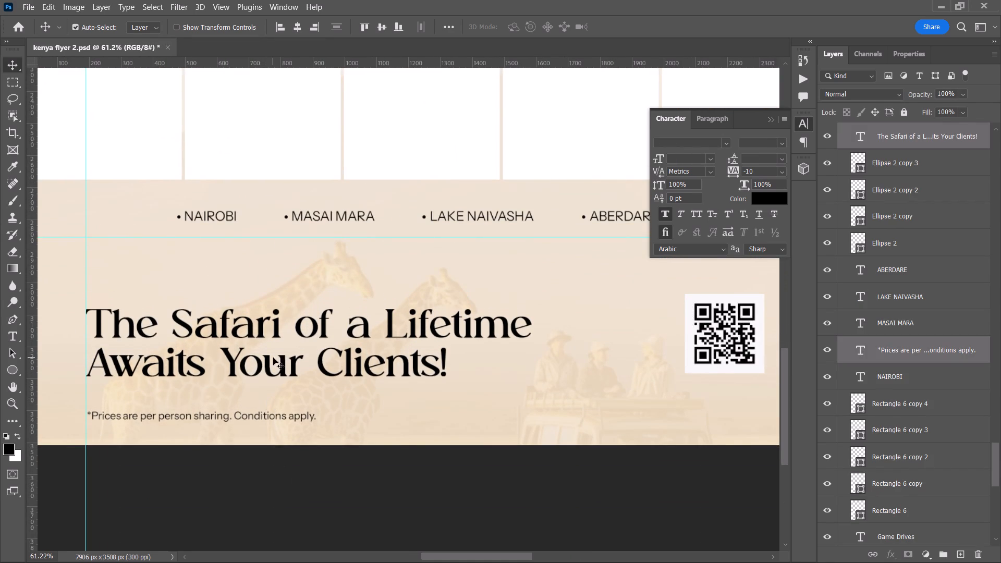
left_click(282, 374)
key("Down")
key("Down")
key("Down")
key("Down")
key("Down")
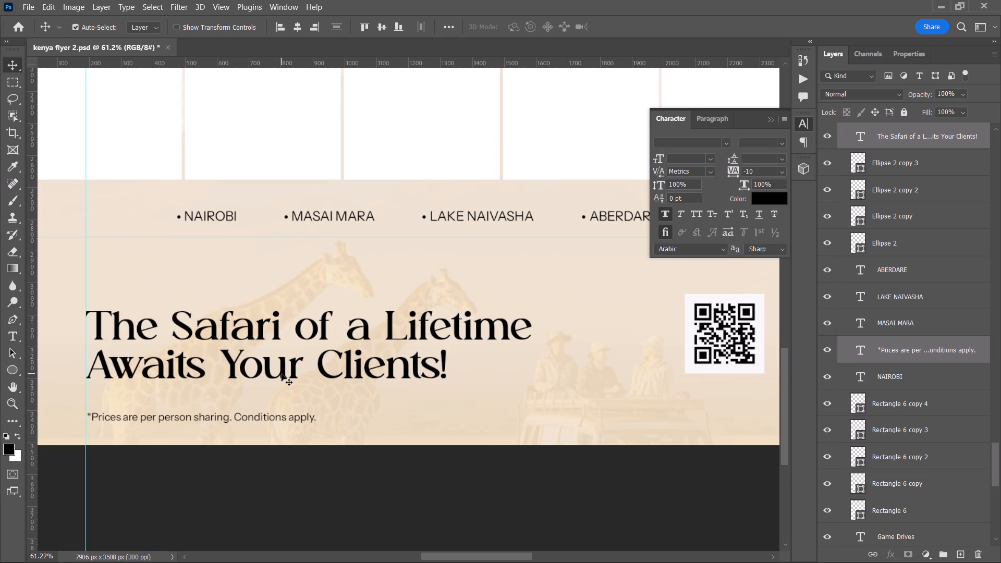
Nudge only the "The Safari of a Lifetime Awaits Your Clients!" headline down by 10 px and save the flyer.
left_click(277, 372)
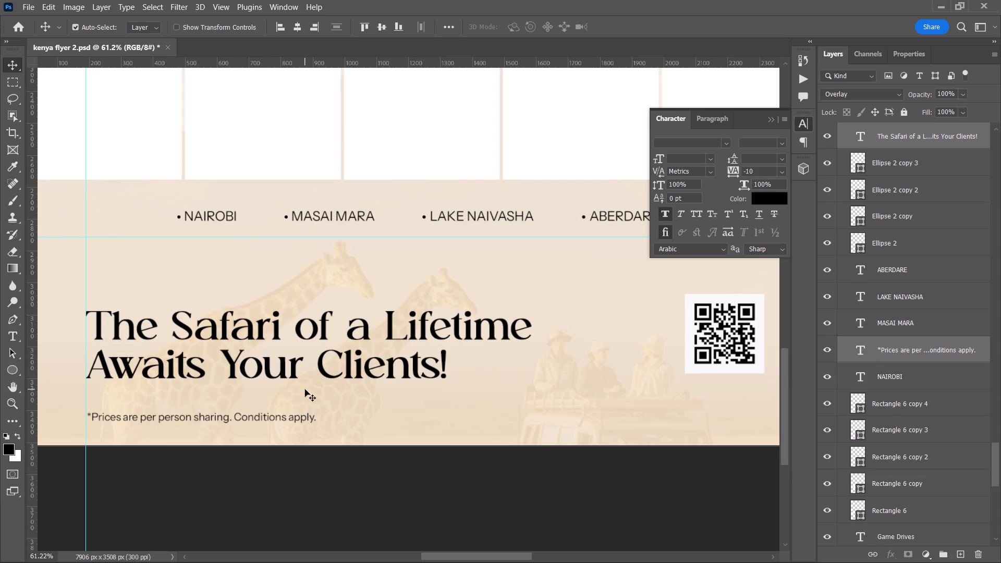
left_click(305, 389)
left_click(282, 364)
key("shift+Down")
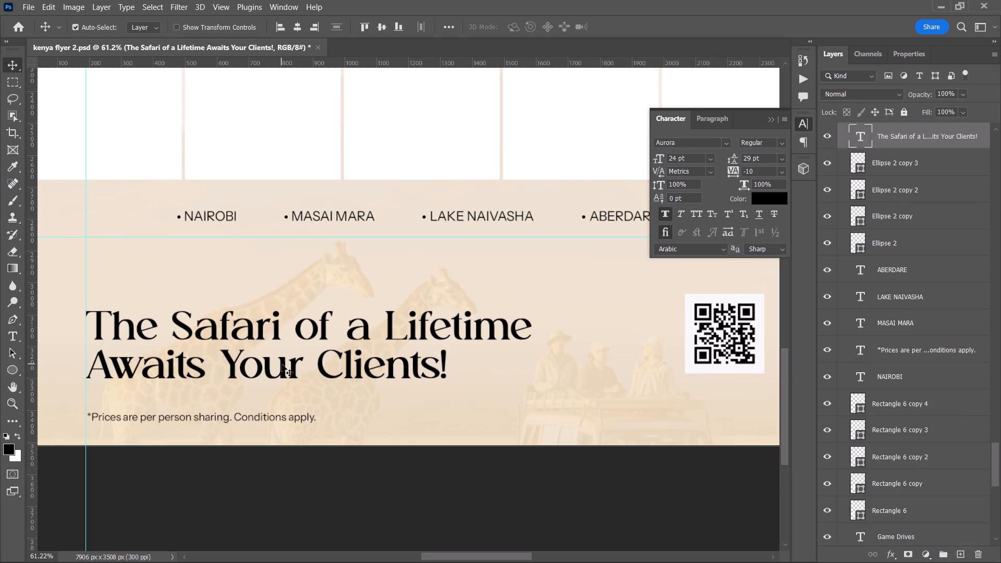
left_click(395, 491)
key("ctrl+s")
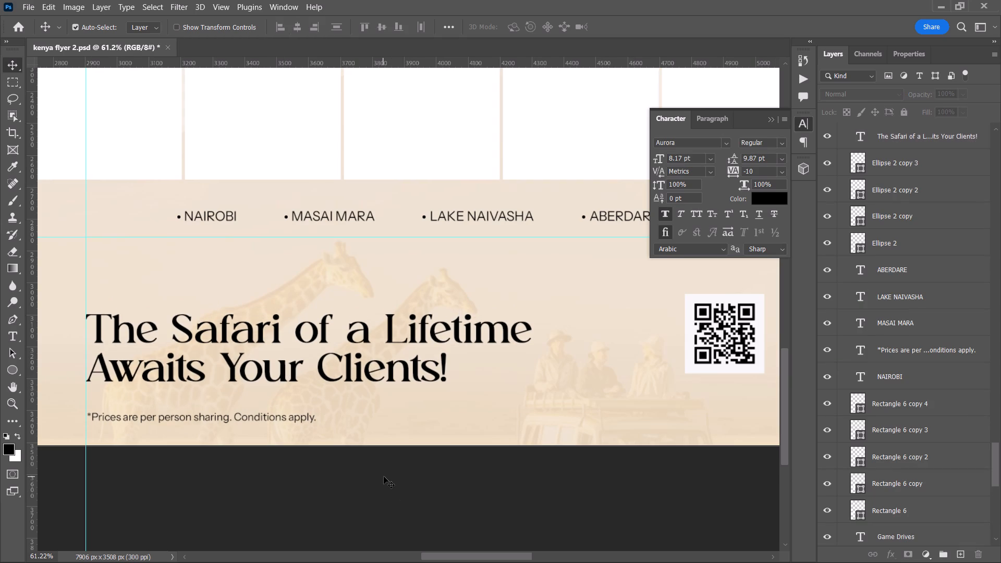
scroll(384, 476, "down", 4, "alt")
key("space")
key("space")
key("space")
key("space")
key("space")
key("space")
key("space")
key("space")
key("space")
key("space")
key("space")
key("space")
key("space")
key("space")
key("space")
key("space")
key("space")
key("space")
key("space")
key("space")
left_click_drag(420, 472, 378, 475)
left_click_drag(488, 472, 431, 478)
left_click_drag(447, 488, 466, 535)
key("alt+Tab")
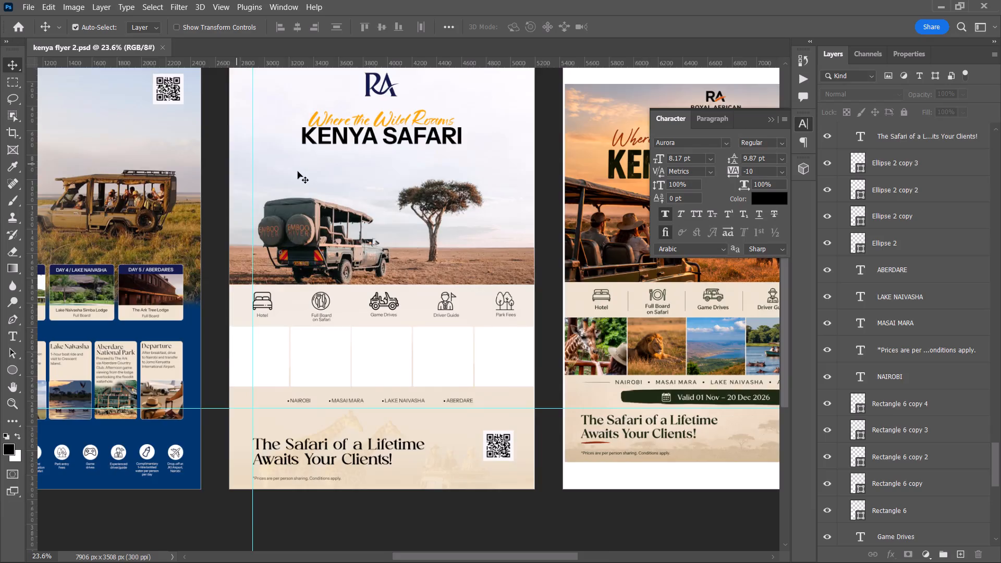
left_click_drag(438, 309, 325, 187)
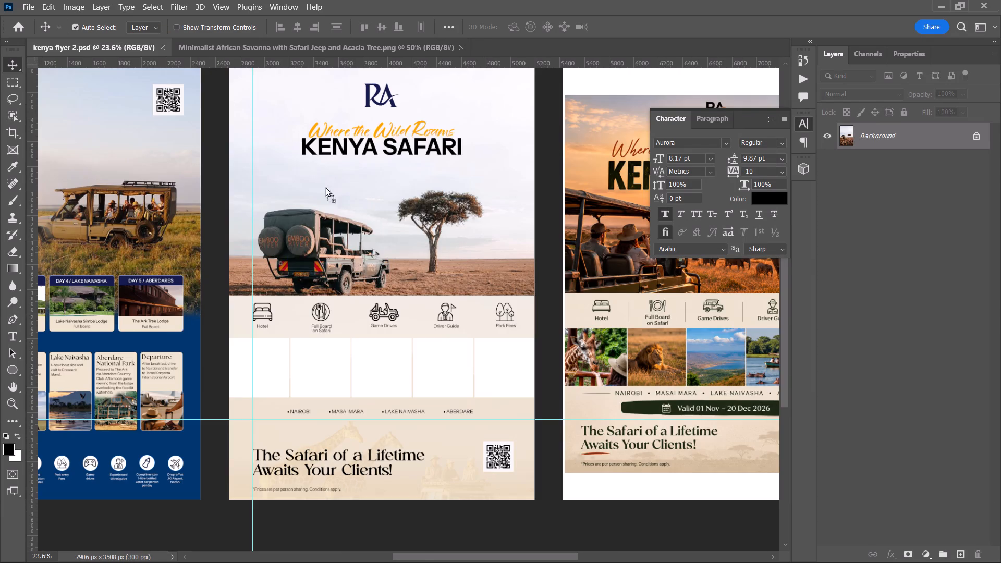
left_click_drag(325, 187, 372, 241)
Hide the old hero photo, Layer 27, and place the new jeep photo layer directly above it, beneath Rectangle 5.
scroll(920, 435, "down", 8)
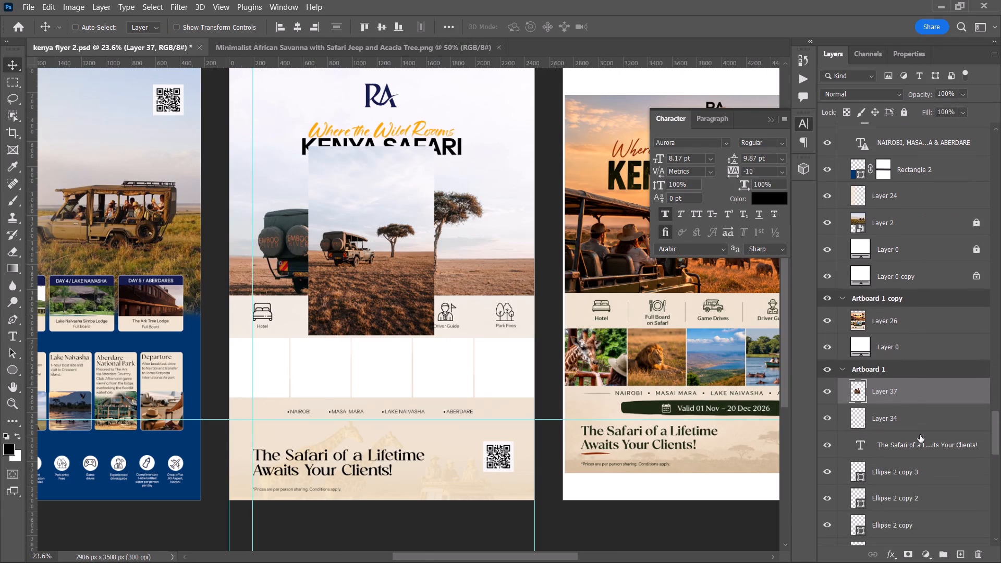
key("ctrl+shift+bracketleft")
scroll(920, 435, "down", 6)
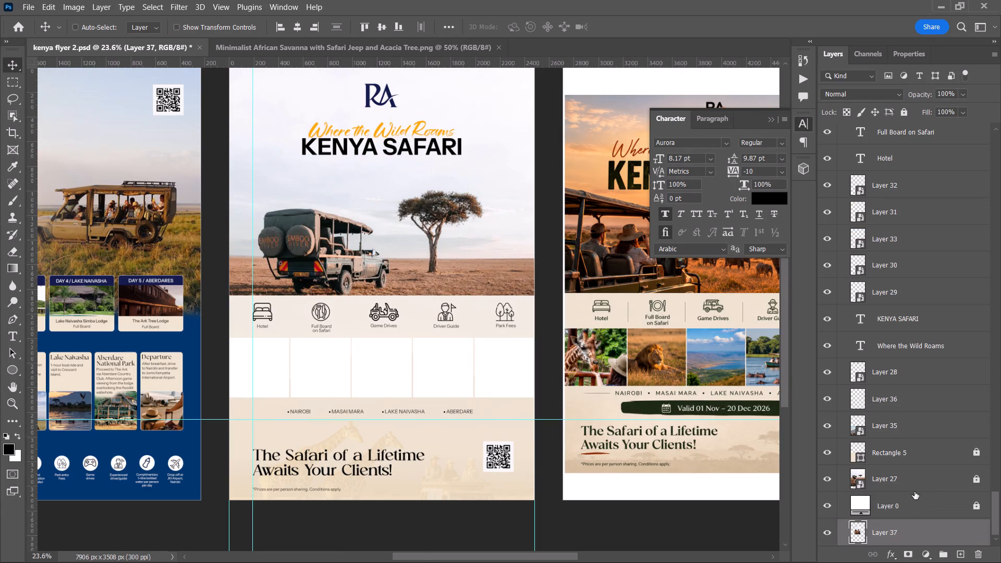
left_click(909, 480)
left_click(829, 477)
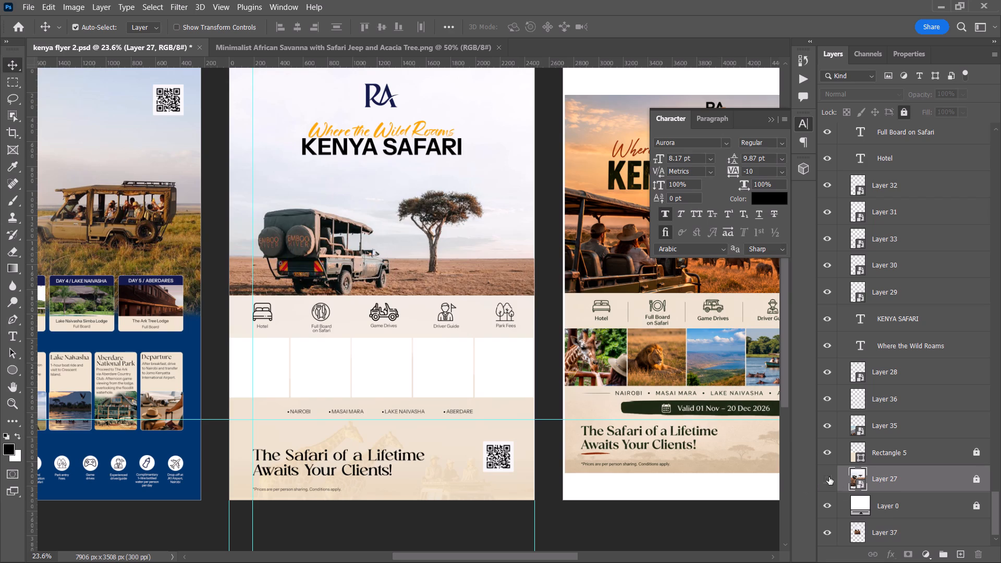
left_click_drag(899, 540, 899, 475)
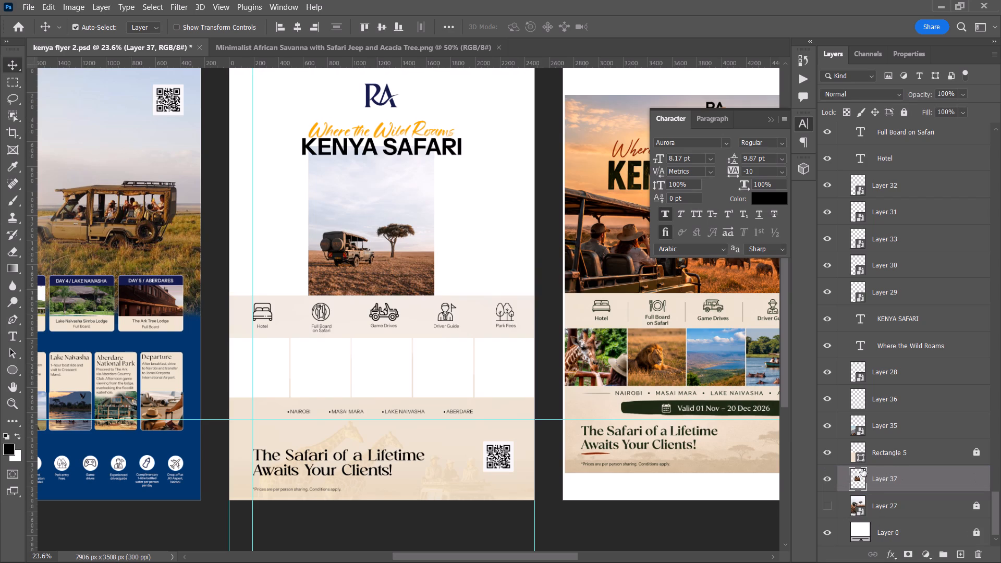
Convert the new jeep photo layer to a smart object.
key("ctrl+t")
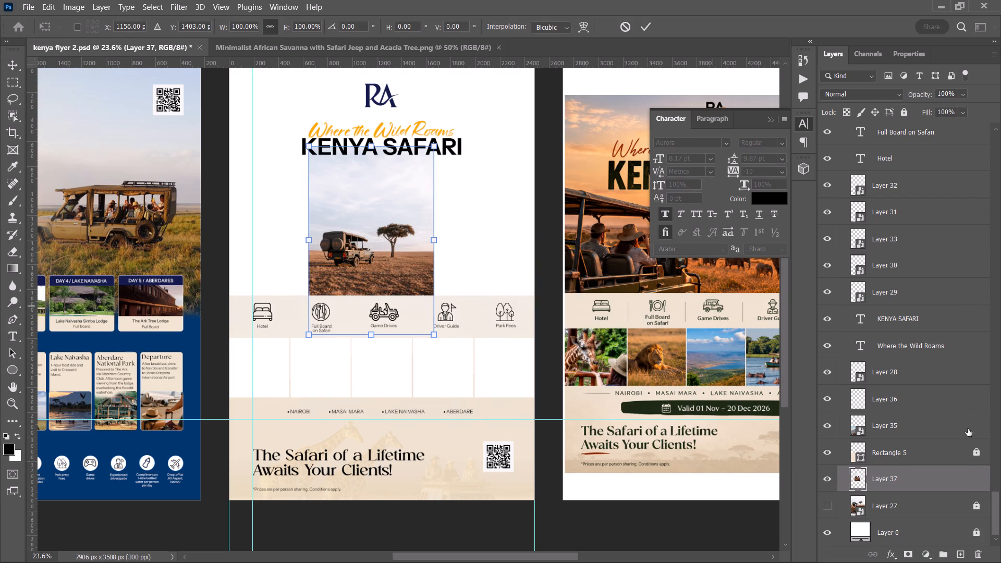
right_click(934, 474)
right_click(911, 468)
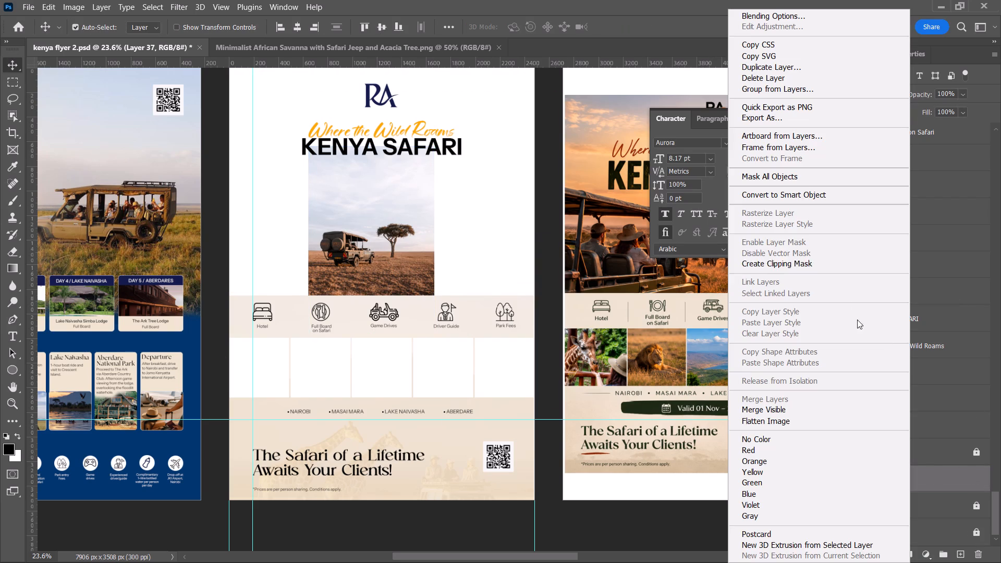
left_click(827, 200)
left_click(952, 470)
left_click(909, 531)
left_click(912, 481)
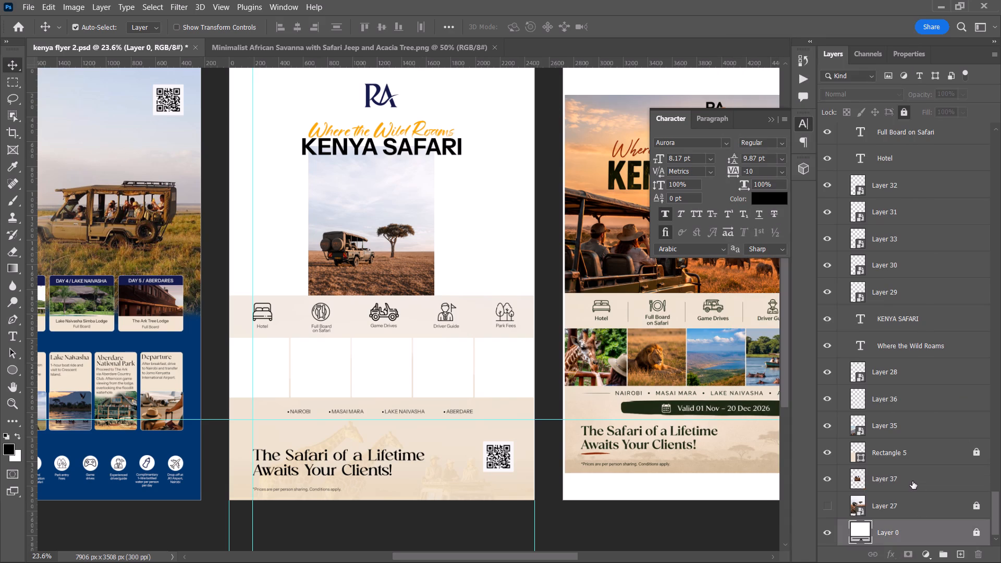
right_click(912, 481)
left_click(863, 195)
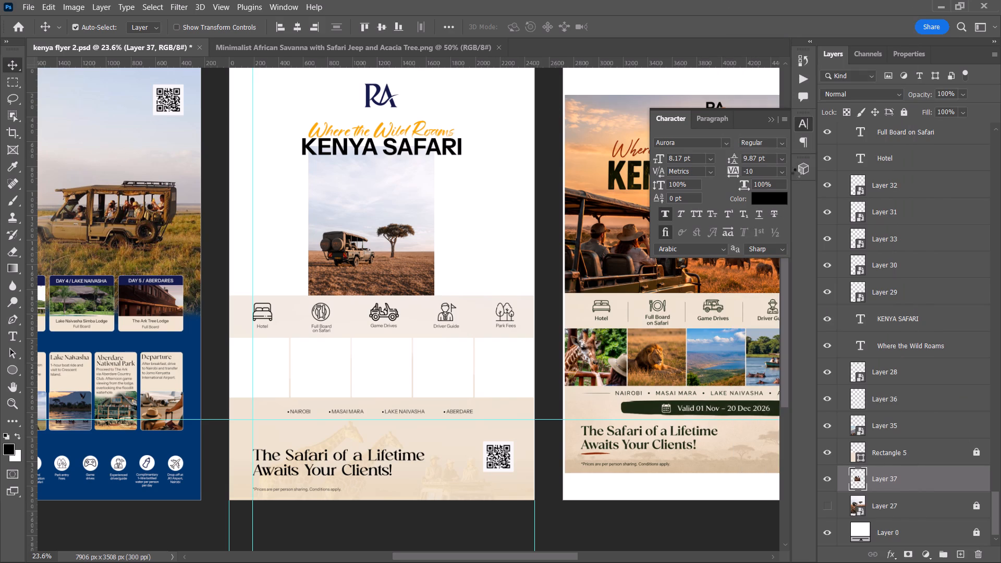
Scale the new jeep photo to about 242% to span Artboard 1's width, with the jeep and tree just above the icon row.
key("ctrl+t")
scroll(389, 186, "up", 8)
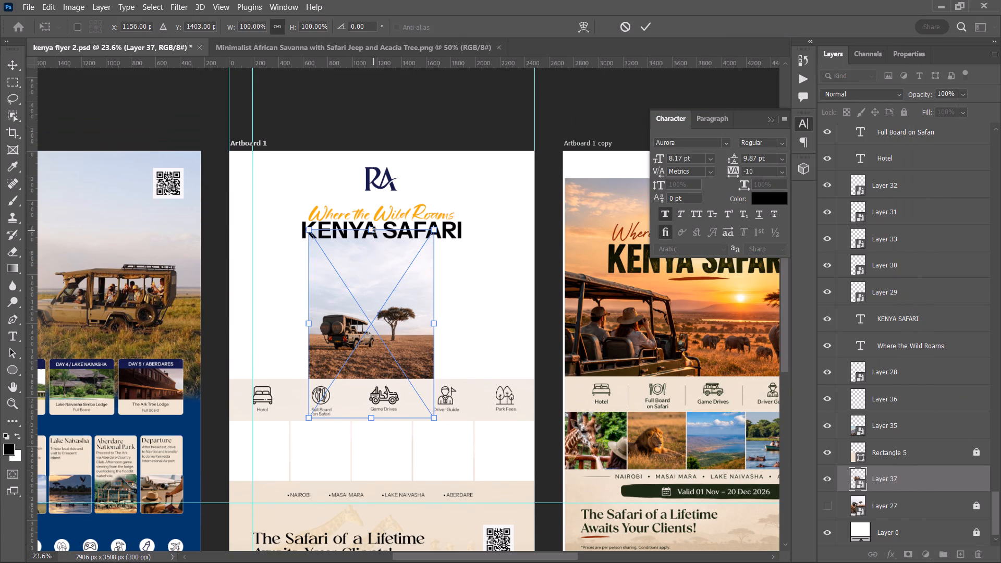
left_click_drag(374, 230, 381, 35)
left_click_drag(372, 485, 372, 505)
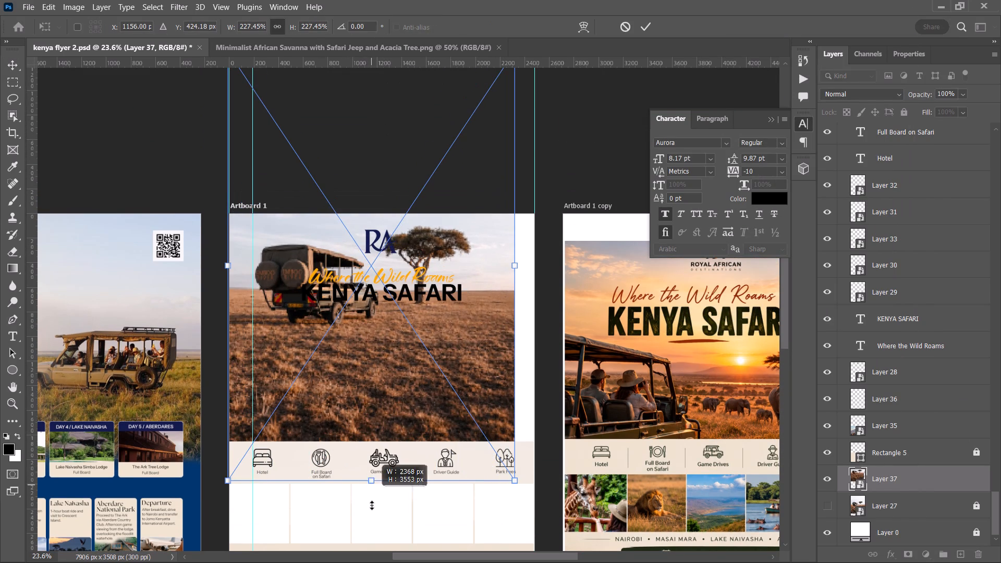
left_click_drag(372, 505, 381, 544)
left_click_drag(407, 405, 418, 408)
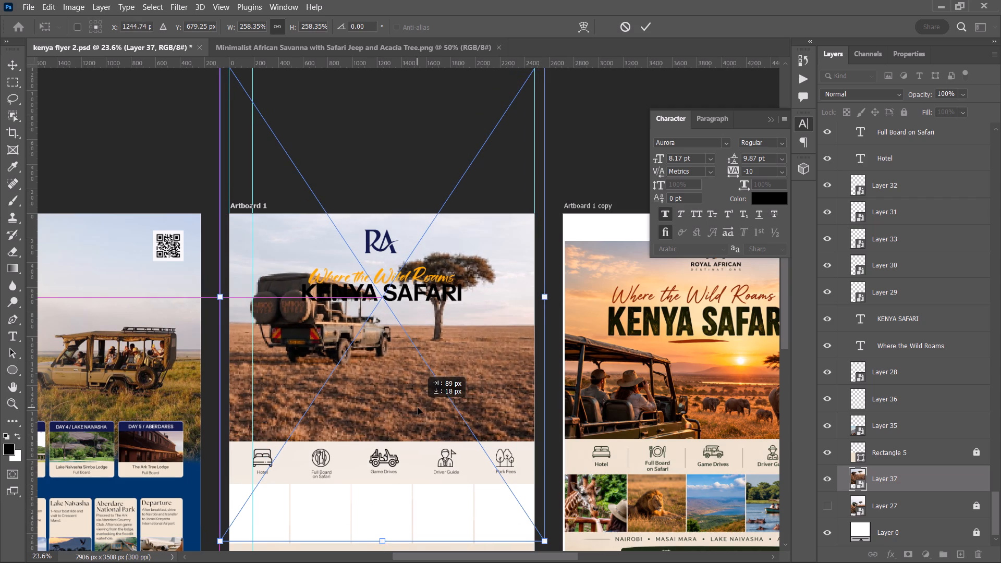
left_click_drag(418, 408, 415, 473)
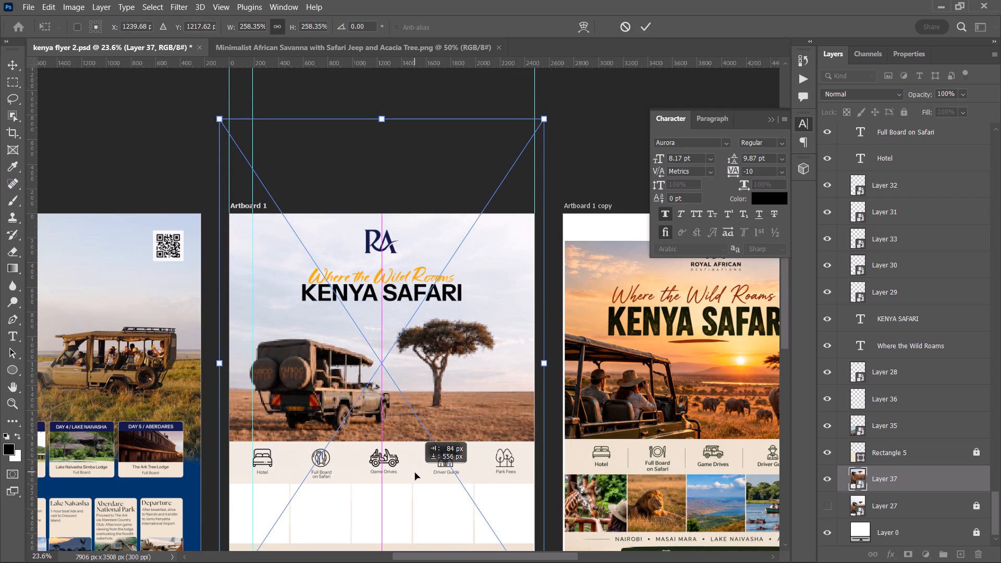
left_click_drag(415, 473, 415, 474)
left_click_drag(217, 367, 229, 368)
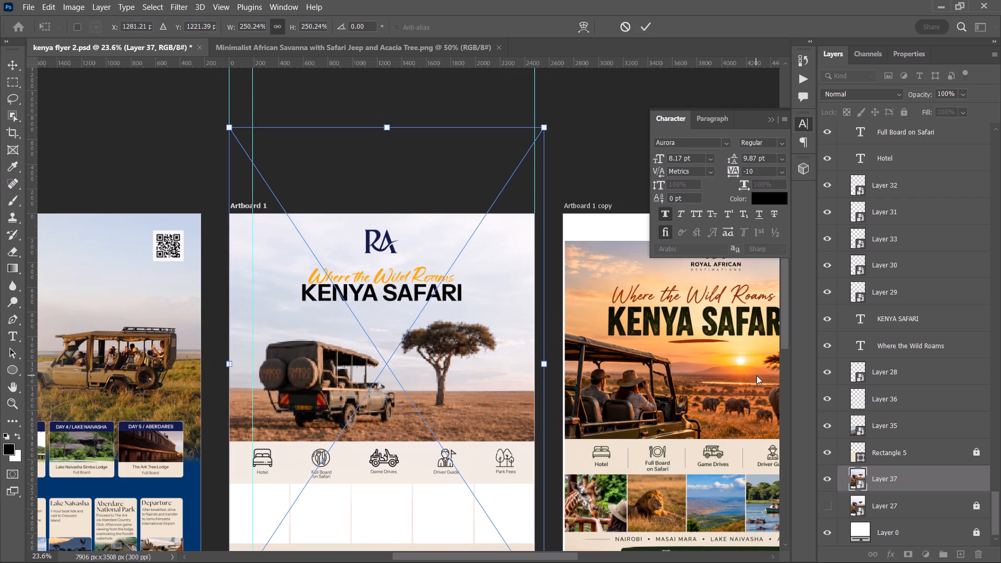
left_click_drag(544, 359, 533, 359)
left_click_drag(352, 381, 351, 389)
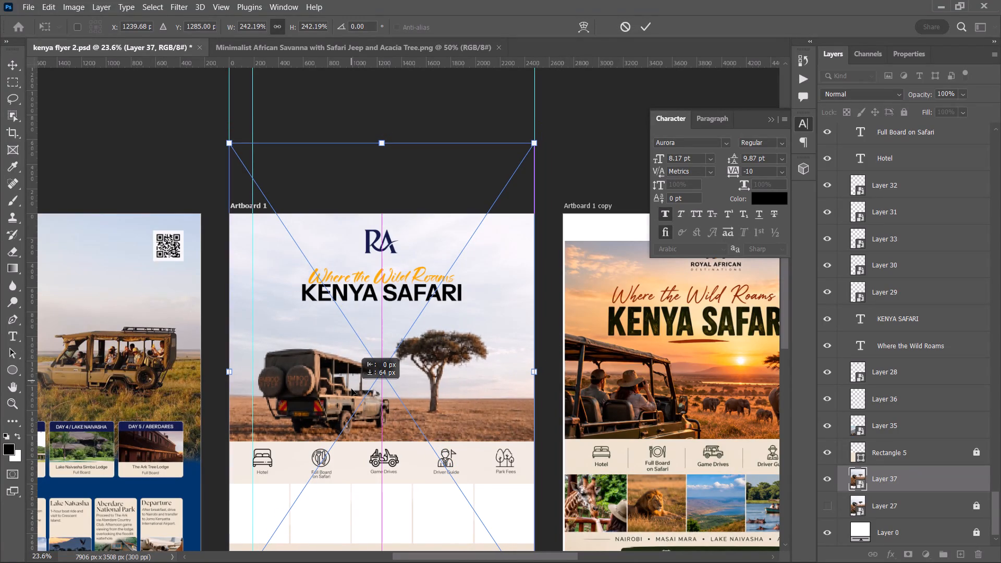
left_click_drag(351, 389, 352, 396)
left_click(642, 26)
left_click(633, 132)
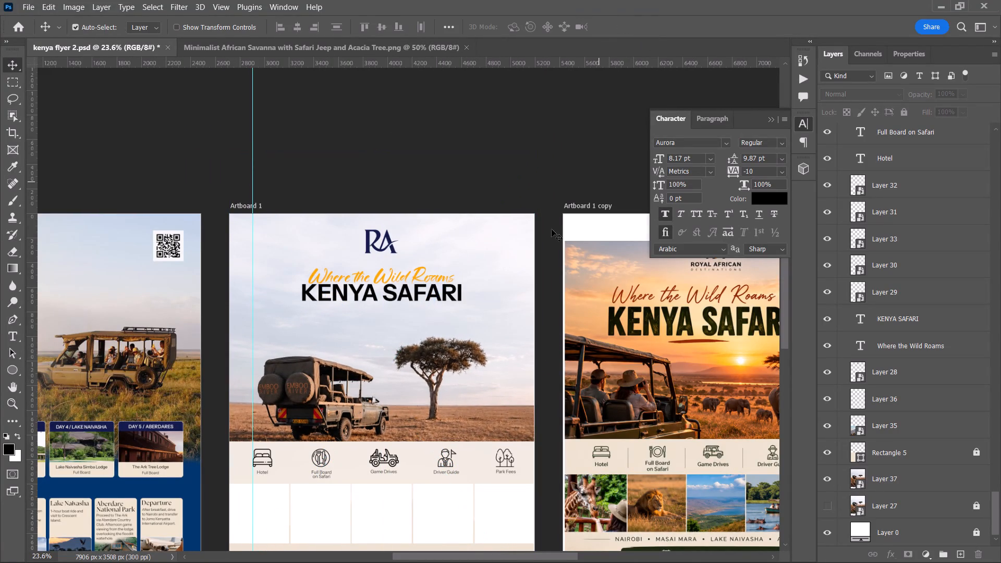
Shift the new hero photo up slightly and save the flyer.
scroll(404, 394, "up", 4, "alt")
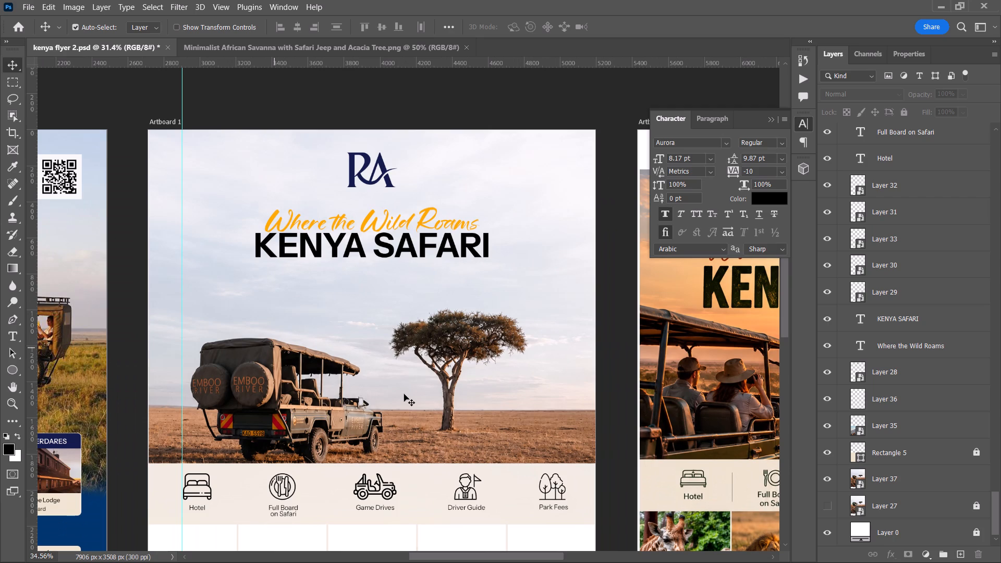
left_click_drag(399, 395, 400, 390)
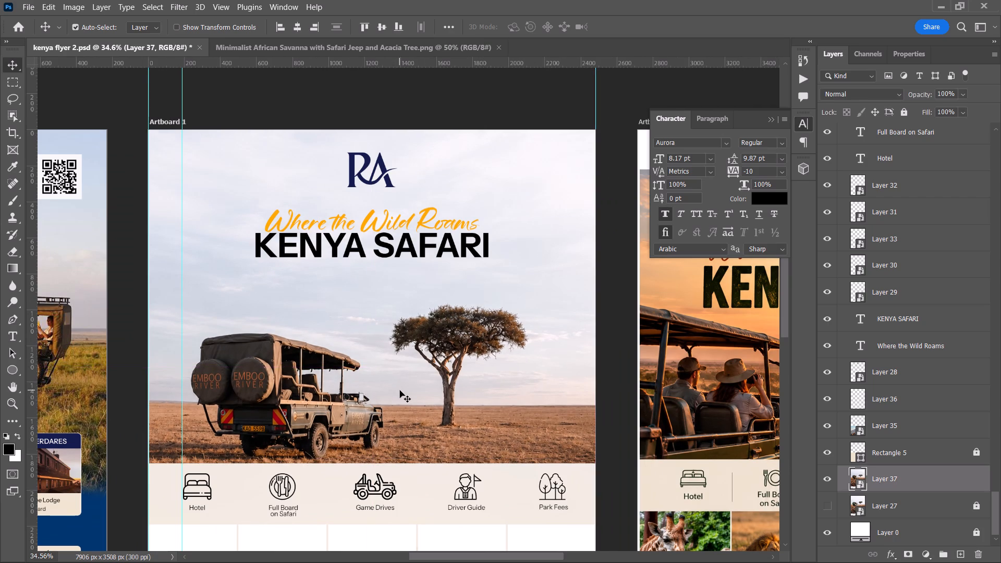
left_click(608, 290)
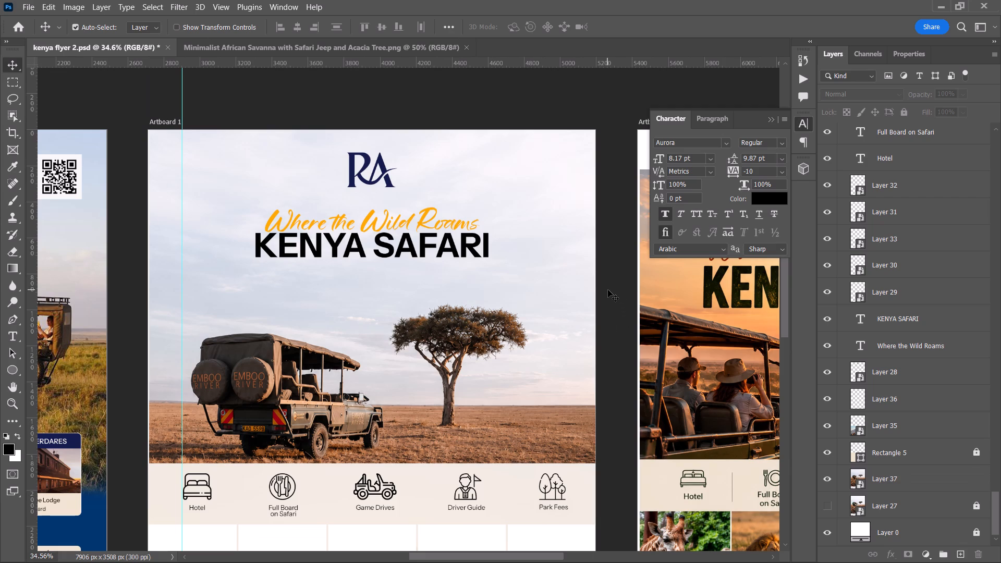
left_click(316, 252)
key("ctrl+s")
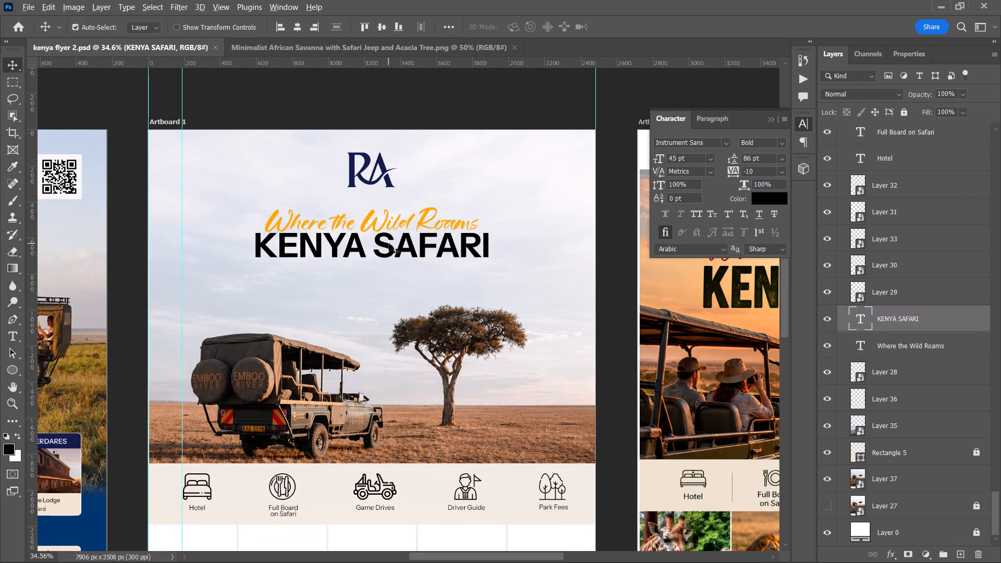
Enlarge the "KENYA SAFARI" title to about 139% (62.44 pt), extending it downward below the script line.
scroll(389, 243, "down", 2, "alt")
left_click(388, 244)
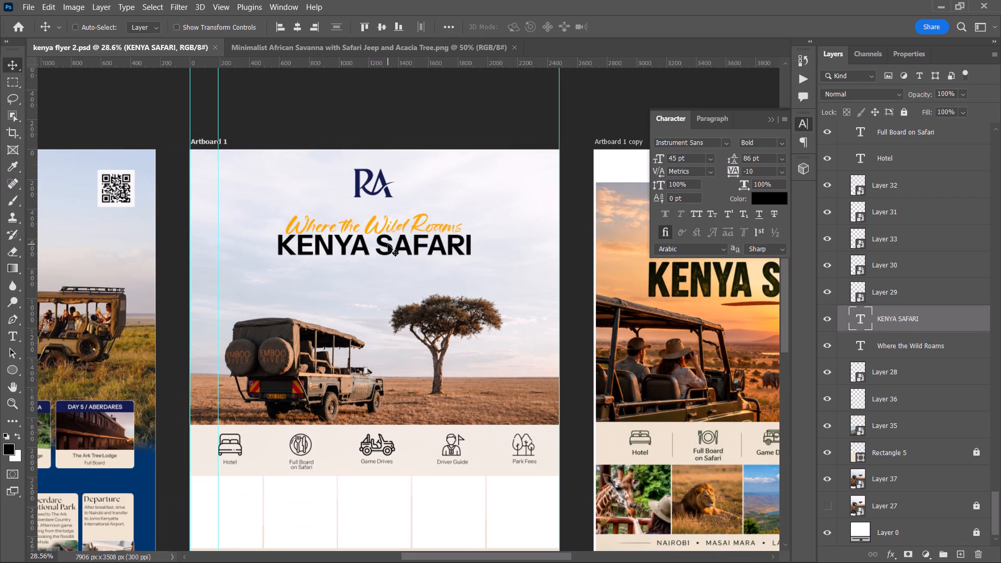
key("ctrl+t")
left_click_drag(375, 268, 374, 277)
left_click(643, 26)
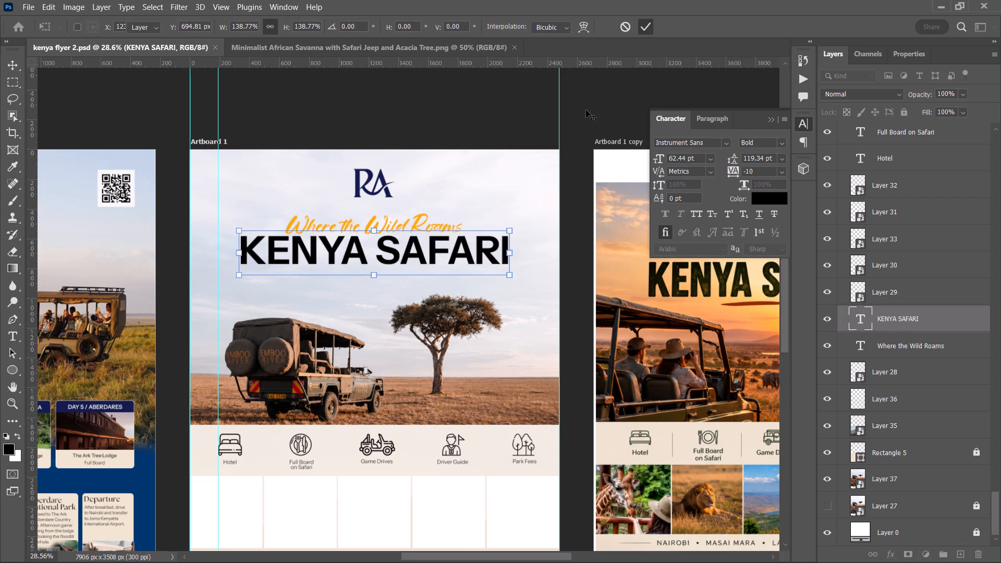
left_click(577, 111)
Nudge the "Where the Wild Roams" and "KENYA SAFARI" titles up together by 10 px and save the flyer.
left_click(371, 230)
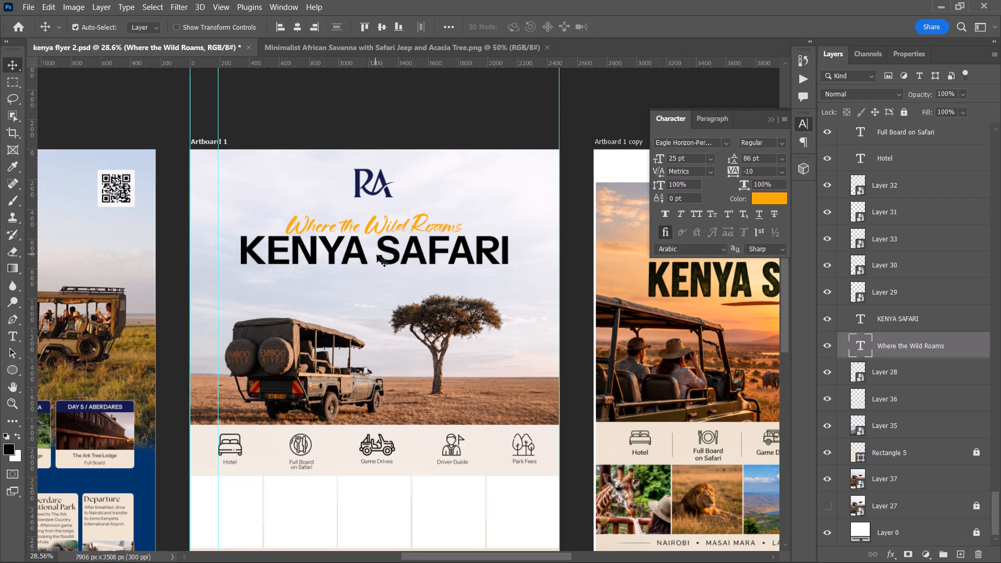
left_click(387, 252, "shift")
key("shift+Up")
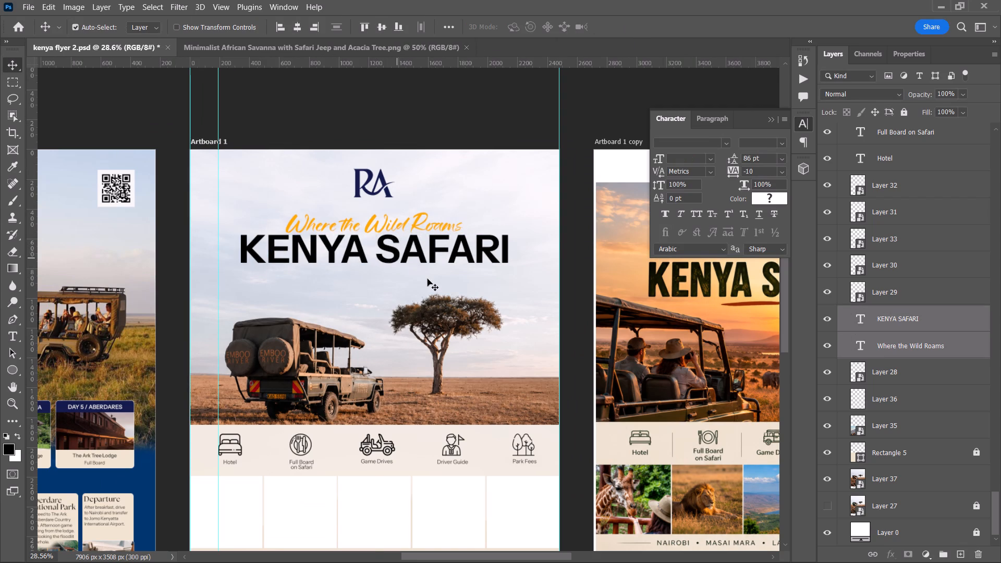
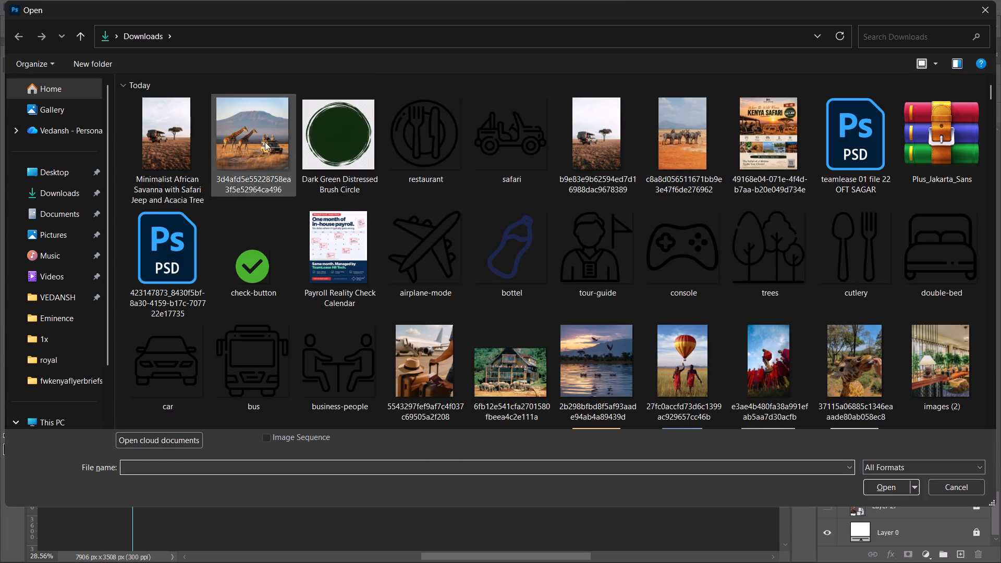
double_click(349, 135)
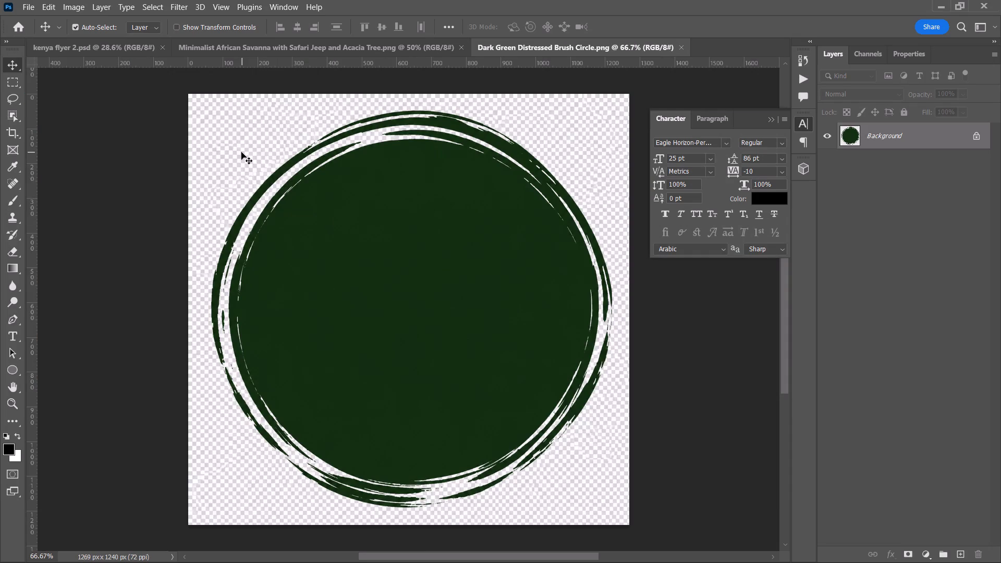
Select the green brush circle with the Object Selection tool, copy it to its own layer and hide the Background layer.
key("w")
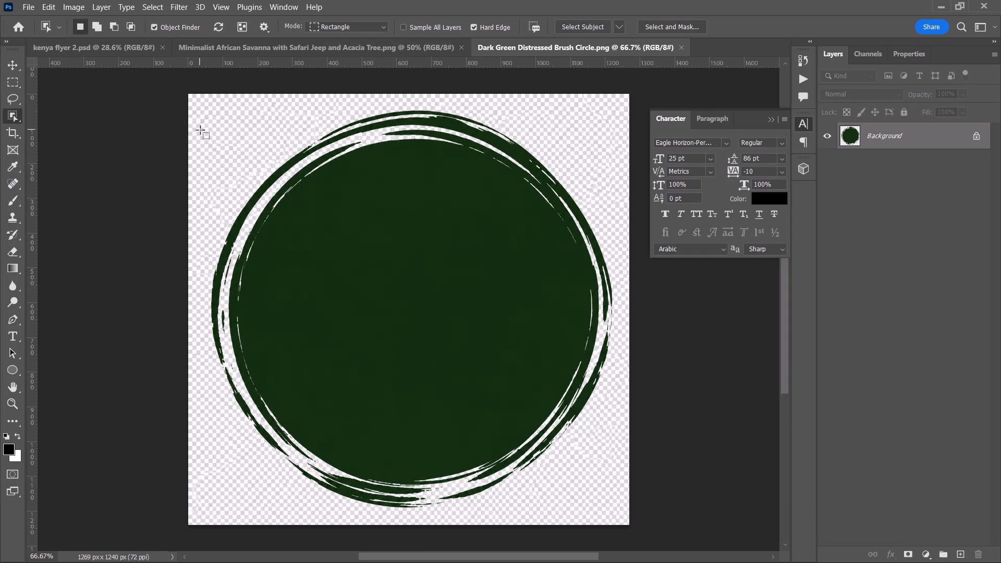
key("shift+w")
type("WW")
left_click_drag(199, 109, 478, 310)
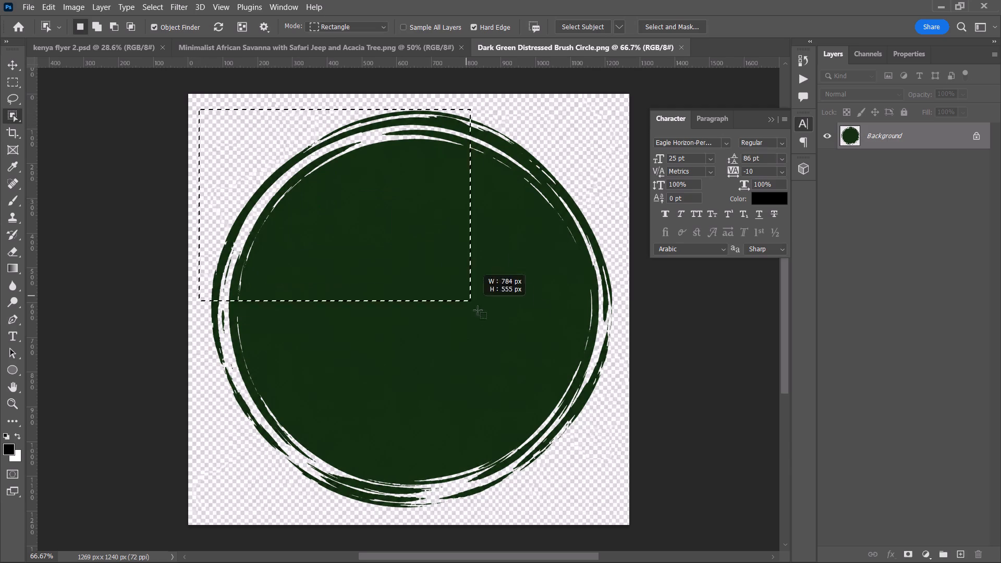
left_click_drag(478, 310, 619, 517)
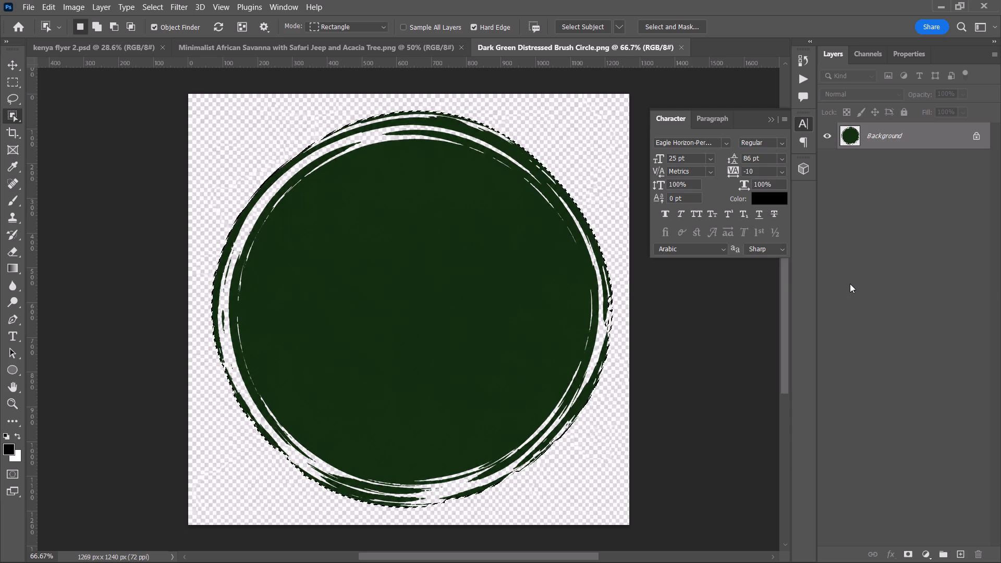
key("ctrl+j")
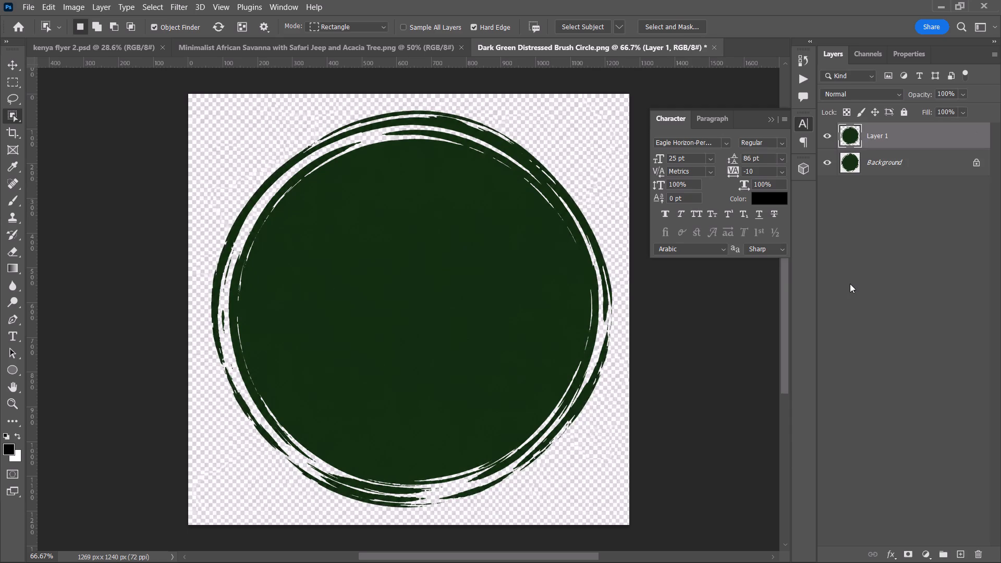
left_click(825, 162)
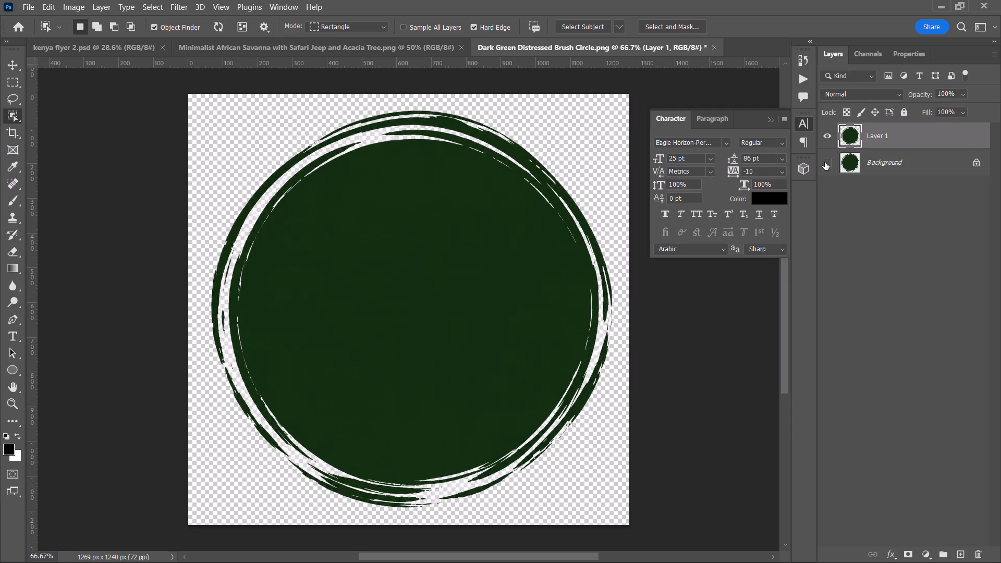
Add a white (ffffff) Solid Color fill layer and place it beneath the isolated circle layer.
left_click(925, 551)
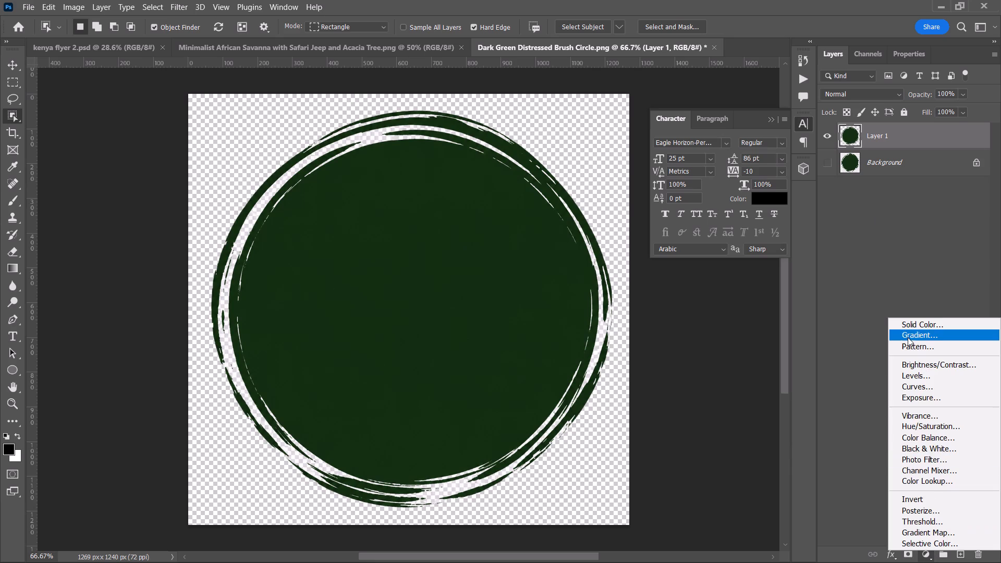
left_click(911, 328)
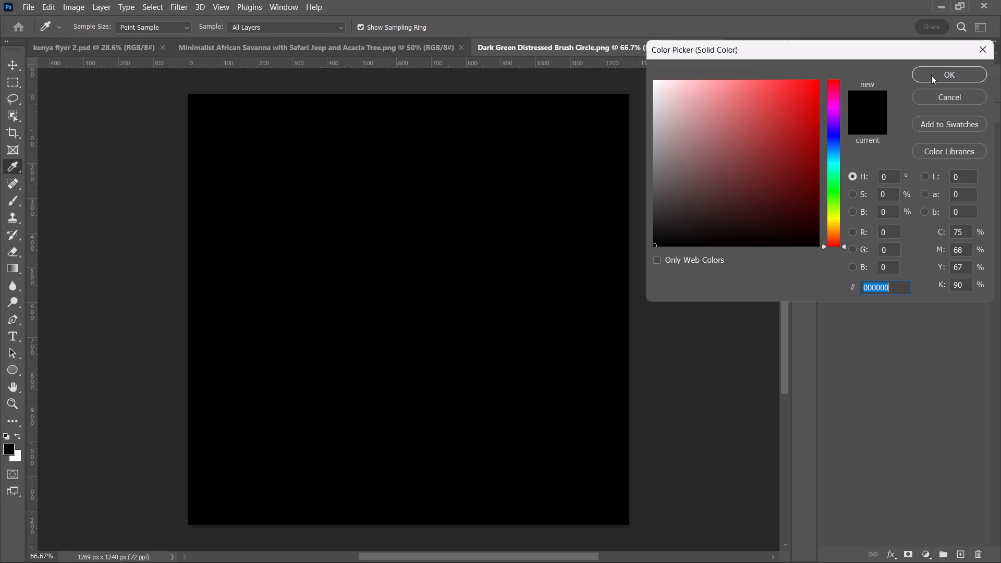
left_click_drag(762, 108, 612, 47)
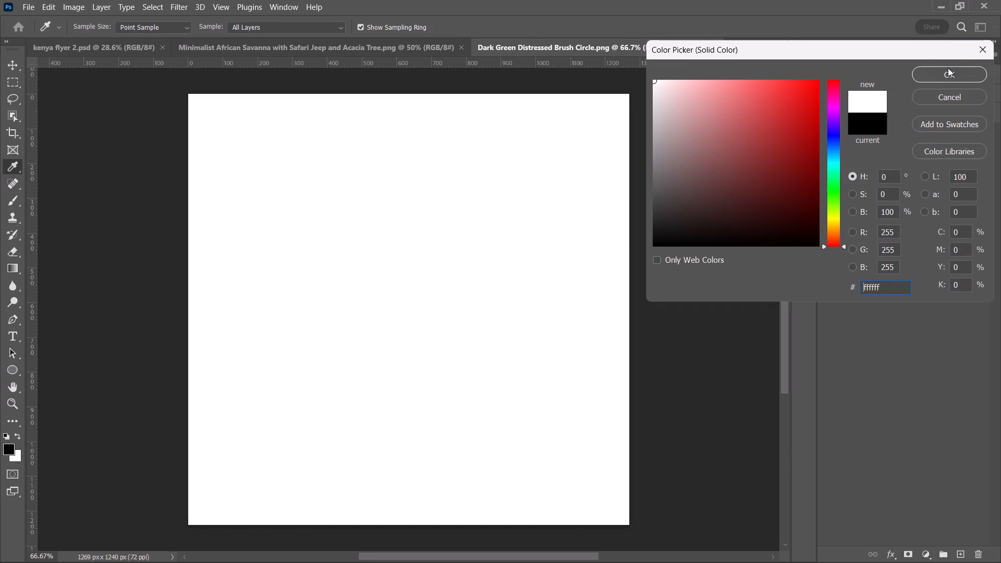
left_click(943, 83)
left_click(945, 76)
left_click_drag(938, 137, 943, 119)
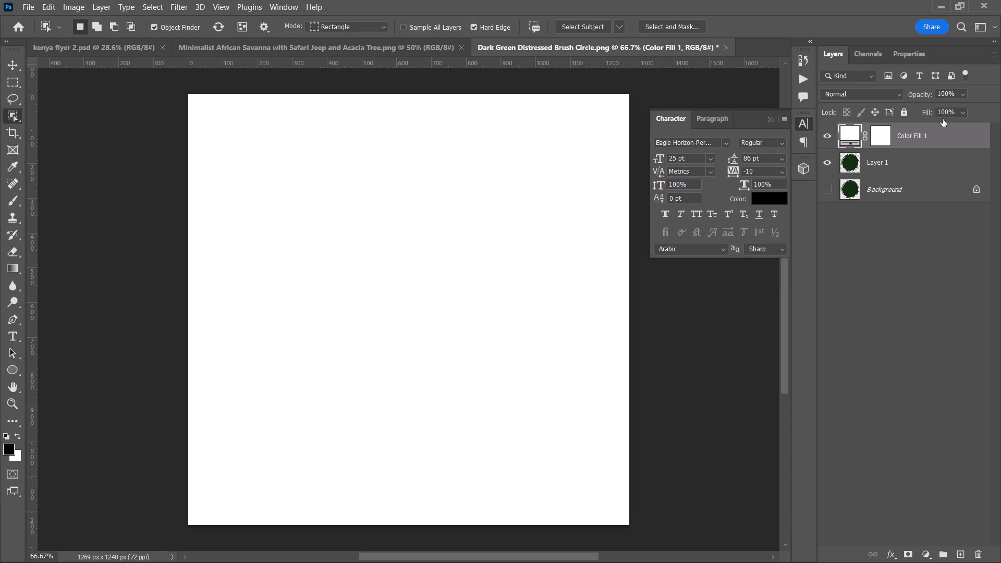
left_click_drag(943, 119, 917, 180)
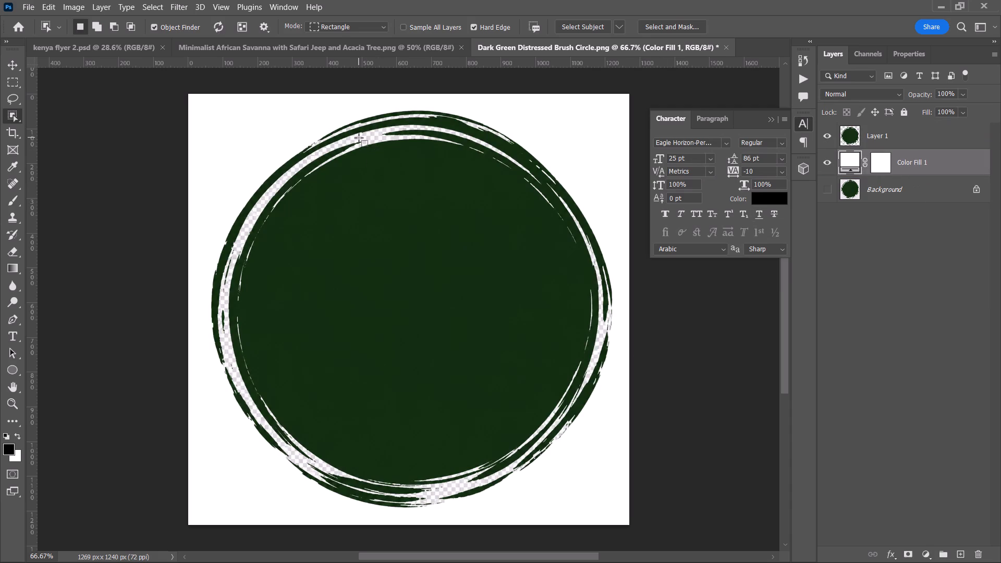
Remove the leftover checkered pixels between the circle's brush strokes on Layer 1 using the Magic Wand, and deselect.
type("WW")
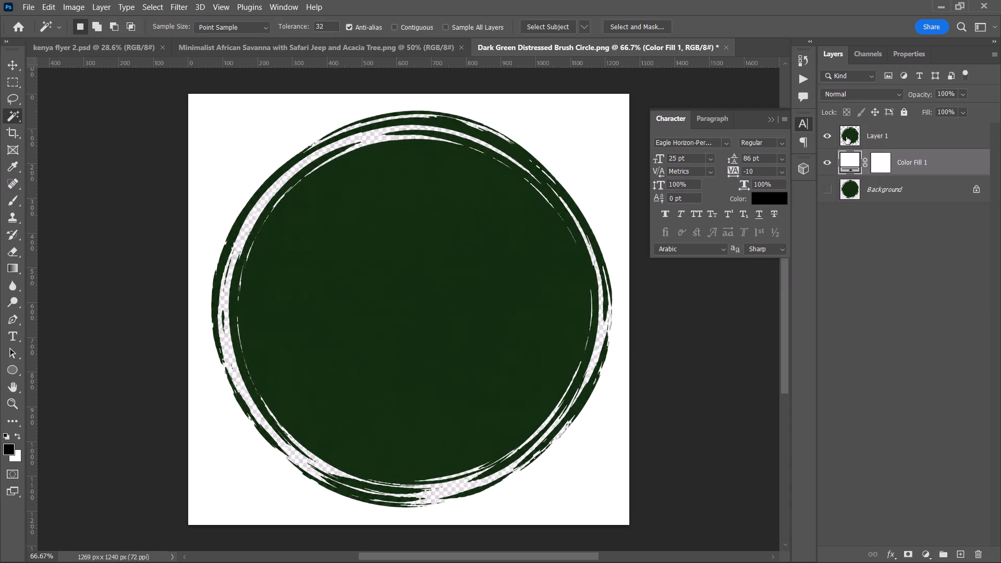
left_click(848, 133)
left_click(368, 139)
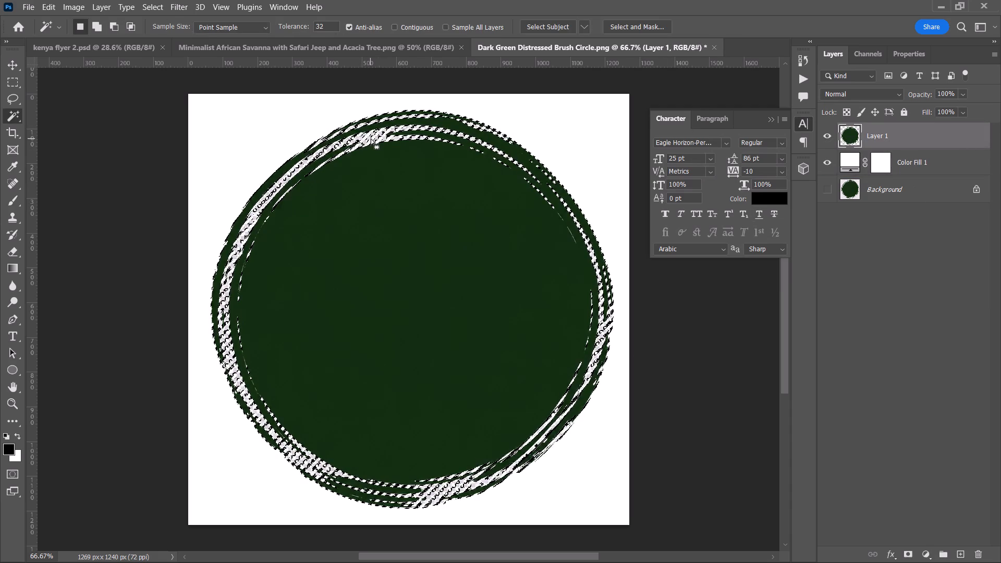
key("BackSpace")
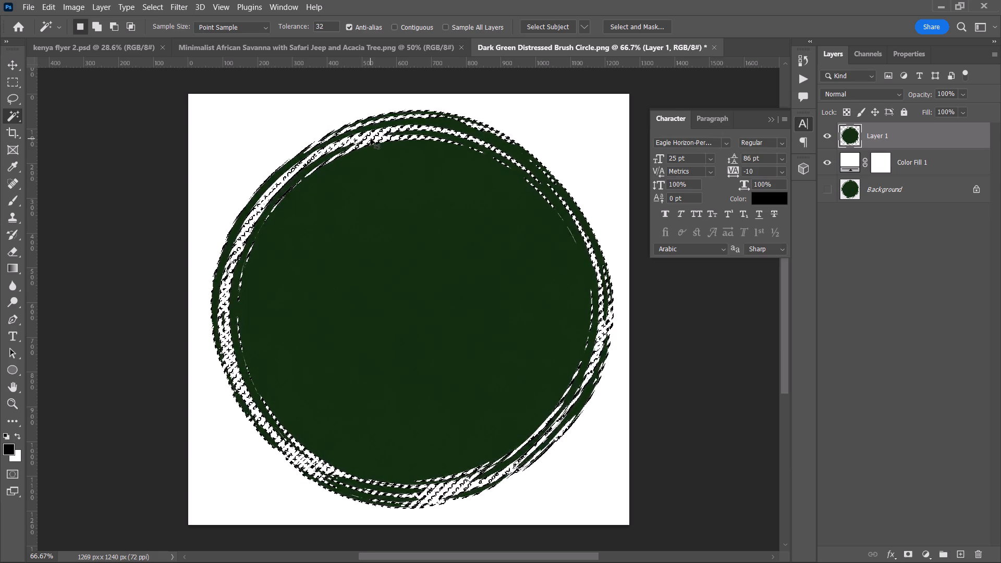
key("ctrl+d")
Bring the cleaned brush circle into Artboard 1 of kenya flyer 2.psd and convert its layer to a Smart Object.
key("v")
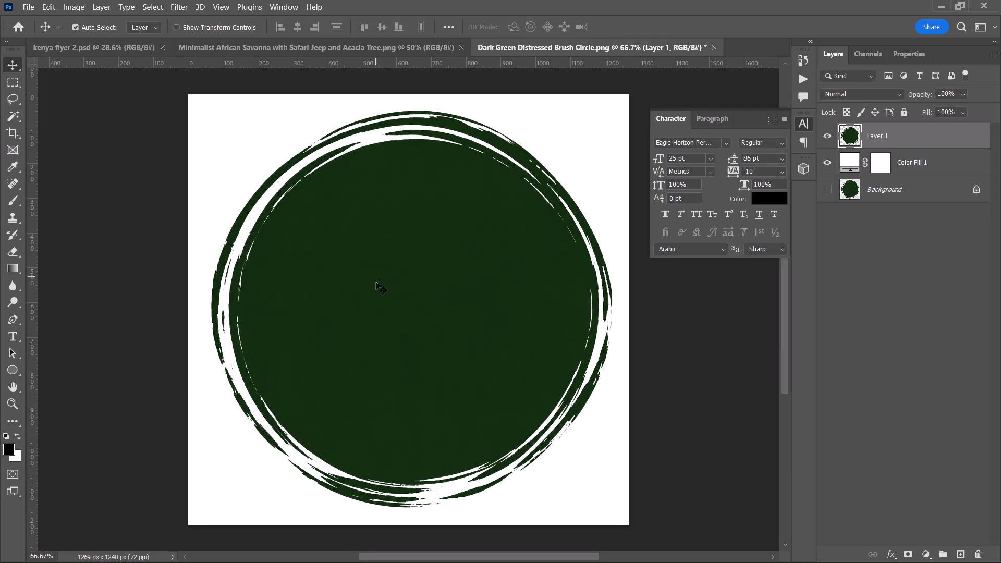
left_click_drag(376, 284, 280, 197)
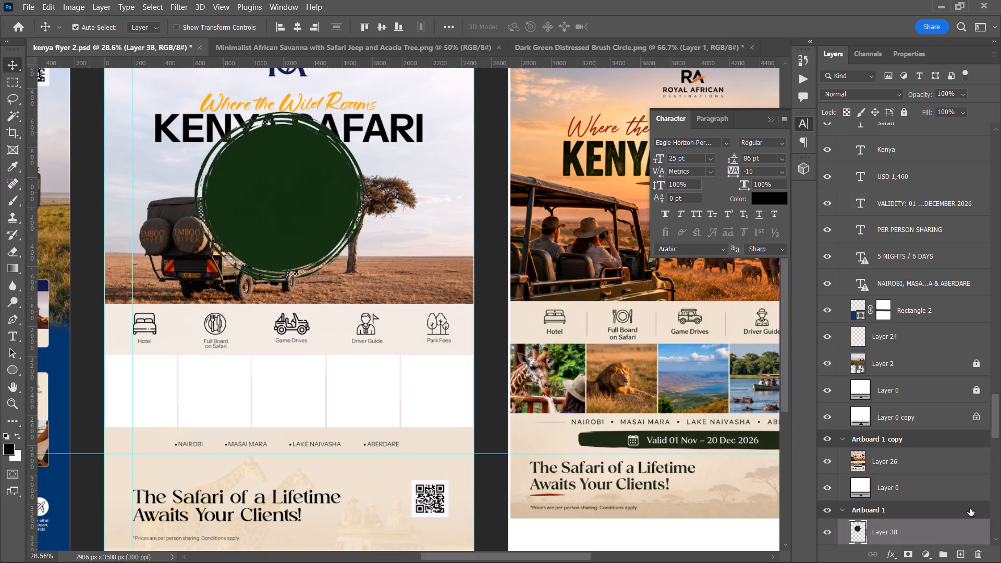
right_click(947, 536)
left_click(840, 198)
Scale the green circle down to about 47% and position it beside the acacia tree in the hero photo.
key("ctrl+t")
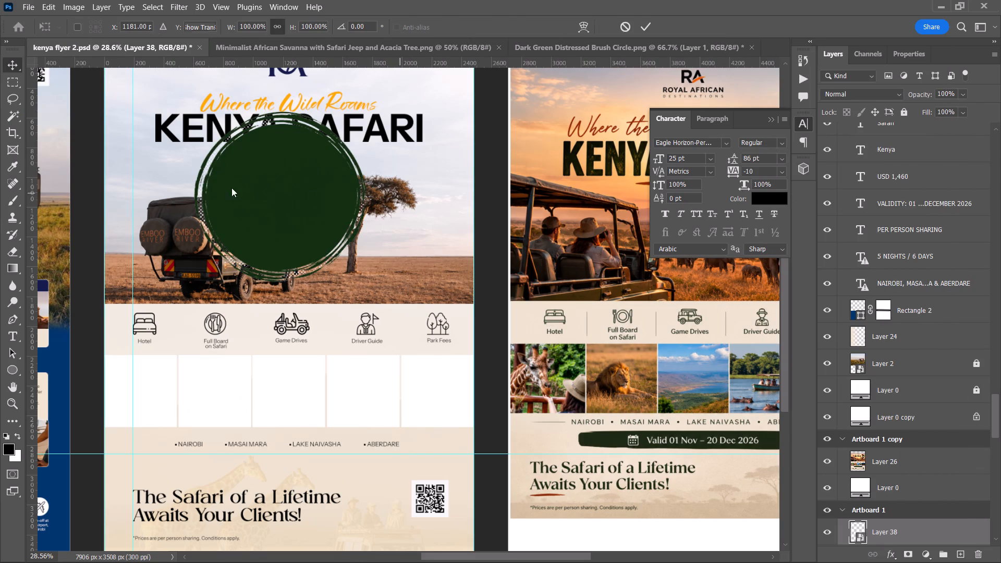
left_click_drag(266, 112, 270, 128)
left_click_drag(288, 130, 285, 177)
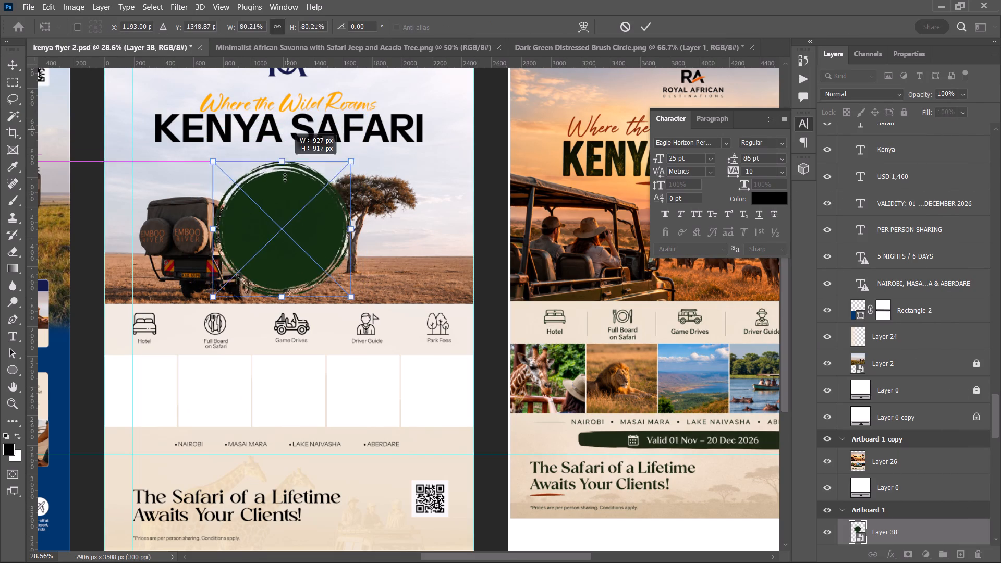
left_click_drag(285, 177, 281, 218)
left_click_drag(282, 241, 404, 197)
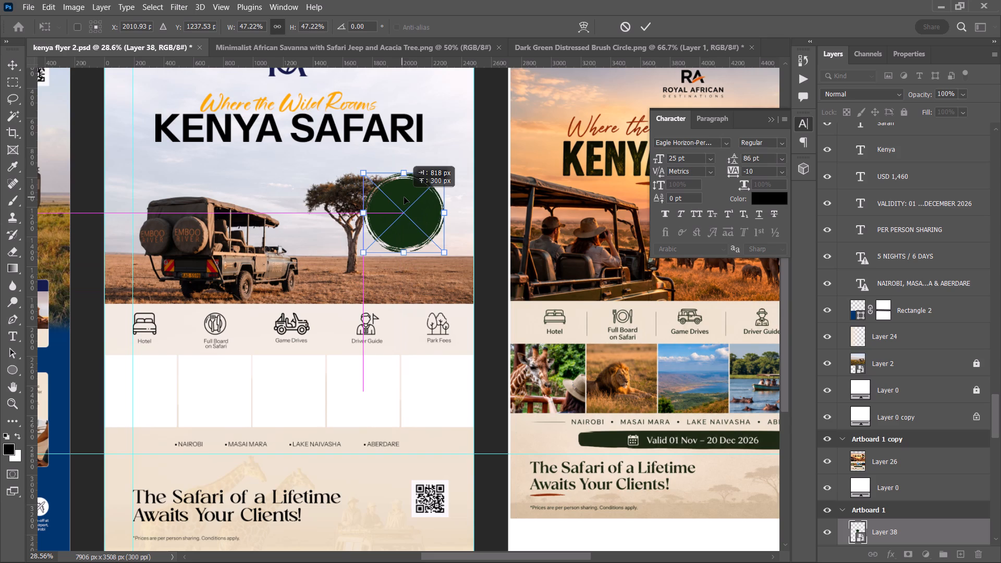
left_click_drag(404, 197, 405, 201)
left_click(644, 22)
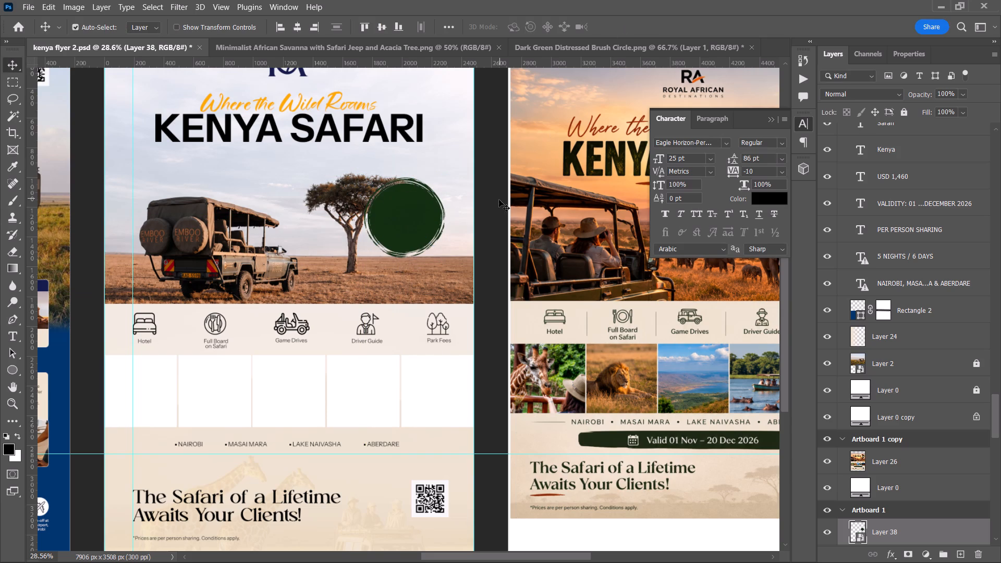
Duplicate the "ABERDARE" label onto the green circle and bring the copy to the front of Artboard 1.
left_click(488, 199)
key("space")
key("space")
key("space")
key("space")
key("space")
key("space")
key("space")
key("space")
key("space")
key("space")
key("space")
key("space")
key("space")
left_click_drag(493, 212, 355, 243)
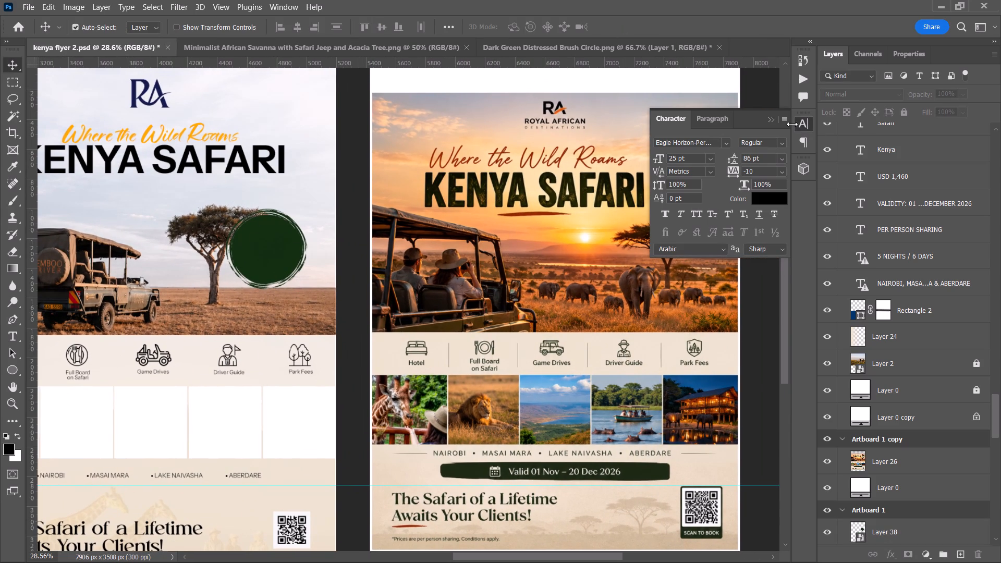
left_click(773, 116)
key("space")
left_click_drag(537, 186, 568, 187)
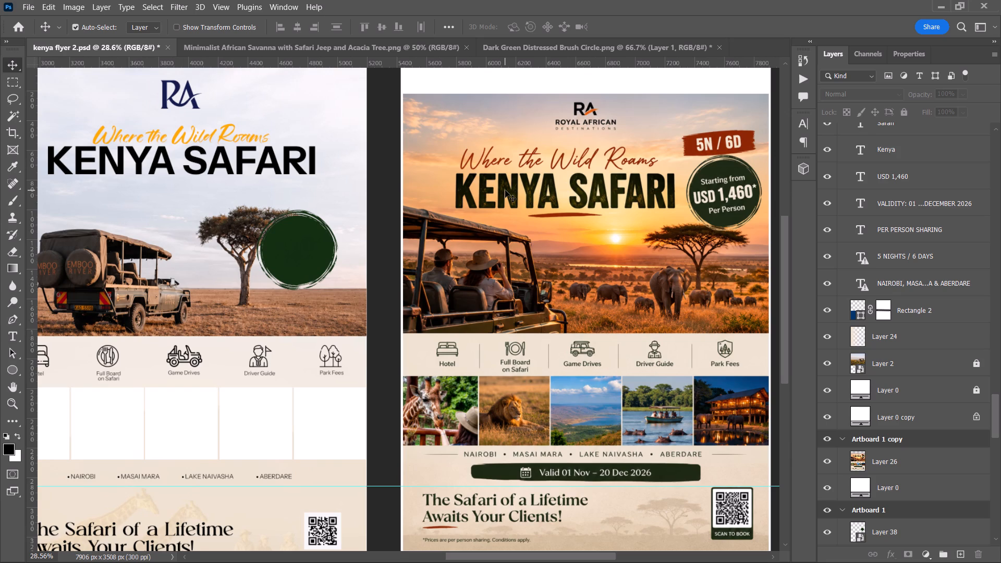
left_click_drag(282, 476, 281, 349, "alt")
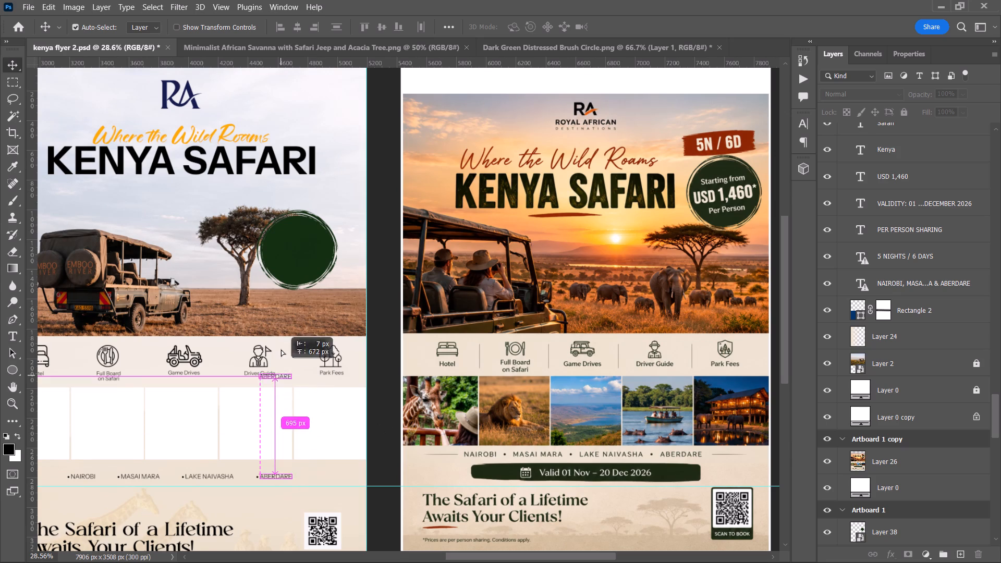
left_click_drag(281, 349, 298, 248, "alt")
key("ctrl+shift+bracketright")
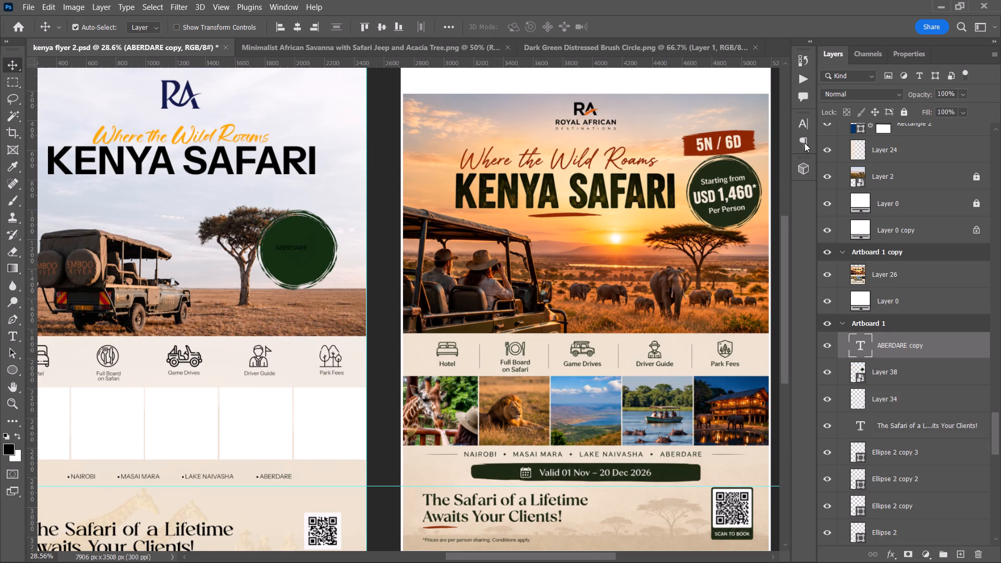
Change the copied "ABERDARE" text's colour to white.
left_click(803, 127)
left_click(765, 201)
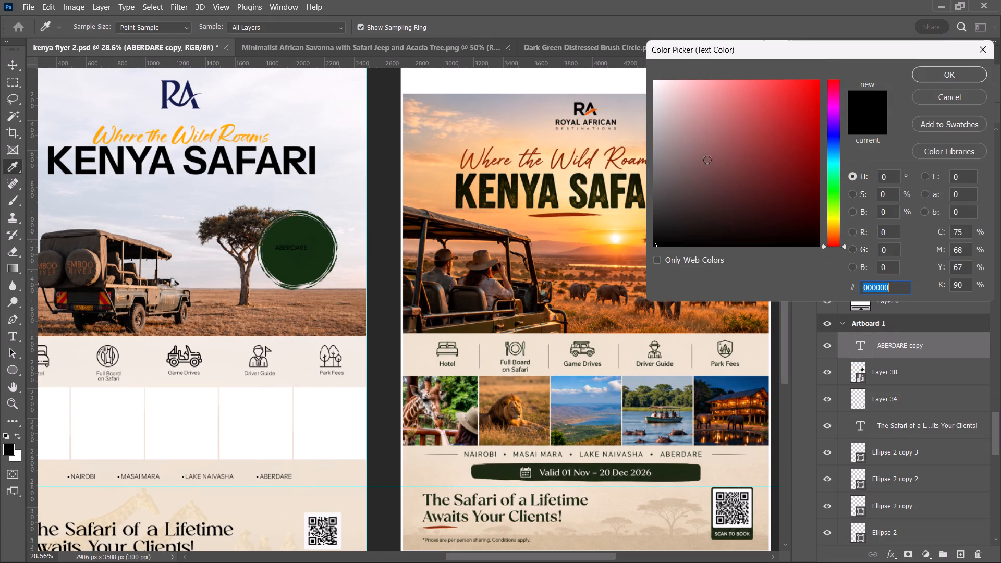
left_click_drag(705, 125, 634, 55)
left_click(926, 67)
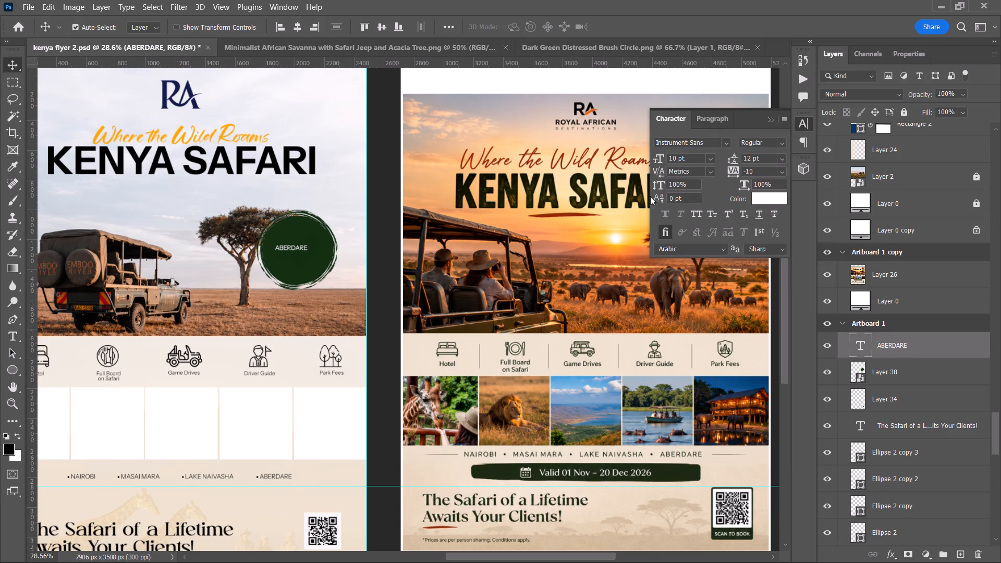
Capture the "Starting from" wording from the reference flyer's price badge with the PowerToys text extractor.
key("space")
key("space")
key("space")
key("space")
key("space")
key("space")
key("space")
key("space")
key("space")
key("space")
key("space")
key("space")
key("space")
left_click_drag(546, 218, 438, 253)
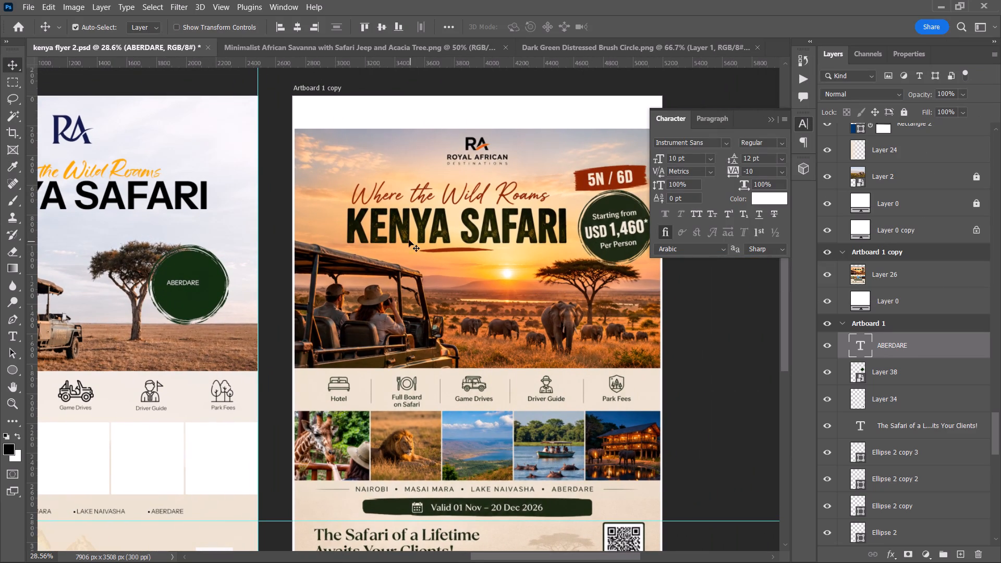
scroll(628, 222, "up", 4, "alt")
key("space")
left_click_drag(624, 224, 529, 251)
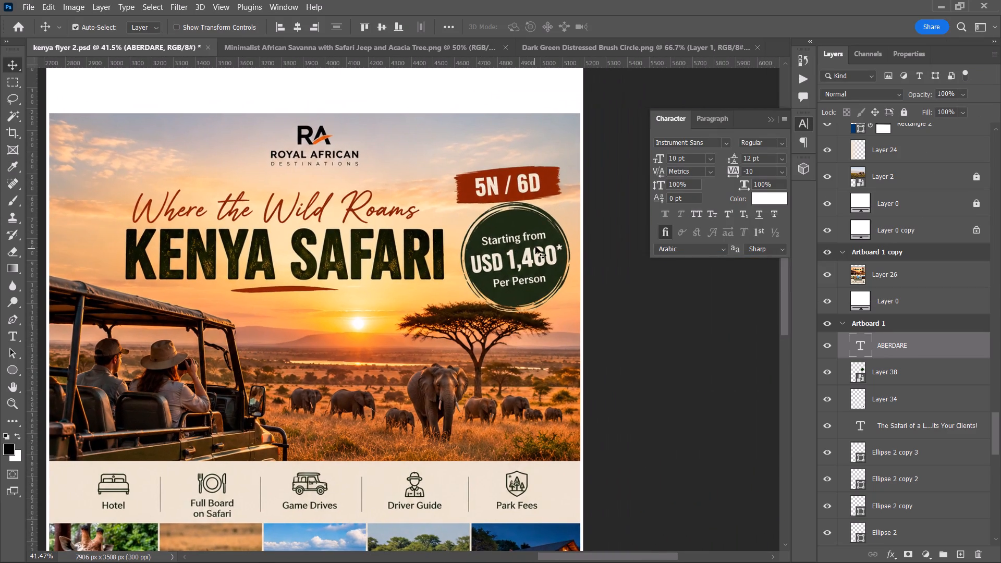
key("alt+t")
left_click_drag(478, 232, 535, 240)
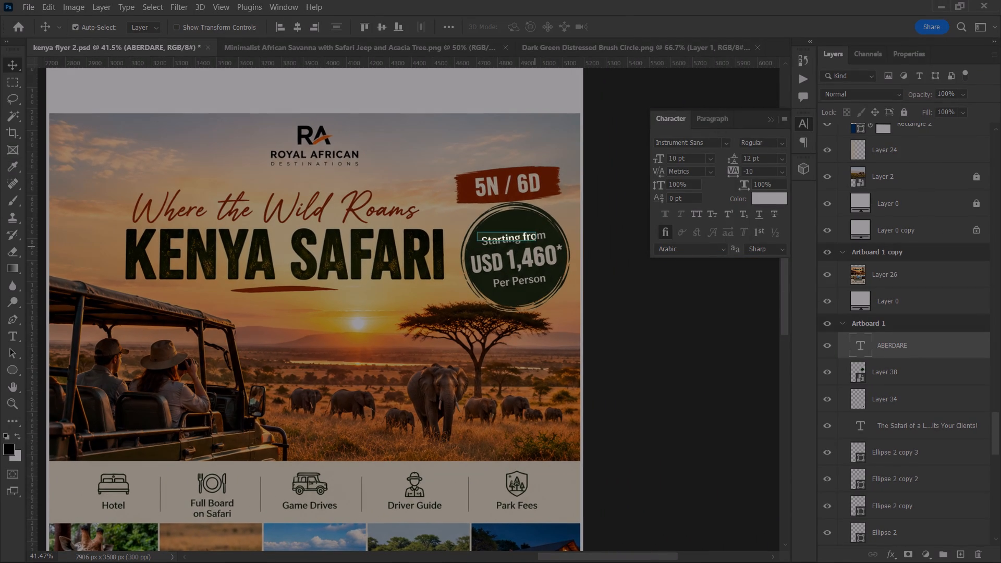
left_click_drag(535, 240, 550, 247)
Replace the "ABERDARE" text on the green circle with the captured wording and move it toward the circle's upper part.
key("space")
key("space")
key("space")
key("space")
key("space")
key("space")
key("space")
key("space")
key("space")
left_click_drag(316, 246, 447, 234)
left_click_drag(363, 244, 376, 261)
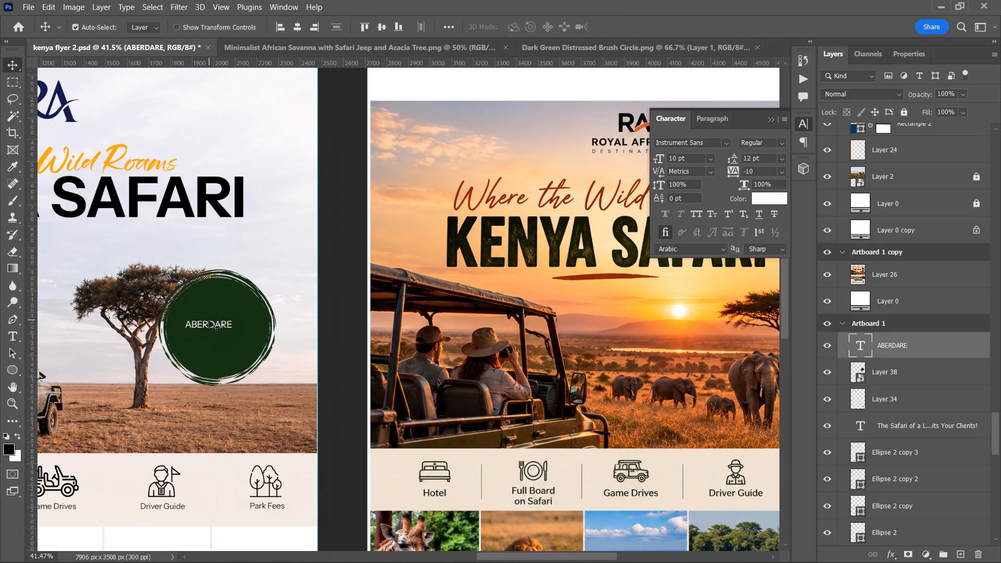
triple_click(210, 322)
key("ctrl+v")
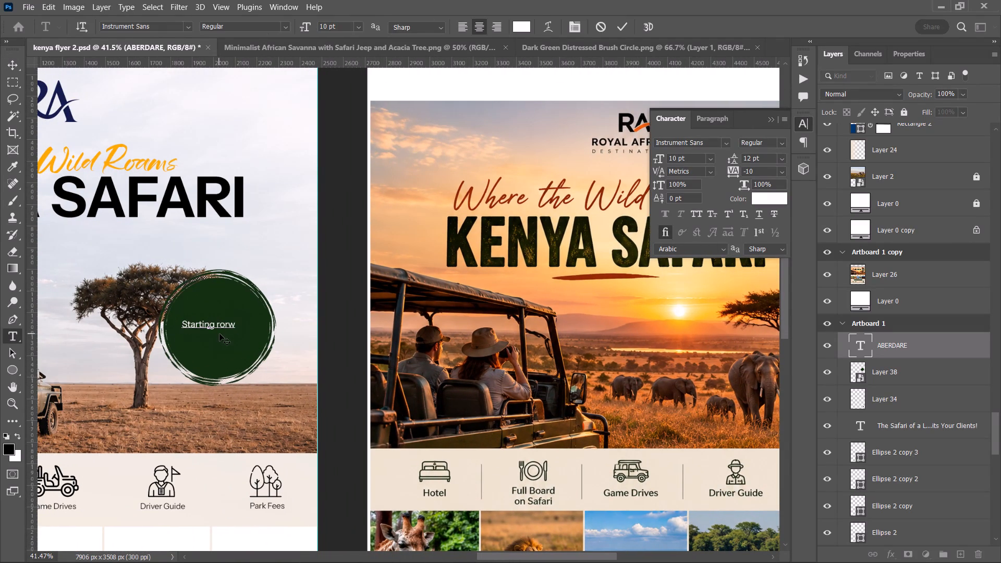
left_click_drag(220, 338, 235, 325)
Correct the wording on the green circle to read "Starting From".
scroll(236, 314, "up", 2, "alt")
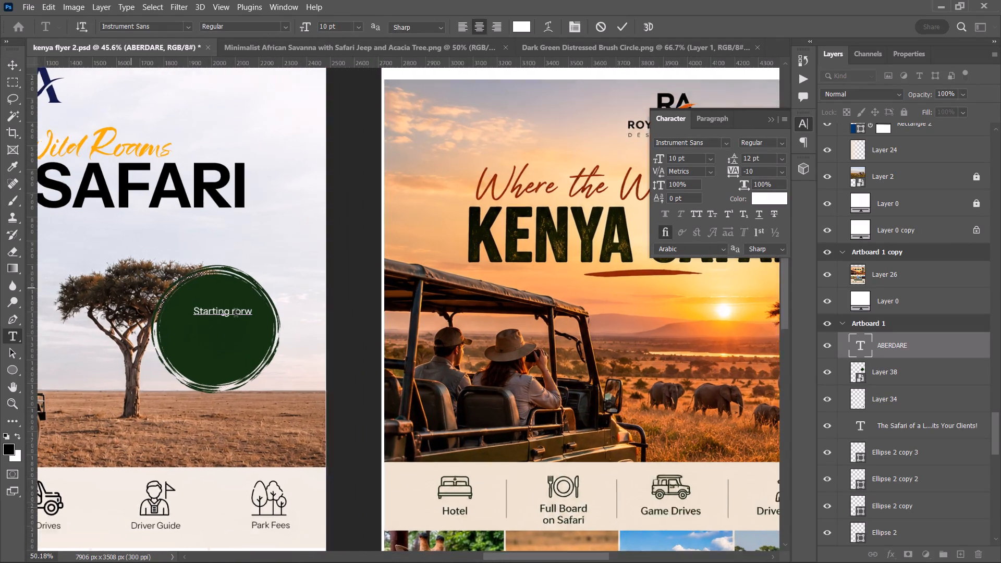
scroll(236, 314, "up", 6, "alt")
left_click(233, 314)
key("shift+f")
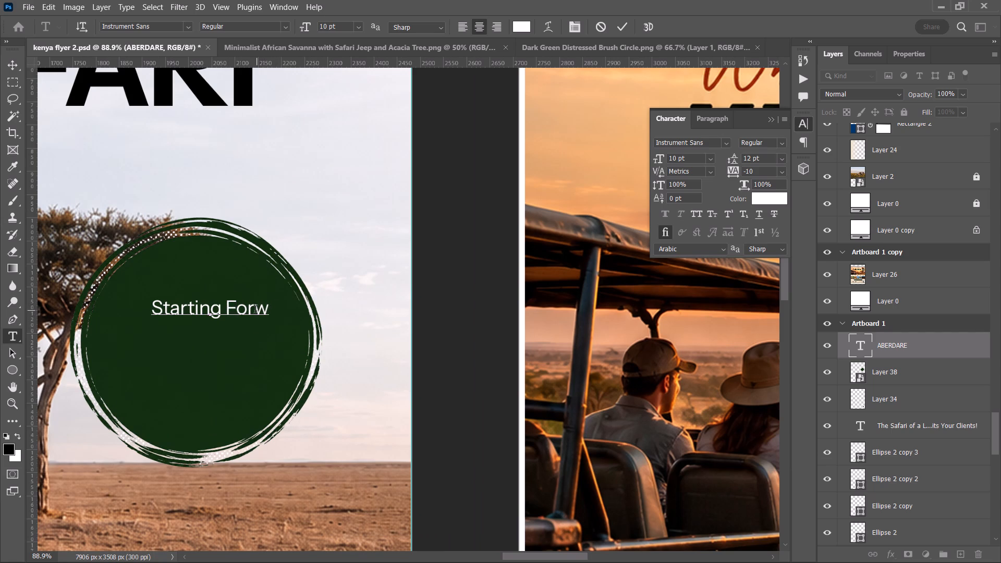
left_click(265, 311)
key("BackSpace")
key("BackSpace")
key("BackSpace")
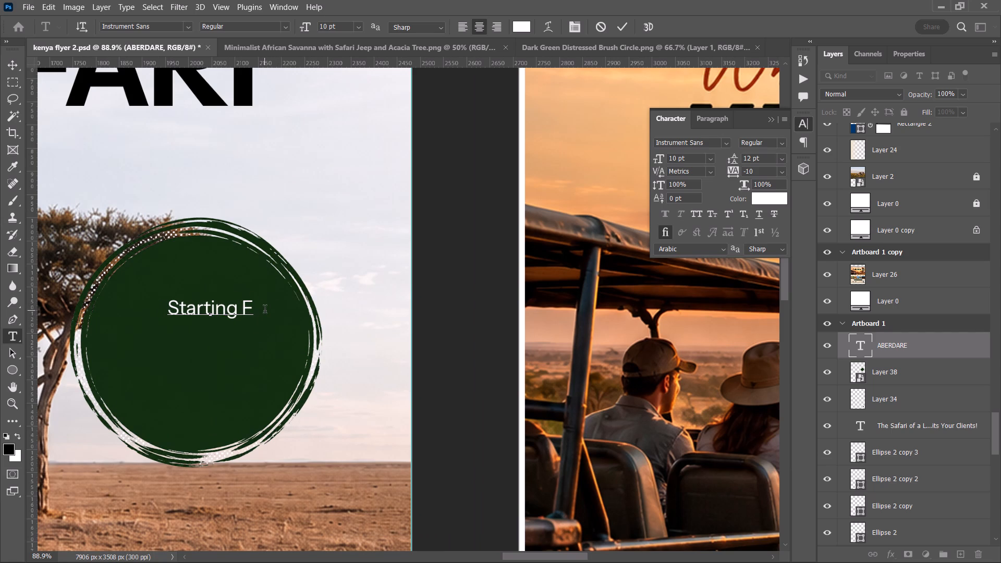
type("rom")
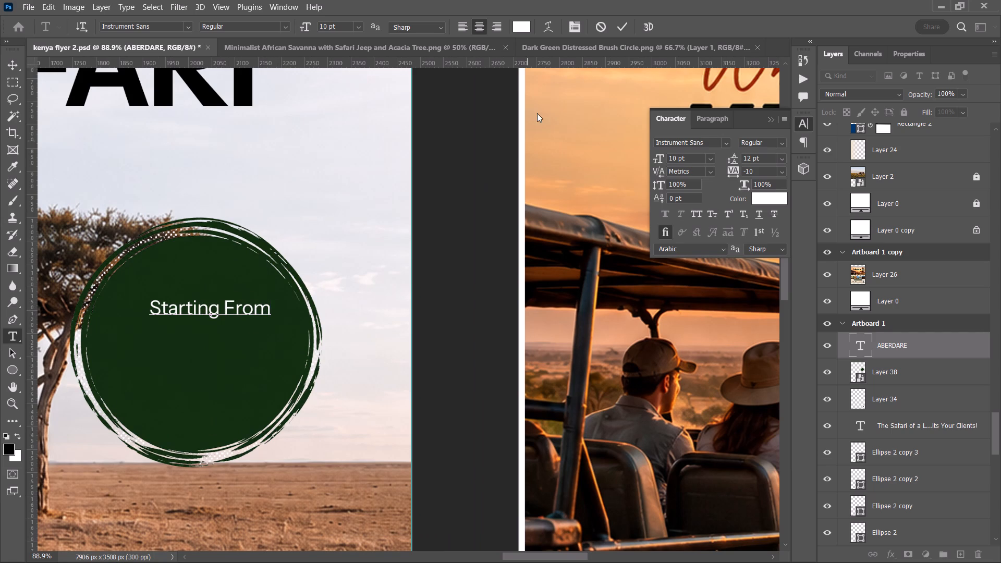
left_click(620, 31)
Shift the "Starting From" text about 26 px left to centre it on the green circle and set its style to SemiBold.
left_click(17, 60)
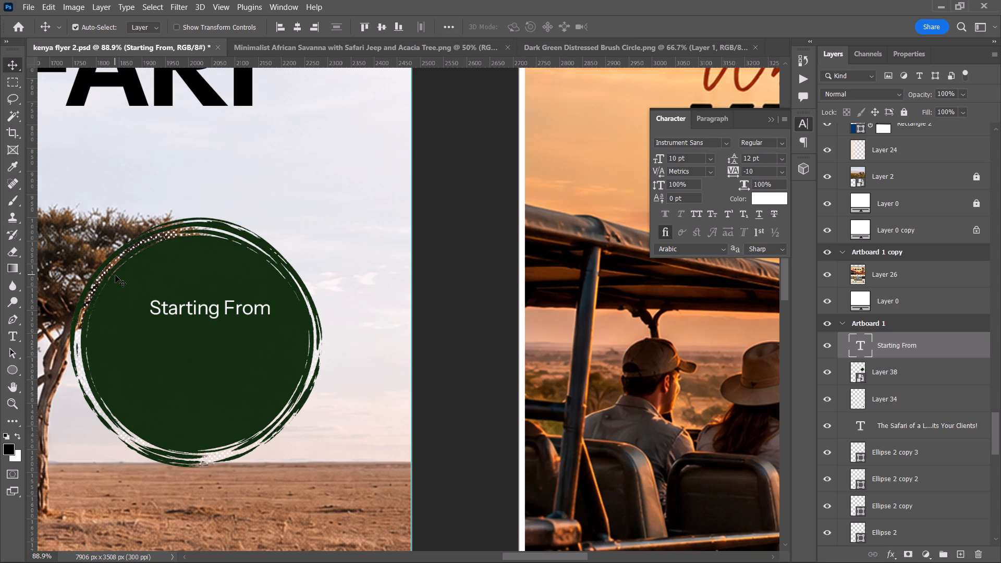
left_click_drag(179, 310, 170, 310)
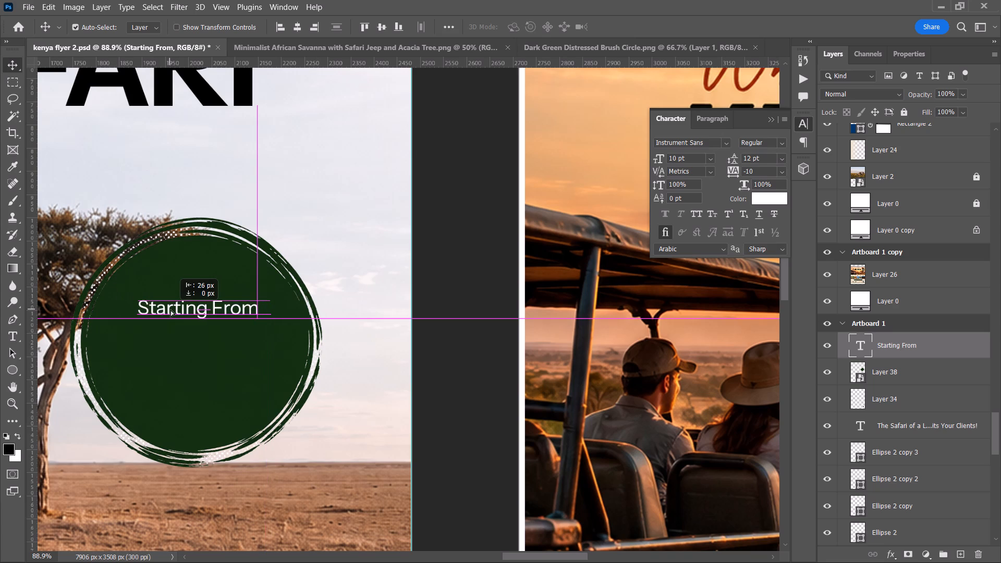
left_click_drag(170, 310, 167, 310)
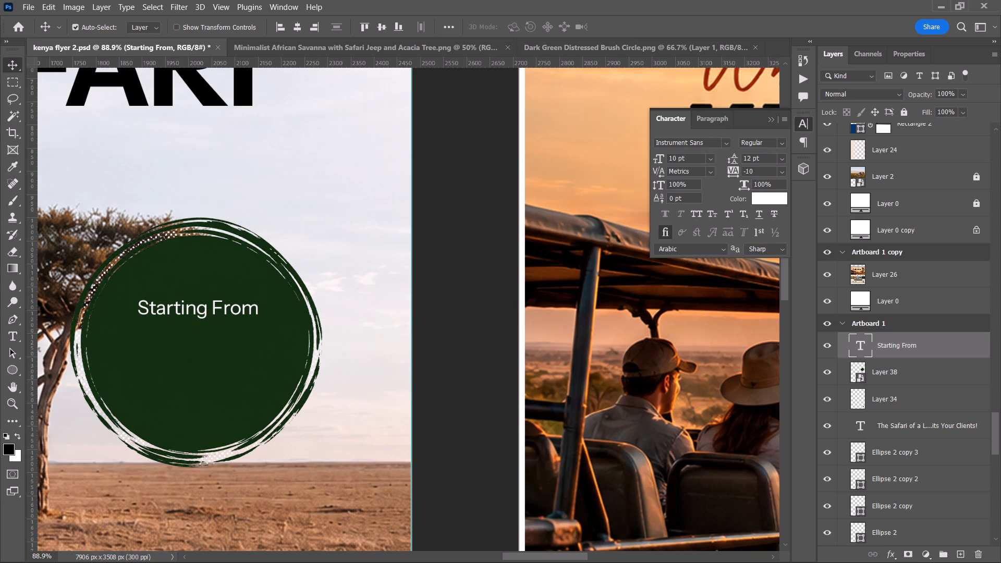
left_click(778, 144)
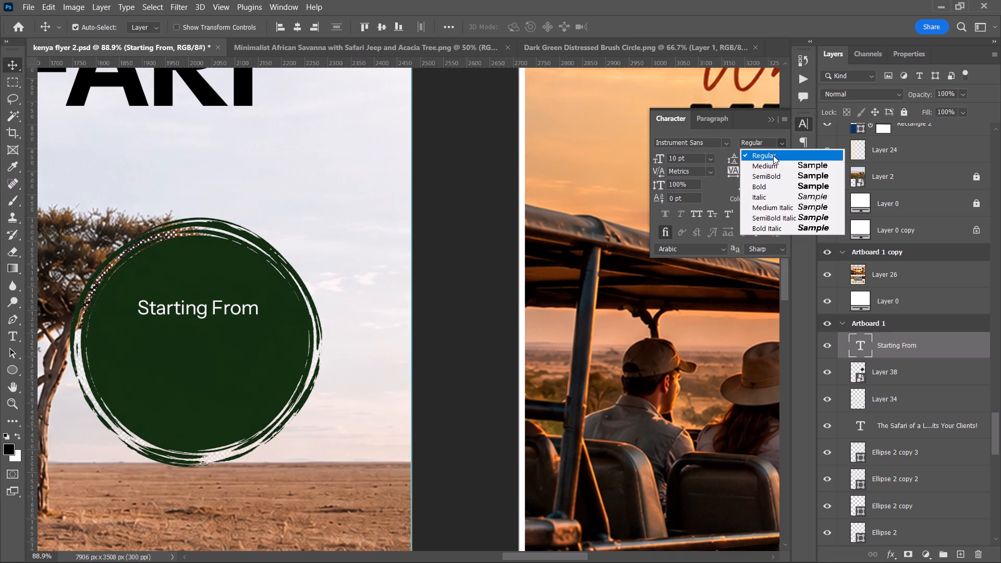
left_click(775, 176)
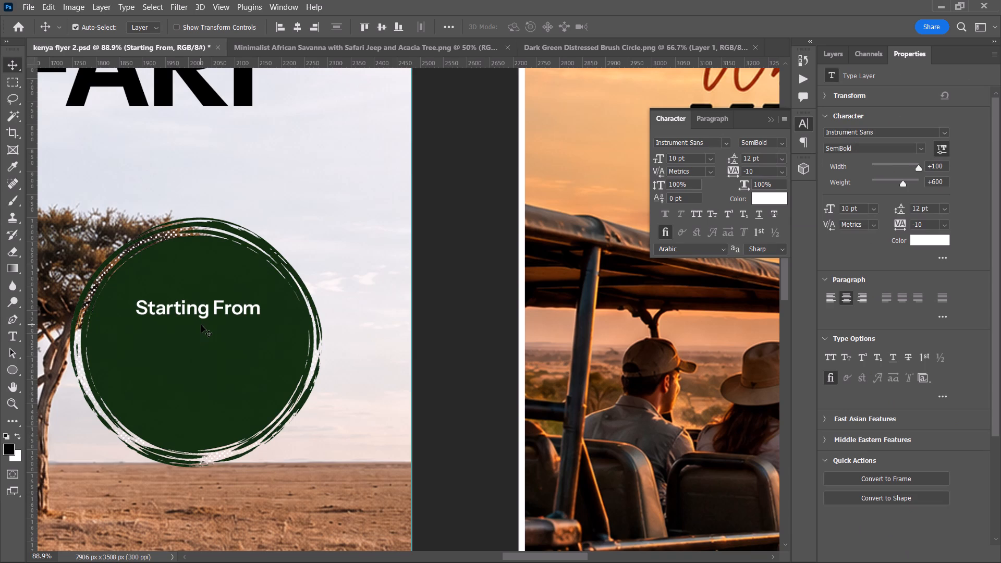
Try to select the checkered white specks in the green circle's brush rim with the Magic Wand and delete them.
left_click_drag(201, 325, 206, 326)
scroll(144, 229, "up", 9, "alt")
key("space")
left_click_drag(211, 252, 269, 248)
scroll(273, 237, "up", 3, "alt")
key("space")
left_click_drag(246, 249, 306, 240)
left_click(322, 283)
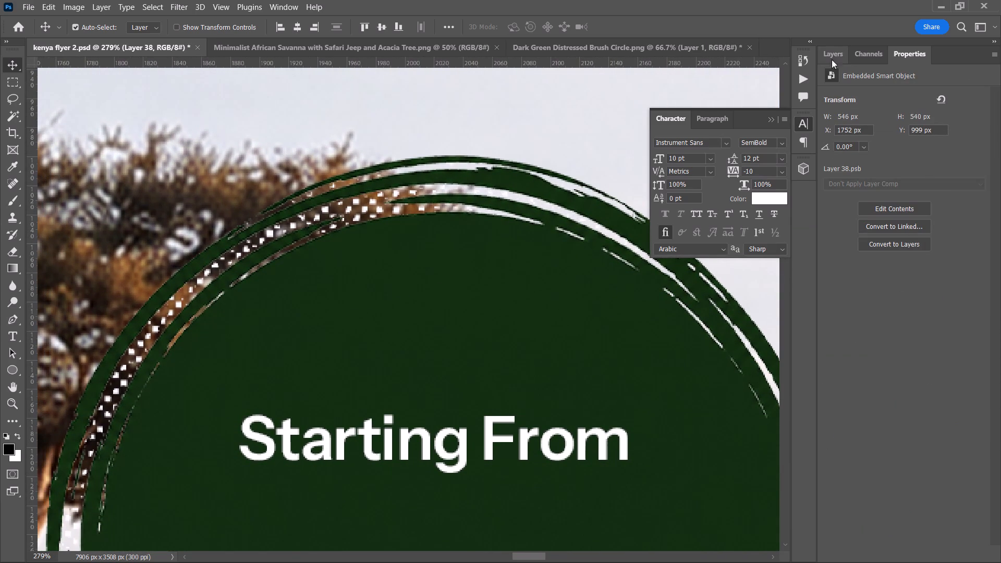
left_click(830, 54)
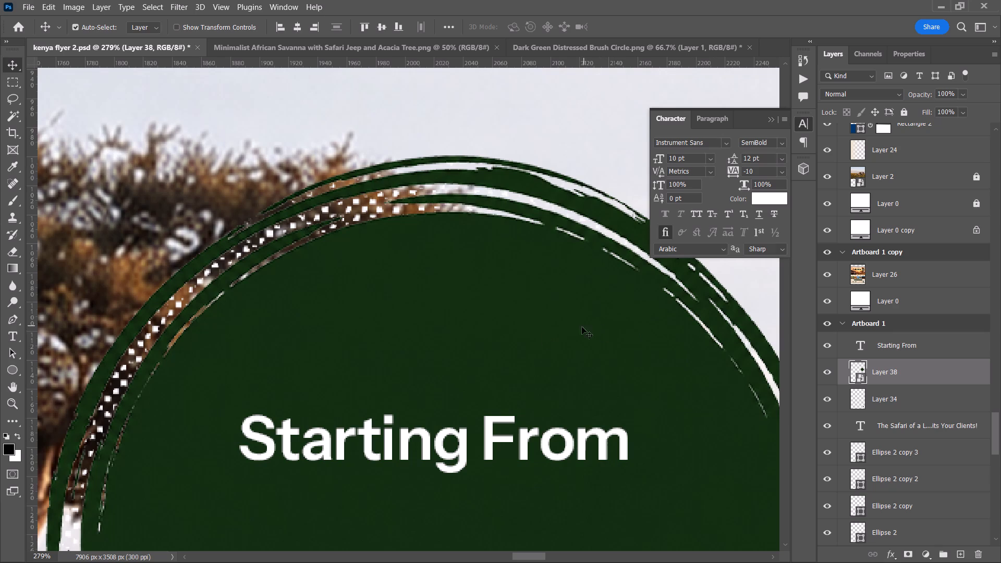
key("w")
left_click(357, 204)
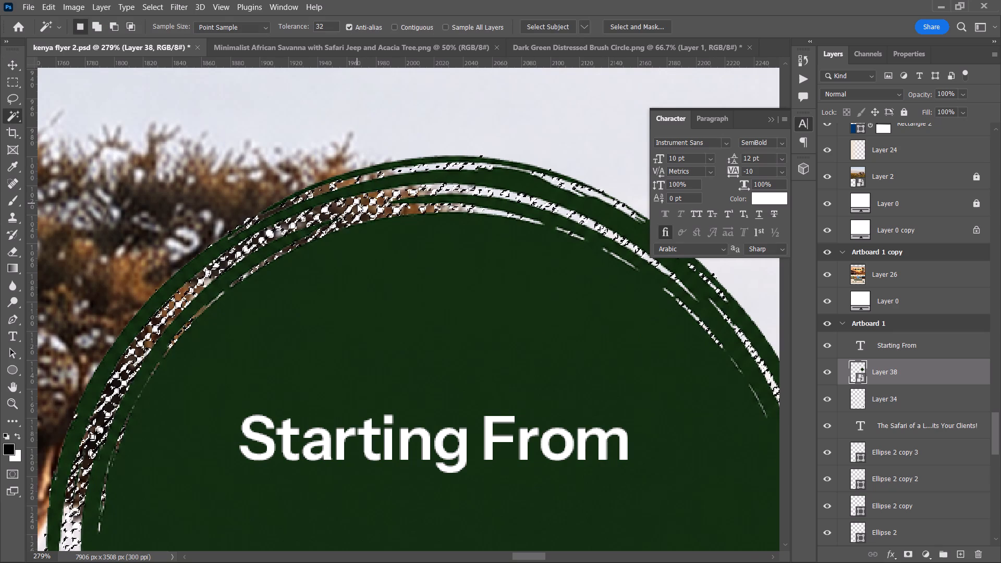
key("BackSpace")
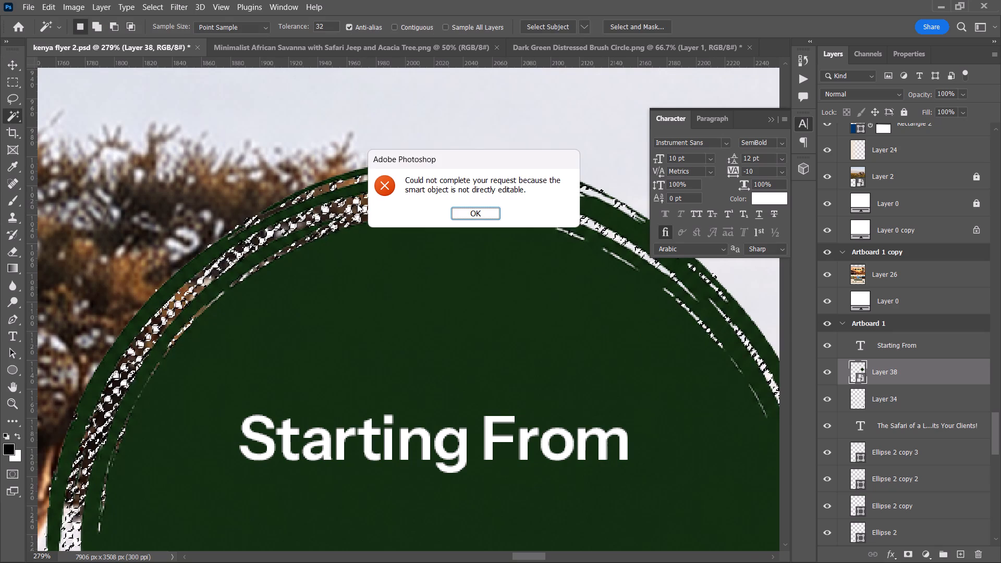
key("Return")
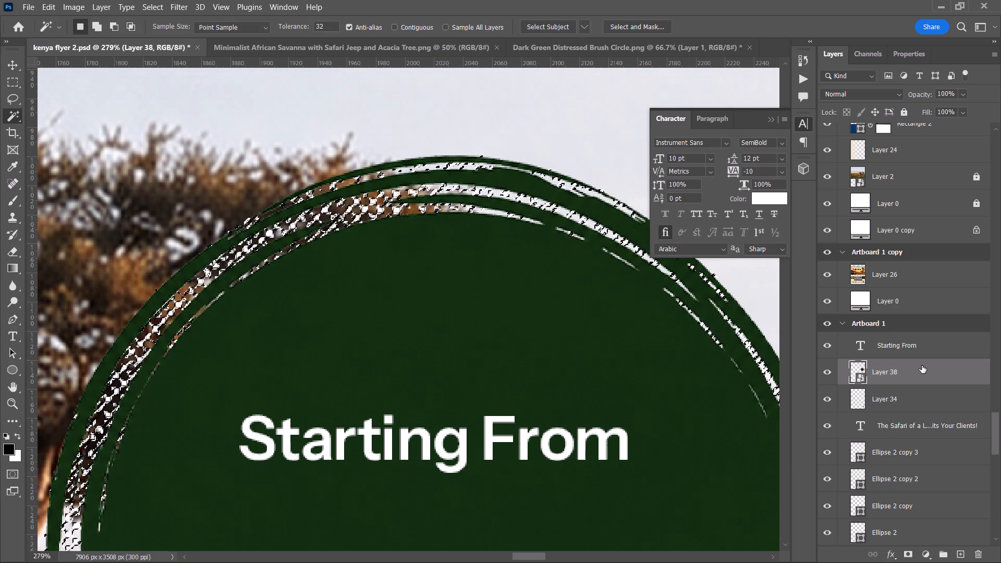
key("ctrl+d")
Rasterize the green circle's layer, Layer 38, and delete the white specks from its brush rim with the Magic Wand.
right_click(922, 365)
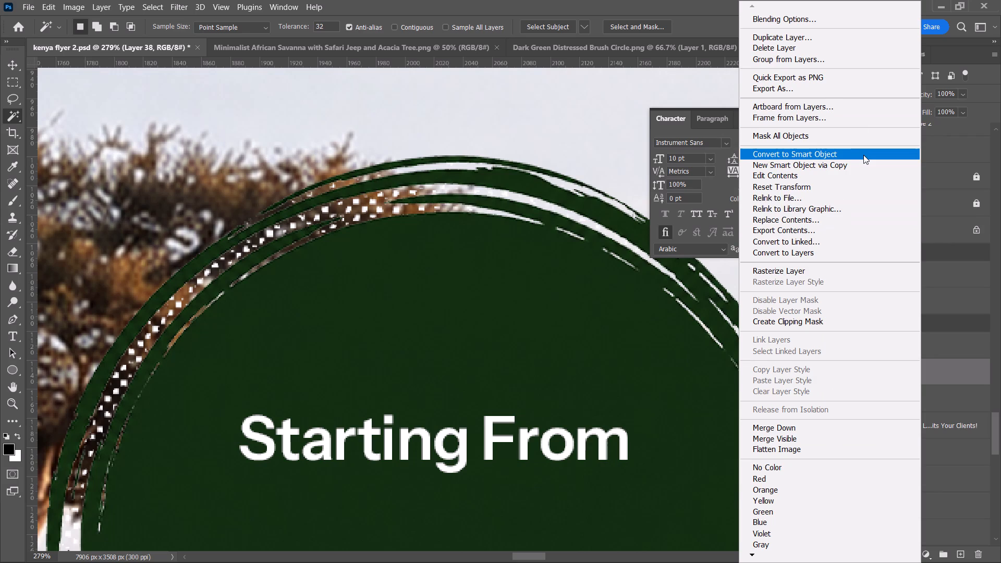
left_click(838, 273)
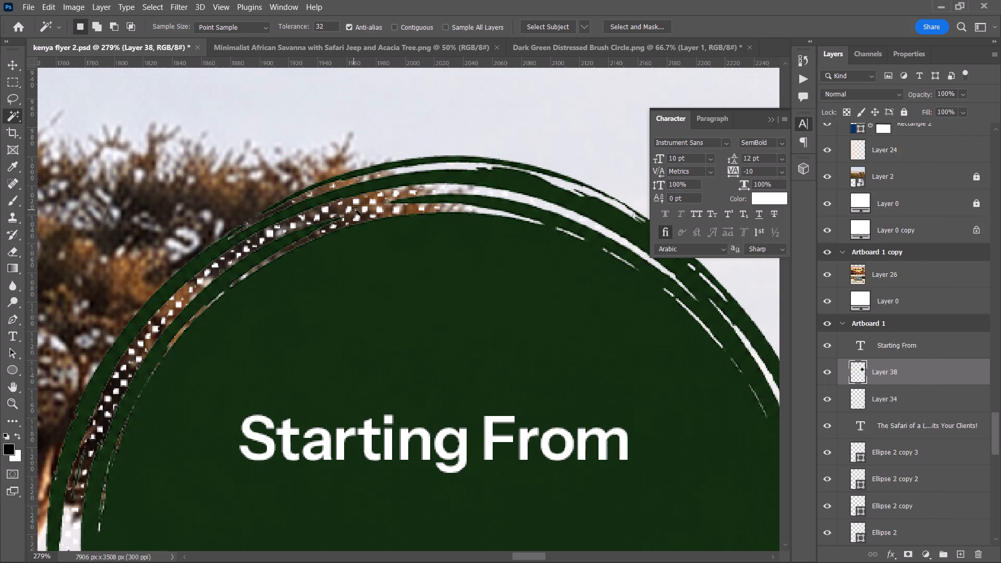
left_click(327, 212)
key("BackSpace")
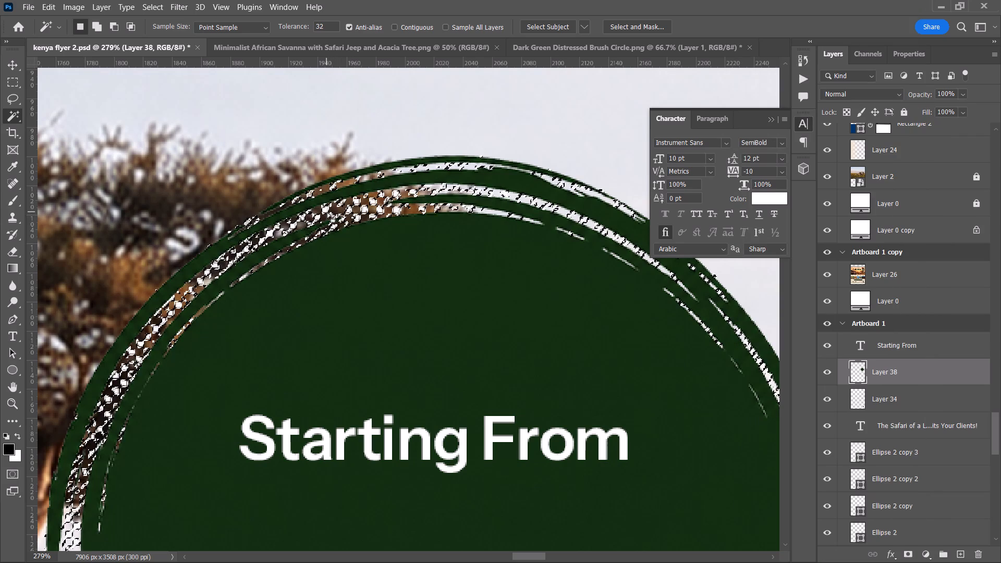
key("ctrl+d")
Move the "Starting From" text up and slightly right, closer to the top of the green circle.
scroll(327, 212, "down", 6, "alt")
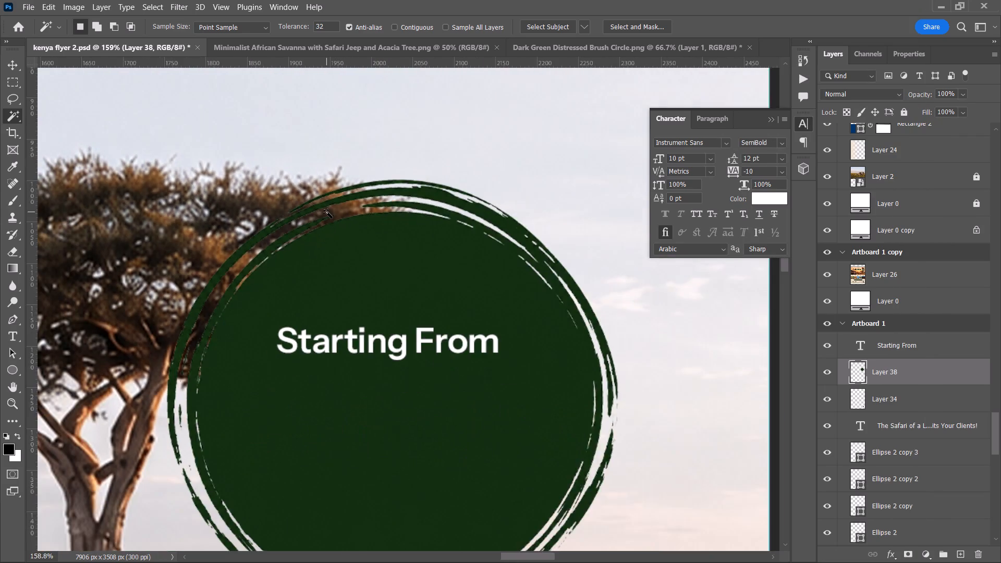
scroll(327, 212, "down", 2, "alt")
key("v")
left_click_drag(378, 322, 379, 312)
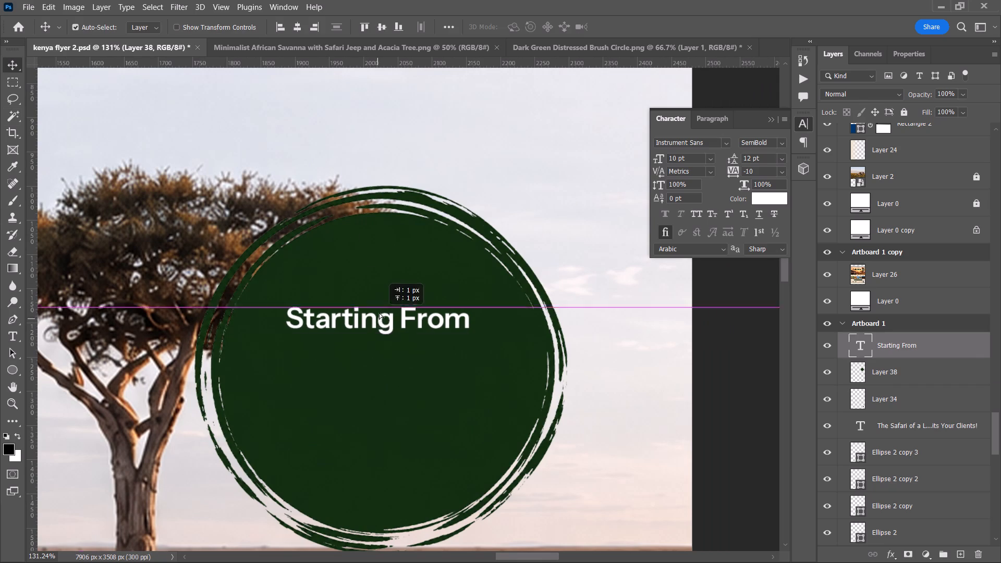
left_click_drag(379, 312, 384, 298)
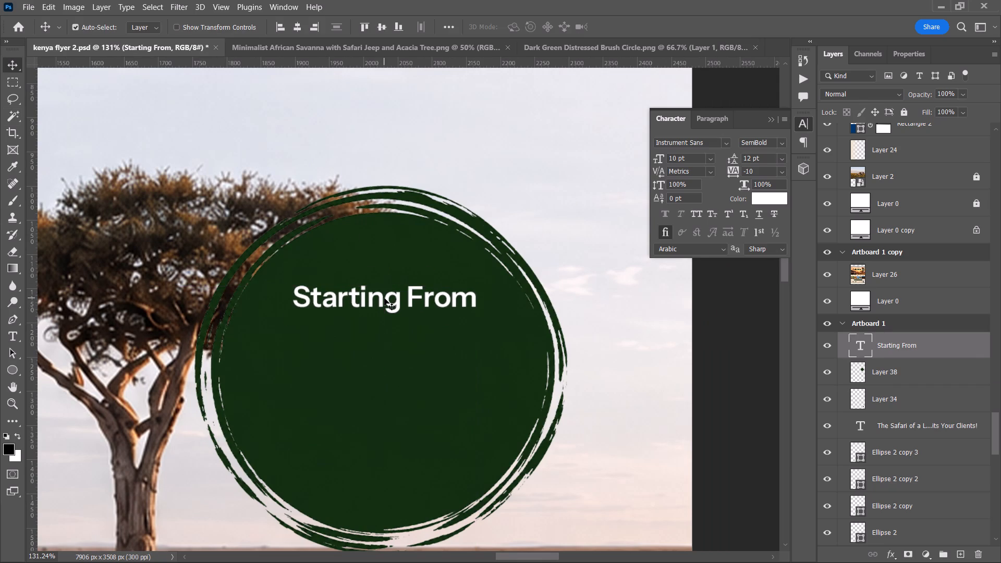
Examine Artboard 1's overall layout, heading and badge beside the reference flyer.
scroll(384, 298, "down", 11, "alt")
key("space")
key("space")
left_click_drag(344, 322, 458, 271)
scroll(458, 271, "down", 6, "alt")
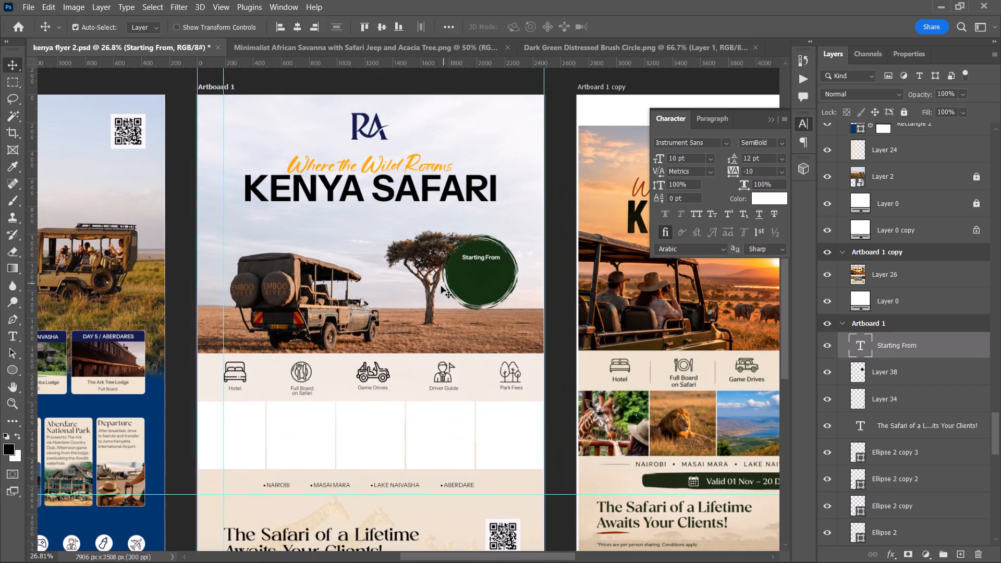
scroll(439, 291, "down", 6)
key("space")
key("space")
key("space")
key("space")
left_click_drag(354, 204, 342, 227)
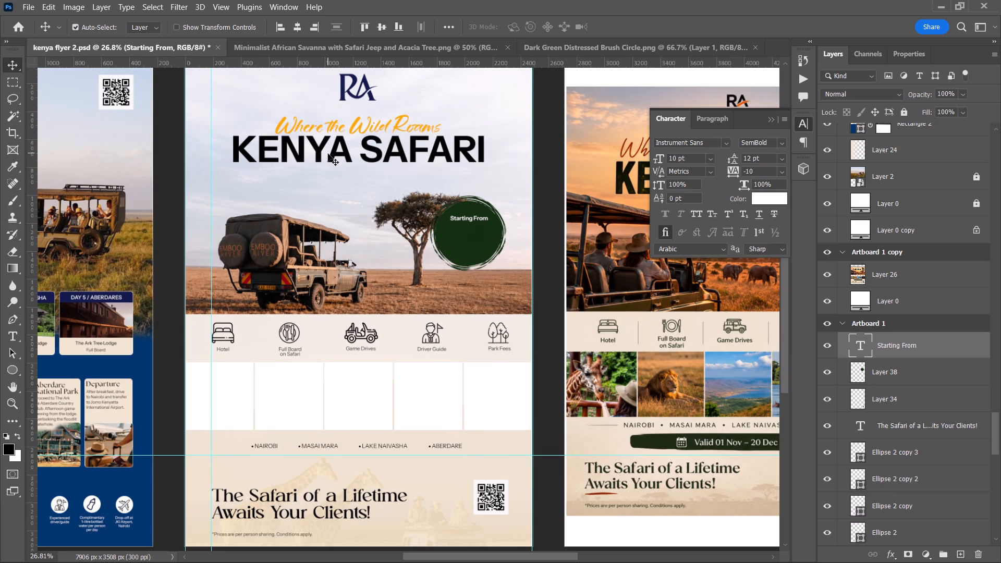
left_click(332, 156)
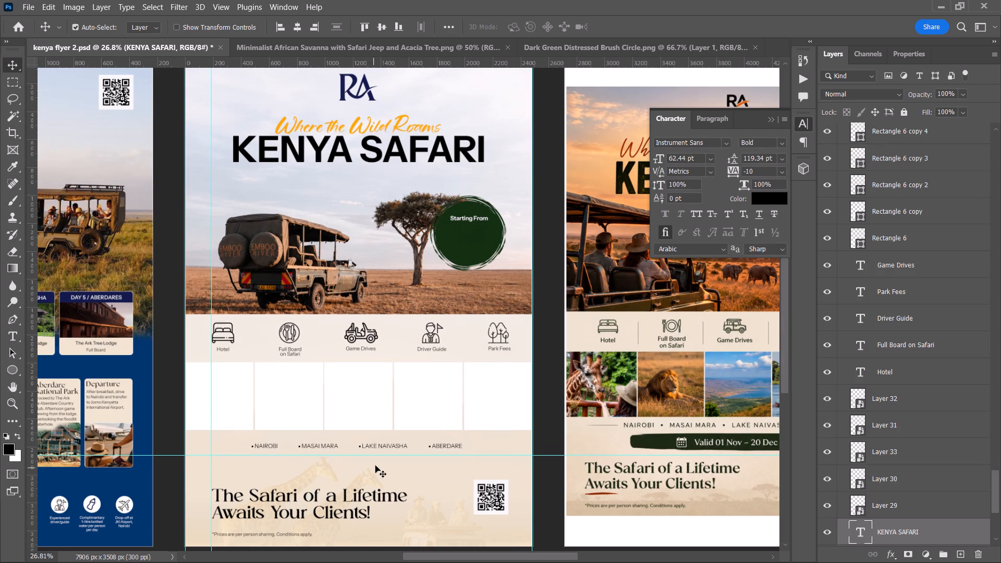
key("space")
key("space")
key("space")
left_click_drag(374, 458, 339, 466)
key("space")
left_click_drag(368, 398, 330, 398)
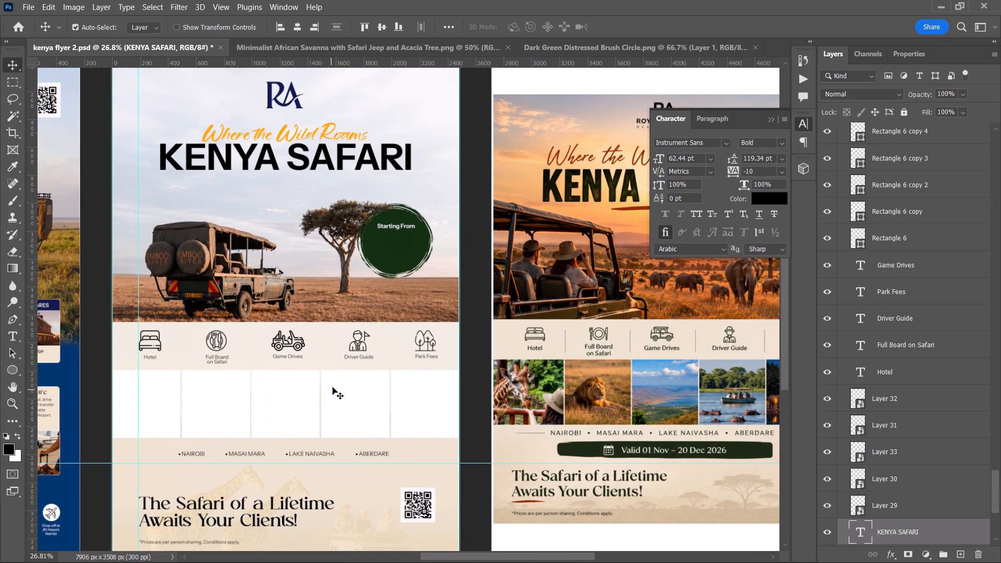
Save the kenya flyer 2 document.
key("ctrl+s")
Nudge the "Starting From" text about 5 px left on the green circle.
scroll(393, 254, "up", 9, "alt")
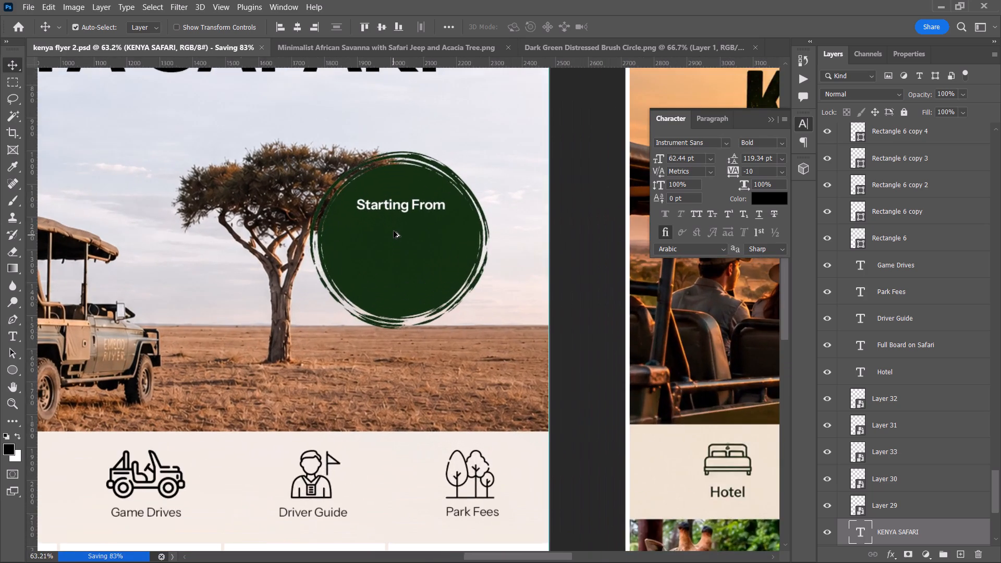
scroll(394, 229, "up", 2, "alt")
left_click(396, 199)
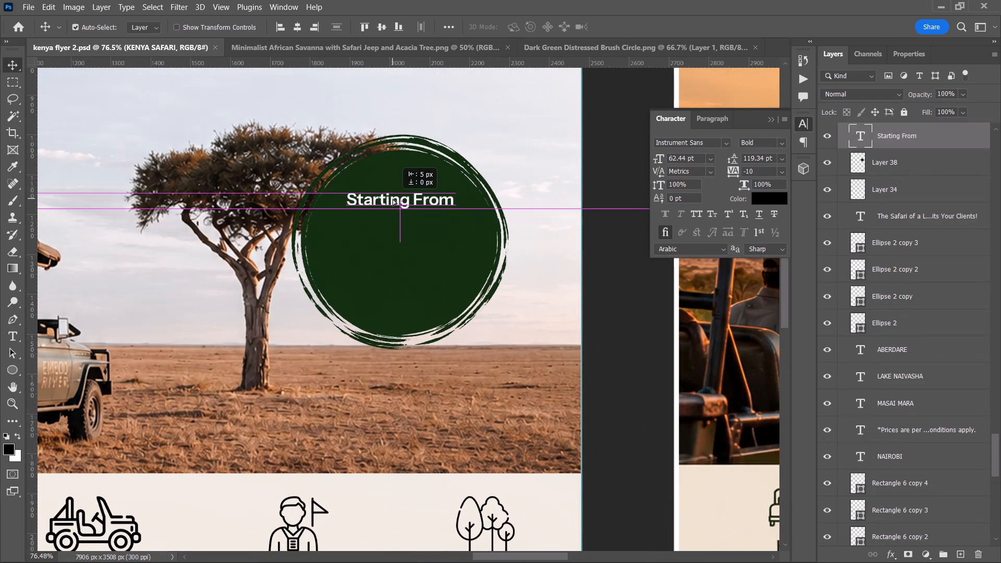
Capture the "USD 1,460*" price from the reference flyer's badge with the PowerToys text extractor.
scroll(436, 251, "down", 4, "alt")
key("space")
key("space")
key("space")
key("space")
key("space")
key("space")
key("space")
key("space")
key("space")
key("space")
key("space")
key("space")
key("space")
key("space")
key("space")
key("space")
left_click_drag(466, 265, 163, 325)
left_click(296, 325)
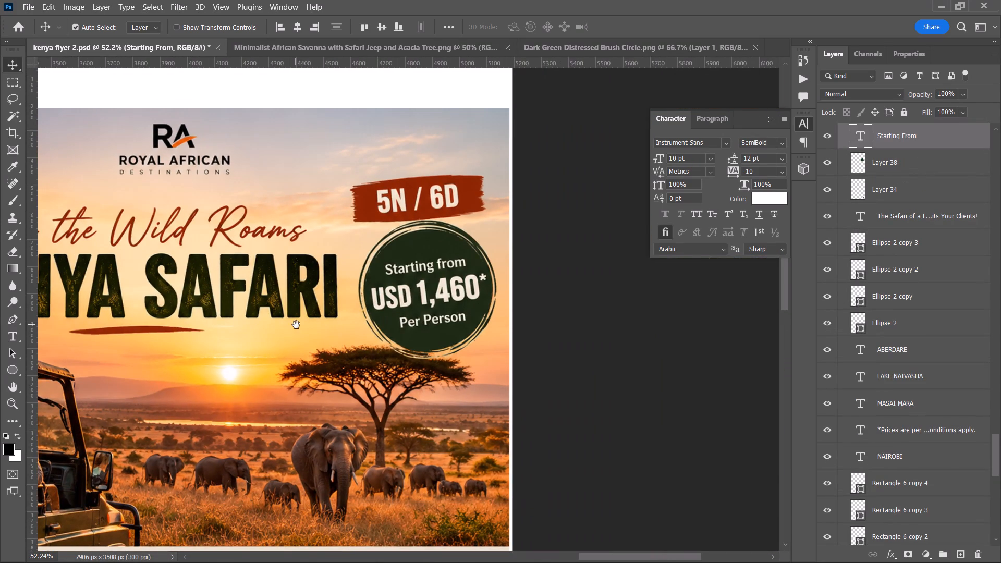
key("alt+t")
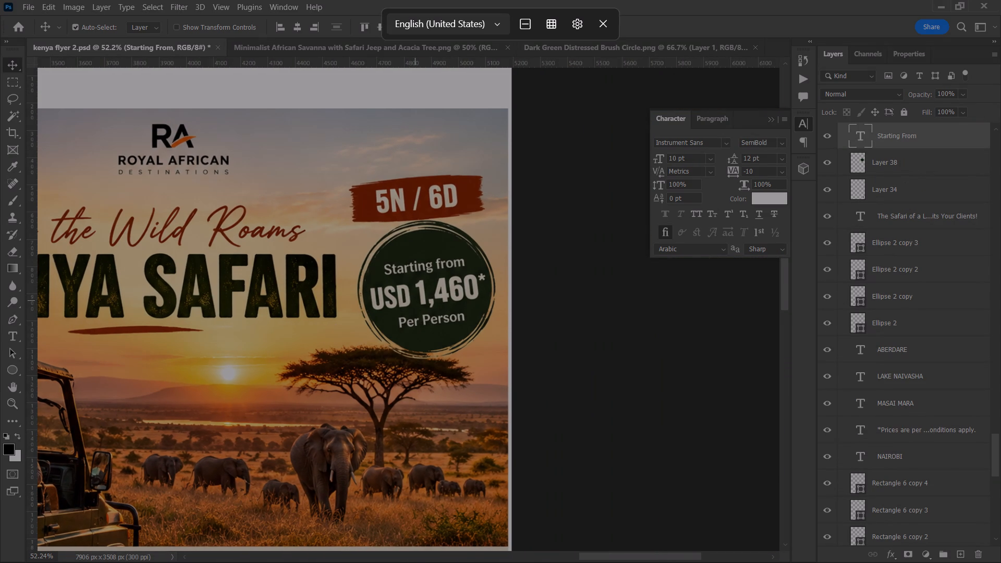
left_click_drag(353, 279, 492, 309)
Duplicate the "Starting From" text directly below the original on the green circle, keeping the two horizontally aligned.
key("space")
key("space")
key("space")
key("space")
key("space")
key("space")
key("space")
key("space")
key("space")
key("space")
key("space")
key("space")
key("space")
key("space")
key("space")
key("space")
left_click_drag(347, 322, 540, 323)
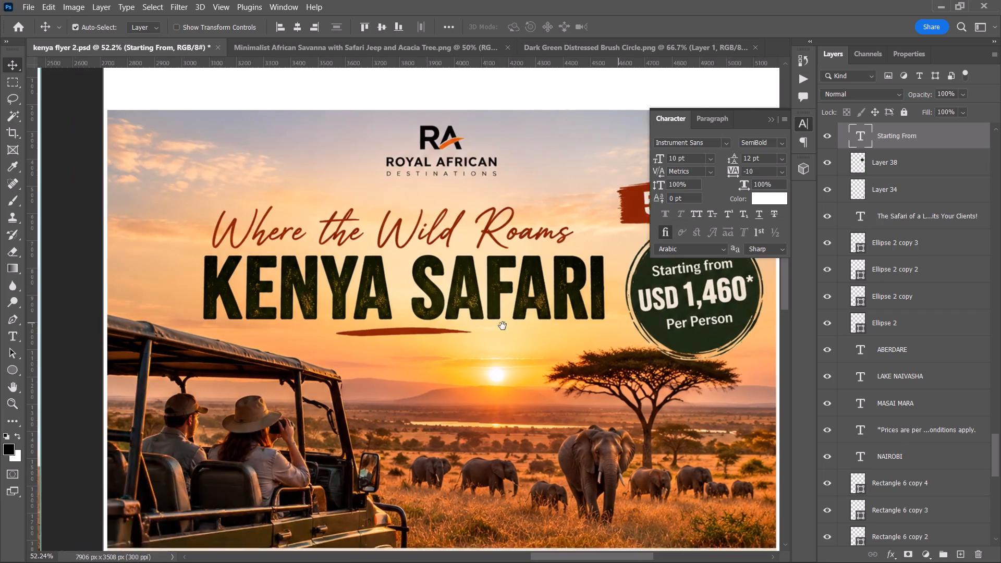
left_click_drag(442, 335, 516, 337)
key("t")
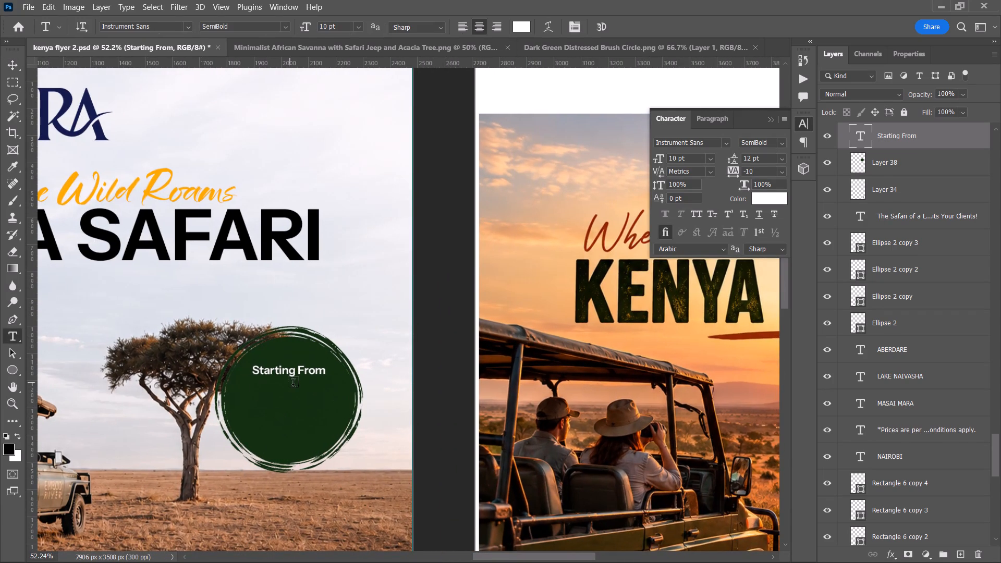
key("v")
left_click_drag(275, 367, 278, 393, "alt")
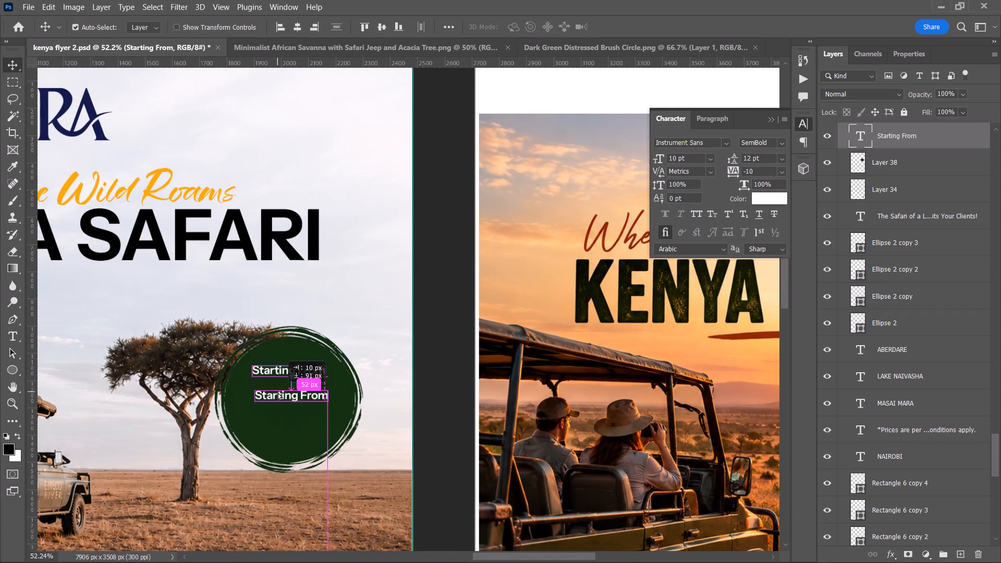
left_click_drag(278, 393, 274, 397, "alt")
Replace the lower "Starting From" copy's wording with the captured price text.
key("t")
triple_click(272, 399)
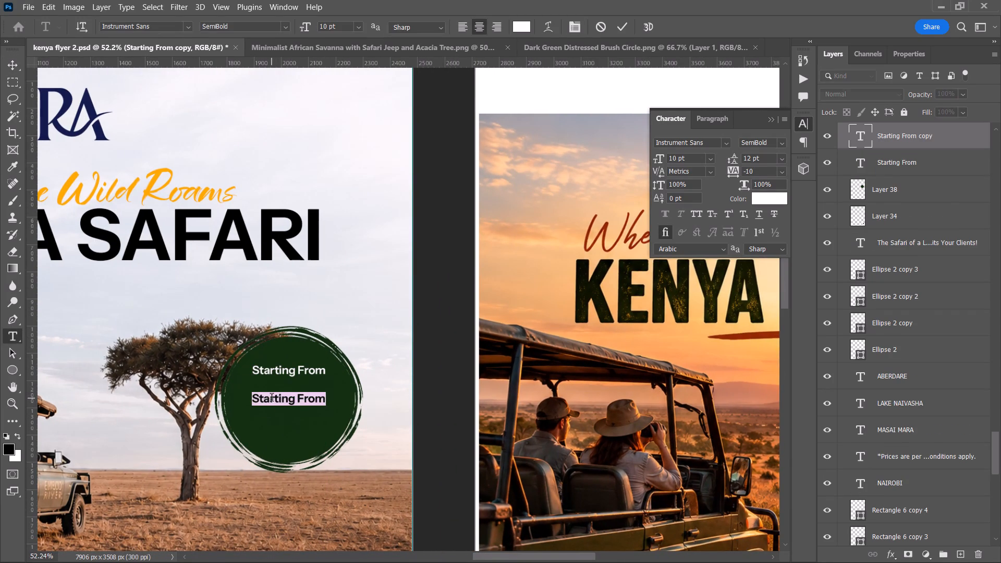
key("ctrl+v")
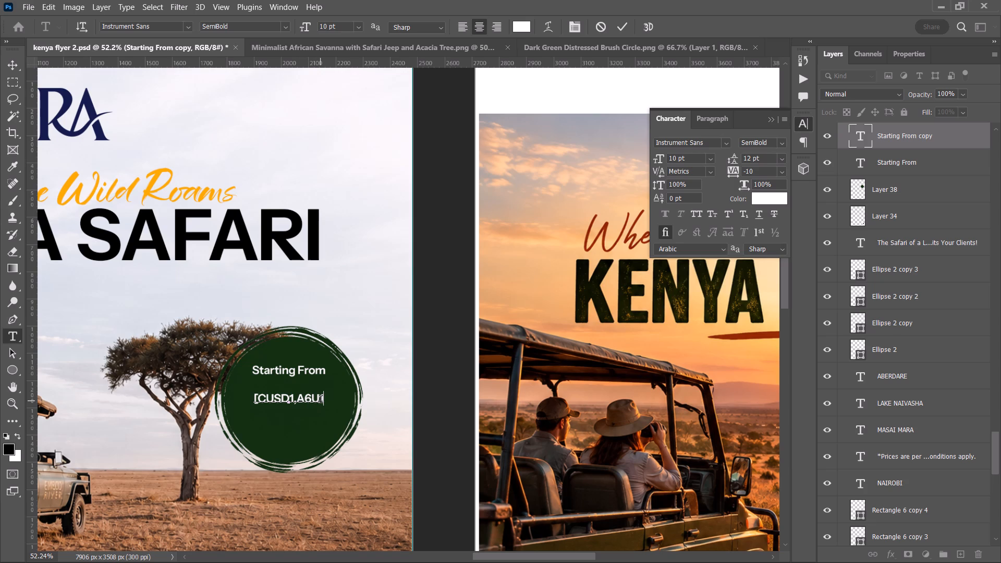
Replace the garbled price text on the green circle with "USD" followed by a space.
left_click_drag(323, 401, 236, 404)
key("BackSpace")
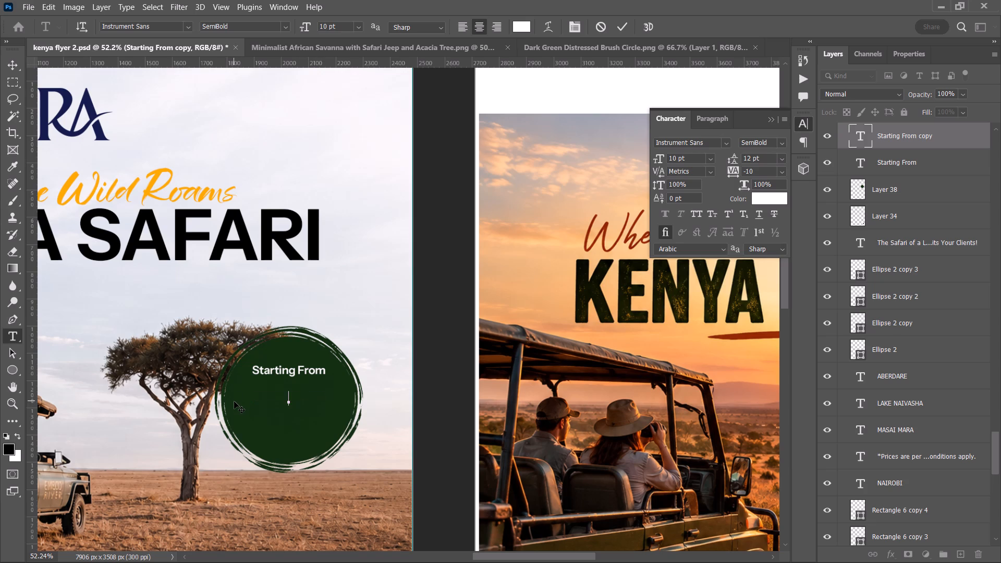
key("shift+u")
type("SD")
key("space")
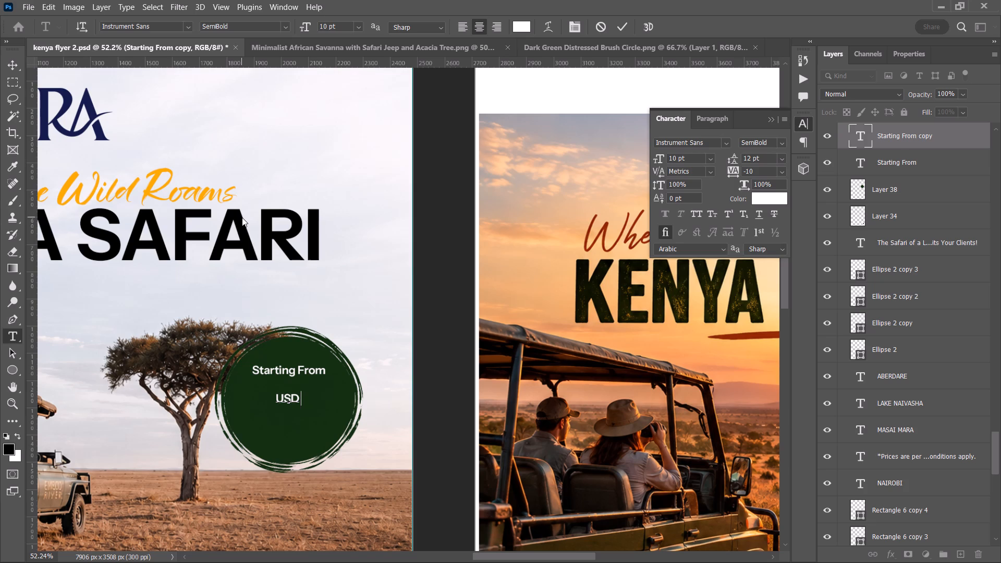
Move the "USD" text toward the left side of the green circle, below "Starting From".
left_click_drag(282, 415, 258, 420)
left_click_drag(258, 420, 250, 420)
Set the "USD" text's font size to 15 pt.
left_click_drag(269, 405, 242, 400)
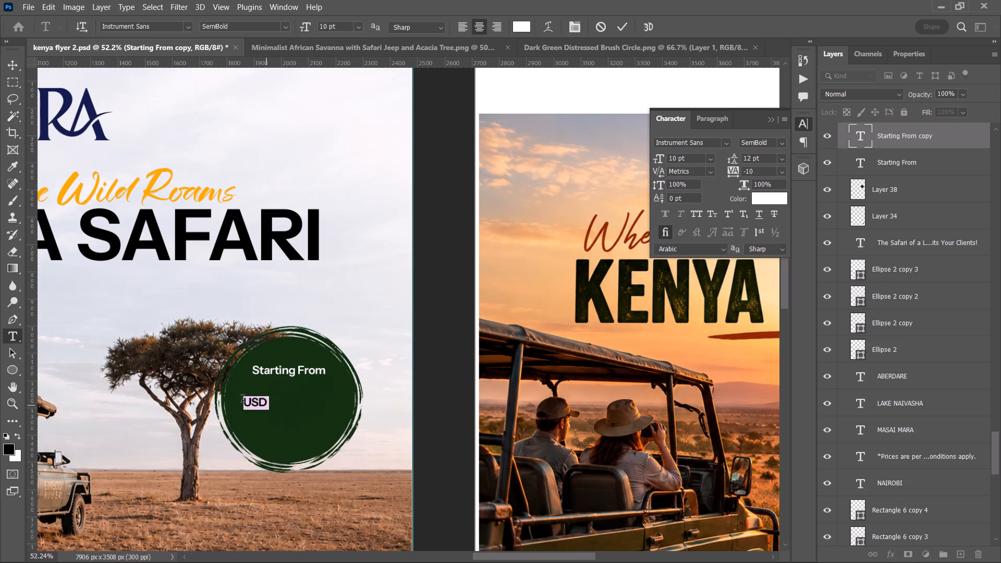
left_click_drag(242, 400, 242, 399)
left_click(695, 155)
scroll(685, 169, "up", 6)
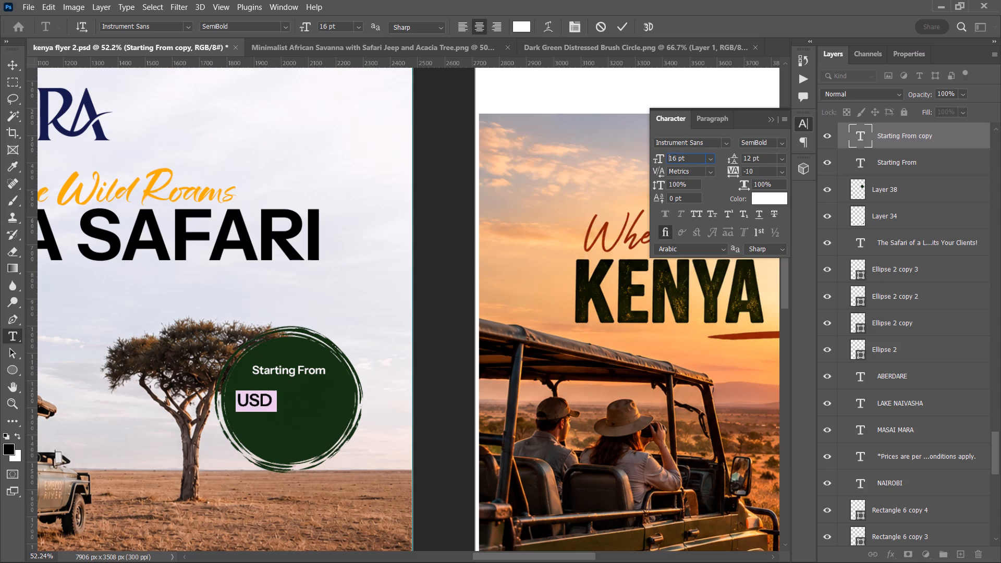
scroll(685, 169, "up", 1)
scroll(685, 169, "down", 2)
left_click(621, 27)
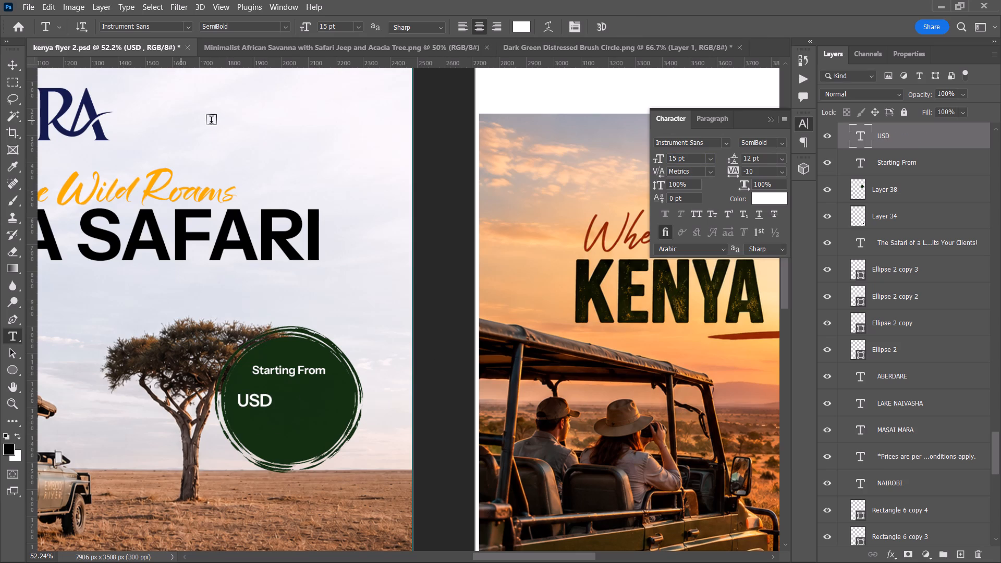
After checking the price on the reference flyer's badge, duplicate the "USD" text just to the right of the original.
left_click(13, 58)
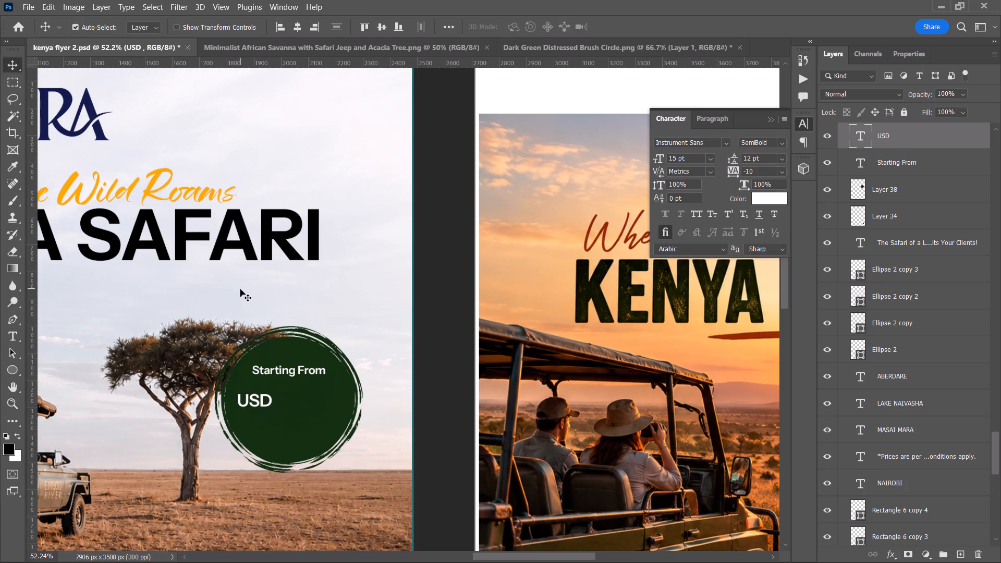
key("space")
key("space")
key("space")
key("space")
key("space")
key("space")
key("space")
key("space")
key("space")
key("space")
key("space")
key("space")
key("space")
key("space")
key("space")
key("space")
key("space")
key("space")
key("space")
key("space")
left_click_drag(350, 381, 243, 346)
left_click_drag(404, 315, 299, 364)
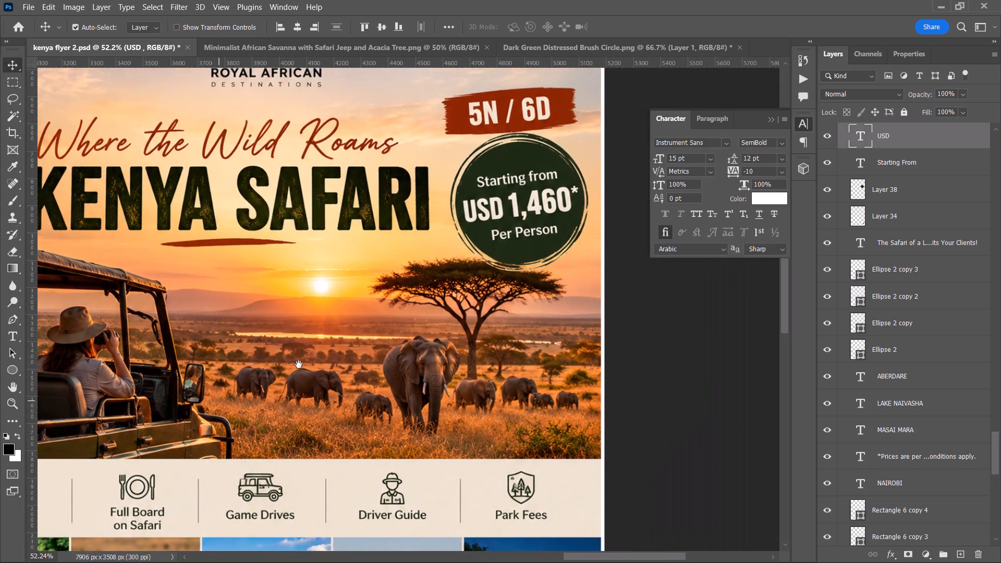
left_click_drag(299, 364, 566, 373)
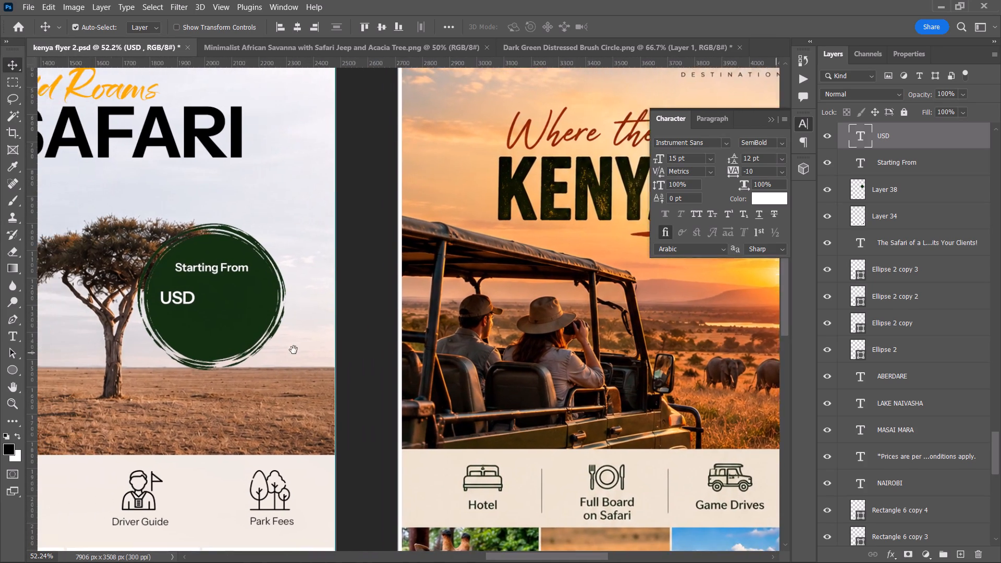
left_click(294, 350)
left_click_drag(214, 301, 260, 303, "alt")
Replace the duplicated "USD" text's wording with "1,460".
key("t")
triple_click(249, 298)
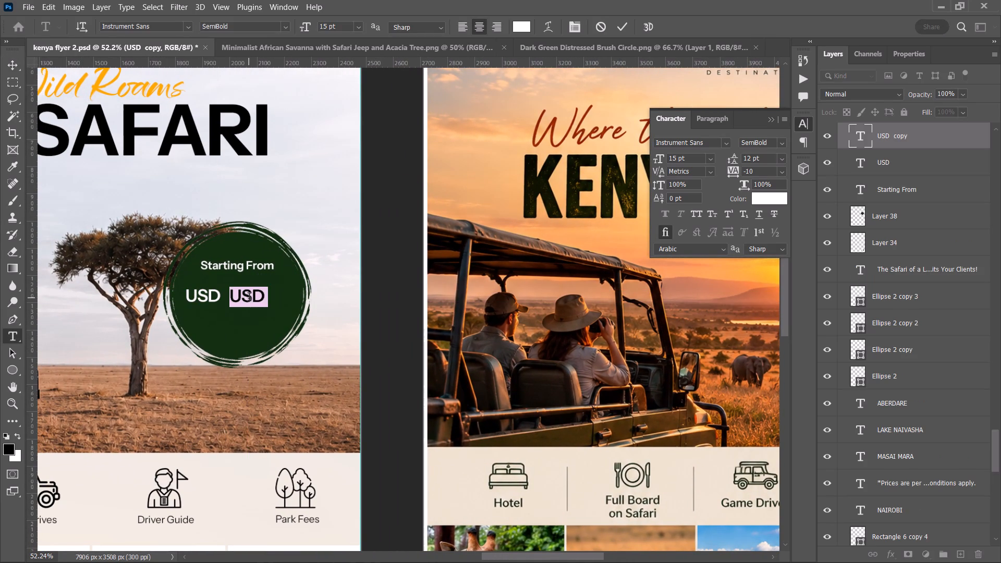
key("1")
key("comma")
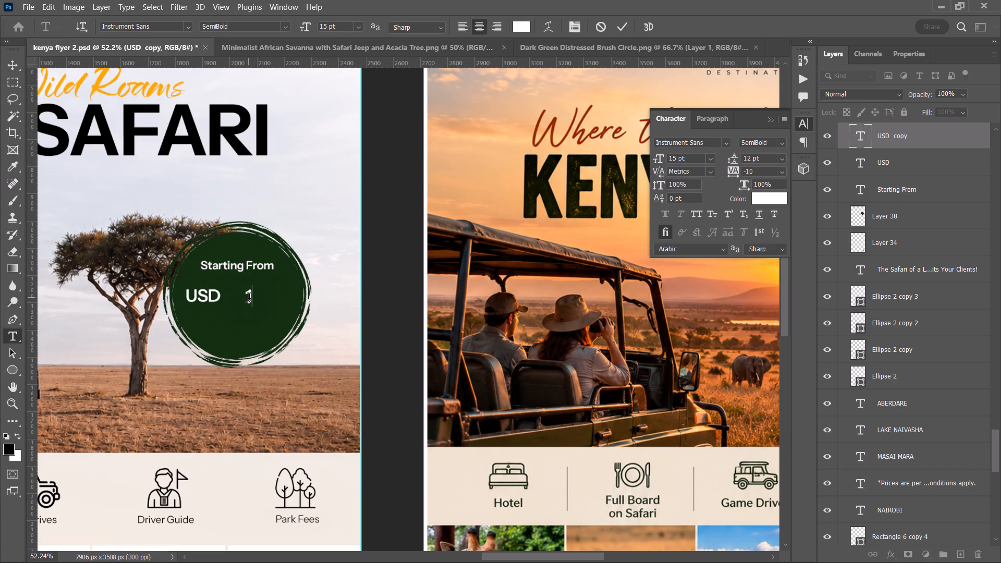
type("460")
left_click(625, 23)
Check the price against the reference flyer's badge and append an asterisk to the "1,460" text.
key("space")
key("space")
key("space")
key("space")
key("space")
key("space")
key("space")
key("space")
key("space")
key("space")
key("space")
key("space")
key("space")
key("space")
key("space")
key("space")
key("space")
key("space")
left_click_drag(556, 310, 277, 321)
left_click_drag(186, 376, 78, 404)
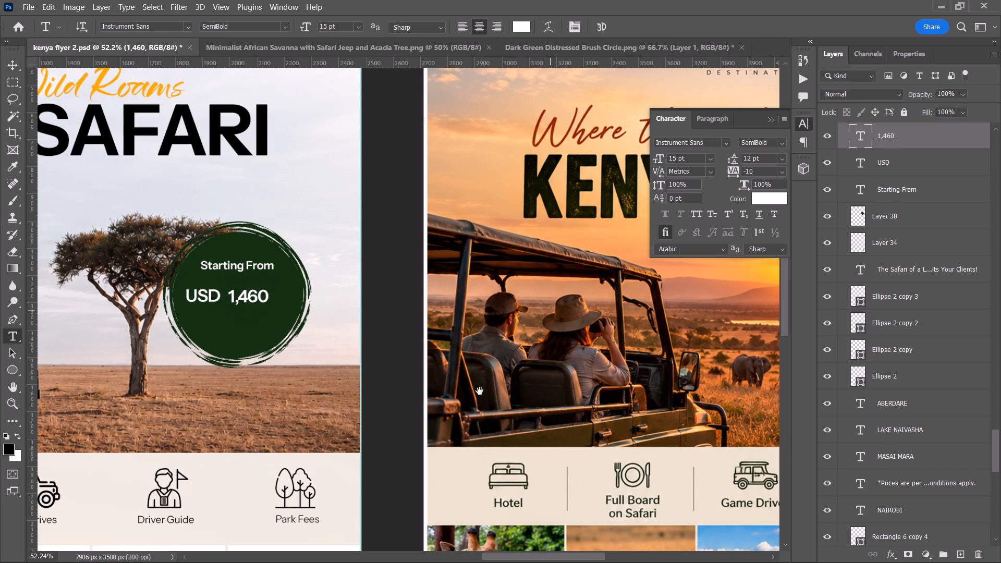
key("space")
key("space")
key("space")
key("space")
key("space")
key("space")
key("space")
key("space")
key("space")
key("space")
key("space")
key("space")
key("space")
key("space")
key("space")
key("space")
key("space")
key("space")
key("space")
key("space")
left_click_drag(480, 391, 682, 370)
left_click_drag(457, 356, 613, 351)
left_click_drag(450, 367, 622, 360)
left_click_drag(234, 363, 506, 351)
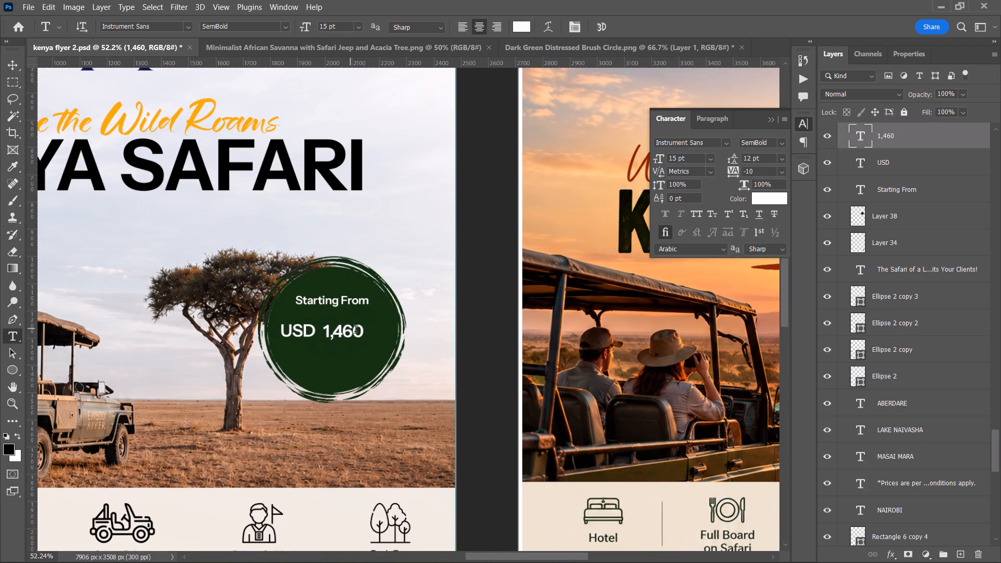
left_click(363, 332)
key("shift+asterisk")
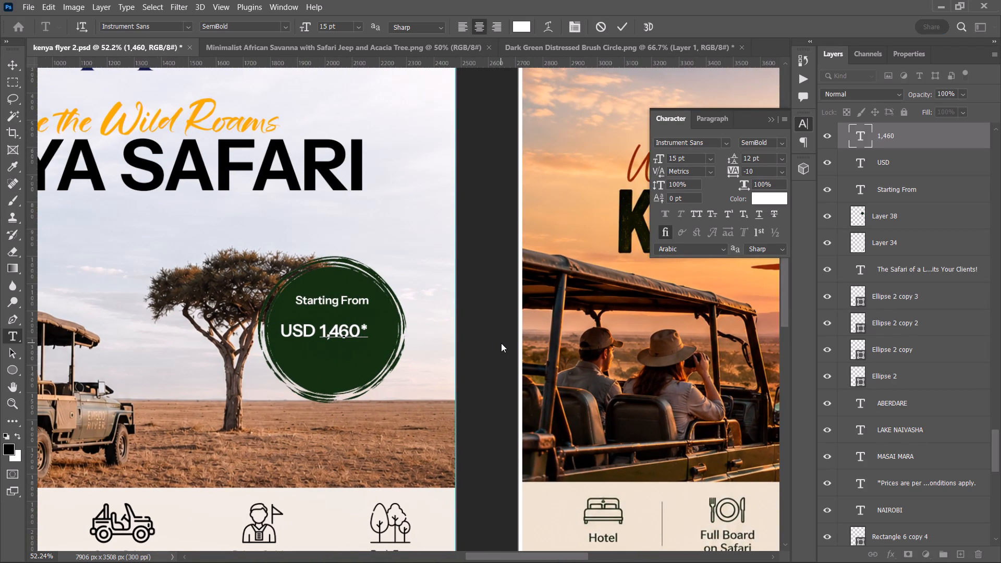
left_click(619, 22)
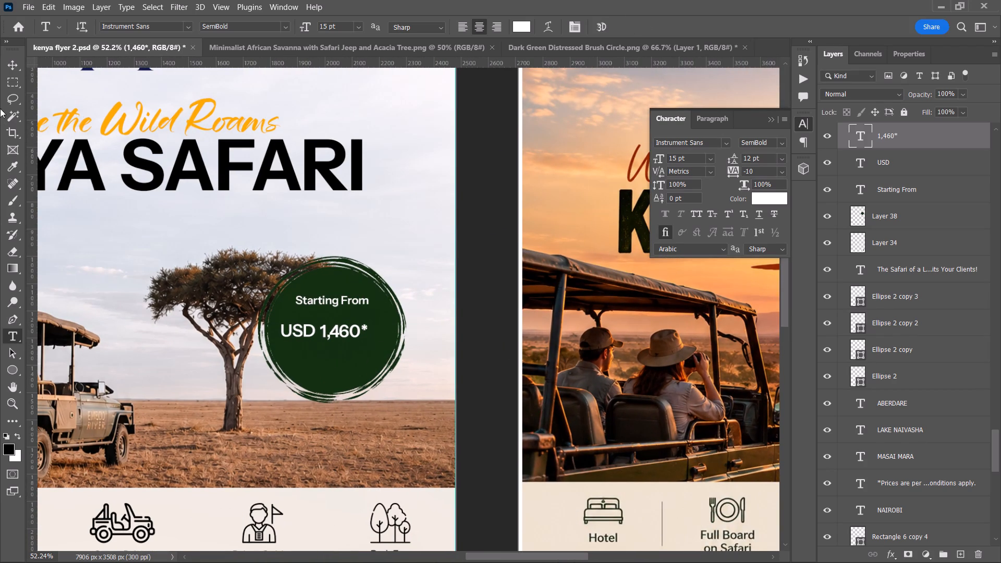
Duplicate the "Starting From" text below the price line on the green circle.
left_click(18, 64)
left_click_drag(319, 301, 319, 359, "alt")
Capture the "Per Person" wording from the reference flyer's badge with the PowerToys text extractor.
key("space")
key("space")
key("space")
key("space")
key("space")
key("space")
key("space")
key("space")
key("space")
left_click_drag(576, 356, 322, 360)
left_click(349, 361)
key("alt+t")
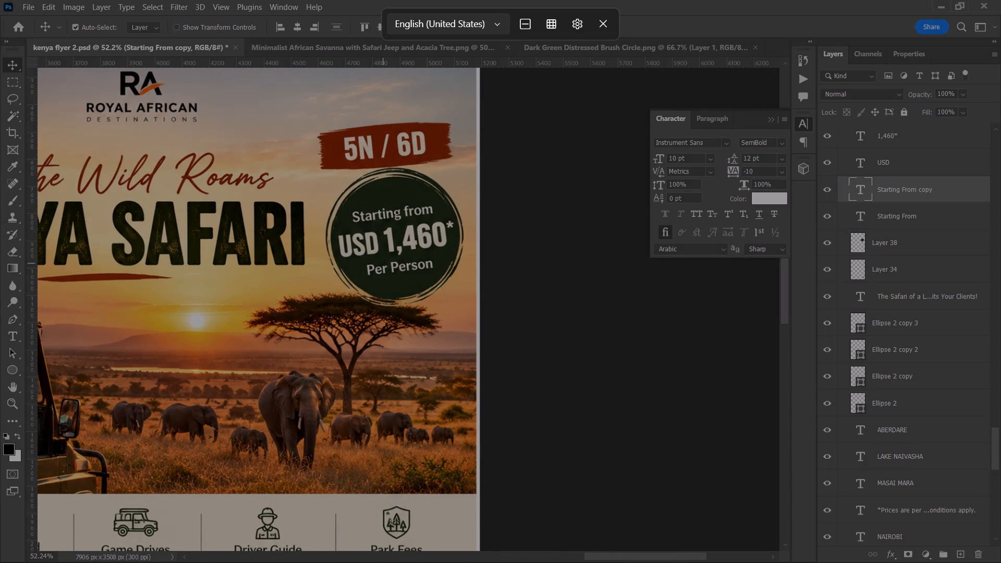
left_click_drag(358, 257, 446, 288)
Replace the lower "Starting From" copy's wording with the captured "Per Person" text.
key("space")
key("space")
key("space")
key("space")
key("space")
key("space")
key("space")
key("space")
key("space")
key("space")
key("space")
key("space")
key("space")
key("space")
key("space")
key("space")
key("space")
key("space")
key("space")
key("space")
left_click_drag(377, 288, 669, 300)
left_click_drag(388, 309, 394, 308)
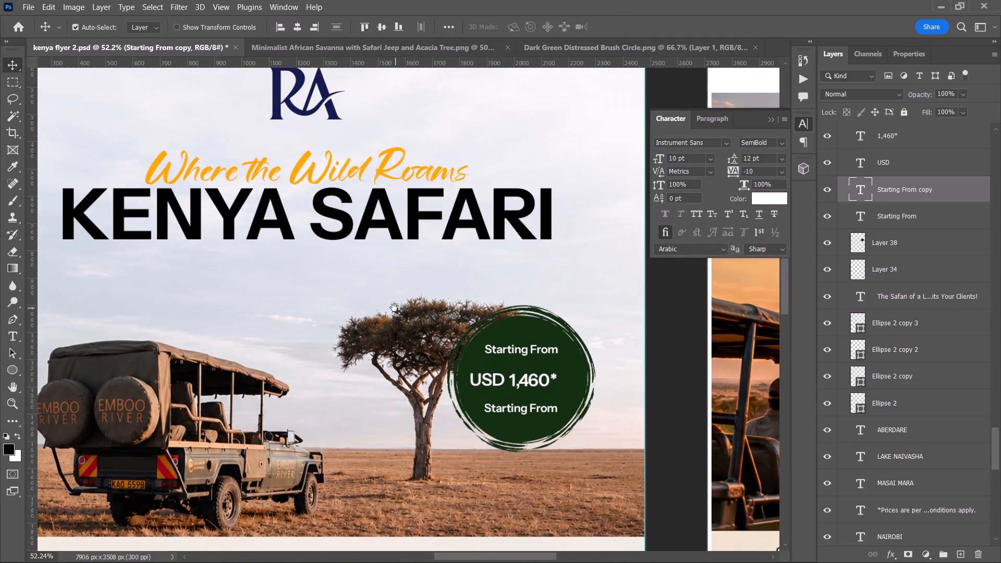
left_click_drag(394, 308, 386, 300)
key("t")
triple_click(503, 402)
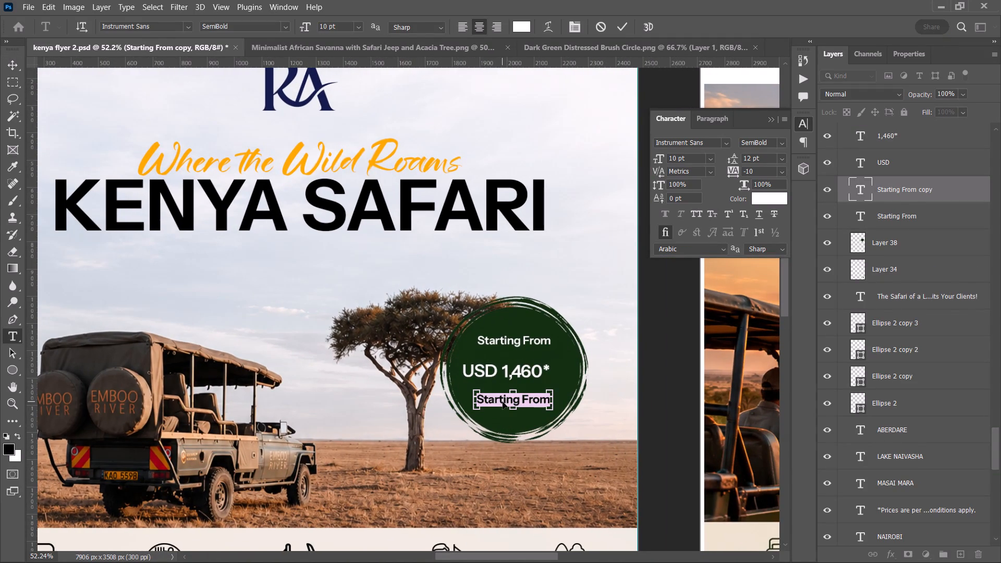
key("ctrl+v")
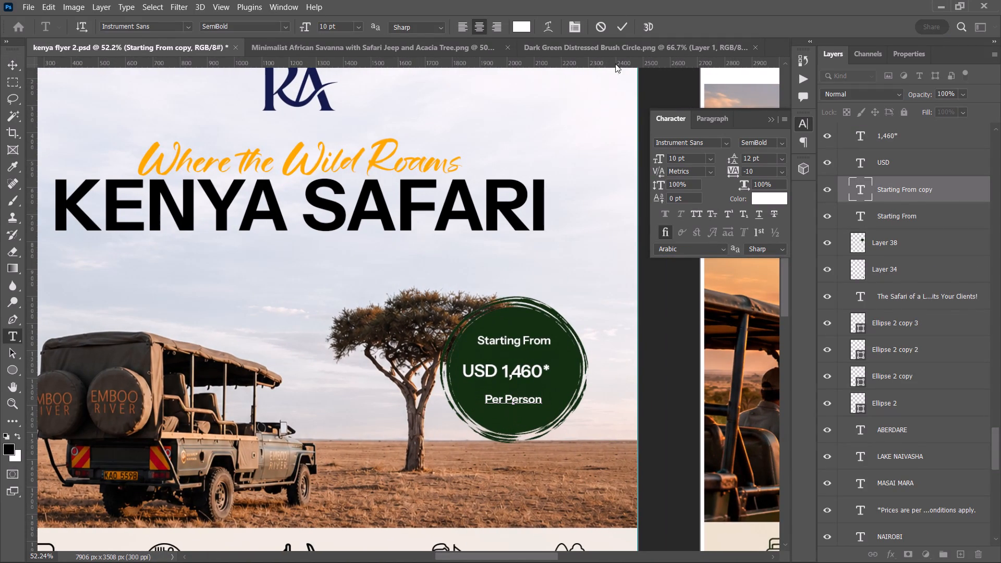
left_click(623, 27)
Set the "Per Person" text's font style to Regular.
left_click(13, 59)
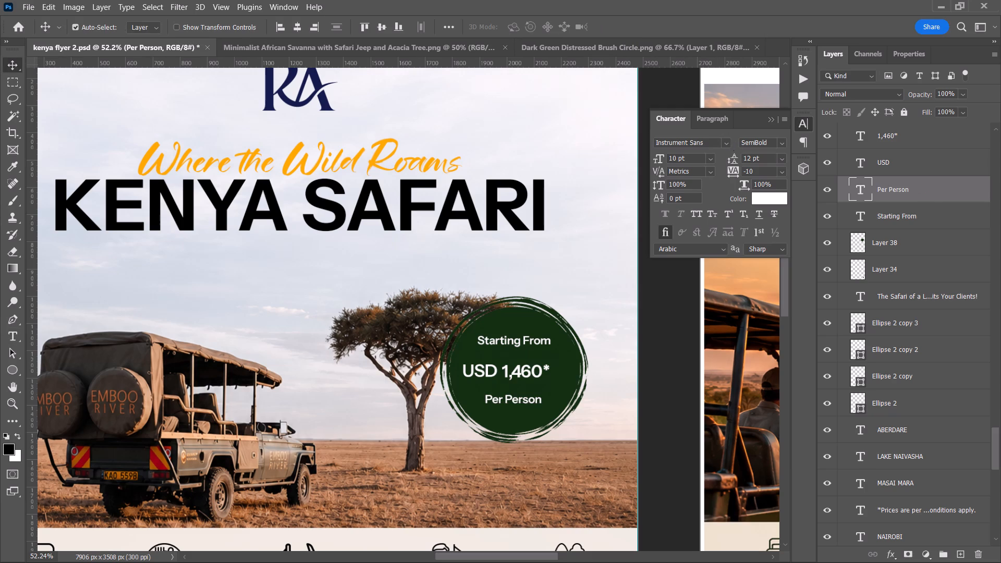
left_click(779, 145)
left_click(770, 153)
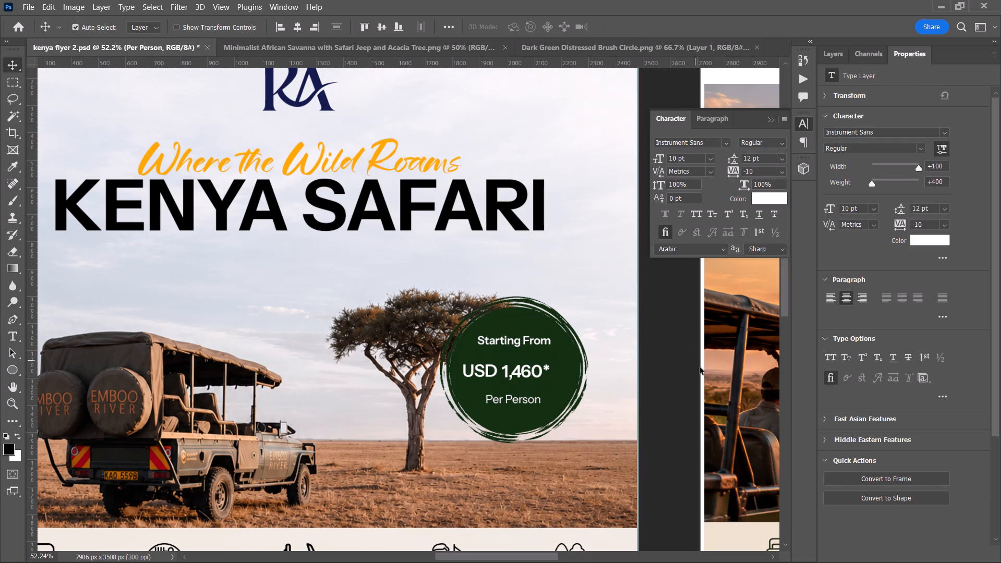
left_click(663, 379)
Enlarge the "1,460*" text to about 136% and shift it about 18 px right on the green circle.
scroll(631, 402, "up", 7, "alt")
key("space")
left_click_drag(548, 390, 519, 395)
scroll(451, 358, "up", 5, "alt")
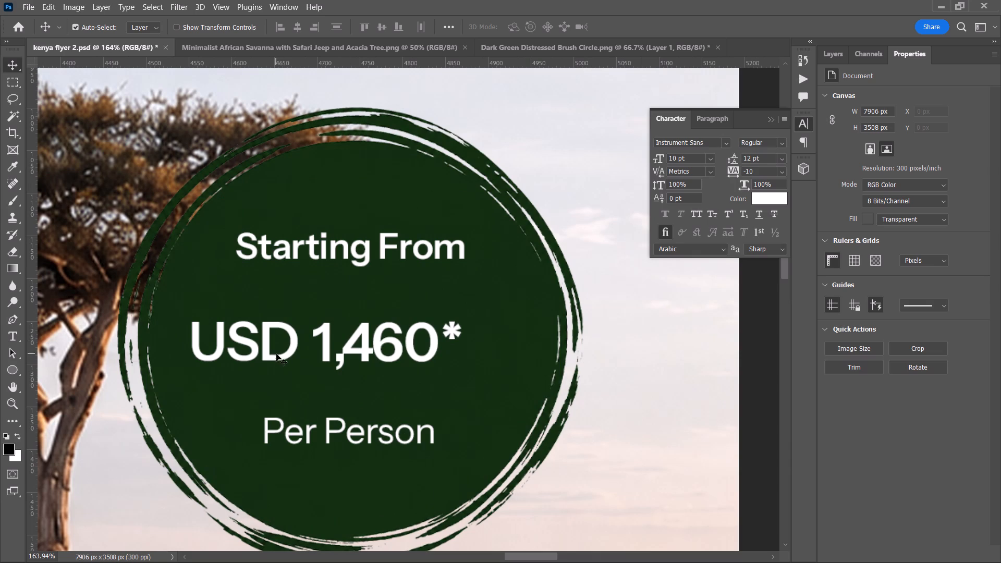
left_click(388, 342)
key("ctrl+t")
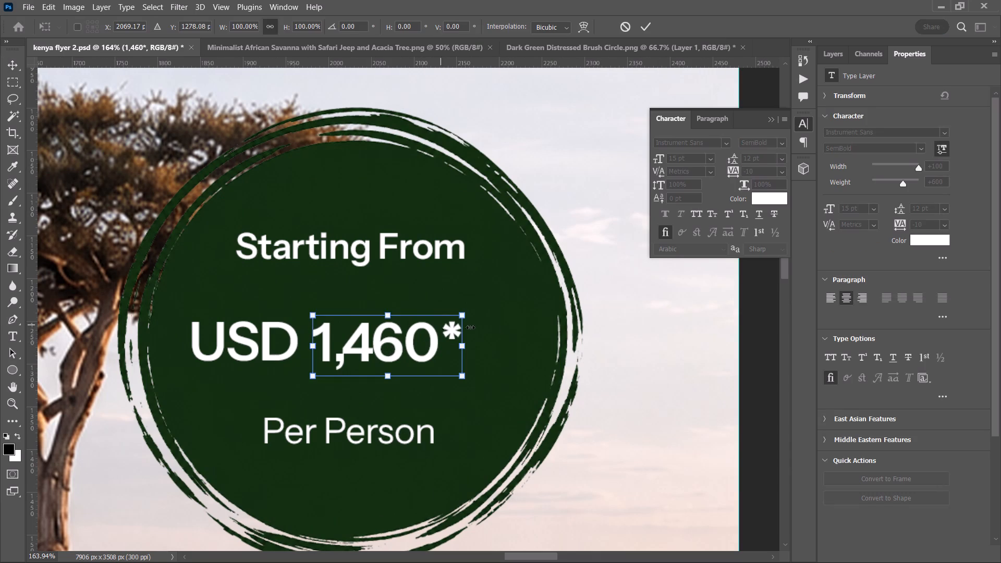
left_click_drag(463, 315, 518, 292)
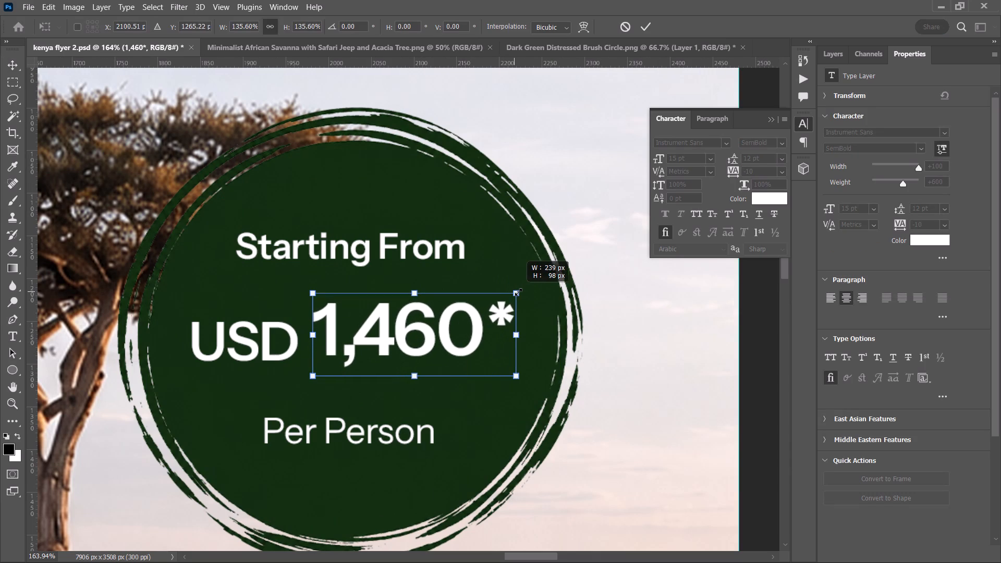
left_click_drag(518, 292, 519, 292)
left_click_drag(451, 347, 464, 350)
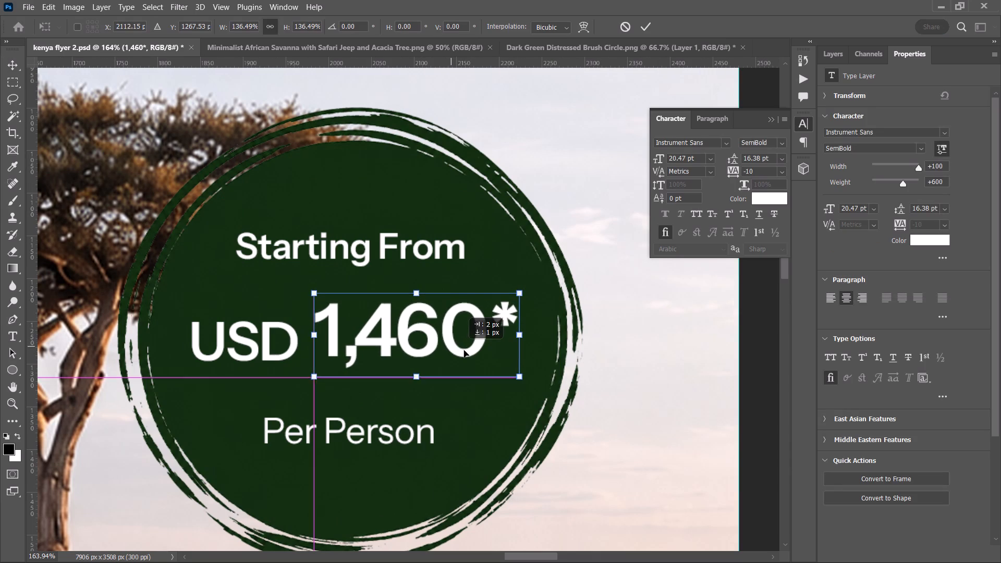
left_click_drag(464, 350, 468, 350)
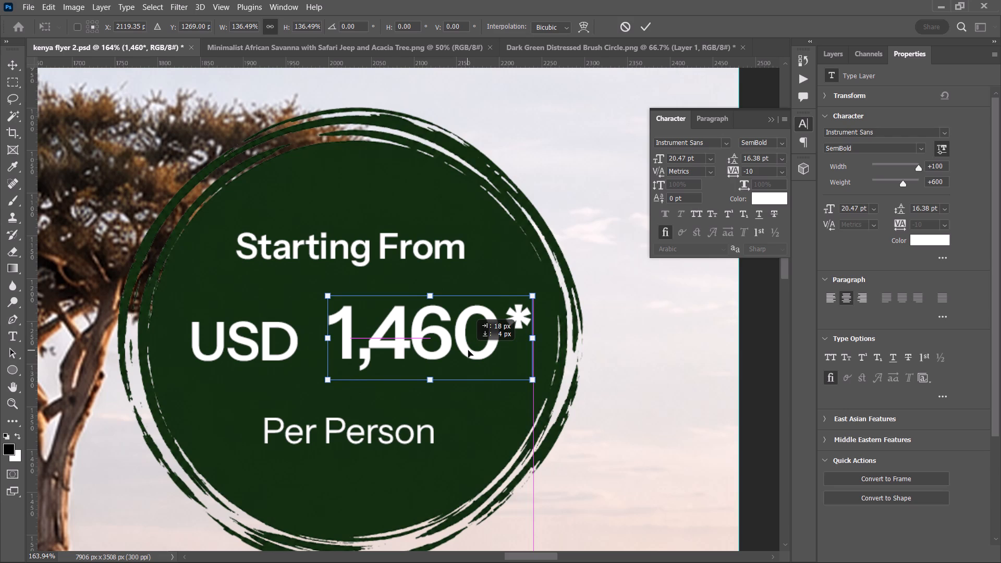
left_click_drag(468, 350, 468, 350)
left_click_drag(468, 350, 468, 349)
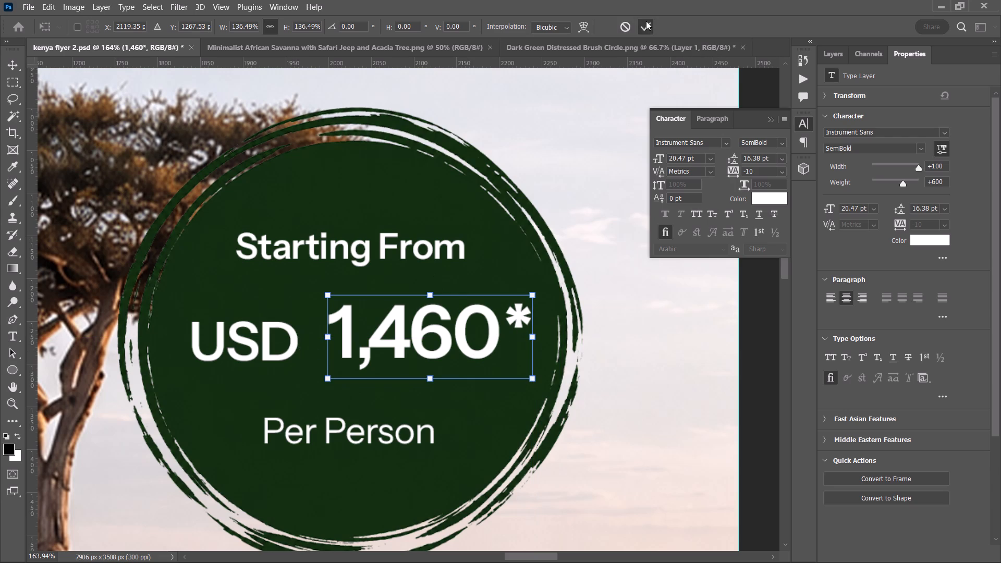
left_click(646, 21)
Tighten the price line by moving "USD" about 15 px right and "1,460*" slightly left, keeping their heights unchanged.
left_click_drag(293, 341, 309, 344)
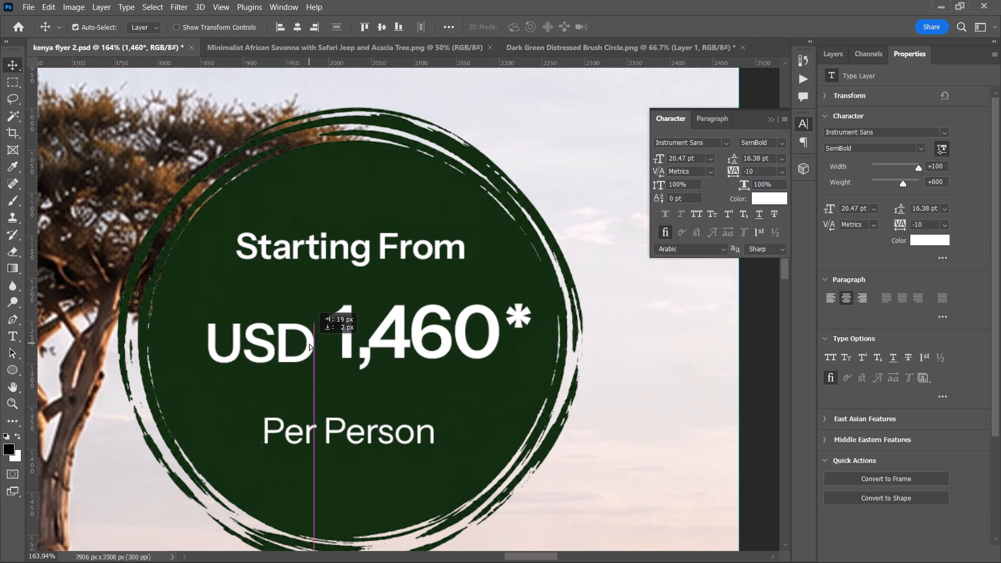
left_click_drag(309, 344, 310, 341)
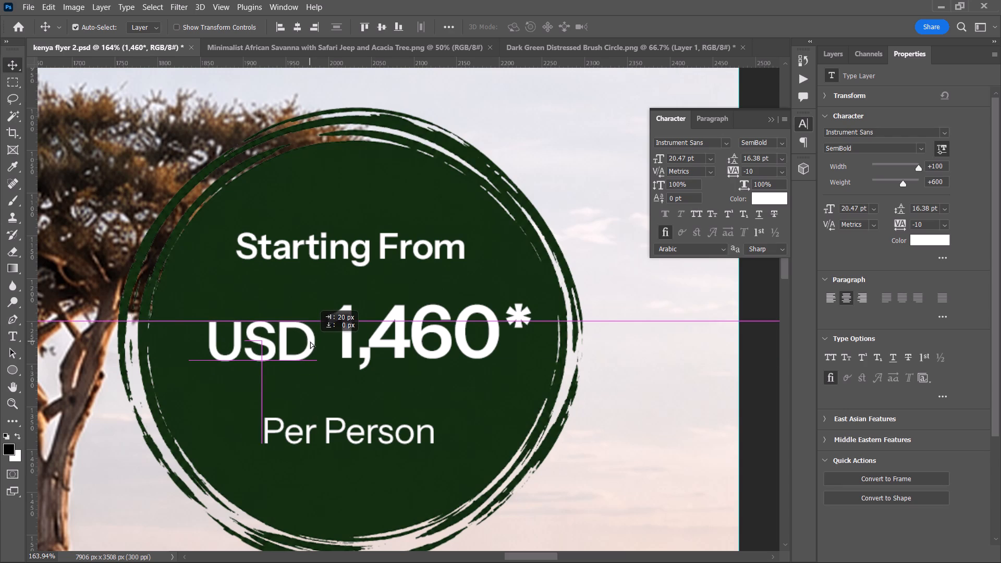
left_click_drag(310, 341, 307, 341)
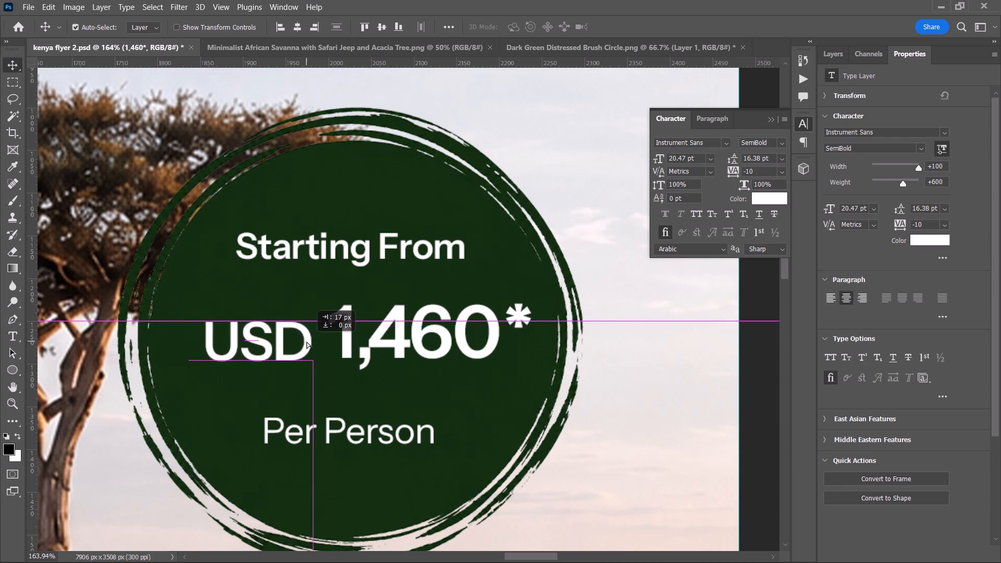
left_click_drag(307, 341, 305, 341)
left_click_drag(372, 345, 367, 345)
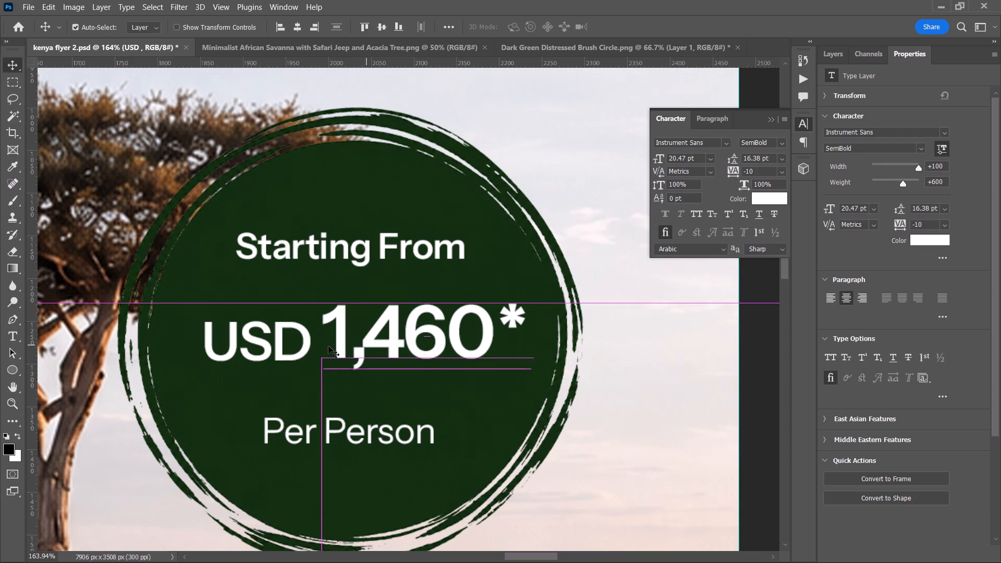
Shift "USD" and "1,460*" together slightly left to center the price line on the green circle.
left_click(309, 344, "shift")
left_click_drag(344, 350, 337, 350)
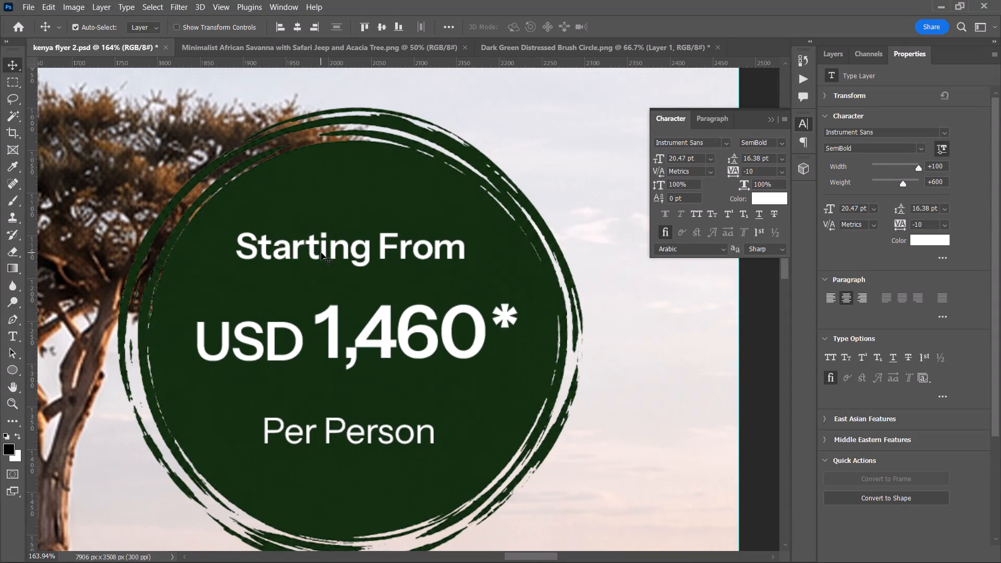
Tighten the badge text by moving "Starting From" slightly down and "Per Person" slightly up and right, toward the price line.
left_click_drag(323, 253, 323, 265)
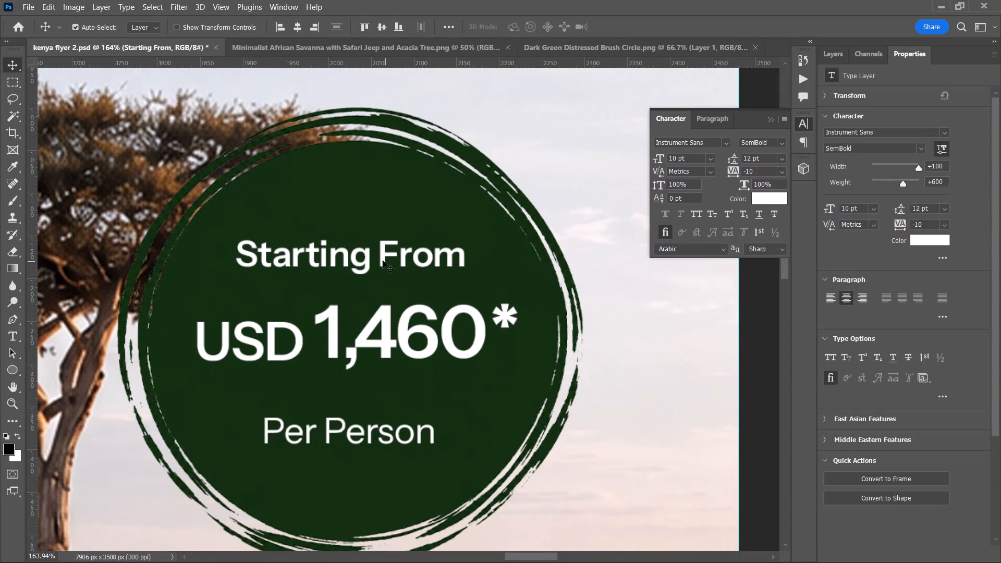
left_click_drag(340, 432, 343, 432)
left_click_drag(343, 432, 350, 423)
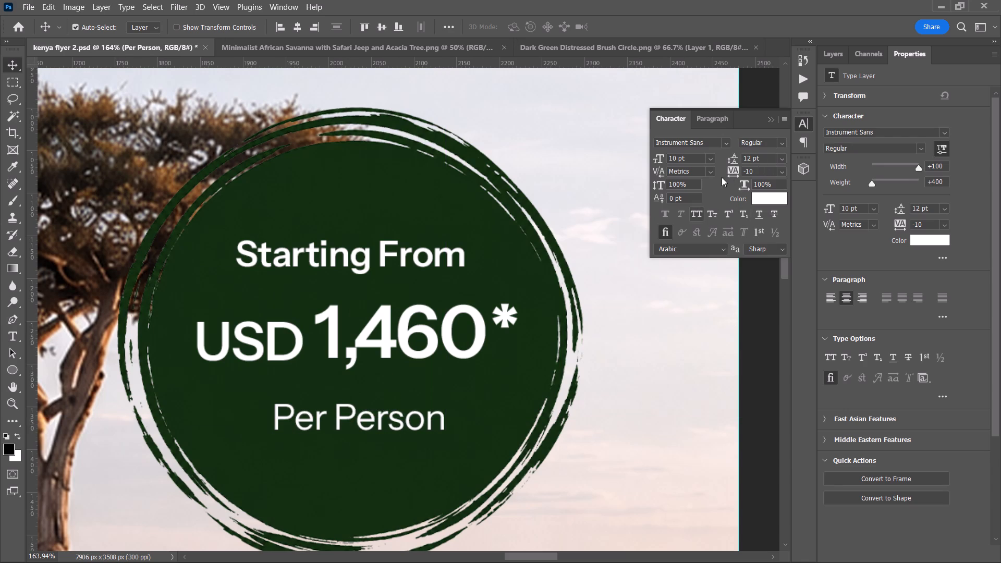
Set the "Per Person" text size to 9 pt and move it a little right and closer beneath the price line.
left_click(702, 160)
scroll(702, 160, "down", 1)
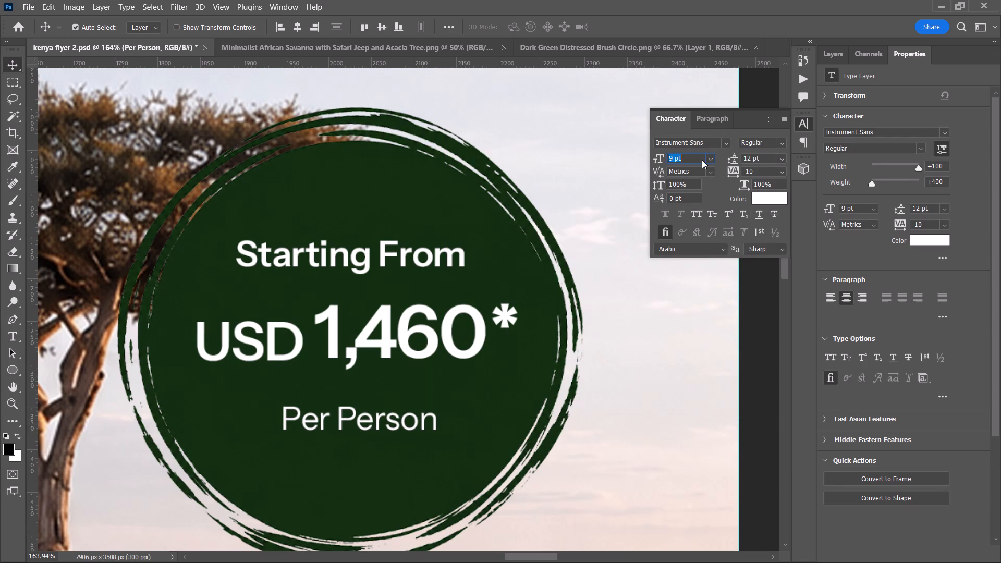
left_click_drag(372, 417, 376, 414)
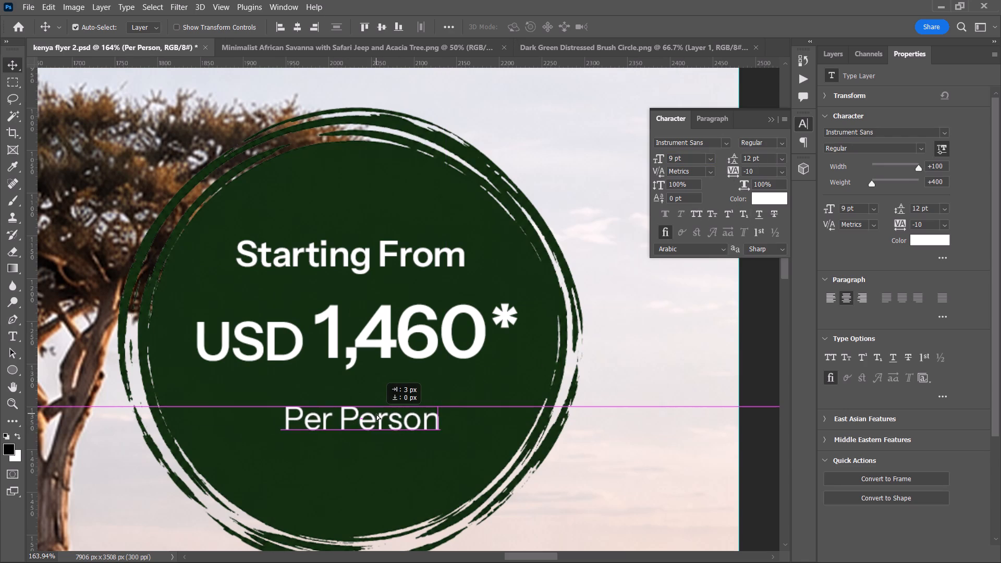
left_click_drag(376, 414, 377, 414)
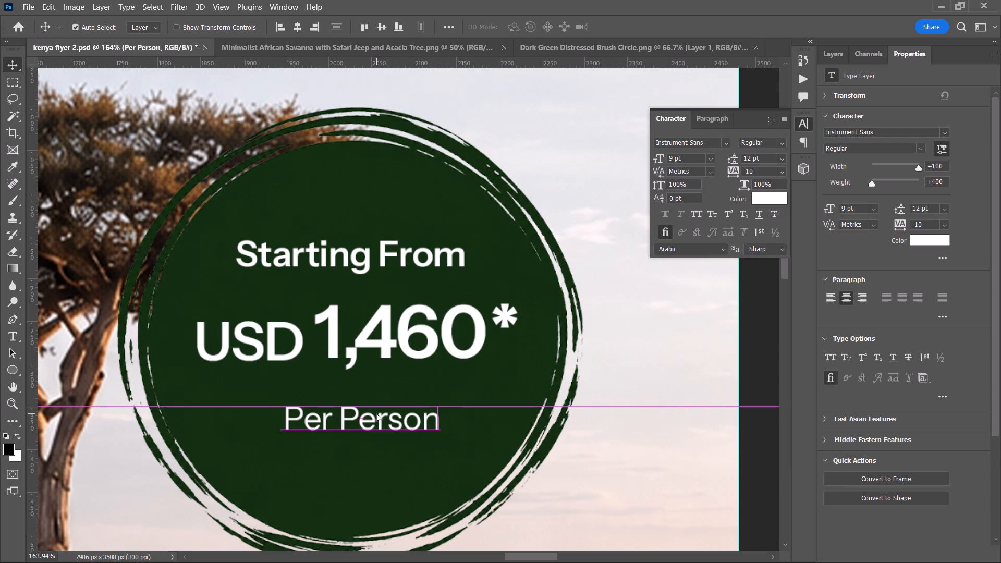
left_click_drag(376, 414, 379, 414)
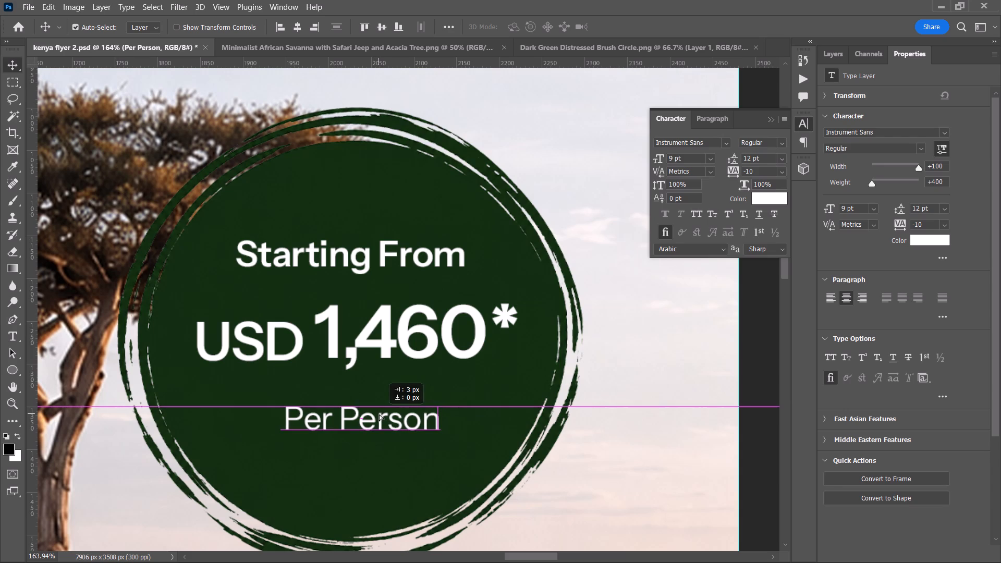
left_click_drag(379, 414, 379, 401)
Scale the green brush circle behind the price text down to about 90%, keeping its top edge in place.
scroll(383, 415, "down", 11, "alt")
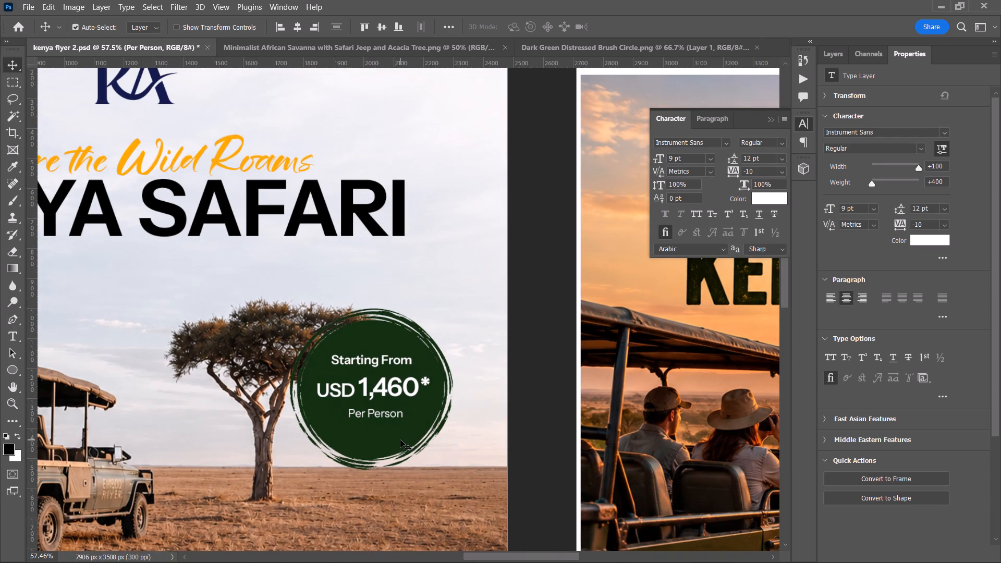
left_click(400, 440)
key("ctrl+t")
left_click_drag(374, 469, 373, 458)
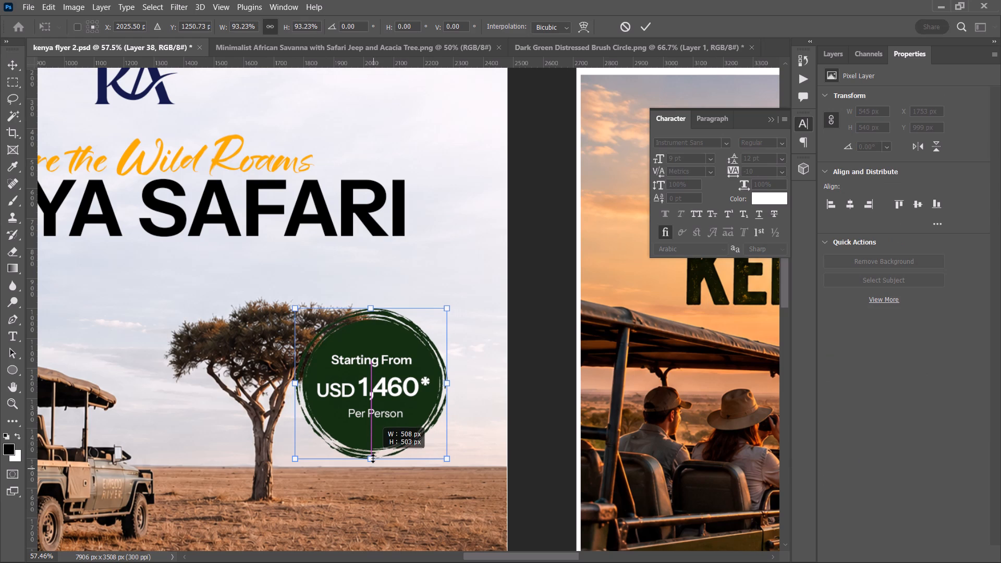
left_click_drag(373, 458, 373, 454)
left_click(644, 24)
left_click(538, 282)
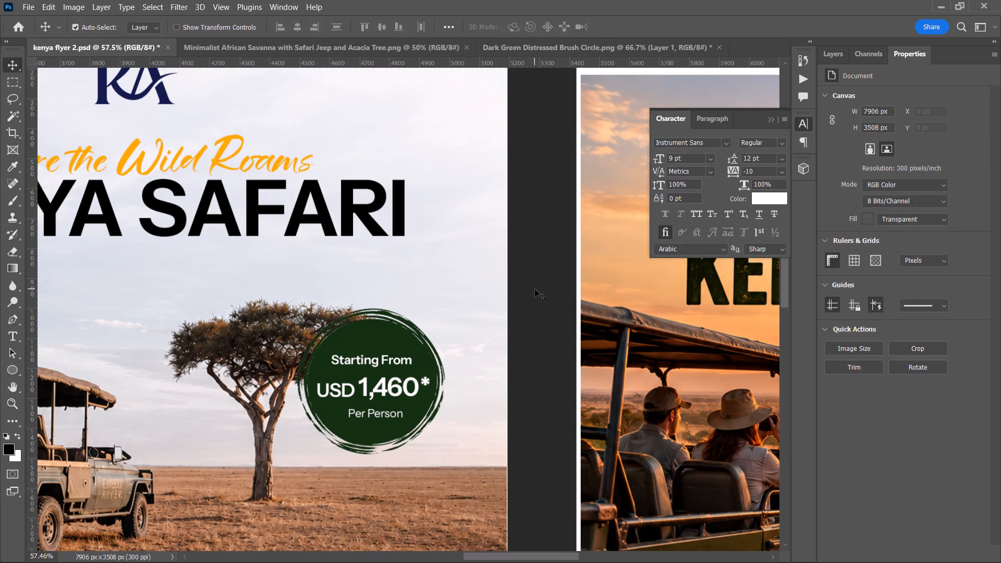
Compare the price badge and overall layout on Artboard 1 with the reference flyer on Artboard 1 copy.
scroll(535, 290, "down", 3, "alt")
key("space")
key("space")
key("space")
key("space")
key("space")
key("space")
key("space")
key("space")
key("space")
key("space")
key("space")
key("space")
key("space")
key("space")
key("space")
key("space")
key("space")
key("space")
key("space")
key("space")
left_click_drag(535, 298, 452, 313)
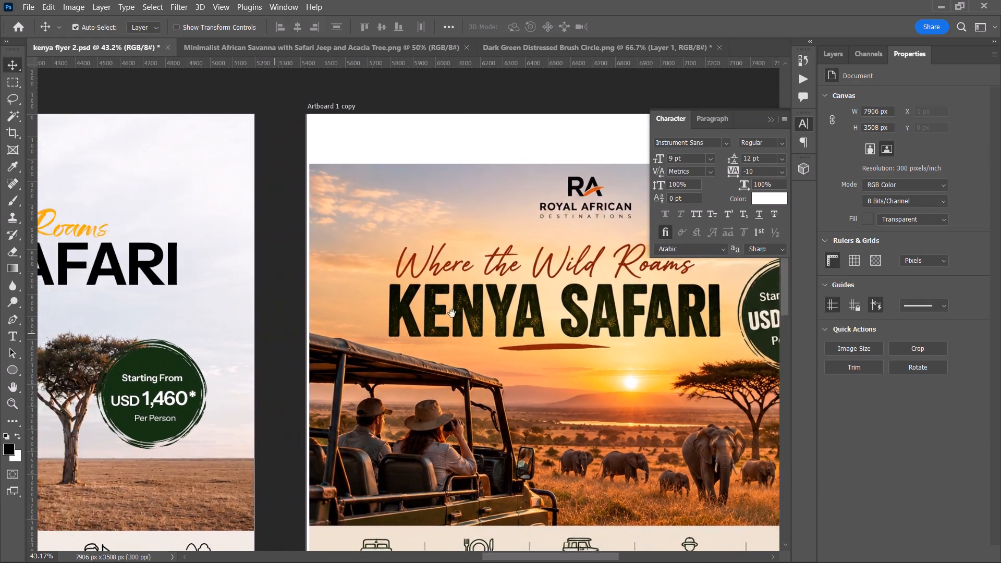
left_click_drag(452, 313, 493, 308)
scroll(455, 365, "down", 4, "alt")
key("space")
key("space")
key("space")
key("space")
key("space")
key("space")
key("space")
key("space")
key("space")
key("space")
key("space")
key("space")
key("space")
key("space")
key("space")
key("space")
key("space")
key("space")
key("space")
key("space")
left_click_drag(469, 367, 243, 338)
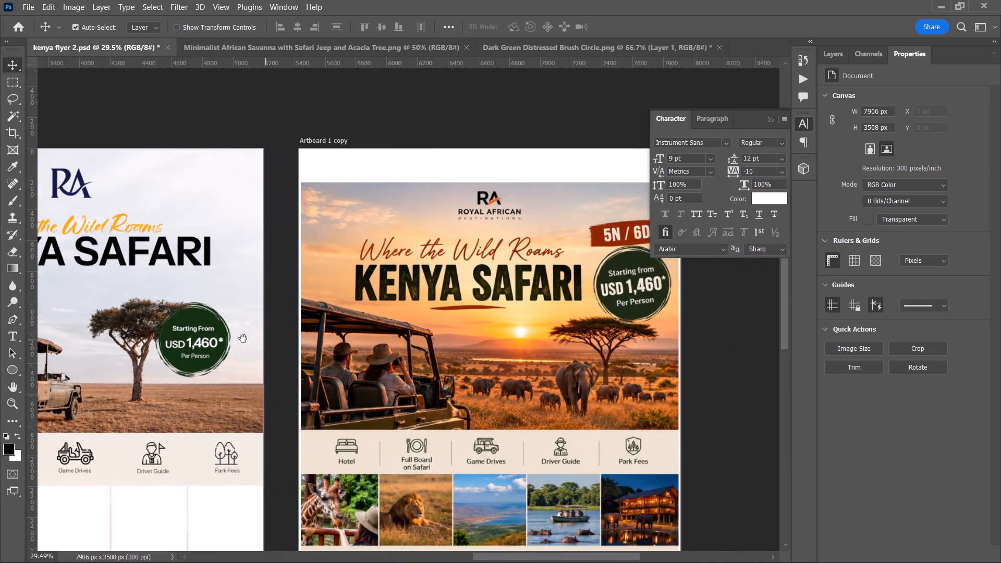
left_click_drag(243, 338, 404, 322)
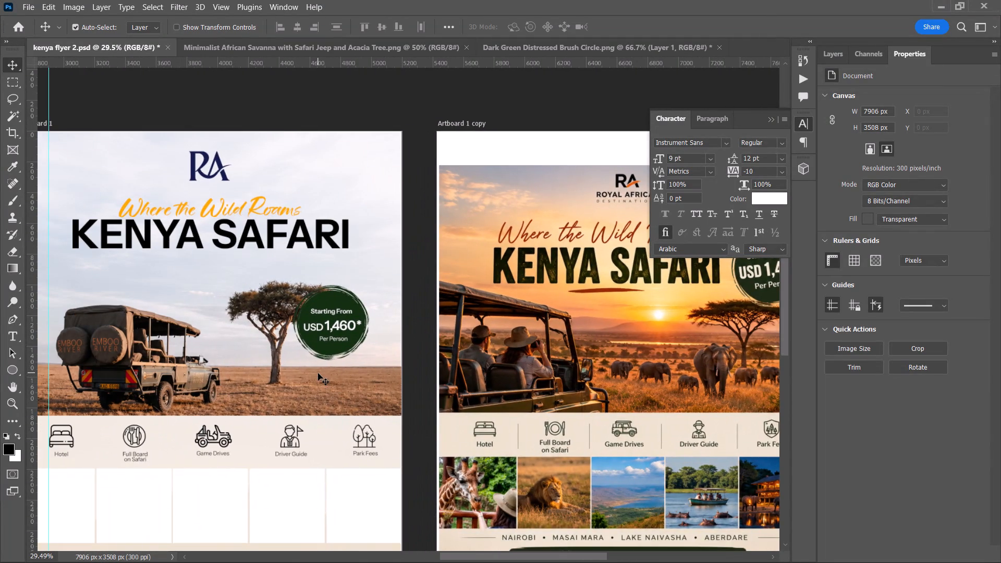
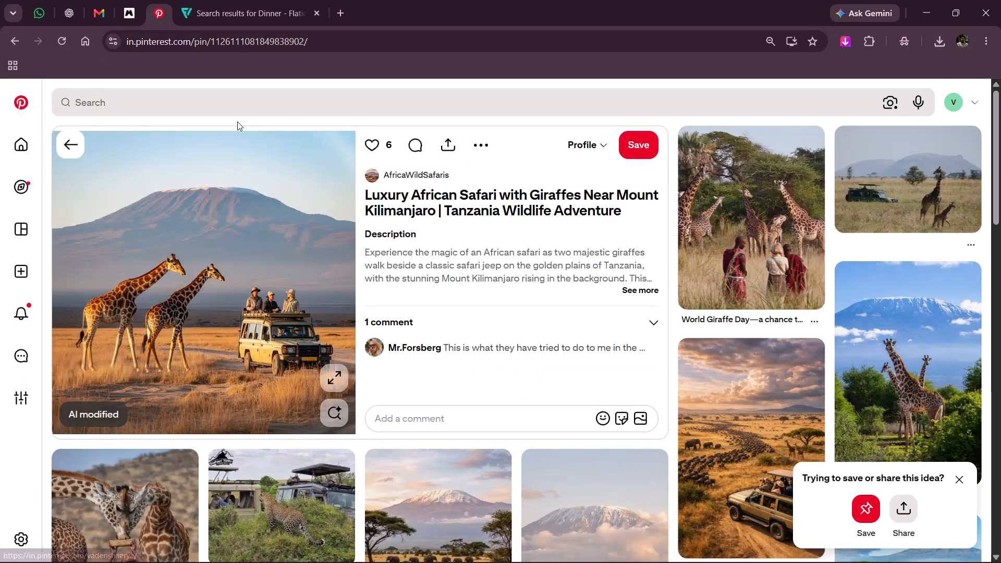
Examine the safari pins related to the Kilimanjaro giraffe pin, including the pin of elephants below the mountain.
scroll(419, 197, "down", 6)
scroll(453, 331, "down", 3)
scroll(453, 341, "up", 5)
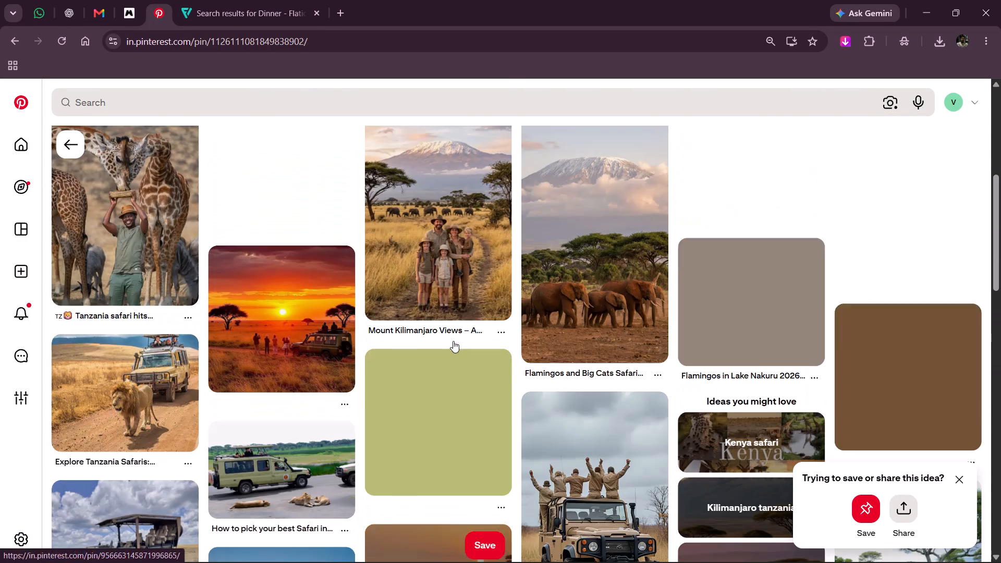
scroll(453, 341, "down", 4)
scroll(453, 341, "up", 4)
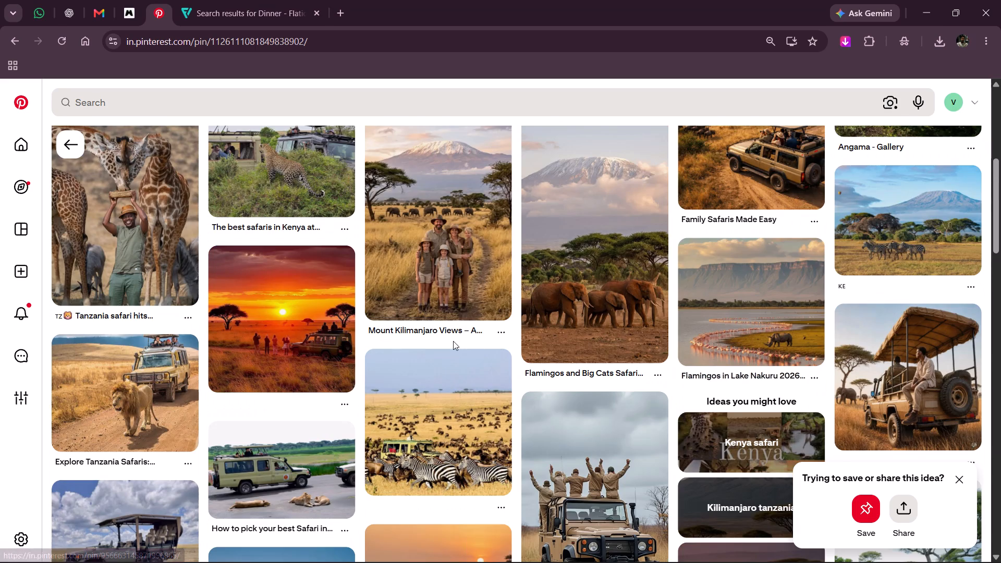
scroll(451, 336, "left", 1)
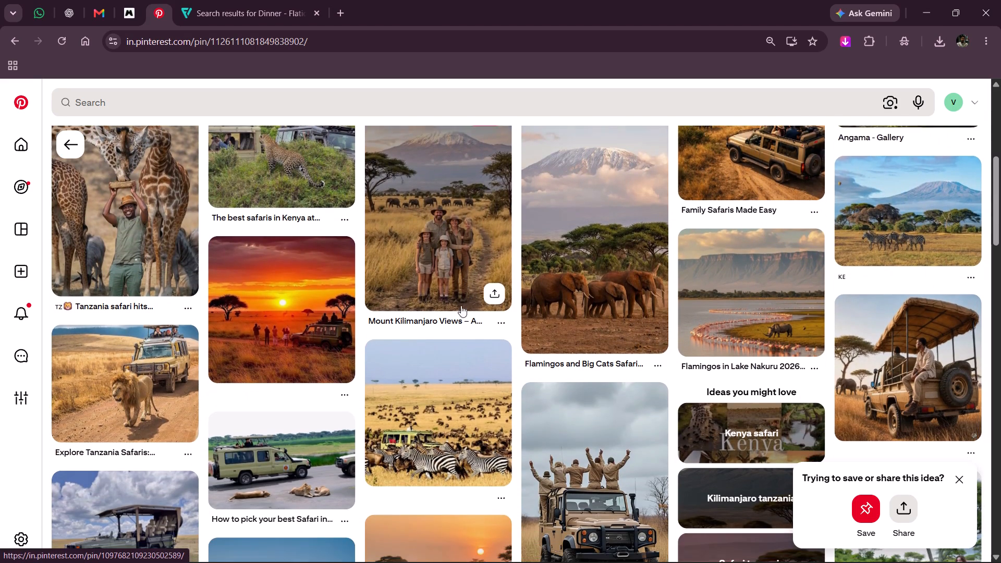
scroll(461, 305, "left", 1)
scroll(636, 299, "left", 1)
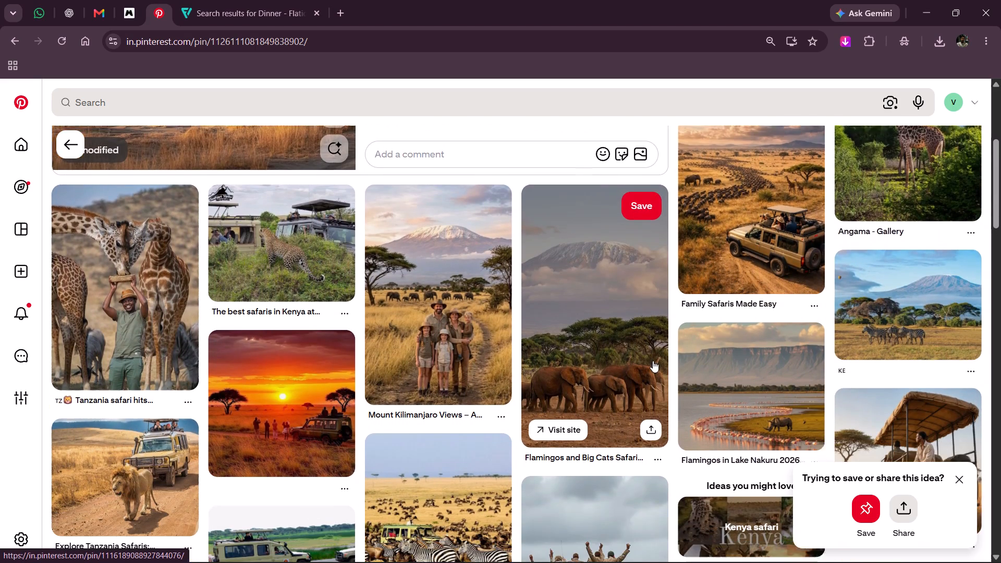
scroll(653, 361, "left", 1)
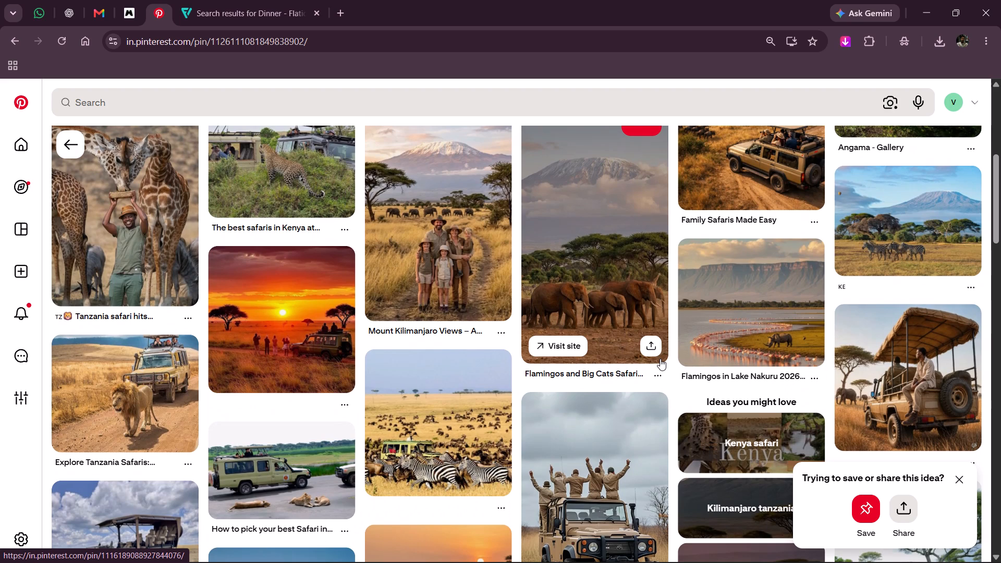
left_click(660, 359)
scroll(660, 359, "right", 7)
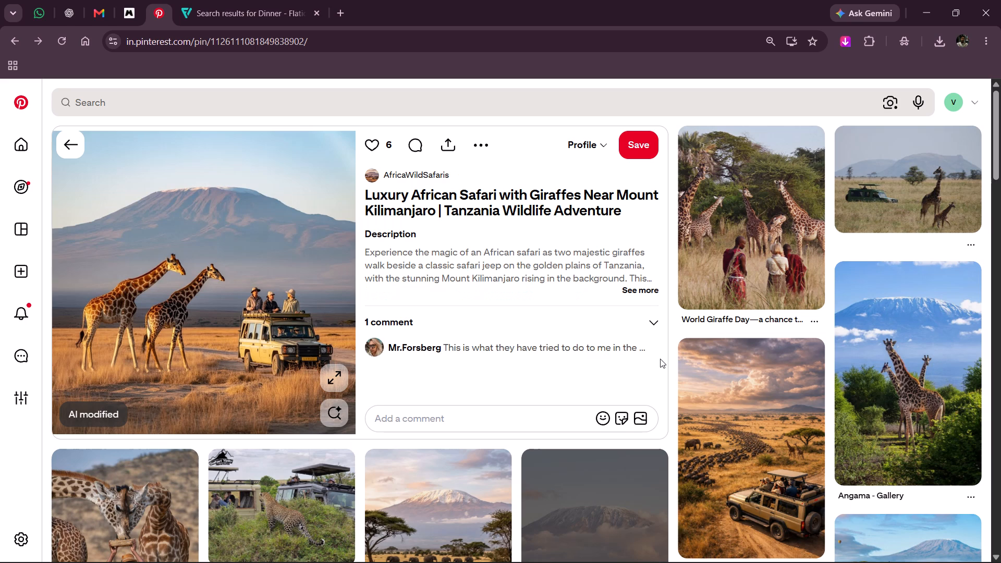
Look further through the related safari and wildlife pins for a suitable image, ending at the original giraffe pin.
scroll(660, 359, "down", 5)
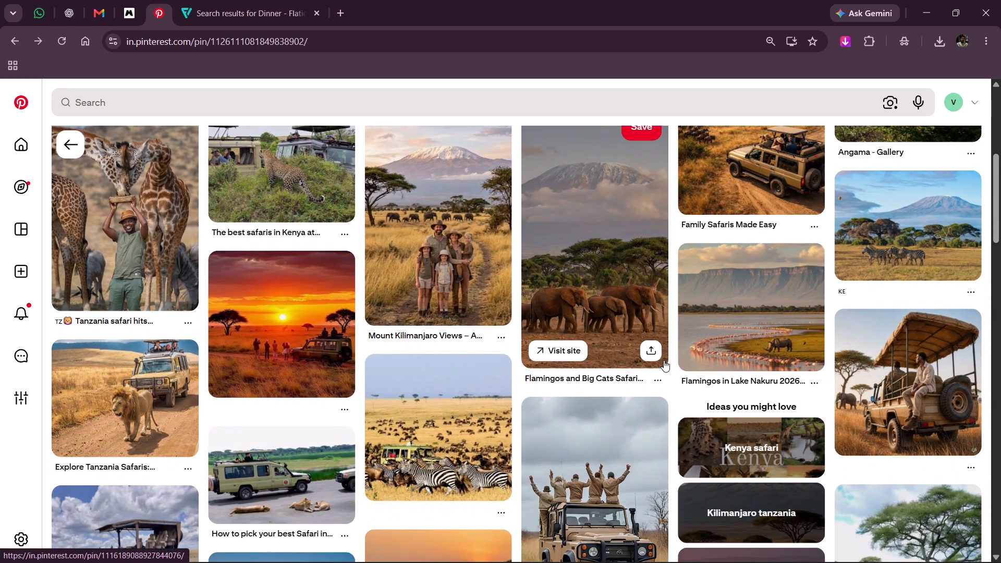
scroll(664, 360, "down", 3)
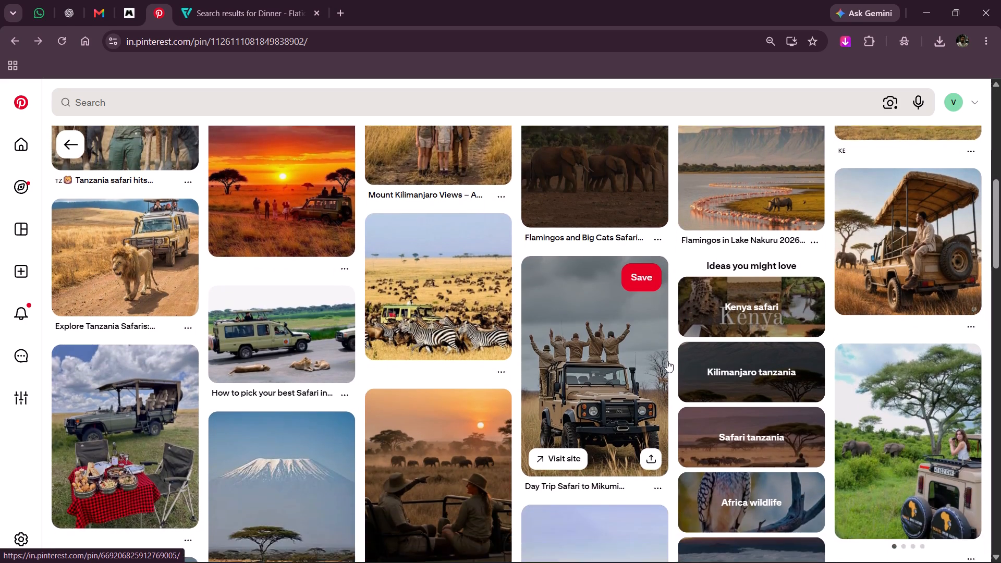
scroll(667, 361, "down", 1)
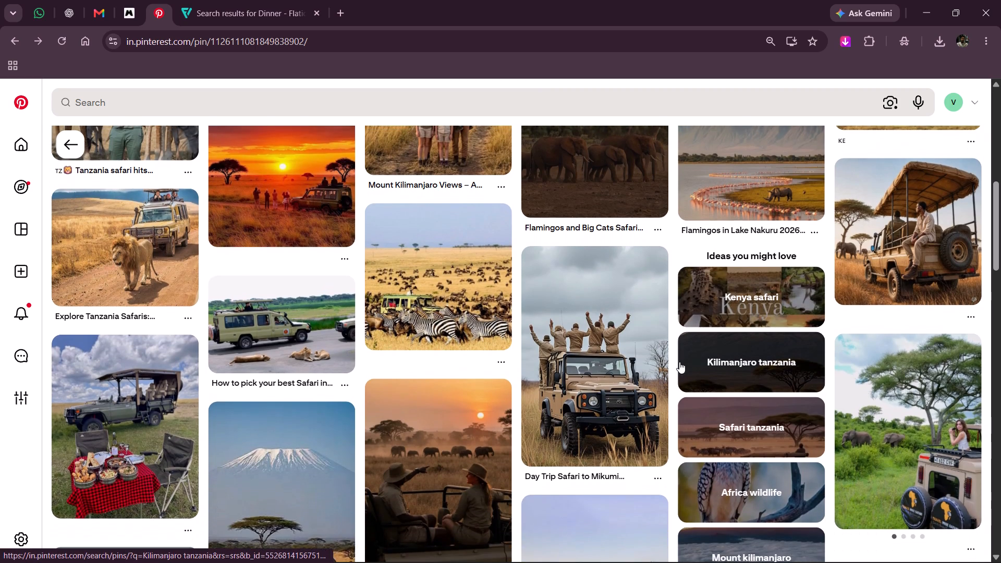
scroll(679, 362, "down", 4)
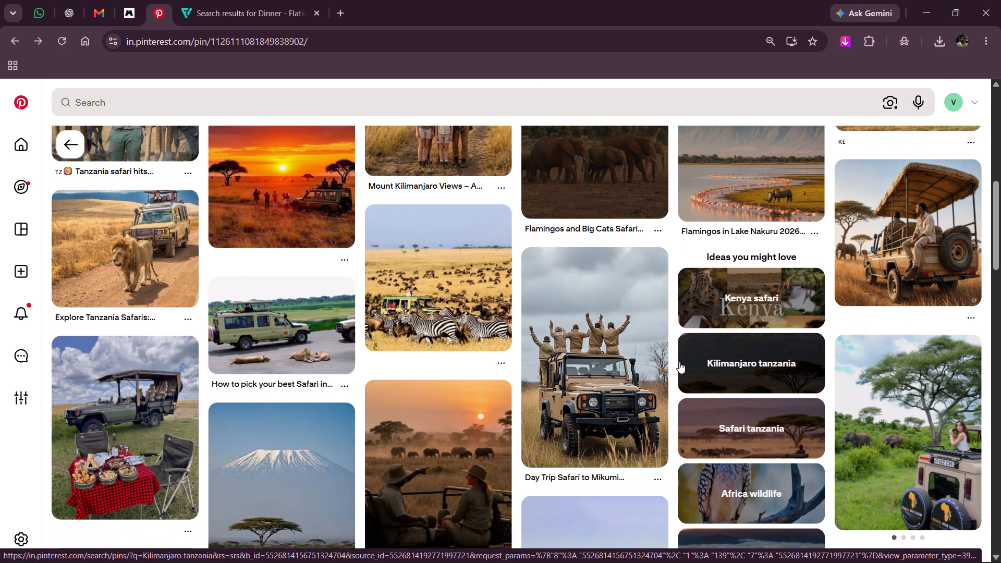
scroll(679, 362, "down", 1)
scroll(679, 362, "up", 1)
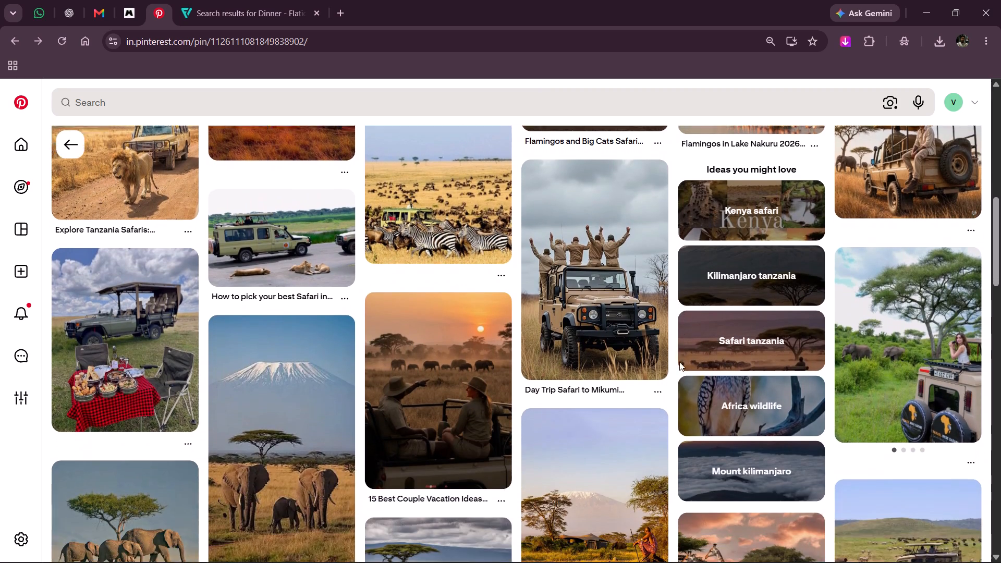
scroll(679, 362, "up", 5)
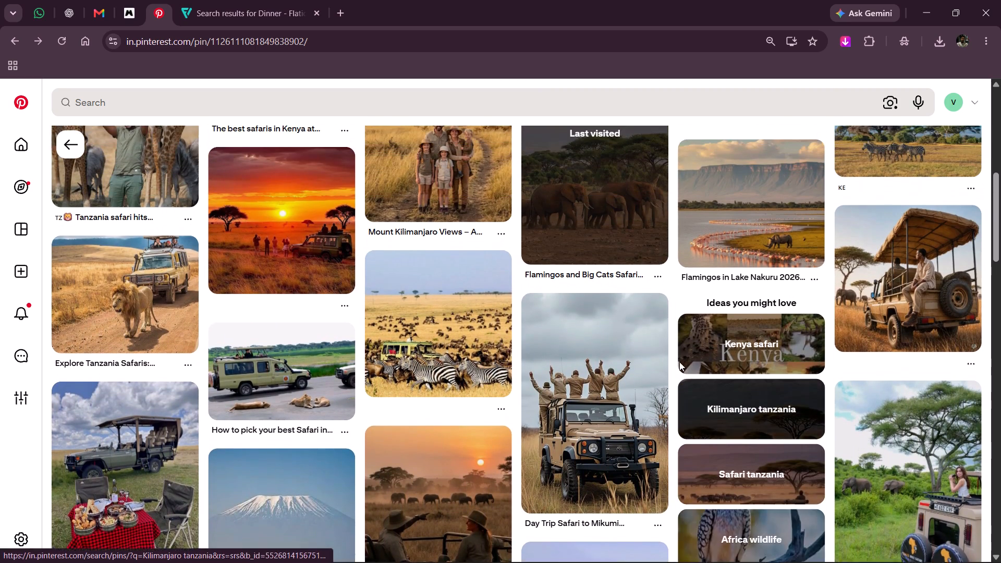
scroll(679, 362, "up", 9)
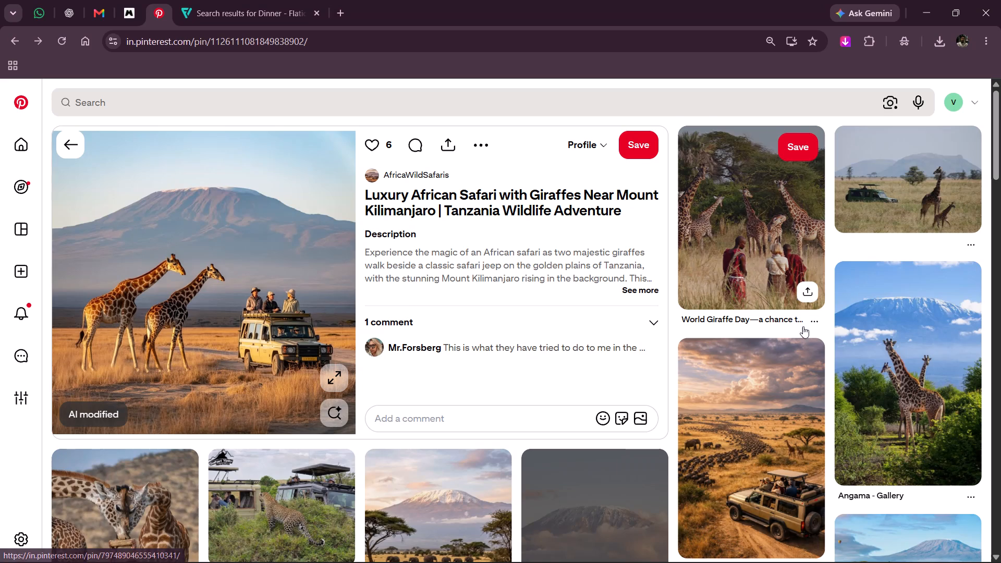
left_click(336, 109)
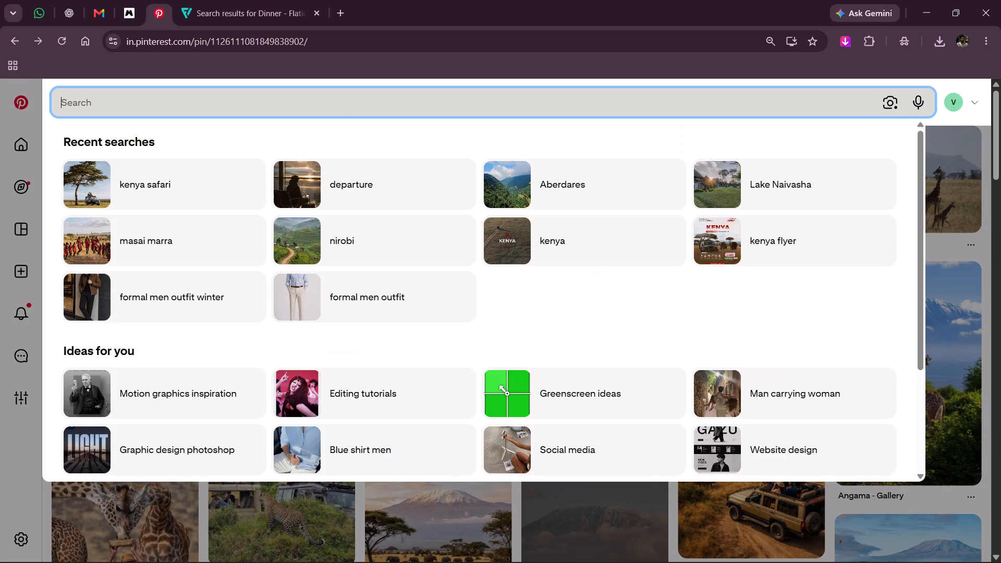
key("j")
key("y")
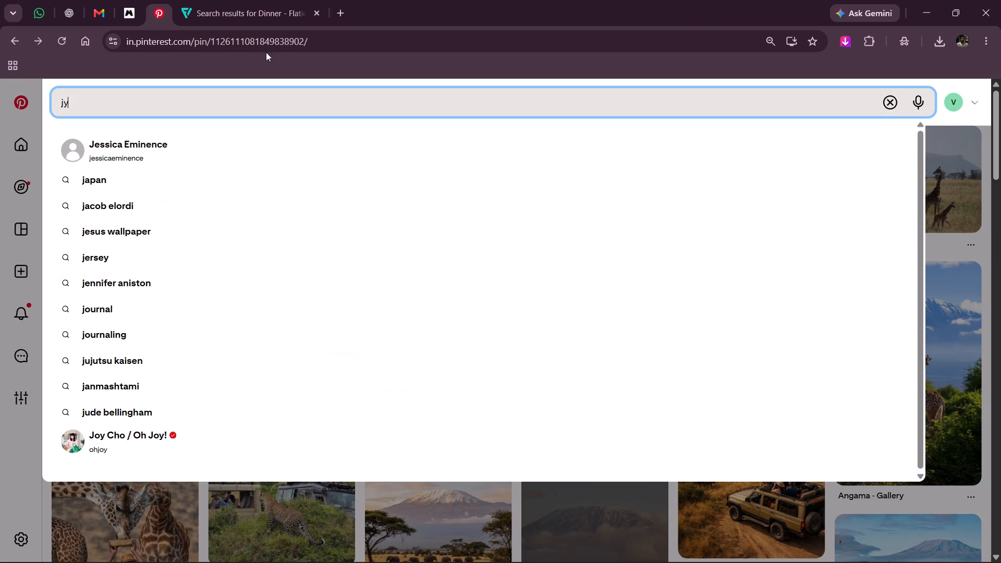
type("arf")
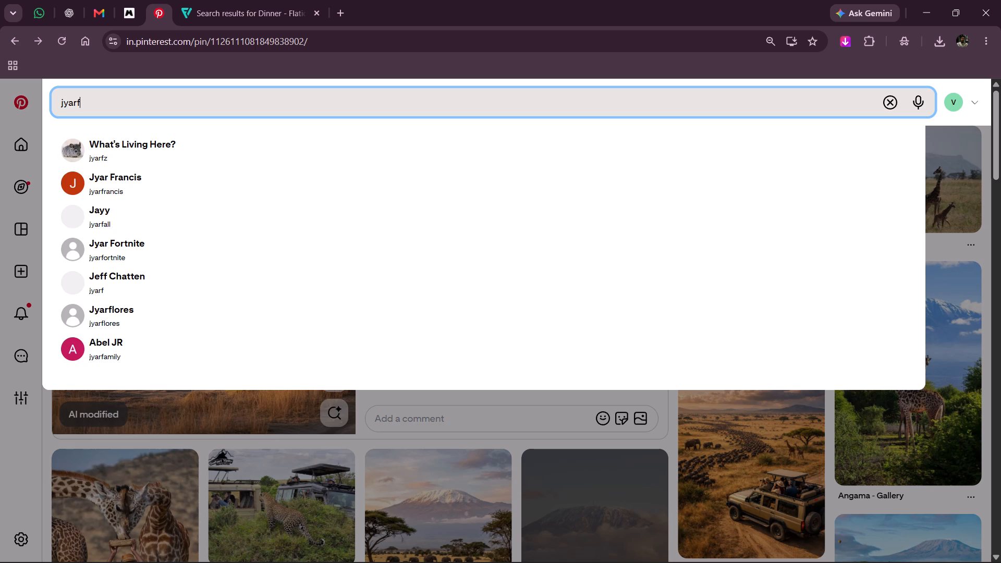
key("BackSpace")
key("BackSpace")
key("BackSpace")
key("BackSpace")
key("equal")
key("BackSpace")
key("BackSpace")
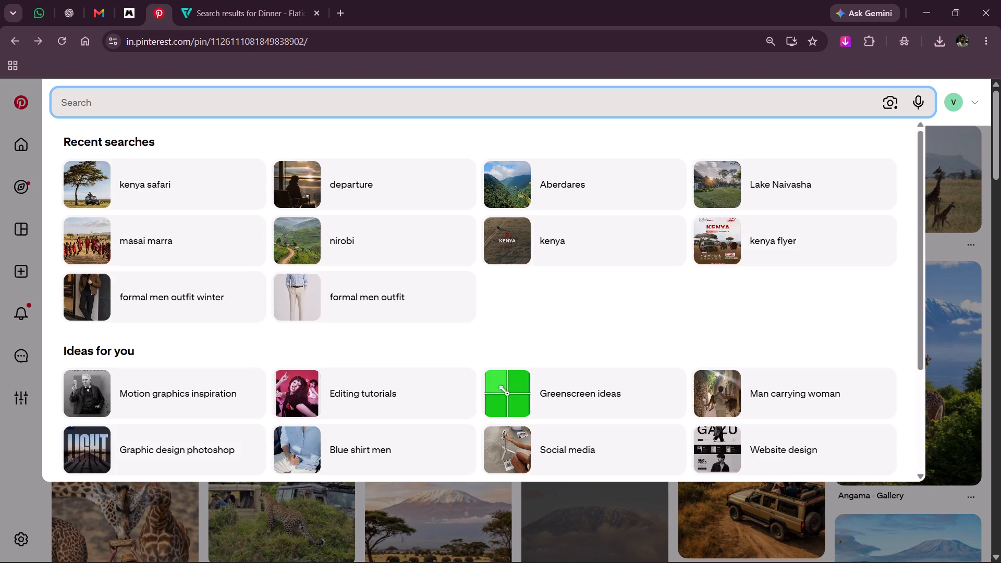
Search Pinterest for "ziraf", keeping that exact spelling instead of the auto-corrected term.
type("ziraf")
key("Return")
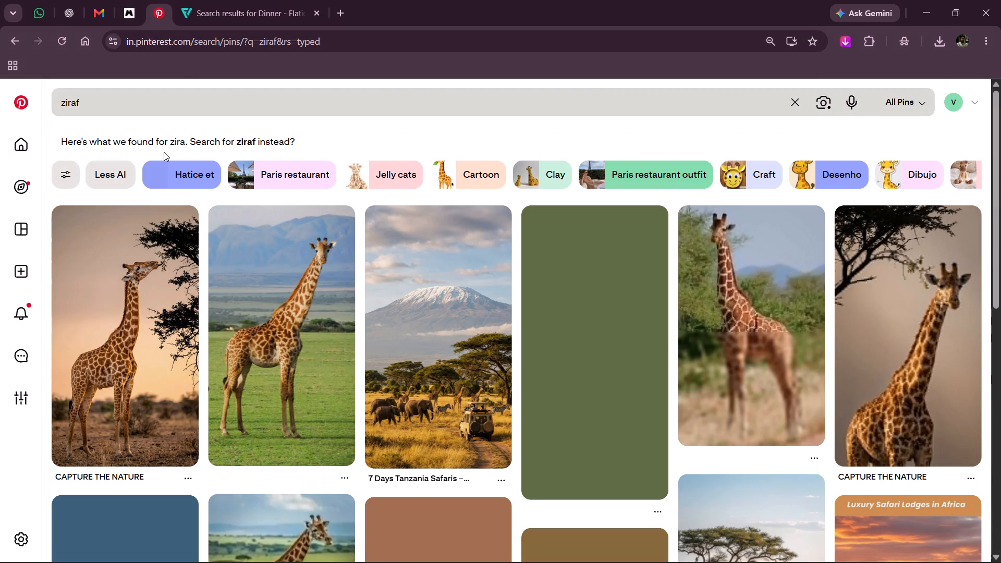
left_click(254, 138)
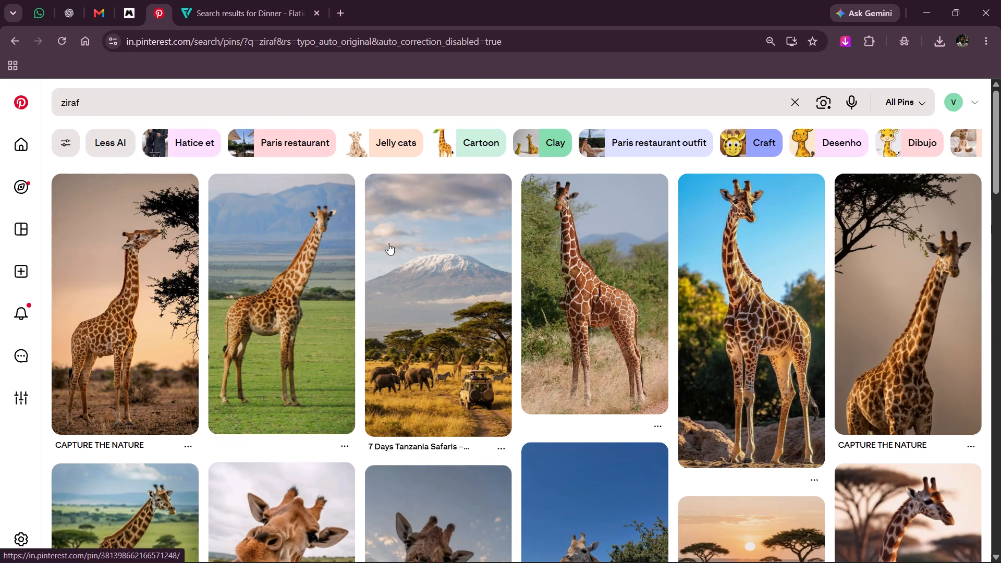
scroll(584, 288, "down", 1)
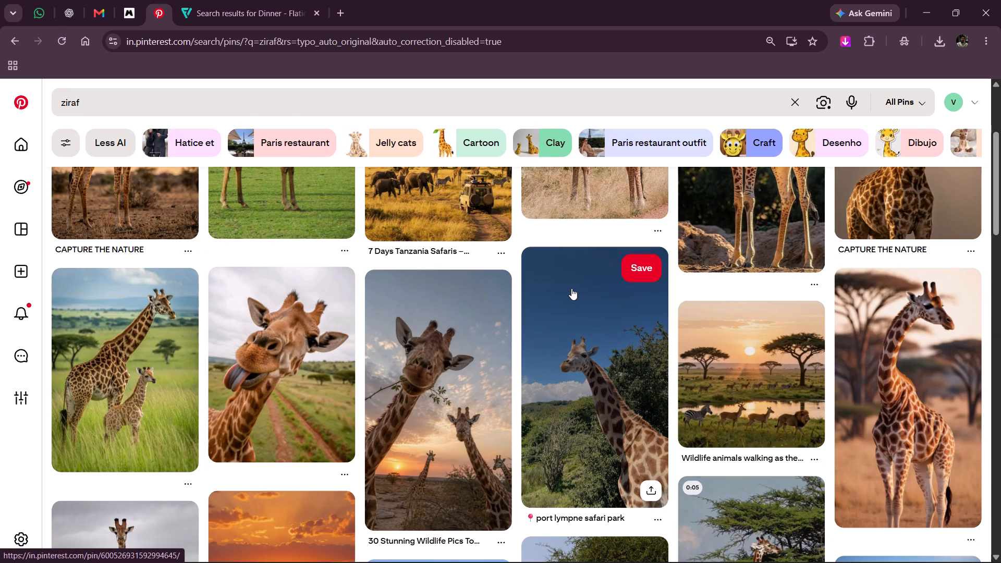
scroll(573, 358, "down", 1)
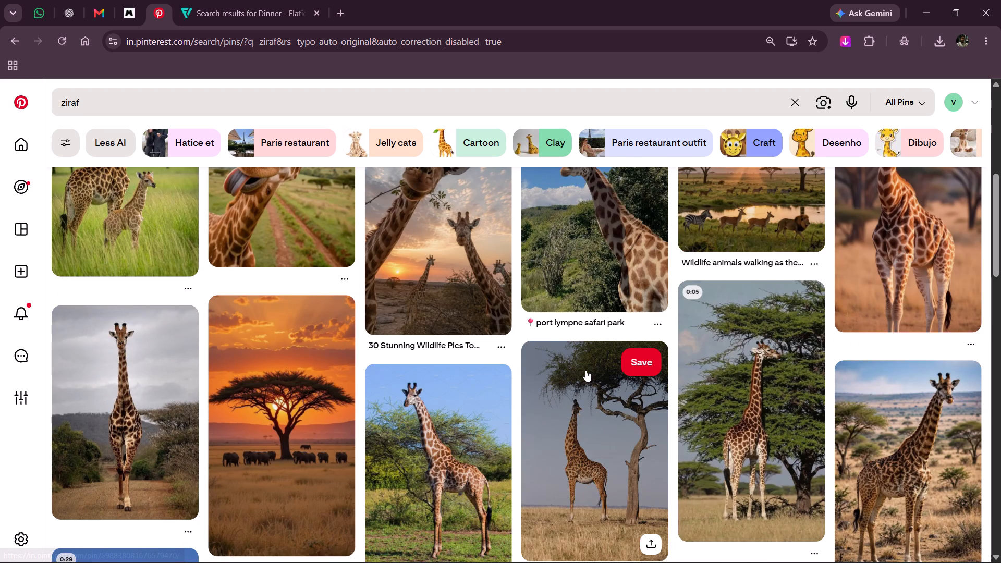
scroll(585, 370, "down", 1)
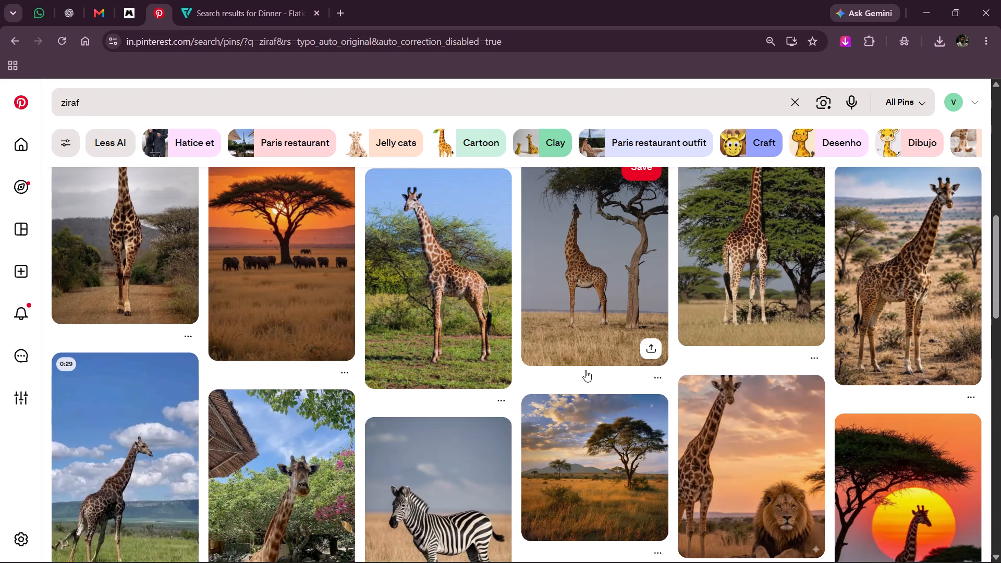
scroll(585, 370, "down", 2)
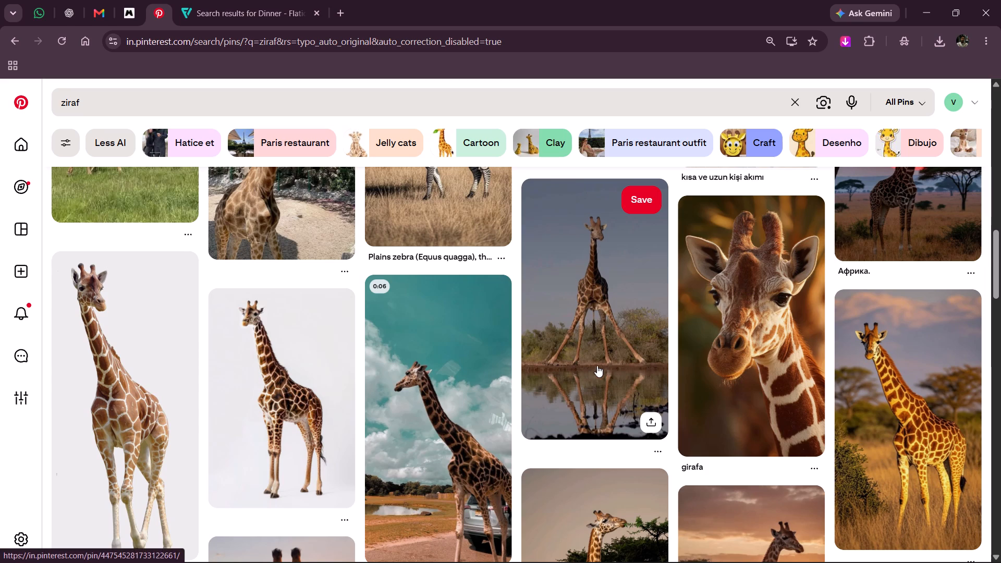
scroll(576, 365, "down", 1)
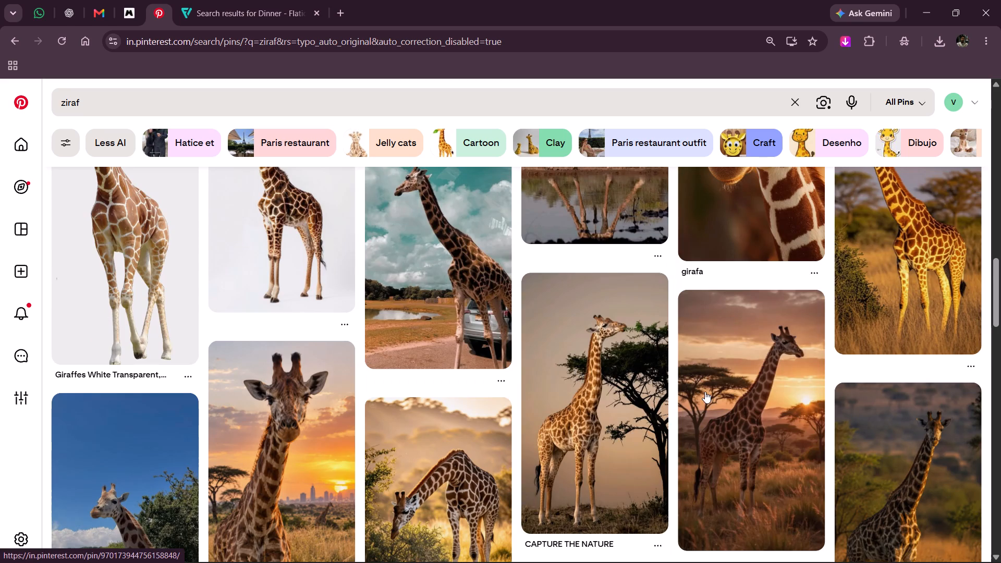
scroll(705, 391, "down", 1)
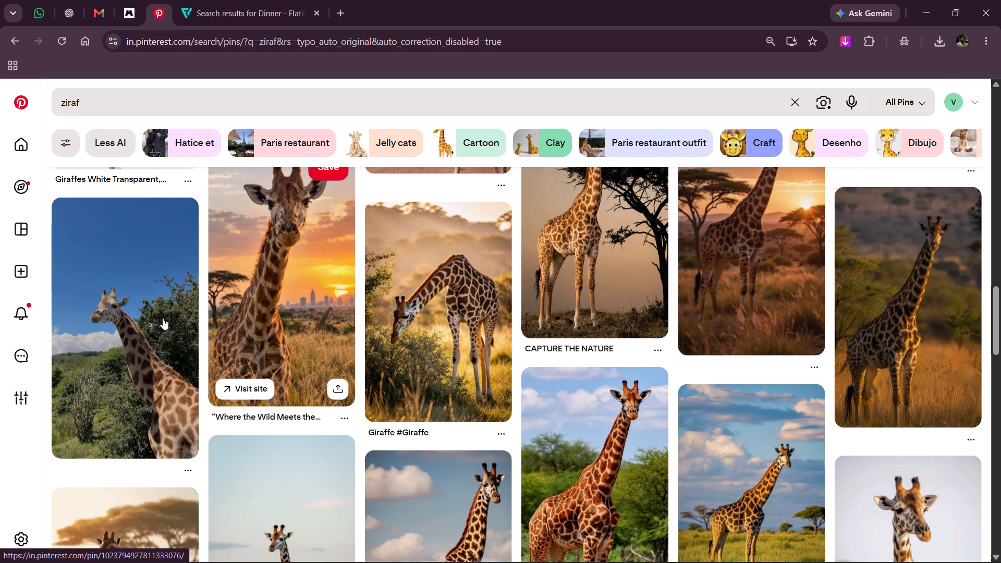
left_click(116, 318)
right_click(293, 280)
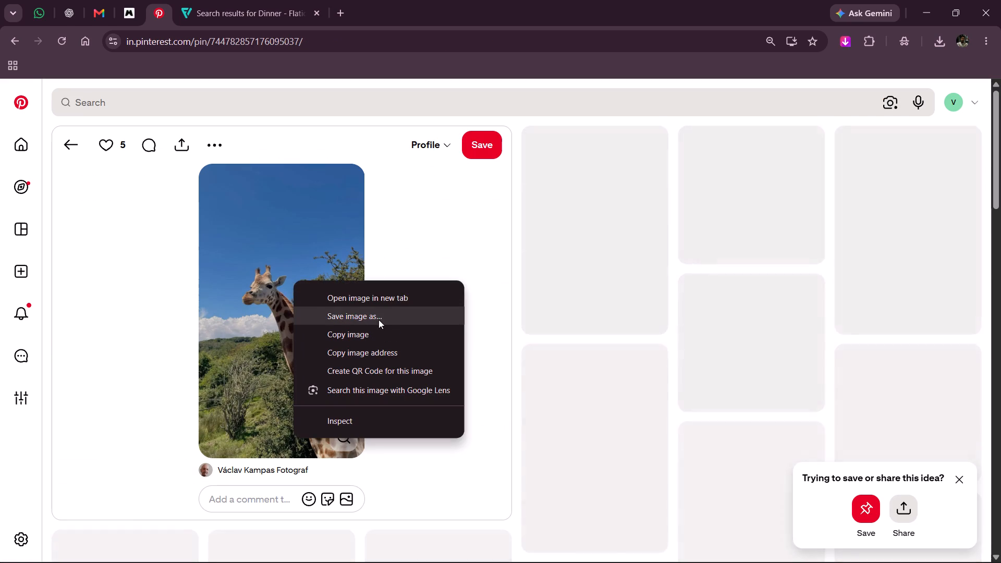
left_click(380, 319)
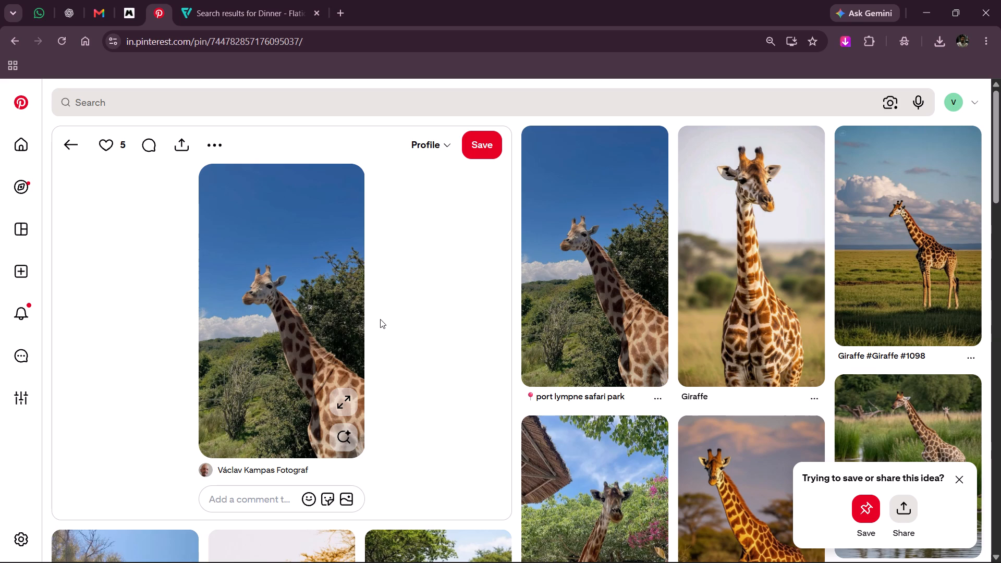
right_click(245, 297)
left_click(328, 336)
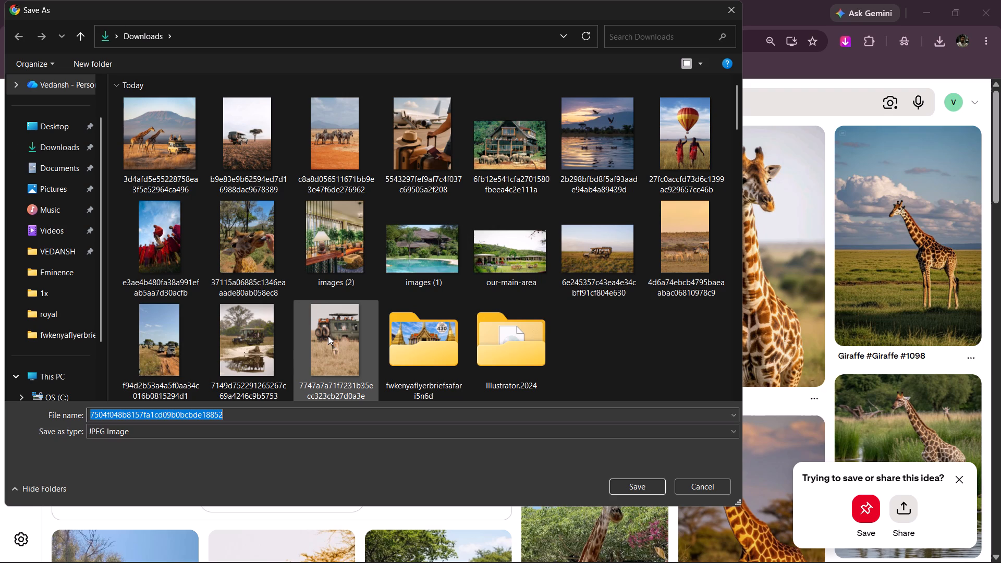
key("Return")
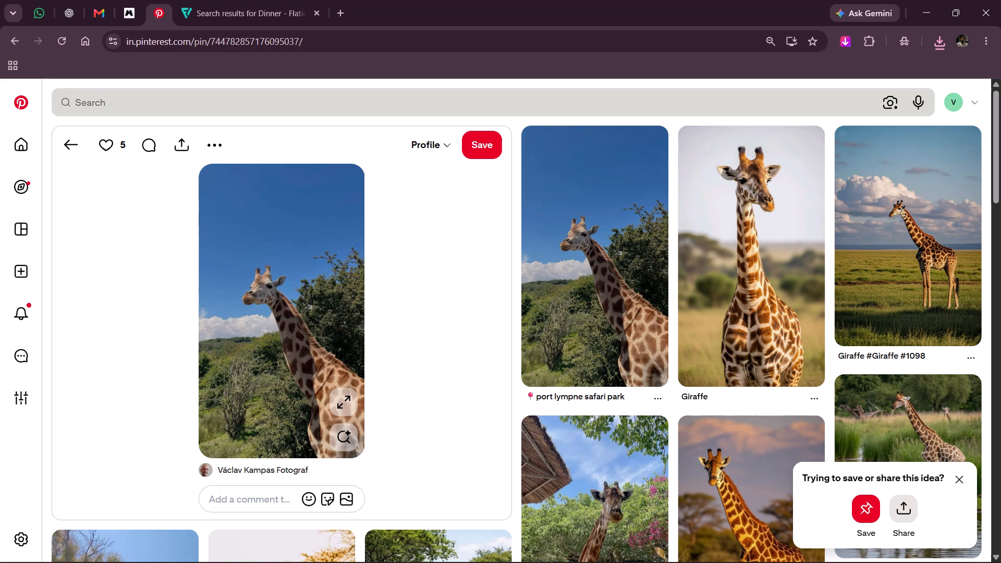
Search Pinterest for "kenya wildlife" using the matching search suggestion.
left_click(203, 105)
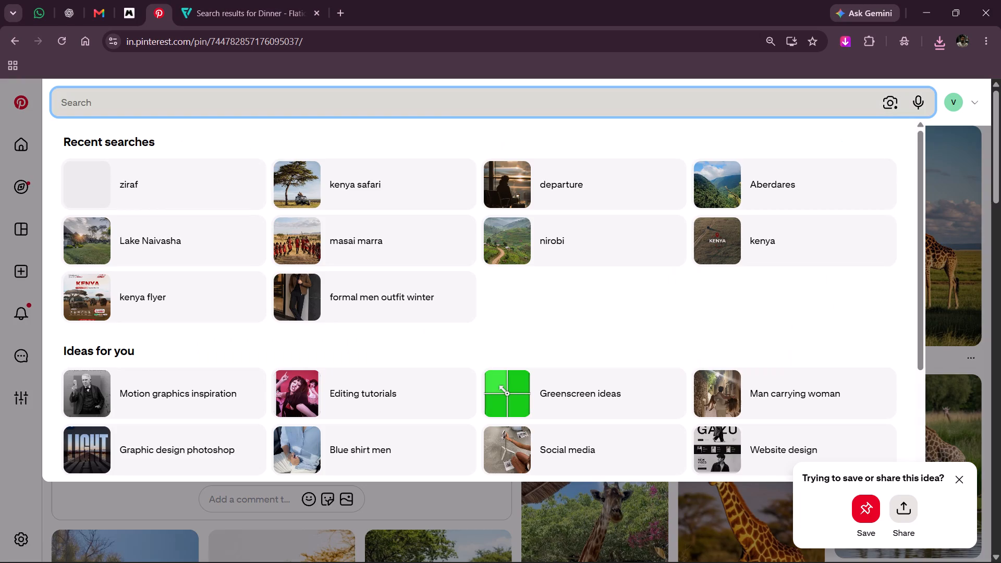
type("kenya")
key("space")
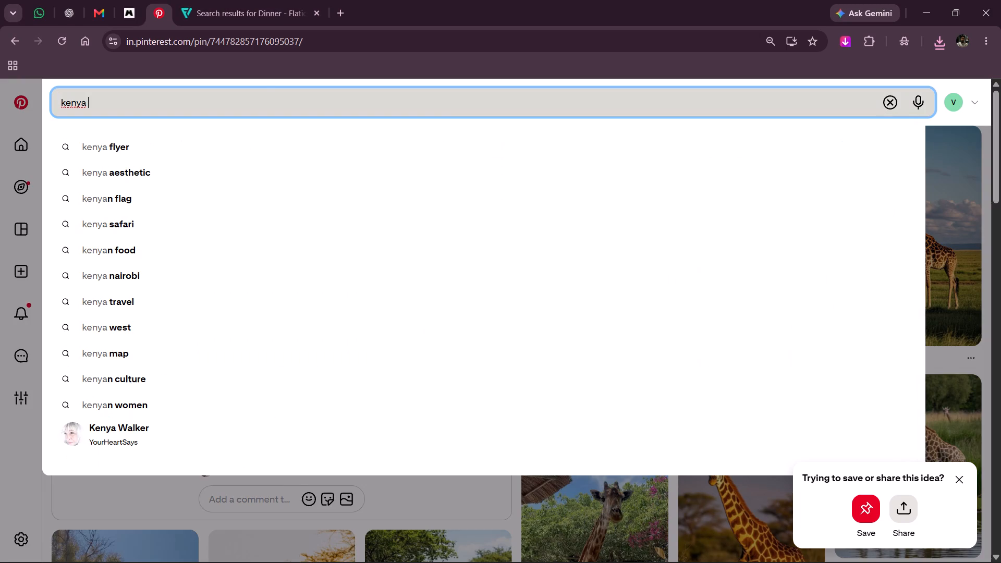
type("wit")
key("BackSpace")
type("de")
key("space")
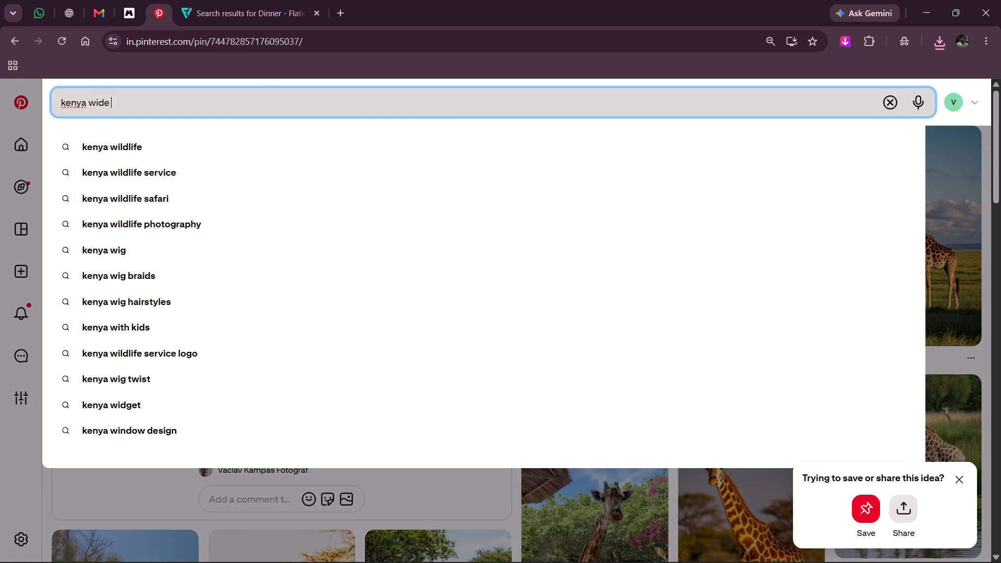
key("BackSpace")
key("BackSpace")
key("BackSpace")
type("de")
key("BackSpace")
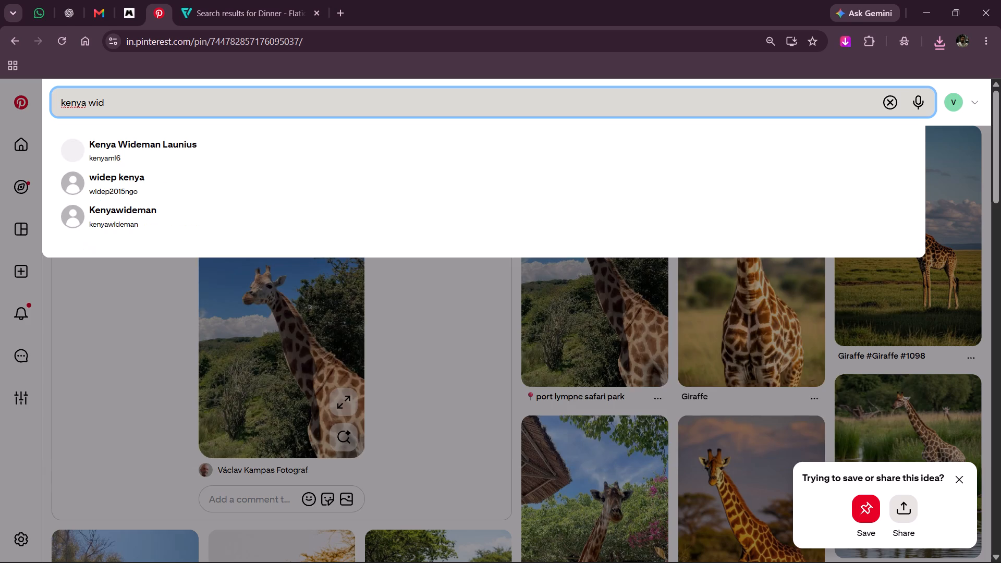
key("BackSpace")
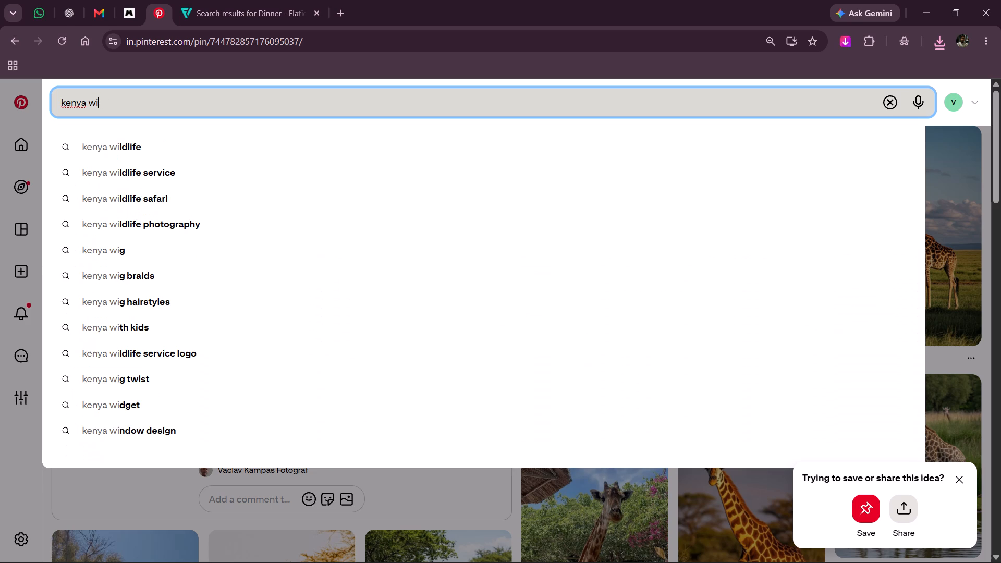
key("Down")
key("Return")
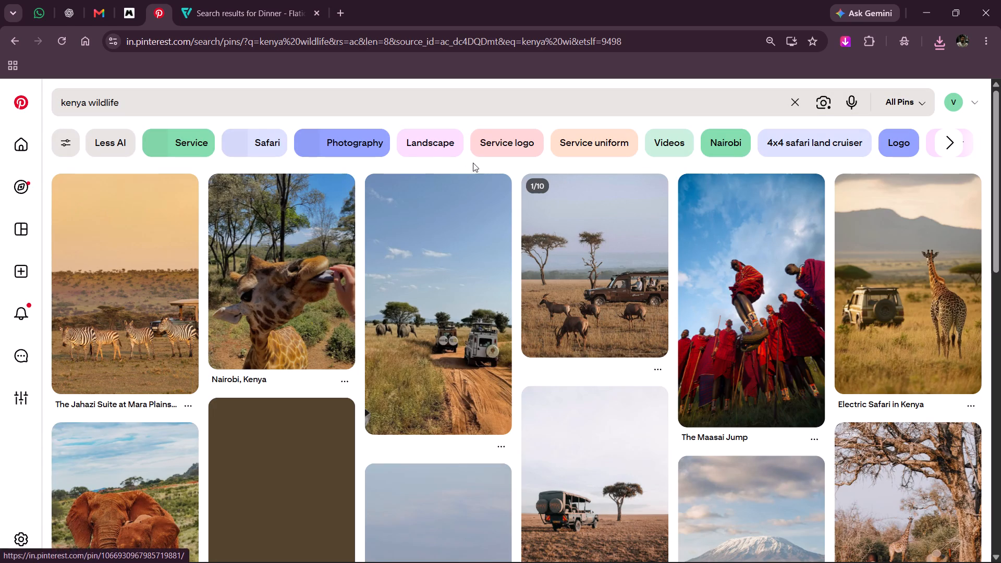
Look through the "kenya wildlife" pins for a suitable safari image for the flyer.
scroll(739, 354, "down", 1)
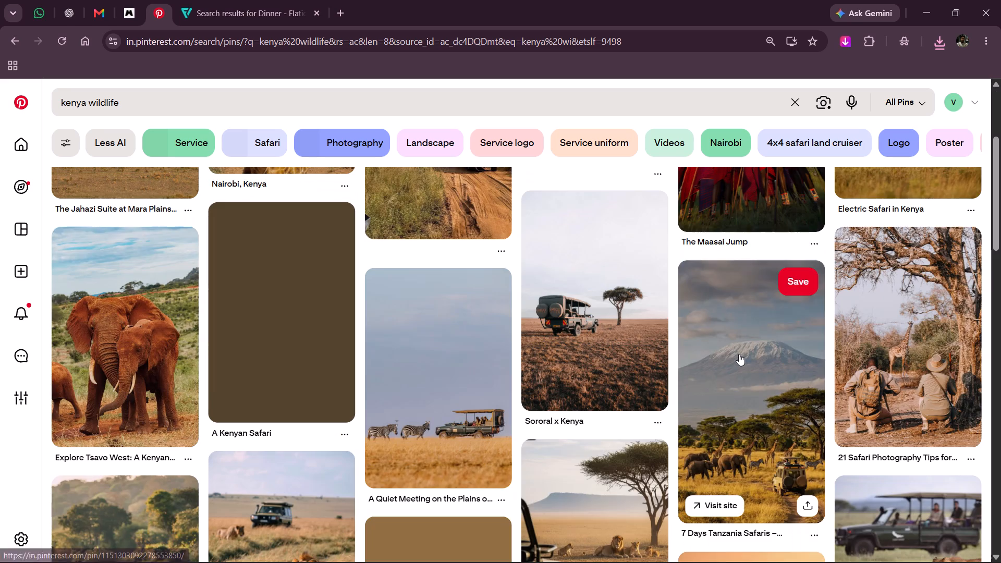
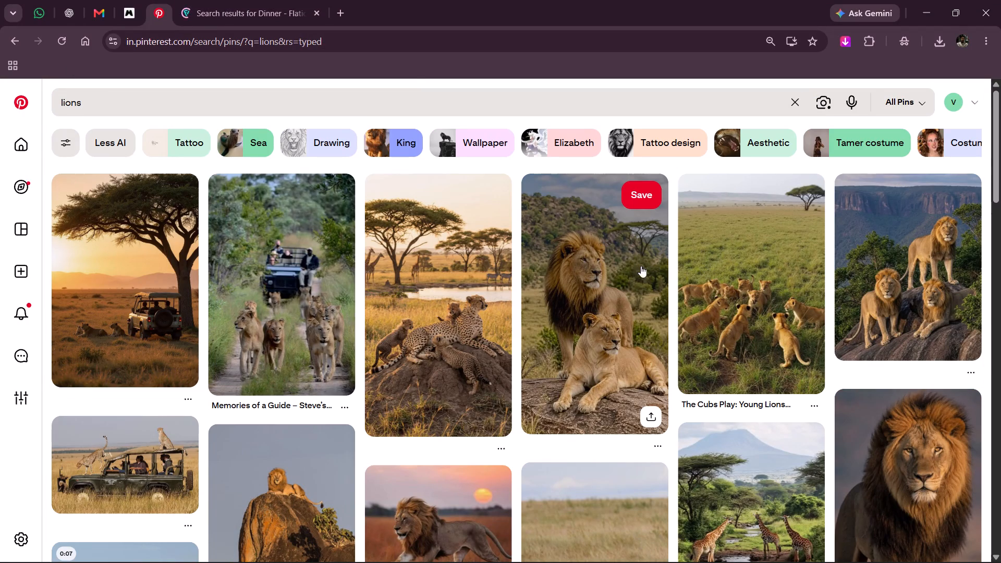
Save the pin image of a cheetah with cubs on a mound below acacia trees to Downloads as a JPEG.
left_click(431, 330)
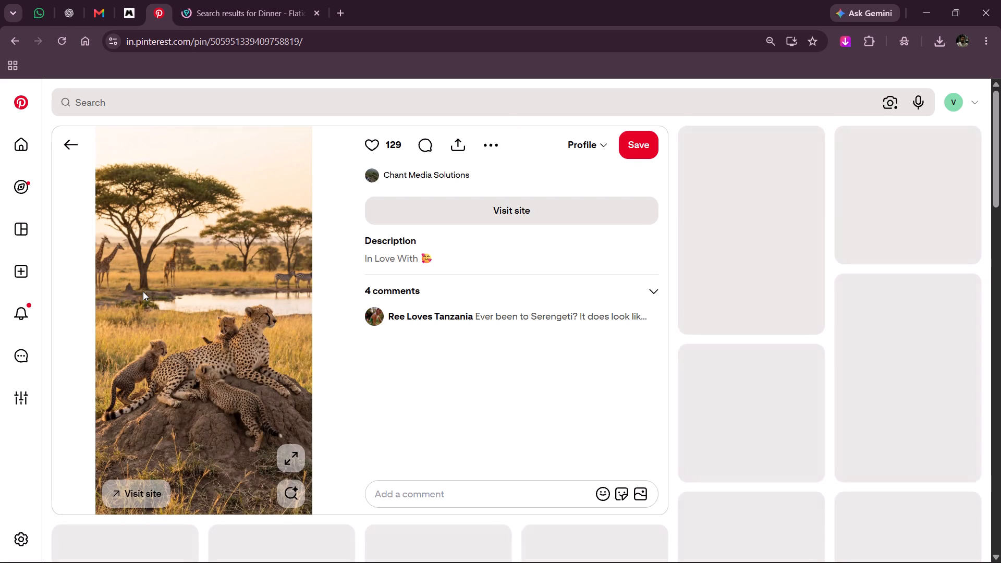
right_click(143, 291)
left_click(251, 330)
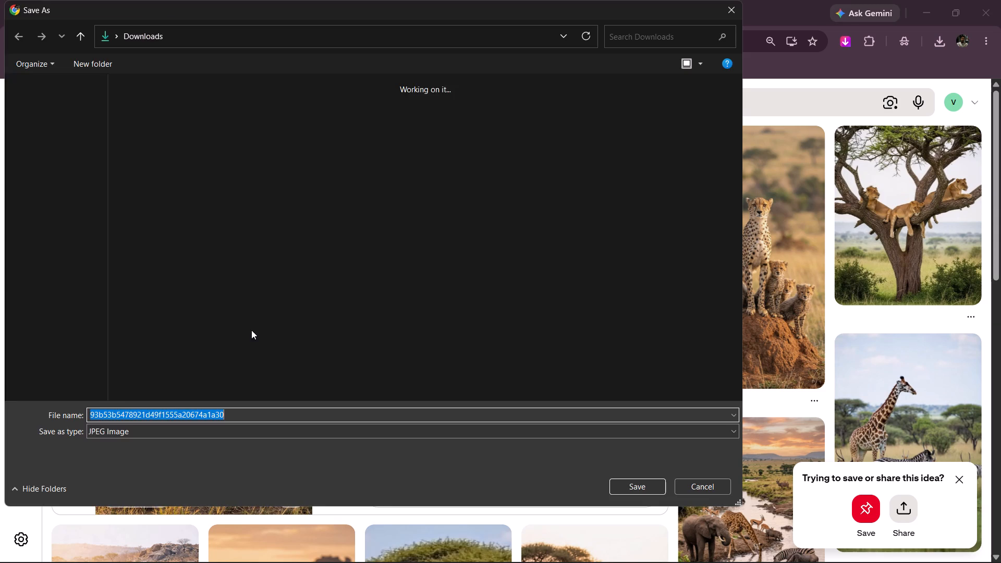
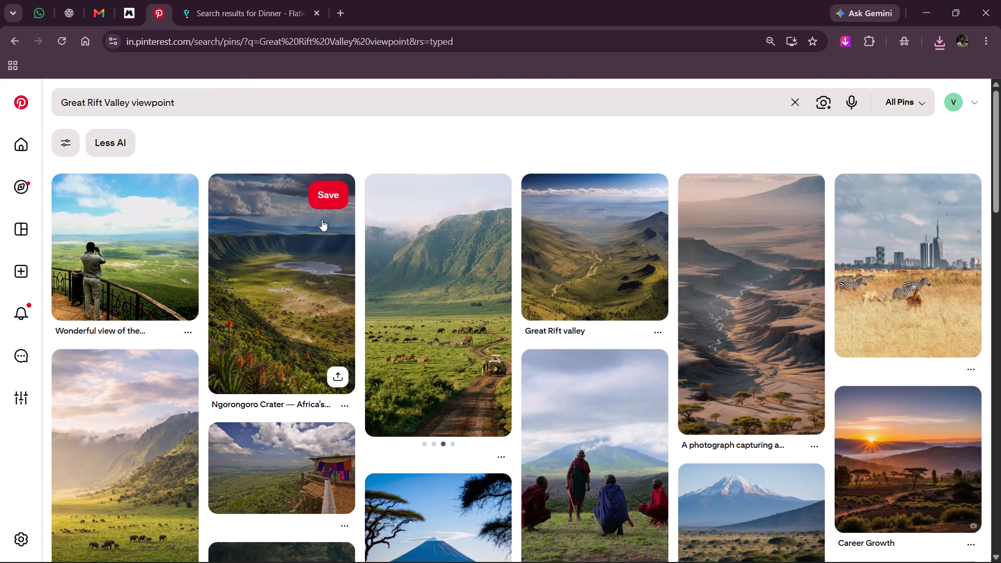
Open the Pinterest search query "Great Rift Valley viewpoint" for editing, ready to add words after the existing text.
left_click(233, 93)
key("space")
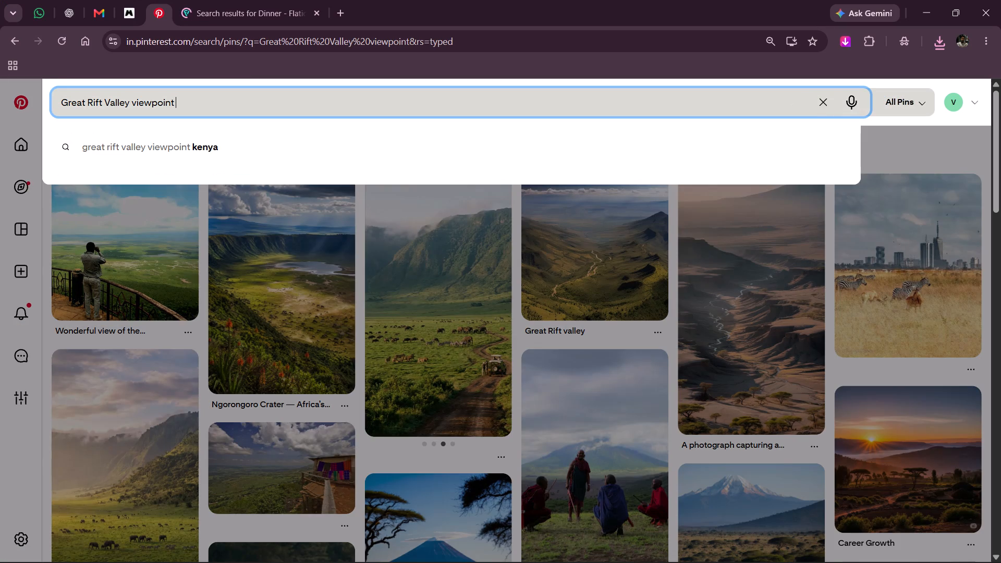
Search Pinterest for the suggested term "great rift valley viewpoint kenya".
left_click(210, 146)
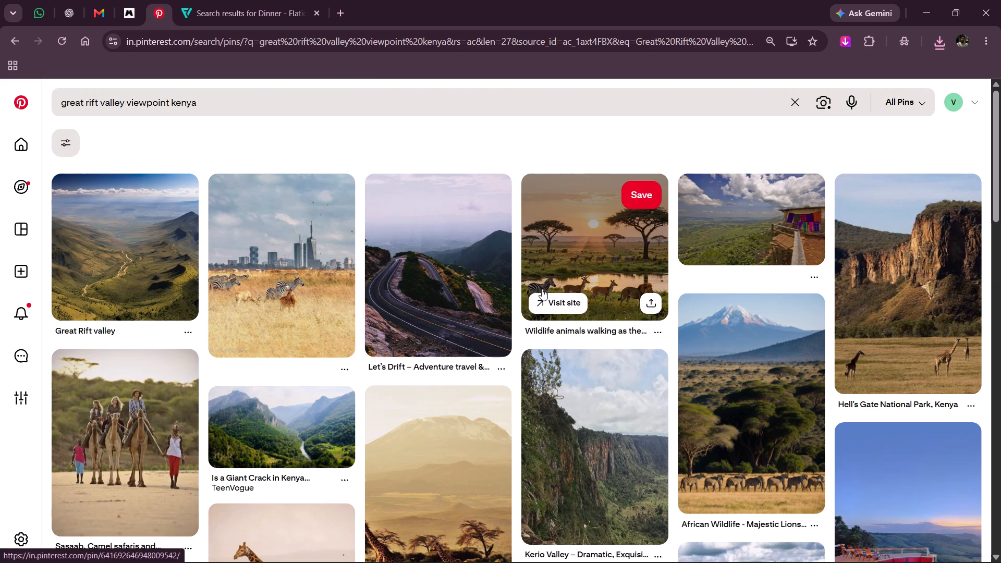
Find the "Kerio Valley." pin of a waterfall in green hills among the results and save its full image to the computer.
scroll(542, 289, "down", 2)
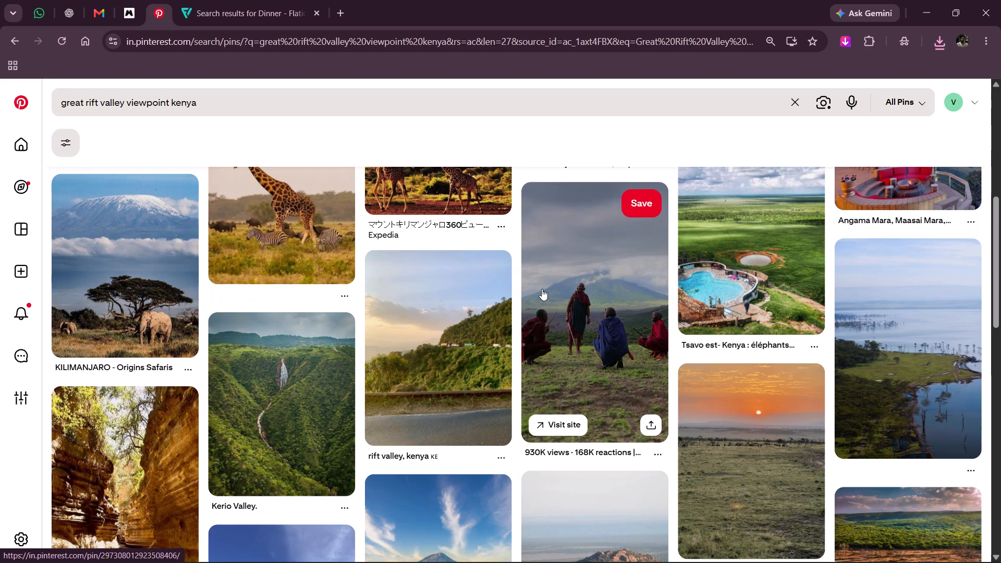
scroll(542, 289, "down", 1)
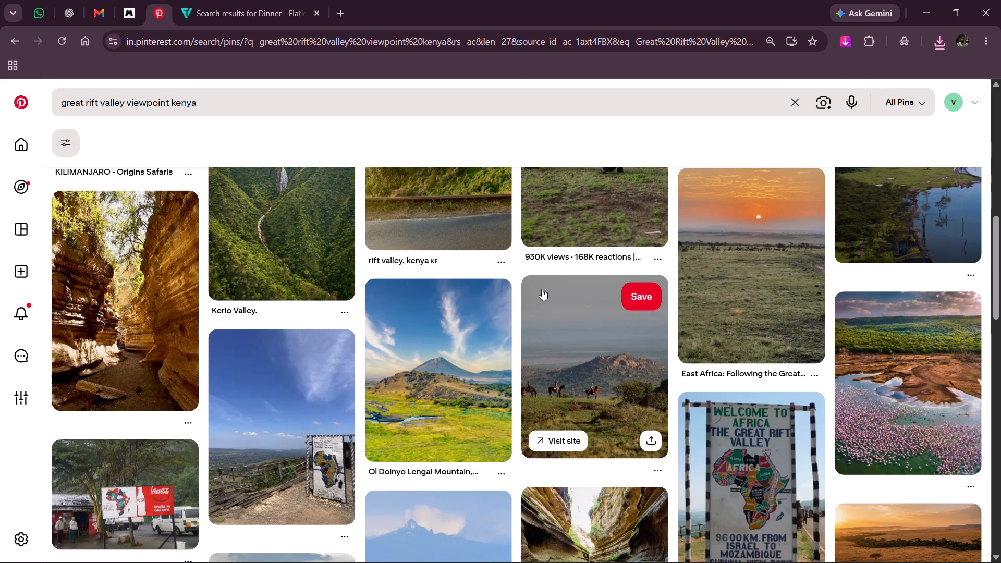
scroll(542, 289, "up", 1)
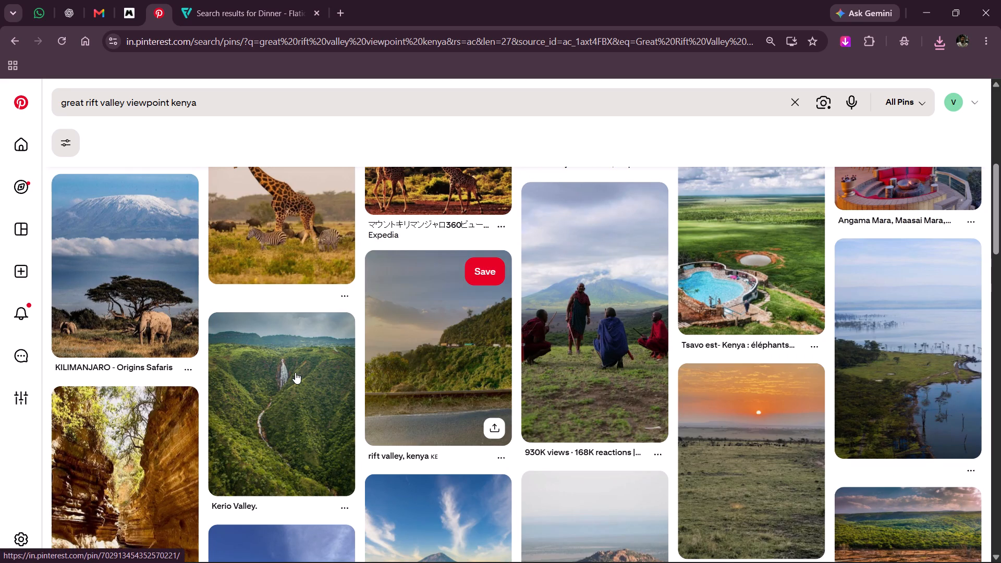
left_click(295, 372)
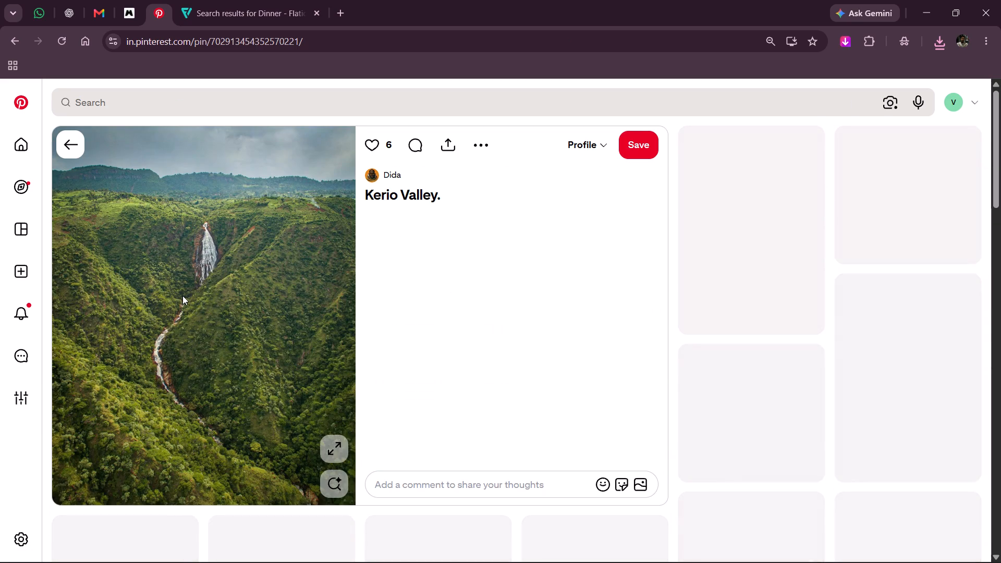
right_click(156, 288)
left_click(264, 325)
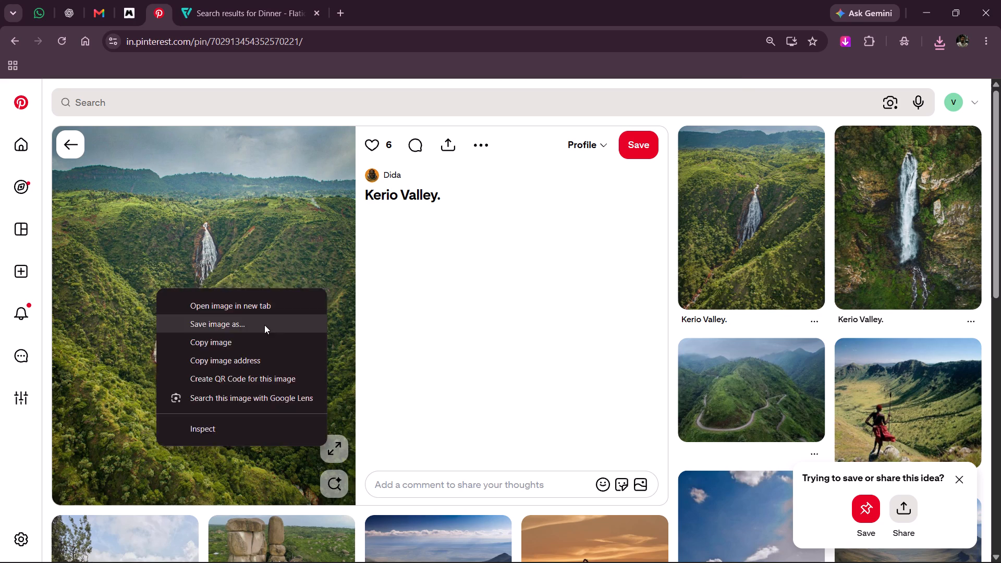
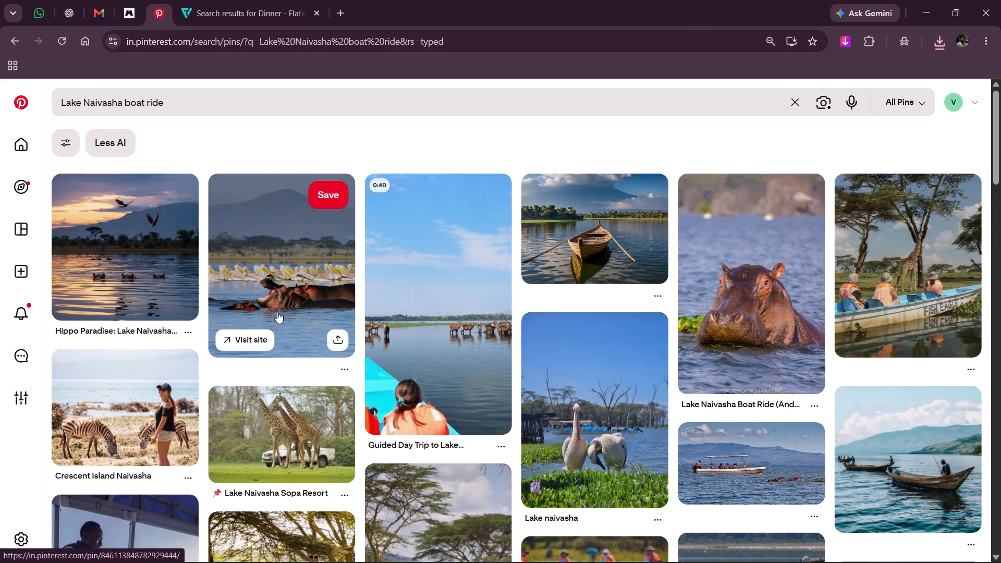
Save the Lake Naivasha pin image of tourists in a blue-and-white boat beside a giraffe to Downloads as a JPEG under its suggested name.
left_click(595, 259)
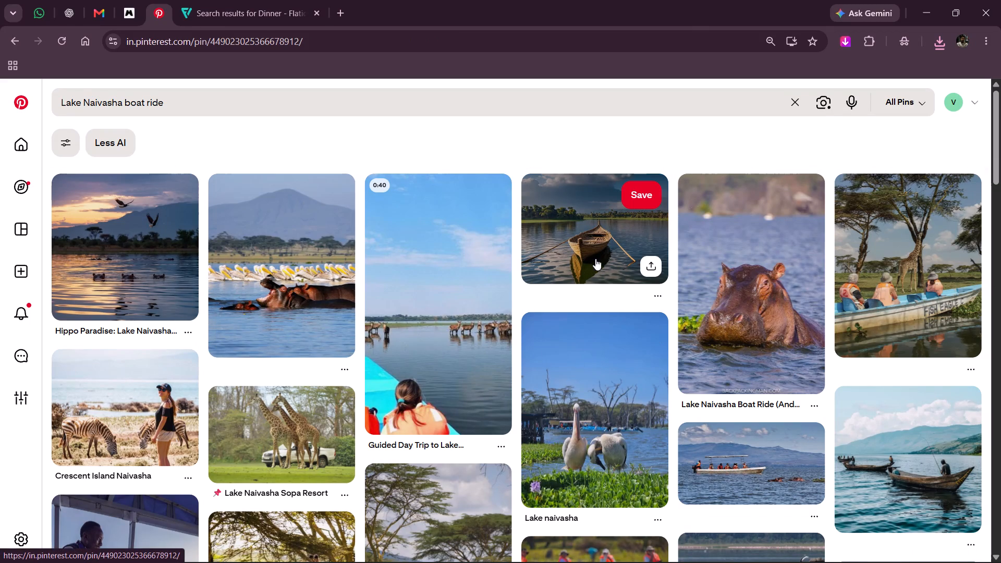
left_click(65, 141)
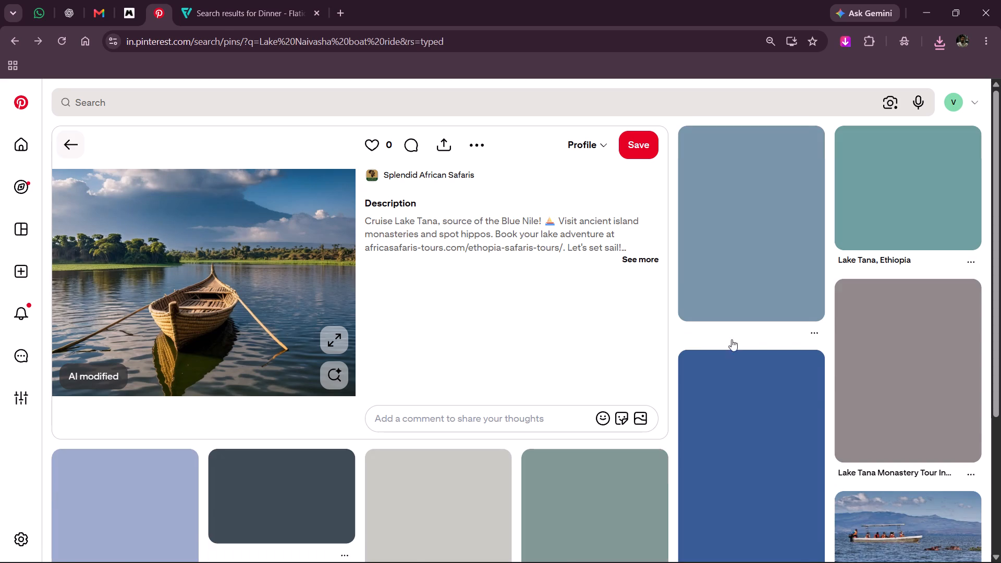
left_click(898, 277)
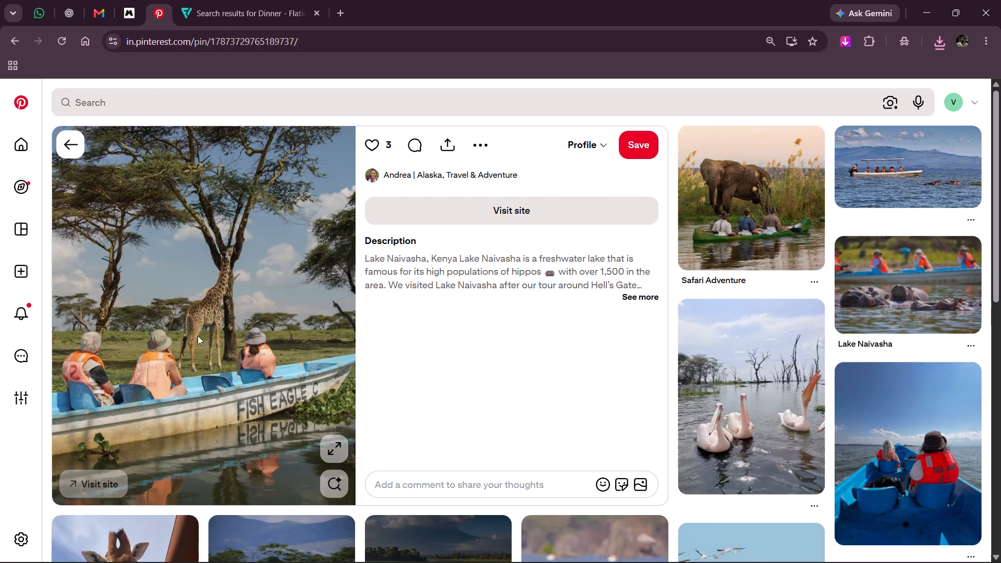
right_click(179, 336)
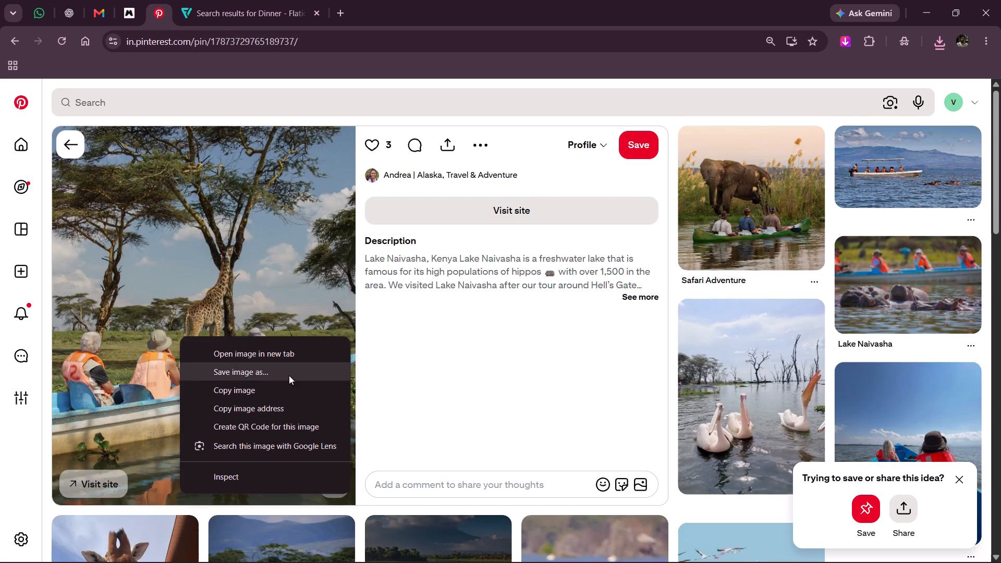
left_click(289, 375)
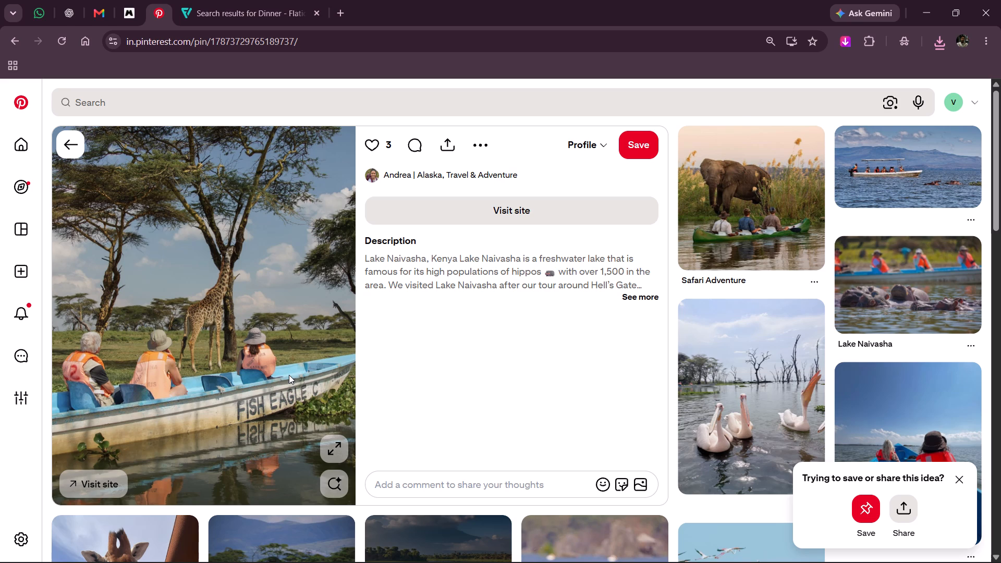
right_click(197, 323)
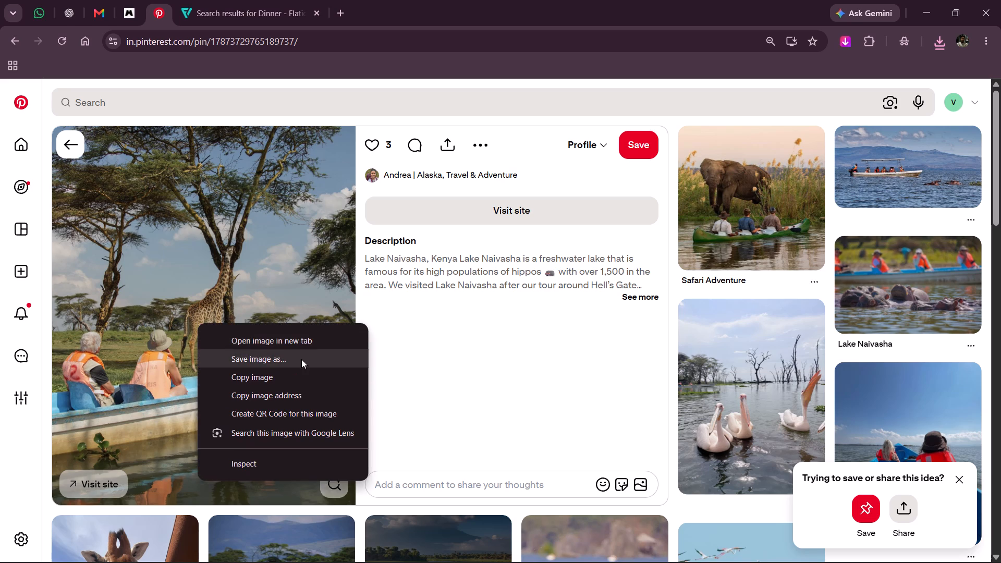
left_click(301, 359)
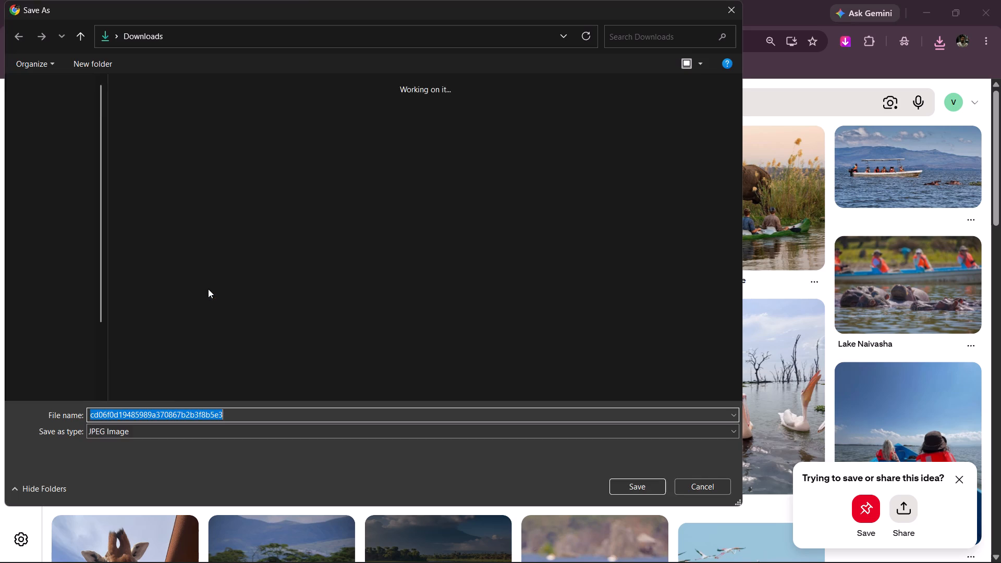
key("Return")
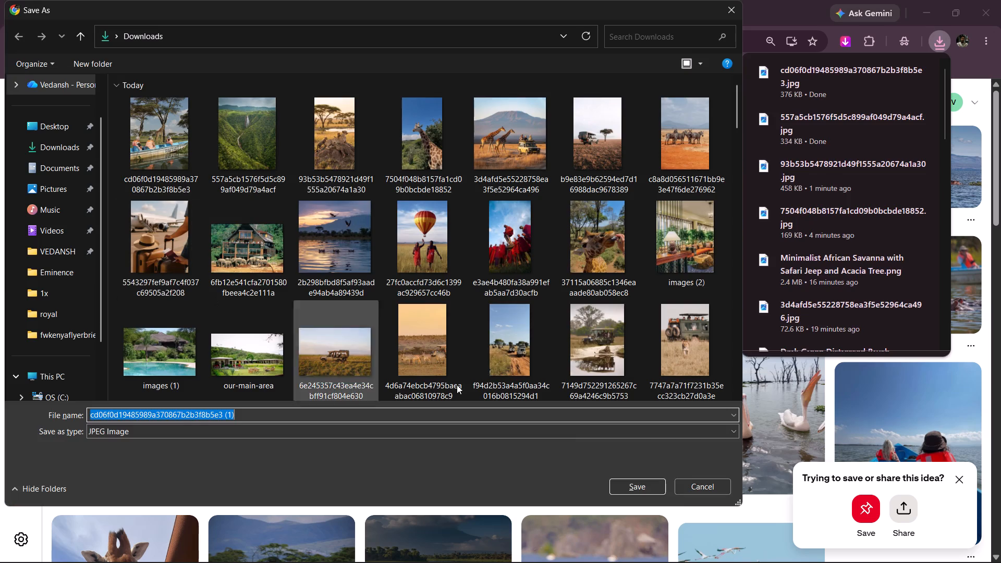
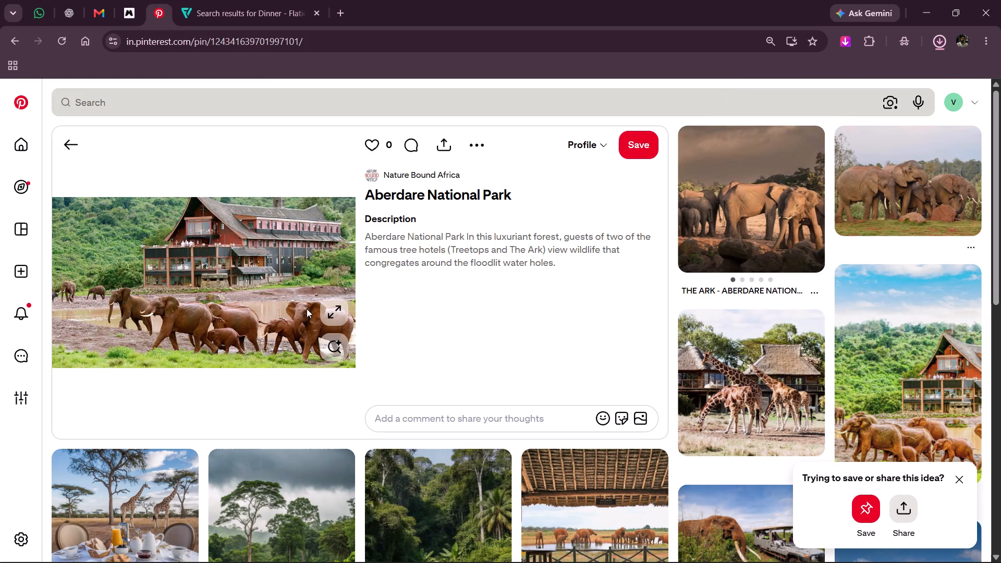
Switch to Photoshop and open the six newest downloaded photos, from the Aberdare lodge elephants through the giraffe portrait.
left_click(21, 140)
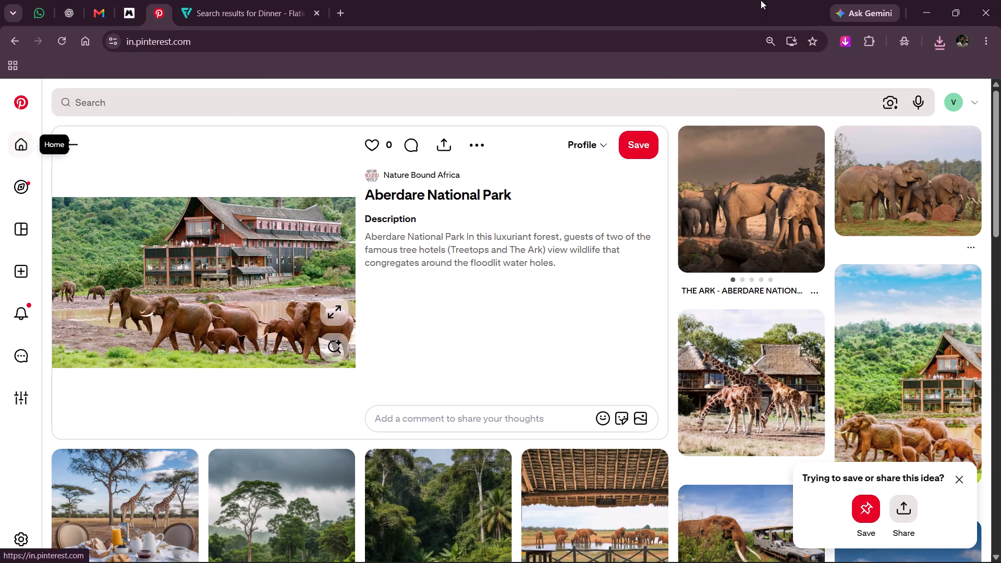
left_click(920, 4)
key("space")
key("space")
key("space")
left_click_drag(207, 319, 487, 251)
key("ctrl+o")
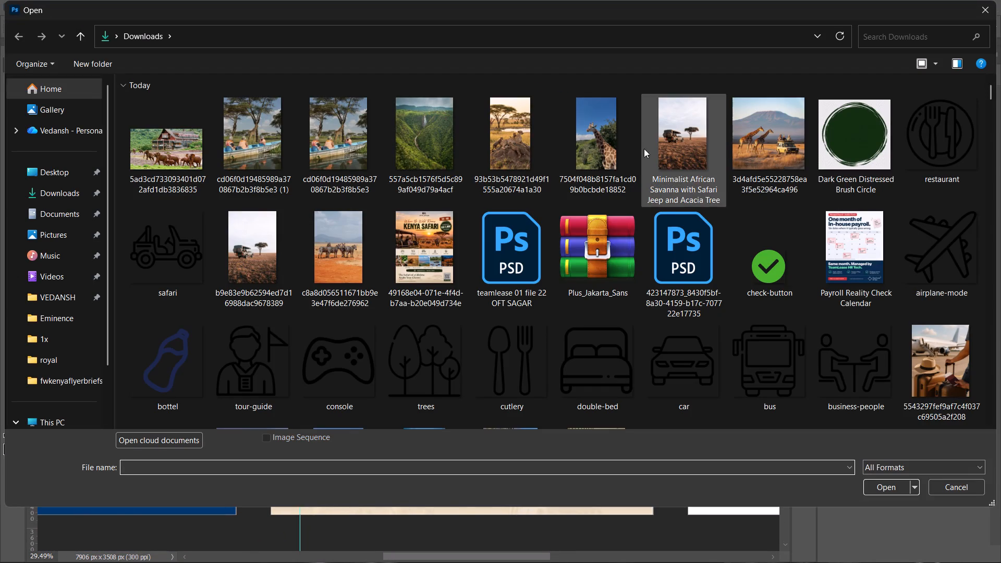
left_click(591, 141)
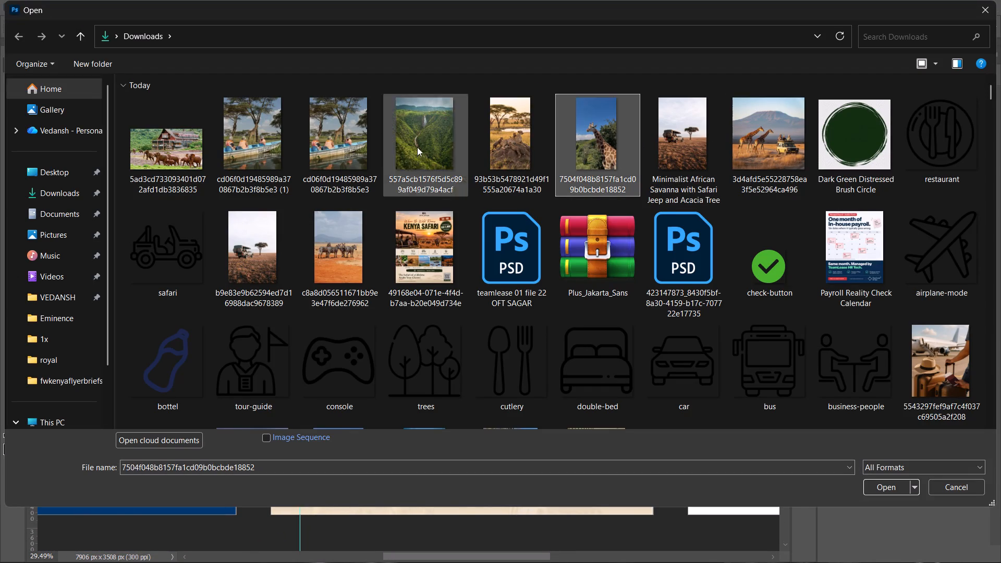
left_click(173, 141, "shift")
key("Return")
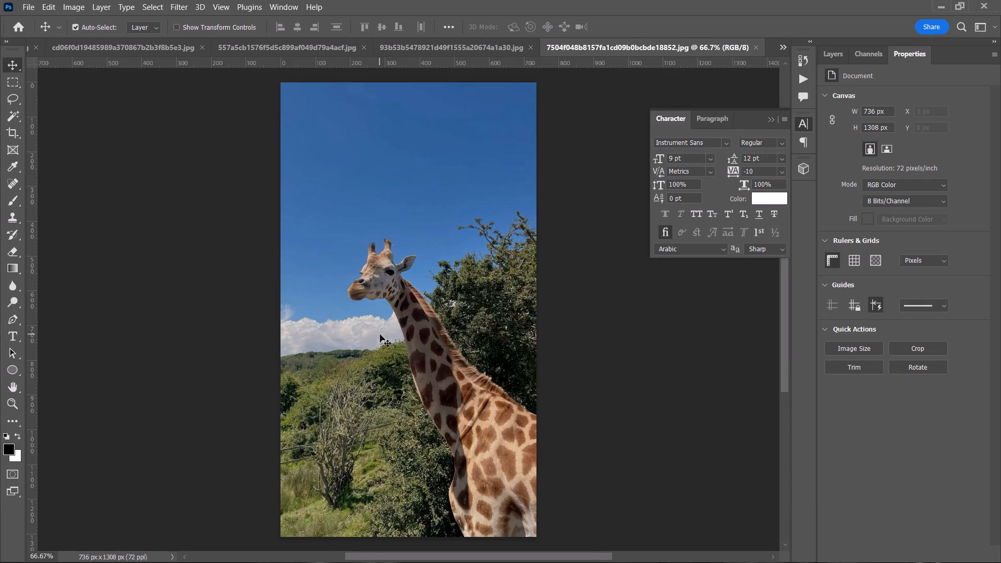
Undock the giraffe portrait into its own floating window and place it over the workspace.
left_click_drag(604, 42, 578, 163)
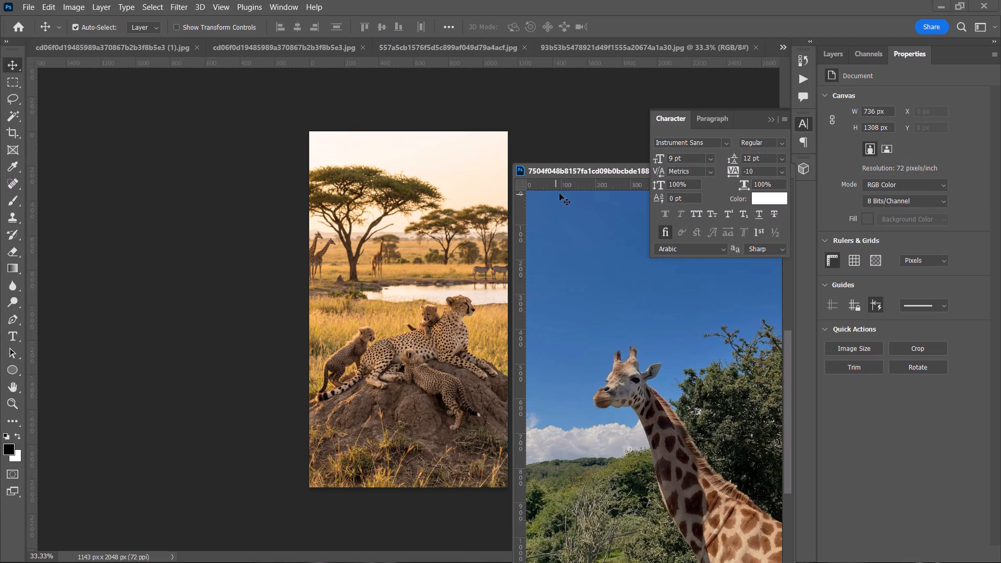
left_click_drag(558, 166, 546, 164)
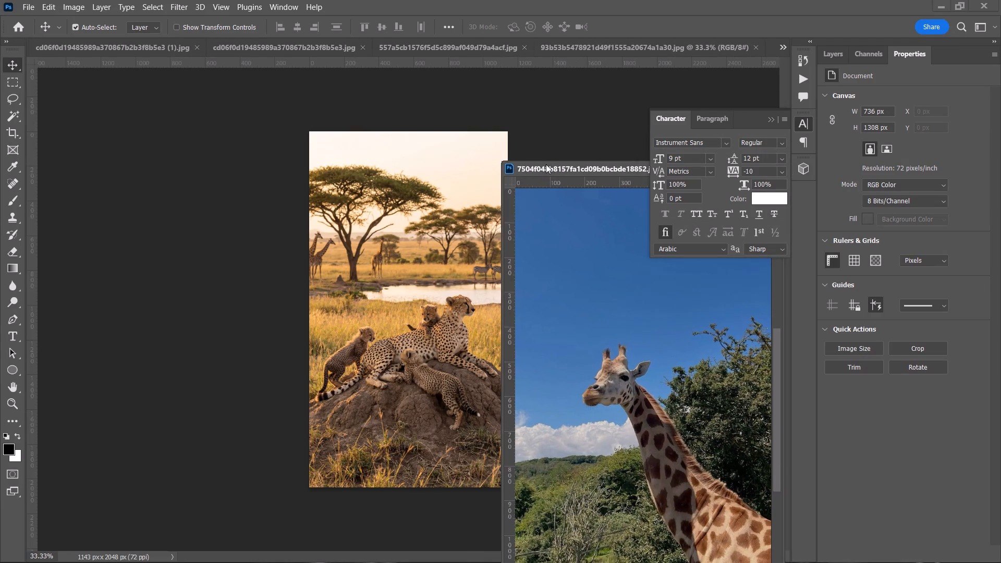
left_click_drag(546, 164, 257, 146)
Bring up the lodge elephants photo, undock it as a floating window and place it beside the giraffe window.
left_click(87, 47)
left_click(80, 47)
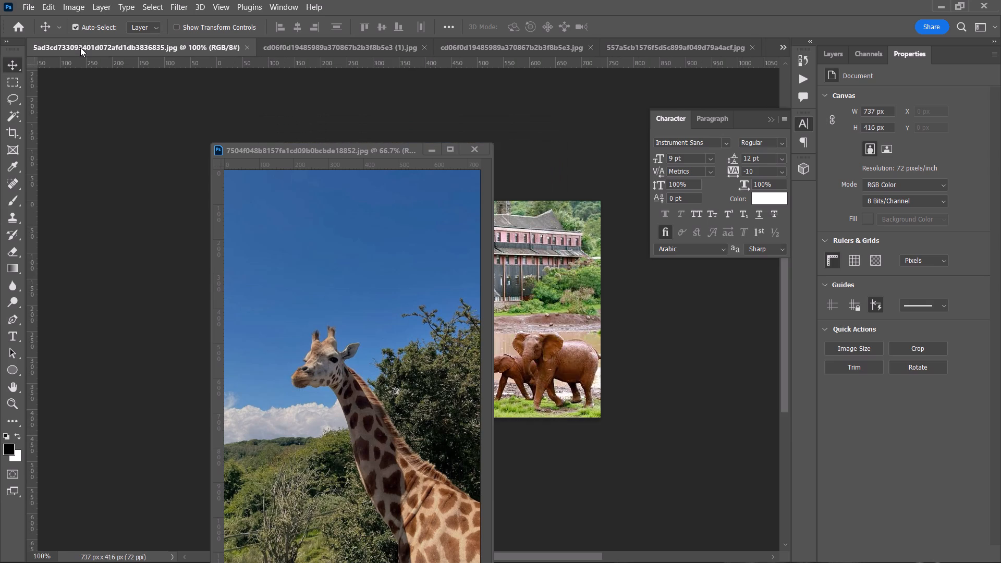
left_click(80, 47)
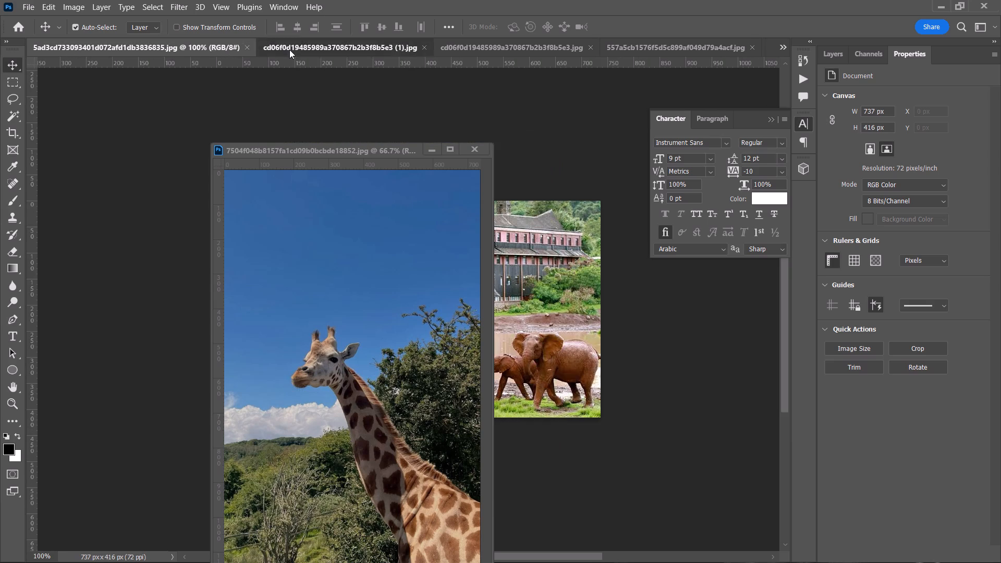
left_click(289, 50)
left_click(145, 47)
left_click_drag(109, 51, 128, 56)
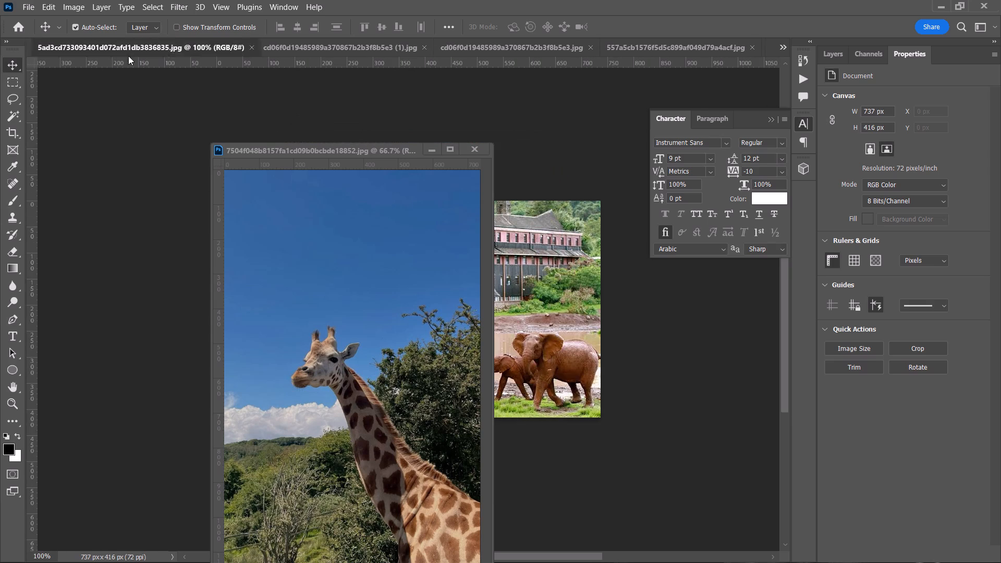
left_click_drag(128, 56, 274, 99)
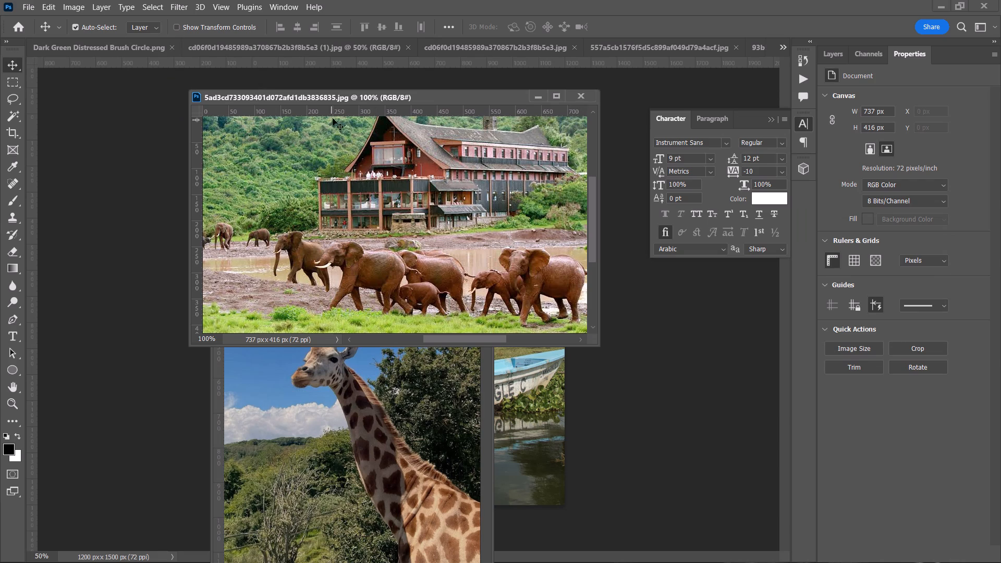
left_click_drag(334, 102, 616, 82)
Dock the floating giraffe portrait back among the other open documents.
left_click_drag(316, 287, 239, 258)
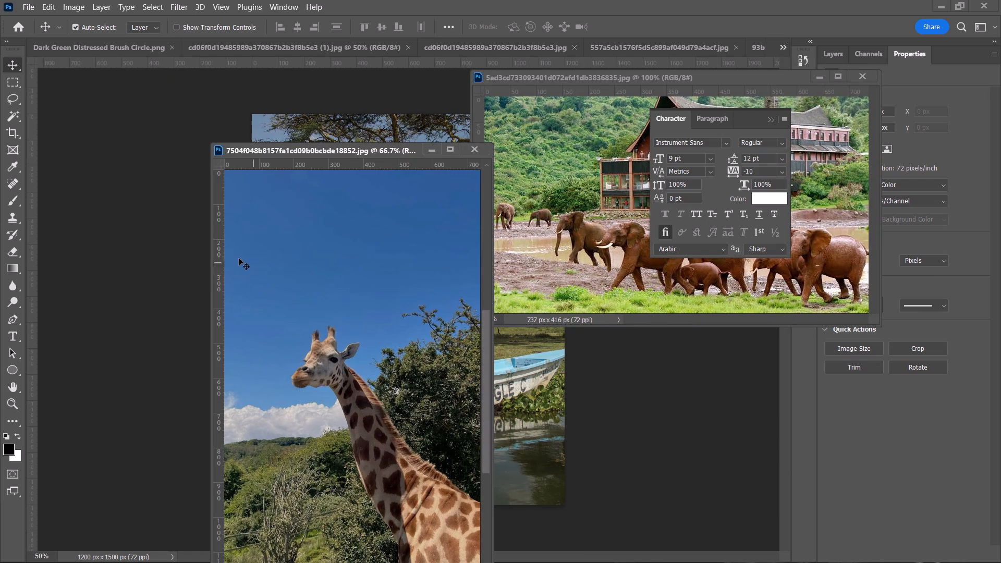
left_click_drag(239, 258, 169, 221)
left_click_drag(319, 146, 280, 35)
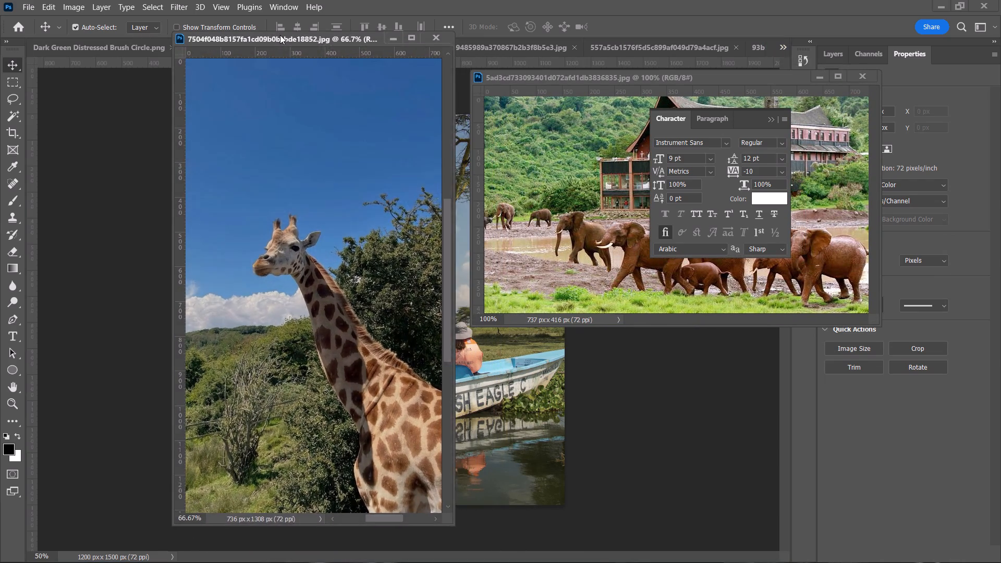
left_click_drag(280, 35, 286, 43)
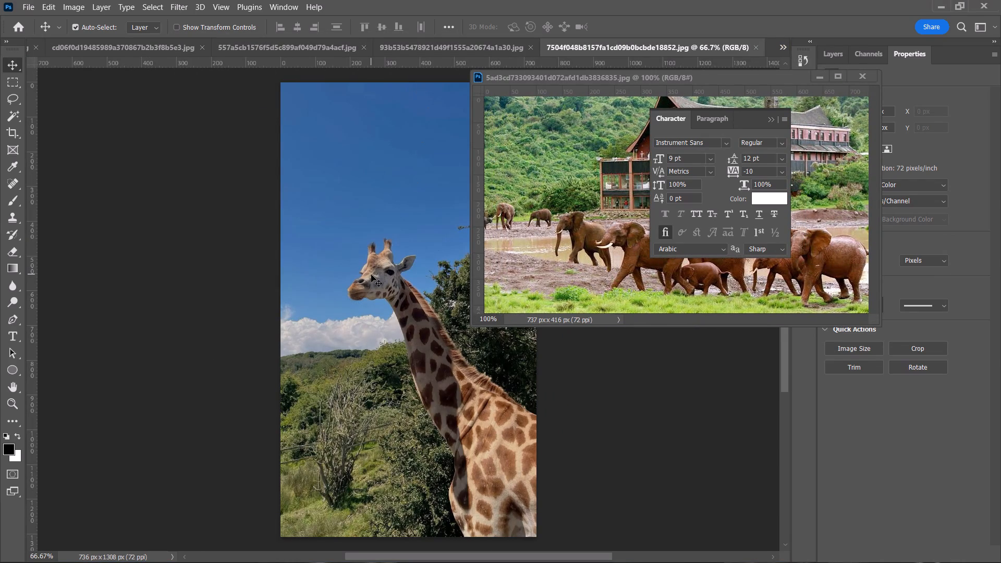
Go back to the first boat safari photo and close the floating lodge elephants photo.
left_click(371, 275)
left_click(163, 44)
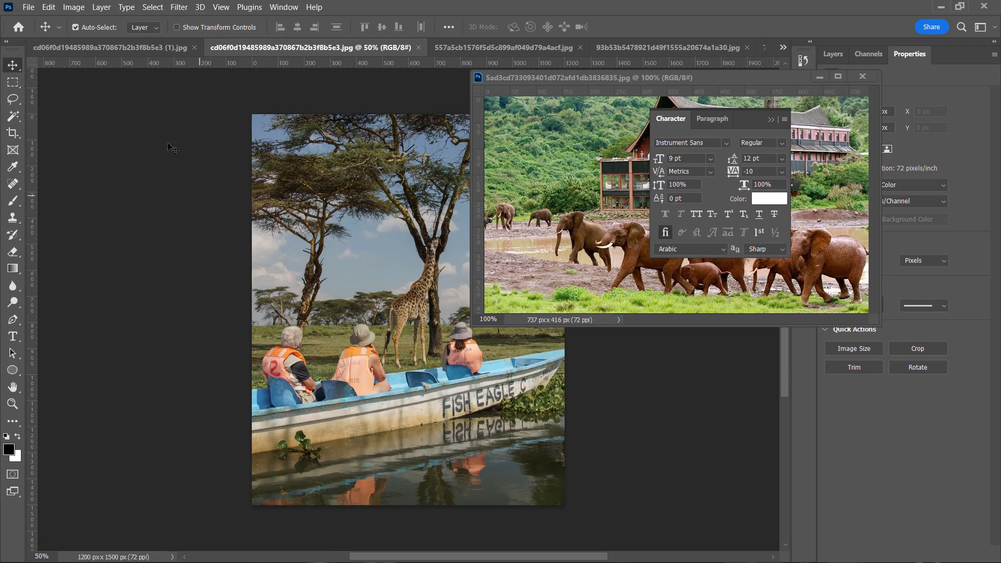
left_click(95, 50)
left_click(76, 46)
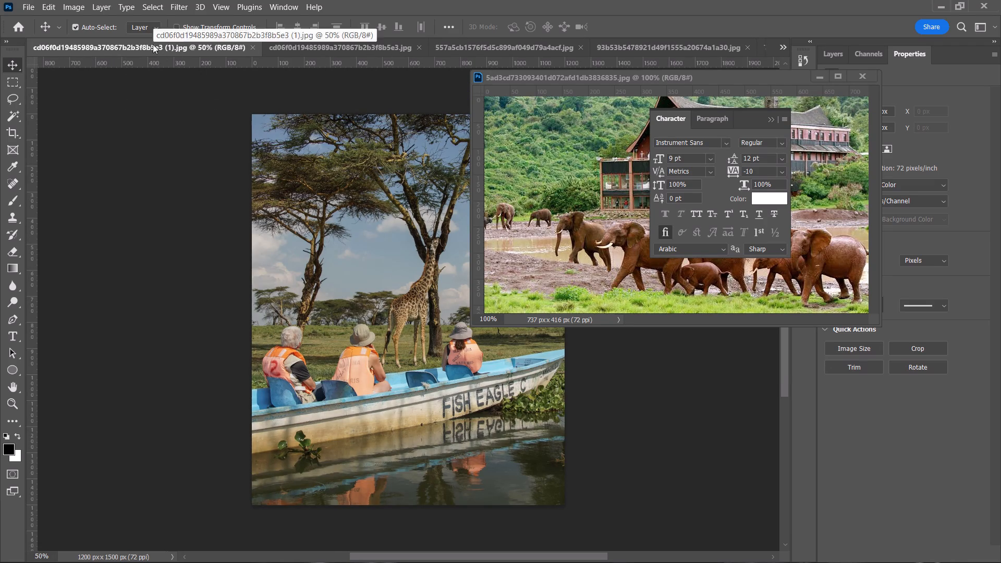
left_click(863, 77)
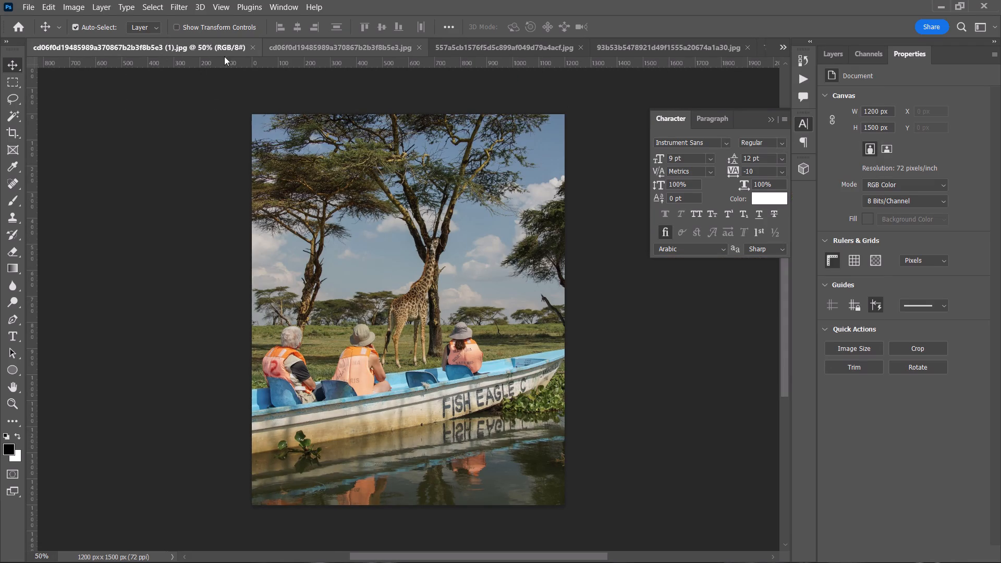
Switch to the kenya flyer 2.psd document with its three artboards.
left_click(170, 53)
left_click(780, 48)
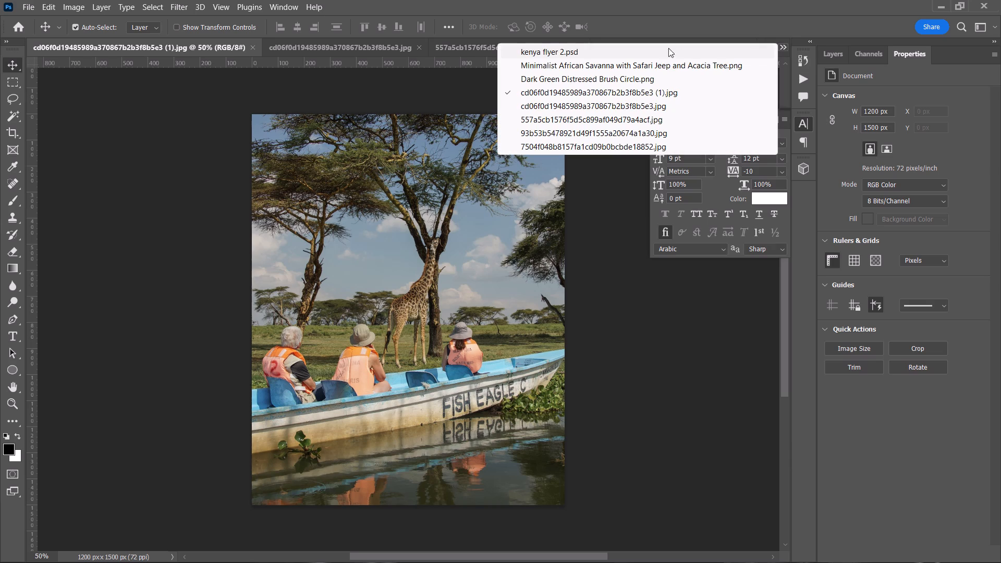
left_click(652, 55)
scroll(526, 182, "down", 5, "alt")
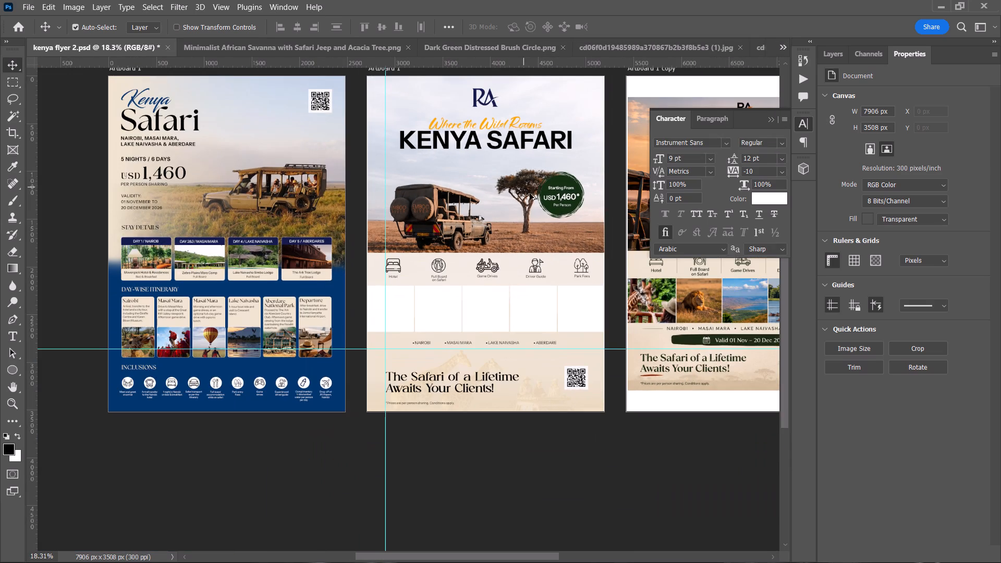
key("space")
key("space")
left_click_drag(528, 204, 364, 216)
scroll(412, 215, "down", 3, "alt")
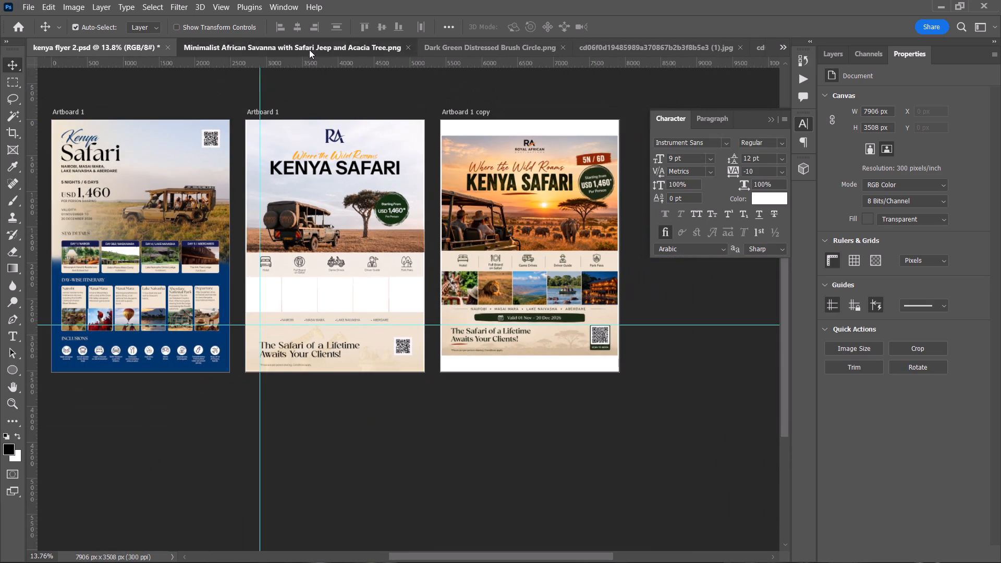
Close the Minimalist African Savanna and Dark Green Distressed Brush Circle image documents.
left_click(309, 50)
left_click(395, 49)
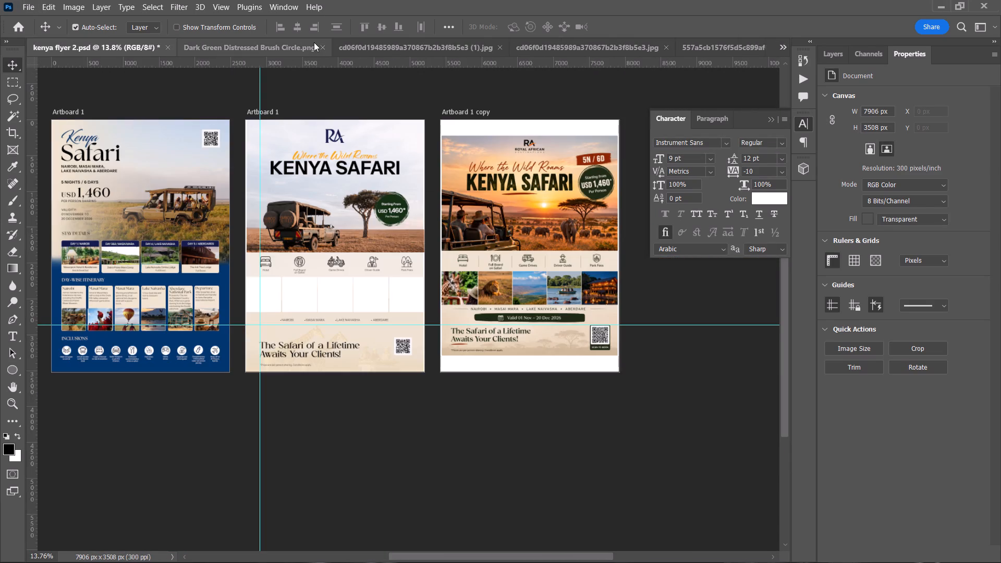
left_click(310, 42)
left_click(353, 51)
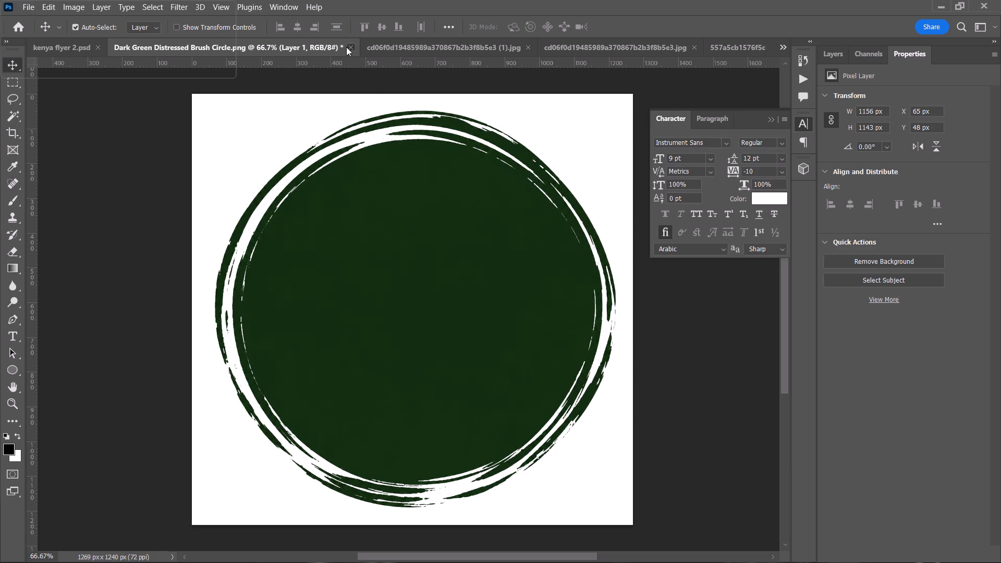
left_click(482, 213)
Transfer the boat safari photo with the giraffe into the middle artboard of kenya flyer 2.psd.
left_click(248, 41)
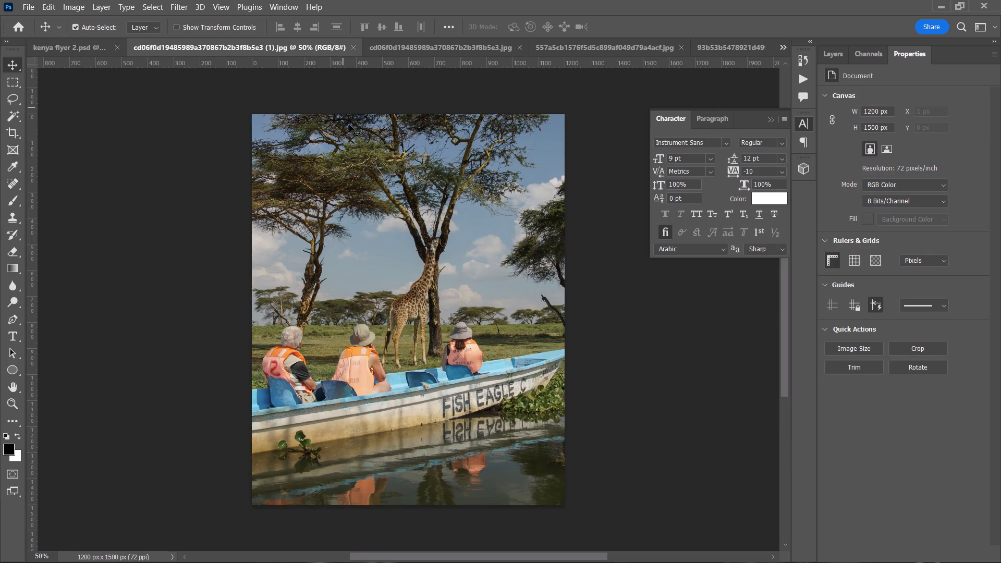
left_click_drag(445, 273, 282, 247)
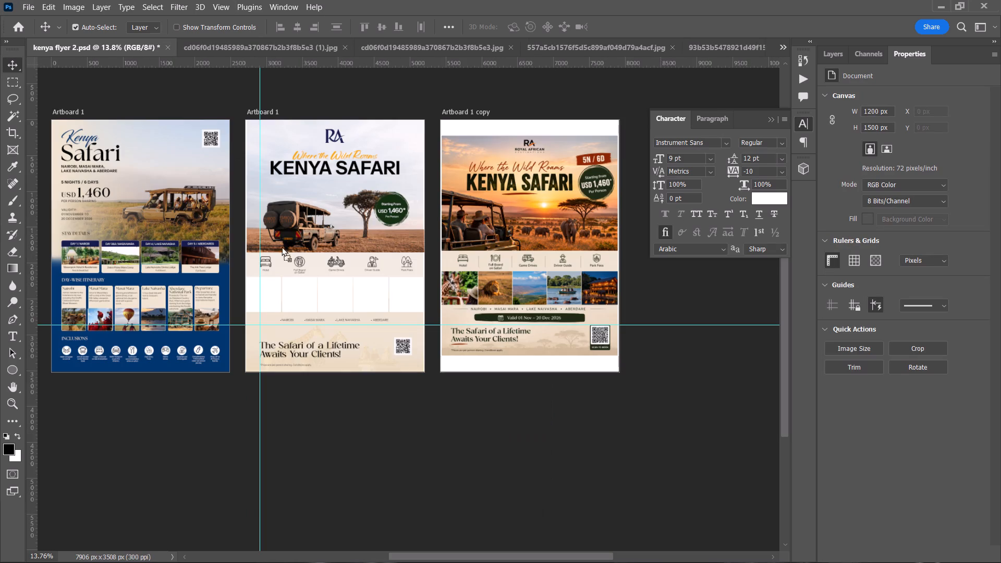
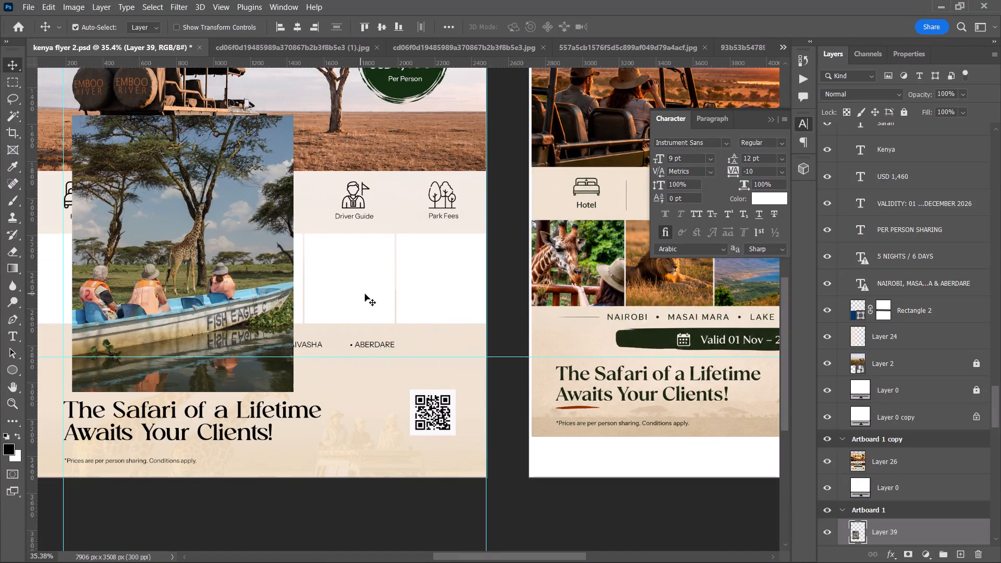
Delete the unclipped boat safari photo from the middle artboard.
left_click(367, 290)
left_click_drag(216, 273, 362, 288)
key("BackSpace")
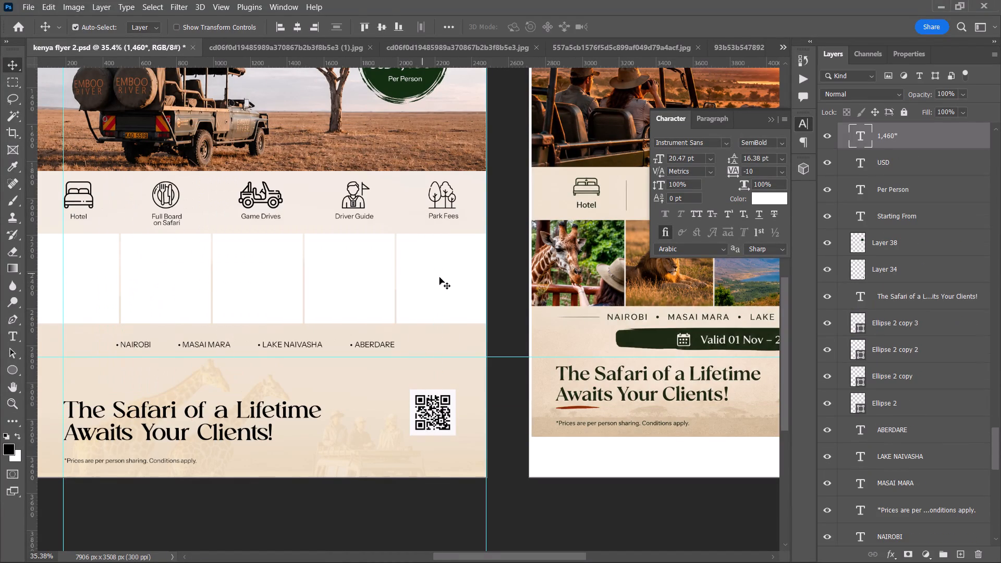
Bring the boat safari photo in above the empty fourth picture slot of the middle artboard and clip it to that slot.
left_click(331, 301)
left_click(324, 47)
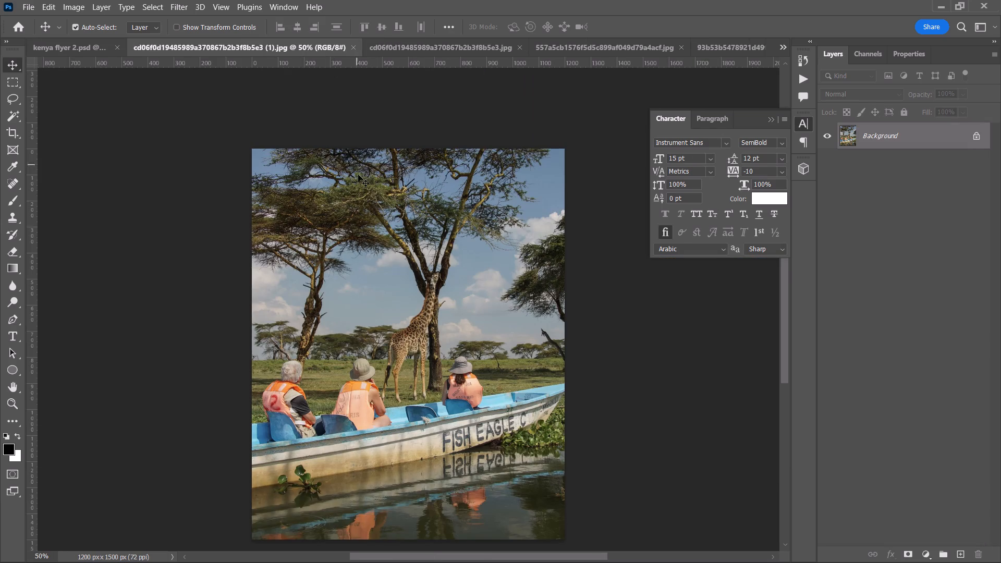
left_click_drag(371, 251, 347, 352)
scroll(650, 386, "down", 15)
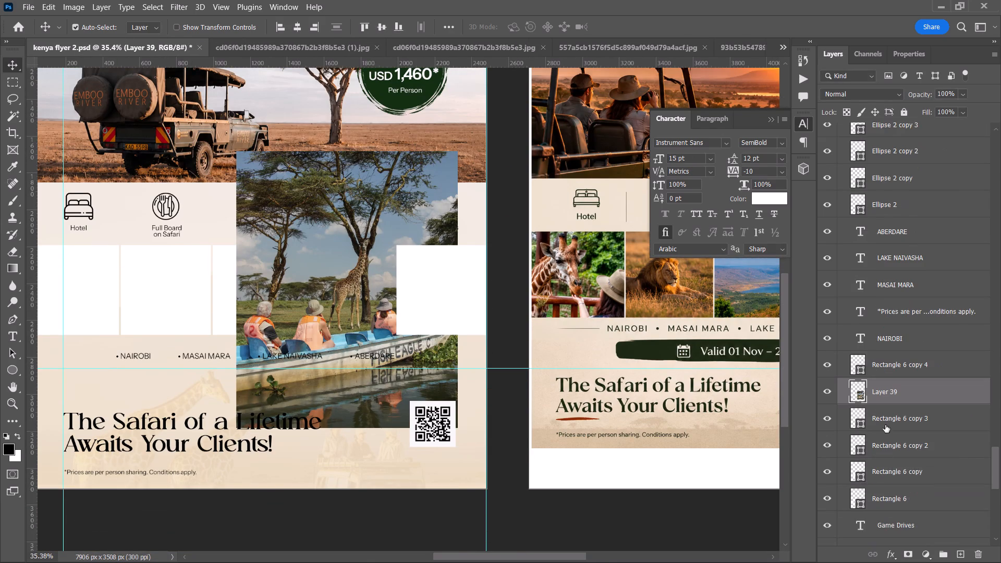
left_click(859, 387, "alt")
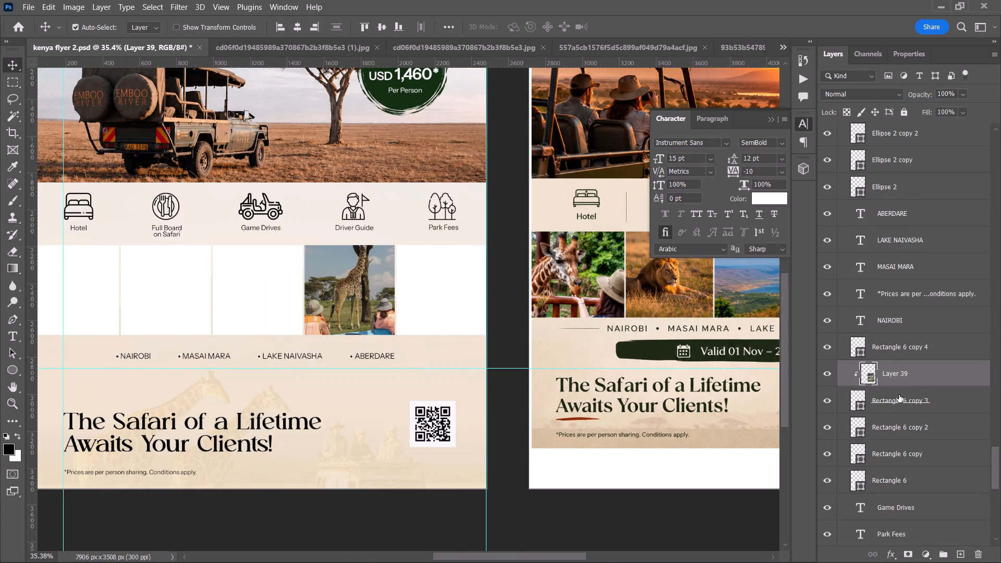
Convert the boat photo to a smart object, scale it to about 45% and position the boat and giraffe within the fourth slot.
right_click(914, 386)
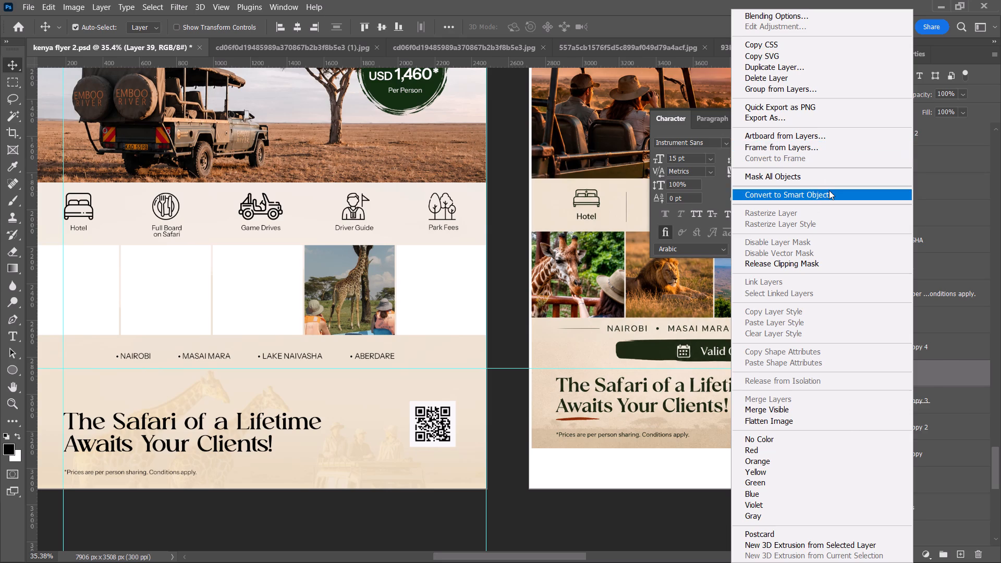
left_click(829, 190)
key("ctrl+t")
left_click_drag(343, 148, 347, 173)
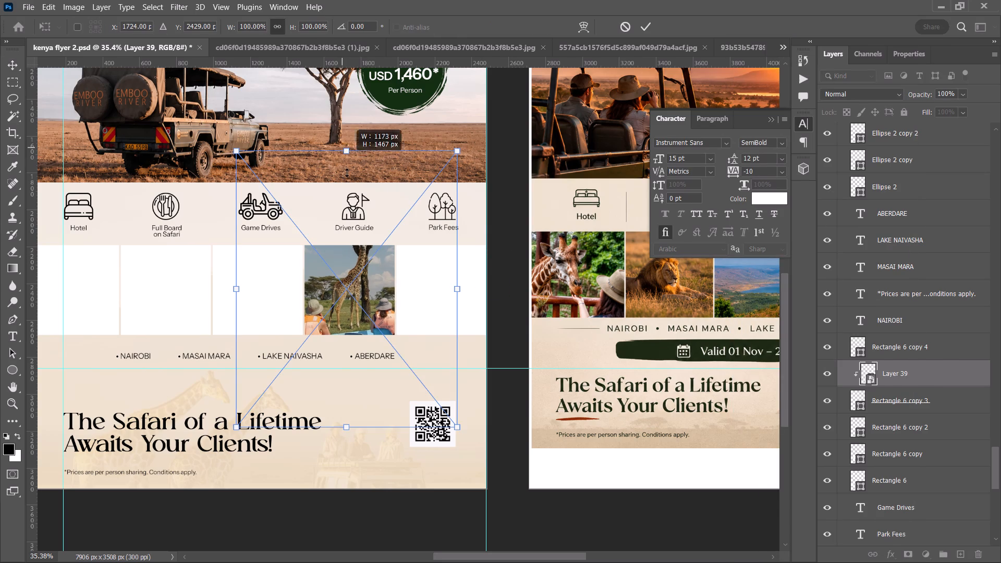
left_click_drag(347, 173, 350, 252)
left_click_drag(361, 340, 357, 255)
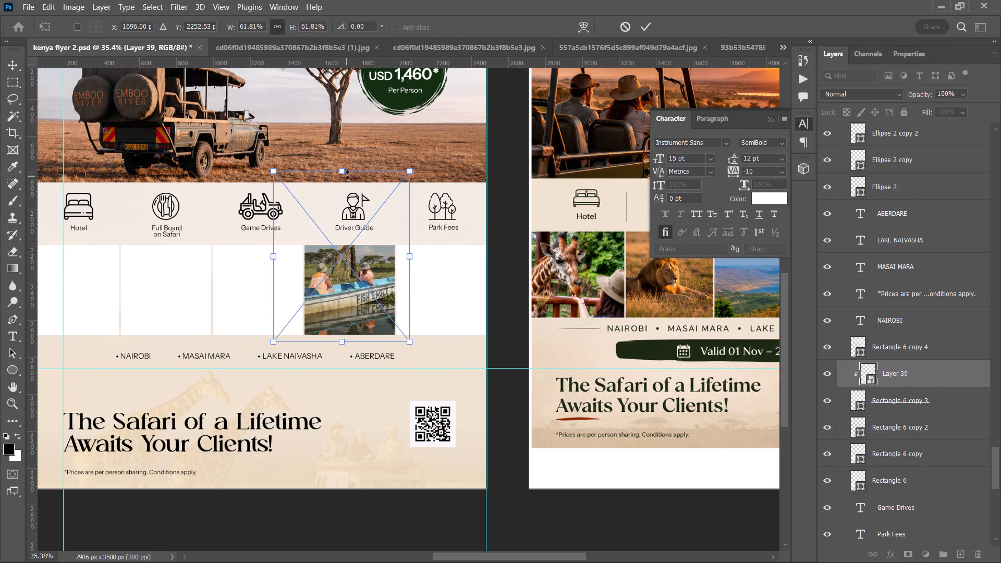
left_click_drag(346, 173, 357, 218)
scroll(388, 304, "up", 5, "alt")
left_click_drag(343, 294, 350, 294)
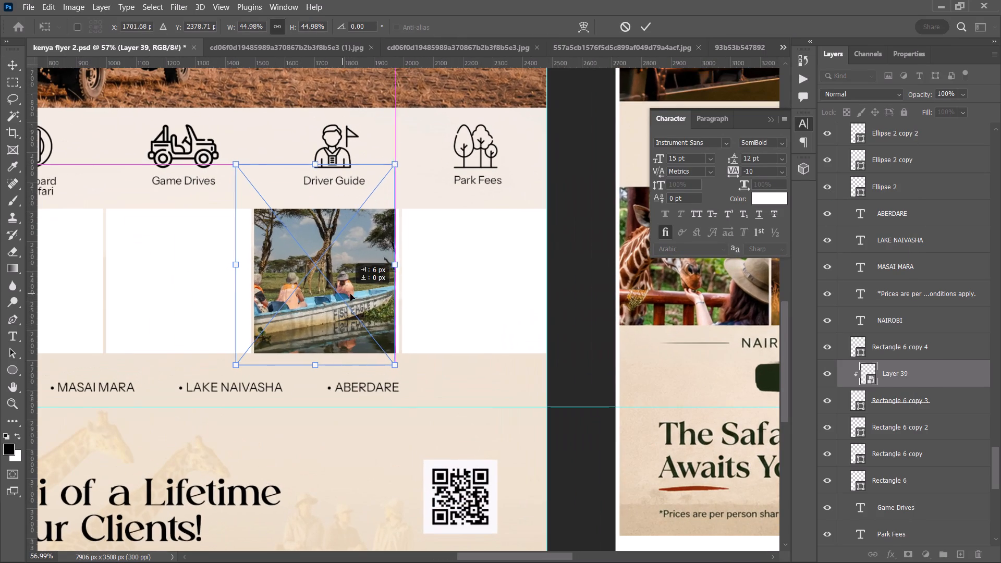
left_click_drag(350, 294, 356, 292)
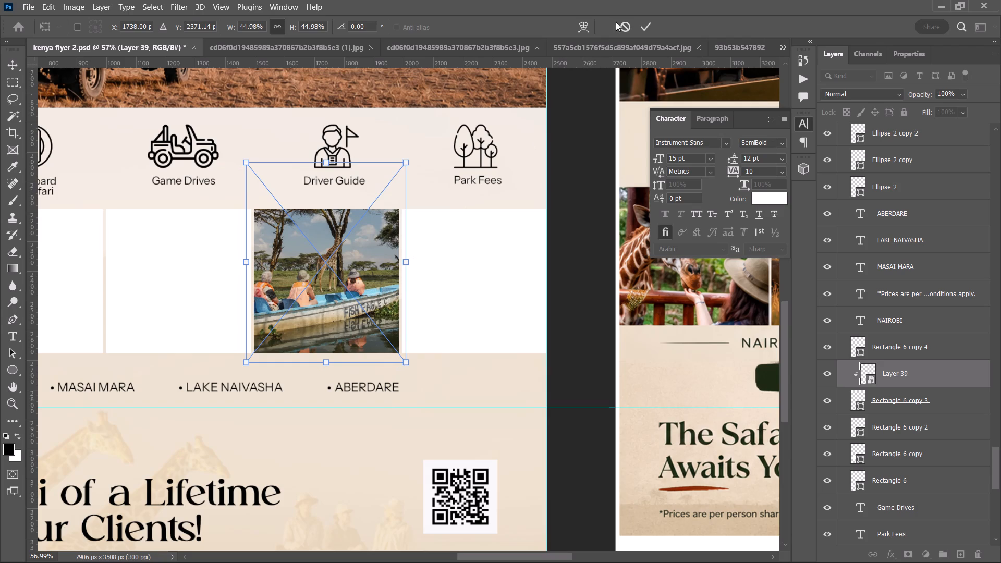
left_click(650, 22)
left_click(566, 301)
Close both boat safari photo documents.
key("space")
left_click_drag(568, 307, 507, 307)
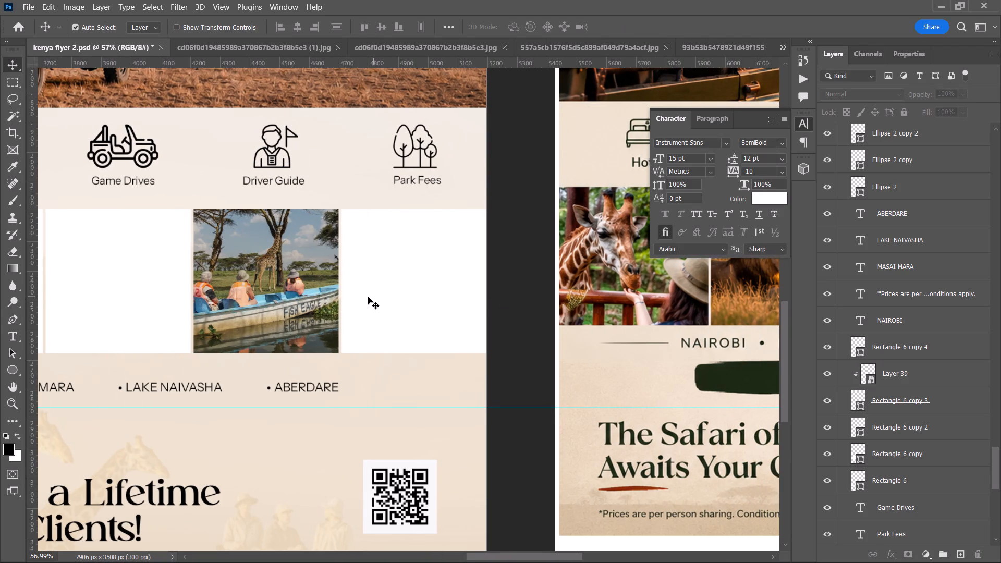
left_click(273, 52)
left_click(352, 47)
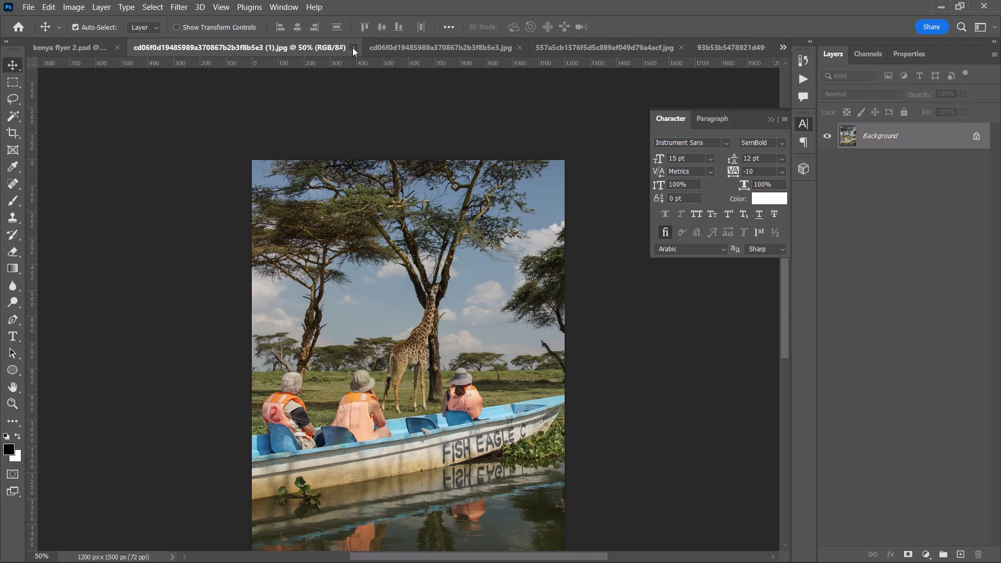
left_click(285, 50)
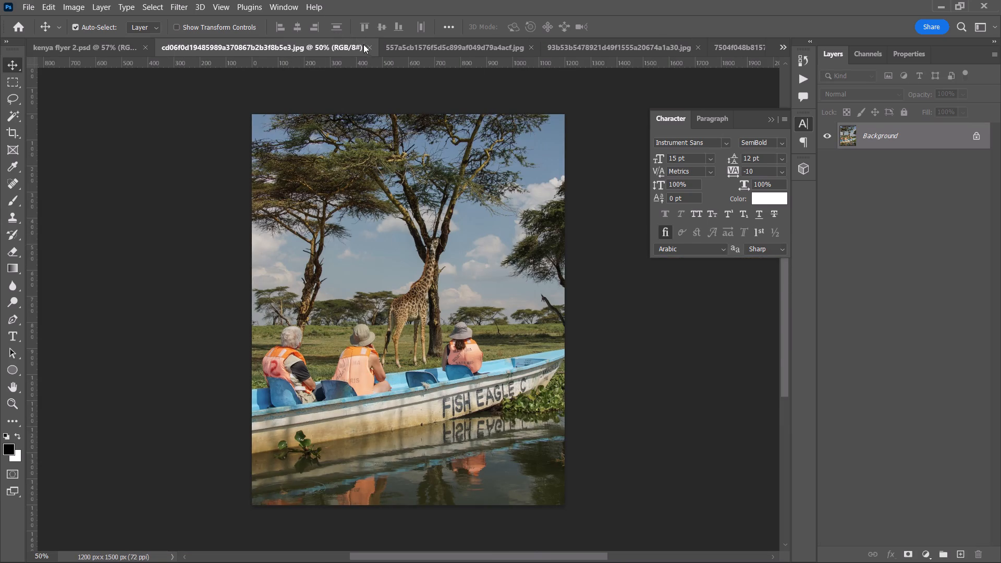
left_click(371, 47)
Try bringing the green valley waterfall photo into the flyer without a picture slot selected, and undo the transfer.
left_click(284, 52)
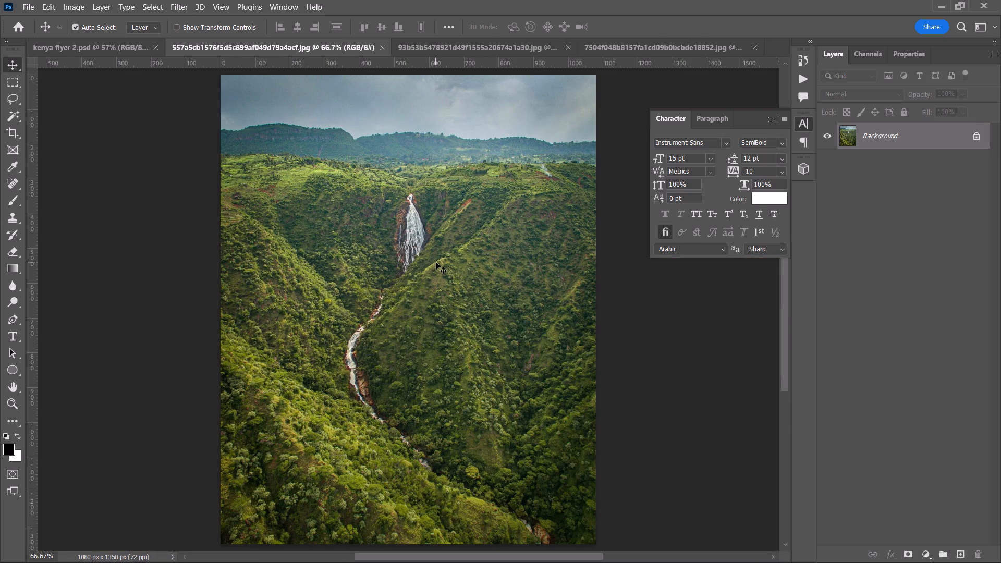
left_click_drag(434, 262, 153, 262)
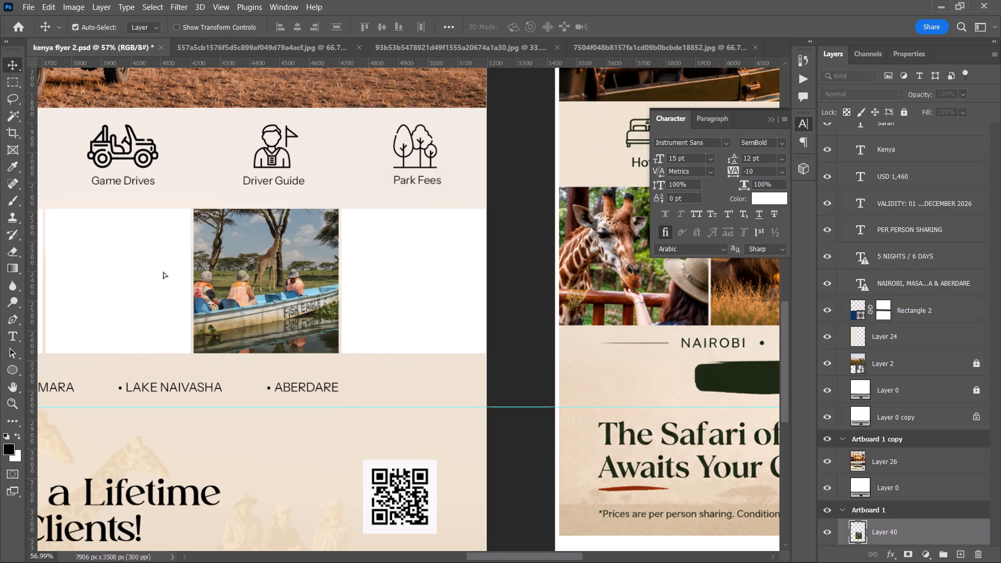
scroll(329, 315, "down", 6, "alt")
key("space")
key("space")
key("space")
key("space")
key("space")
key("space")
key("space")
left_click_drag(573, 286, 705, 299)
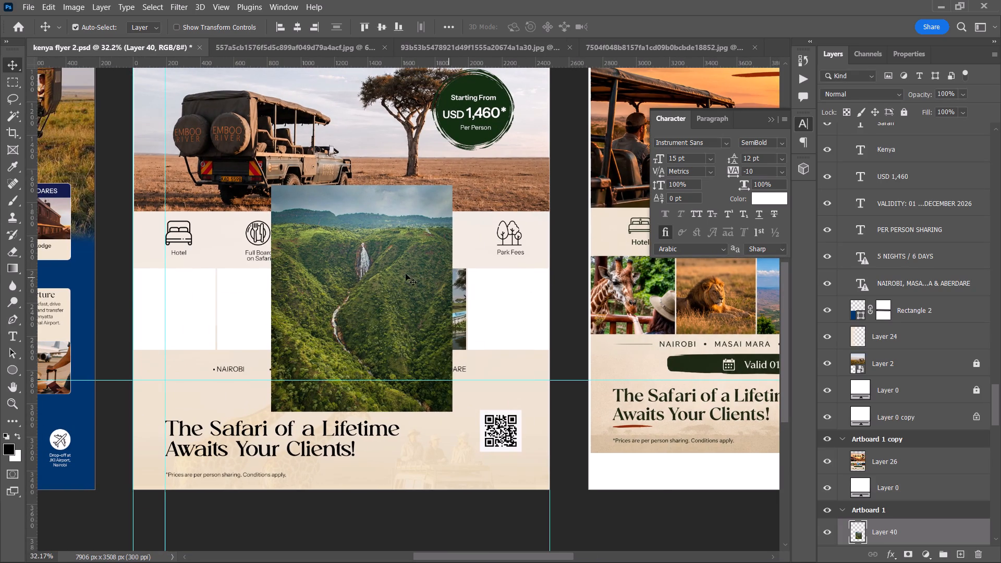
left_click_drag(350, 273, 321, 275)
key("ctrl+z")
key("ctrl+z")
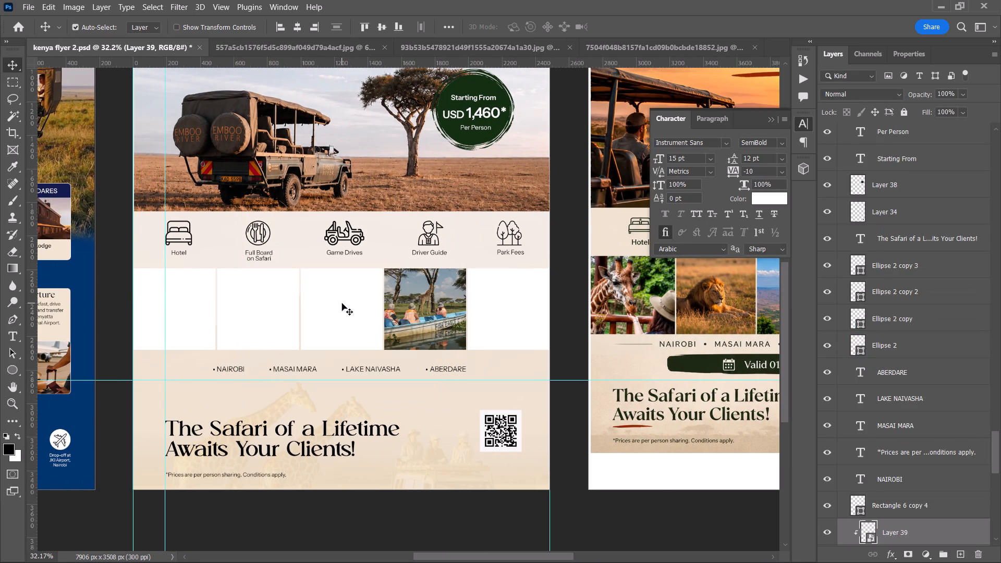
Bring the green valley waterfall photo in above the empty third picture slot and clip it to that slot.
left_click(332, 304)
left_click(331, 49)
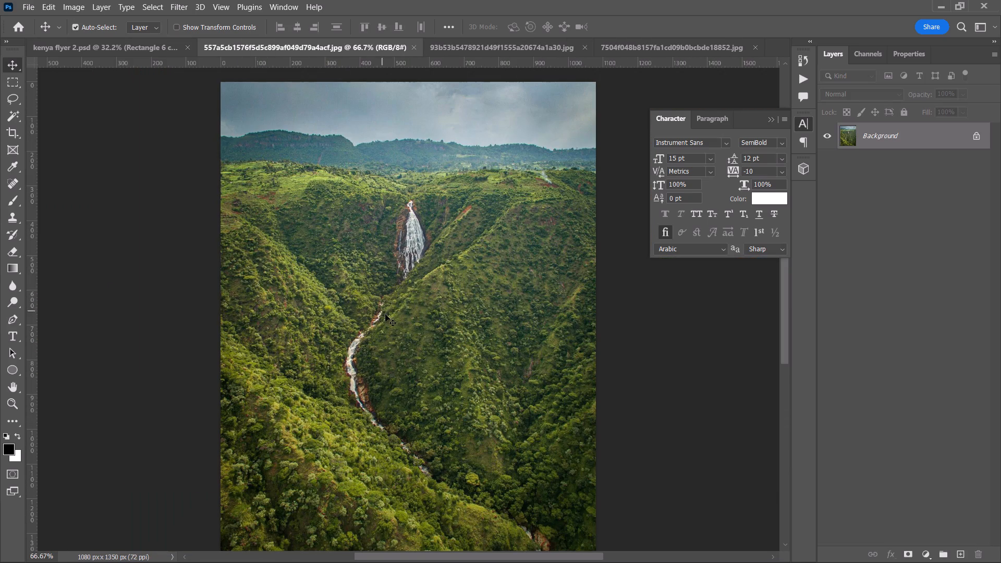
left_click_drag(387, 315, 355, 347)
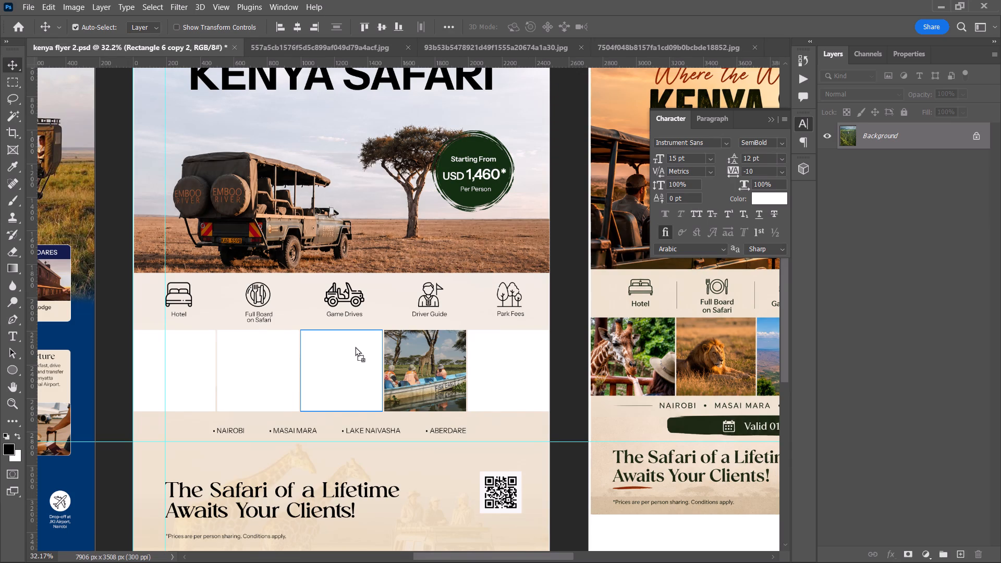
left_click_drag(355, 347, 353, 352)
scroll(875, 475, "down", 6)
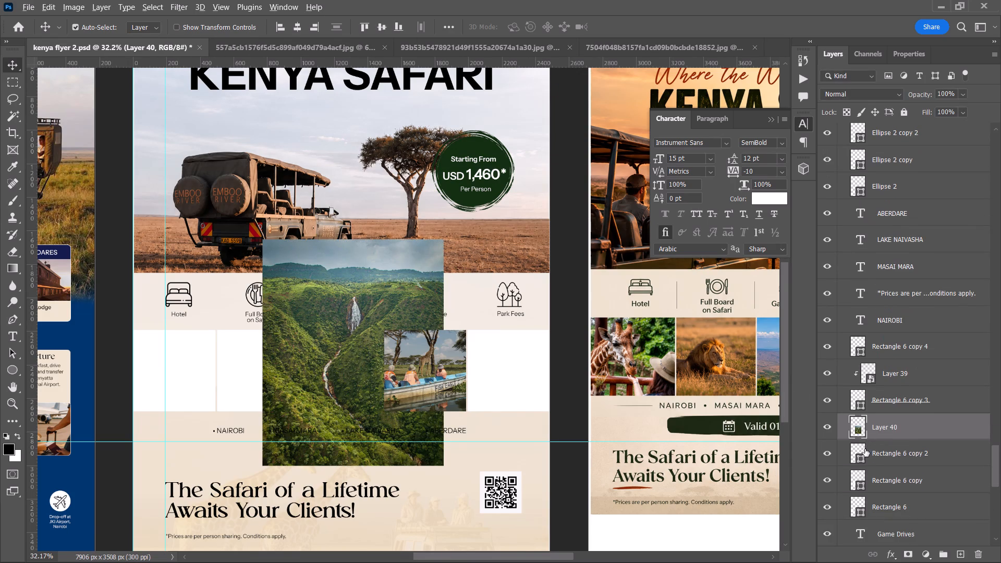
right_click(889, 437)
left_click(951, 430)
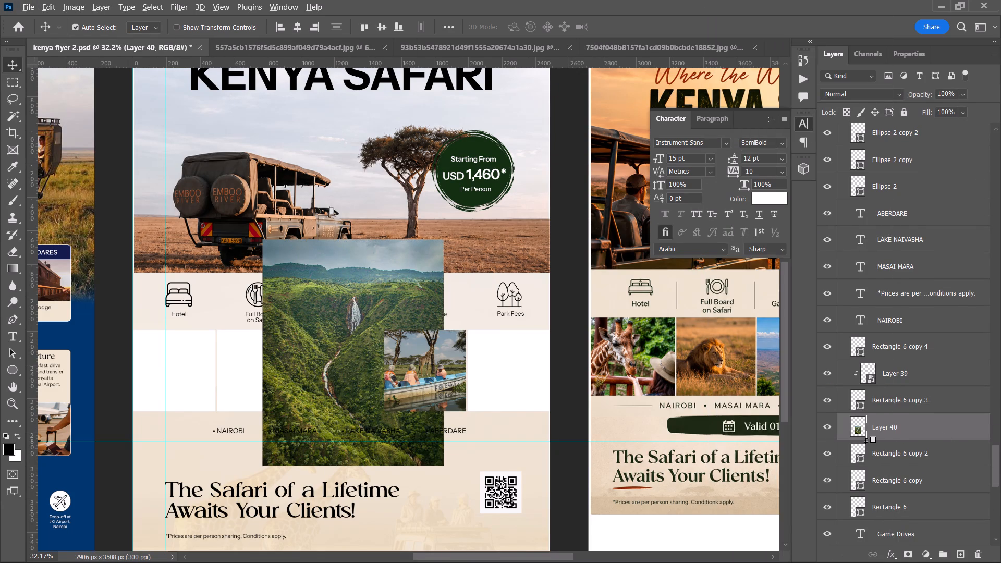
left_click(864, 443, "alt")
Convert the waterfall photo to a smart object, scale it down and position the waterfall and stream within the third slot.
right_click(911, 437)
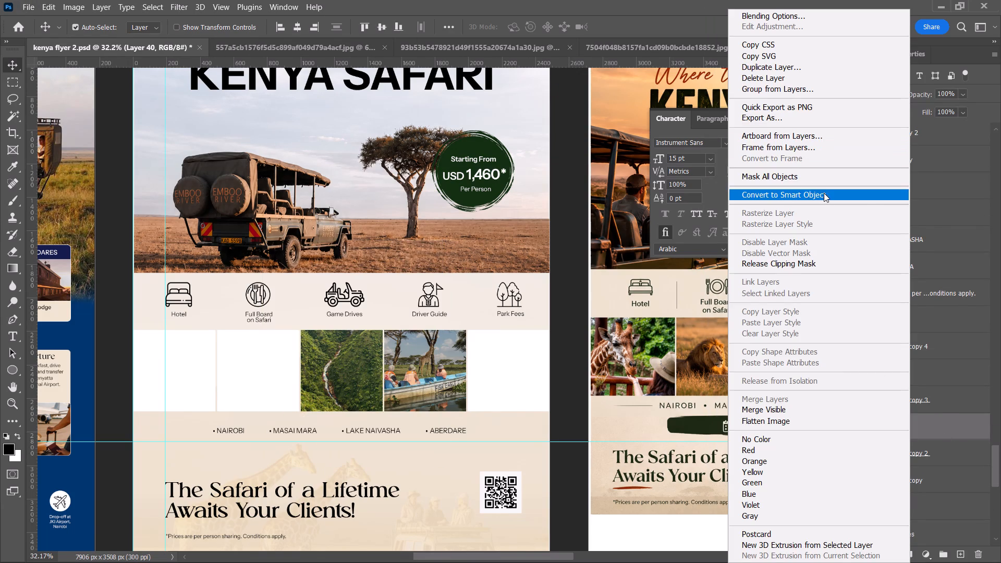
left_click(824, 193)
left_click(348, 373)
key("ctrl+t")
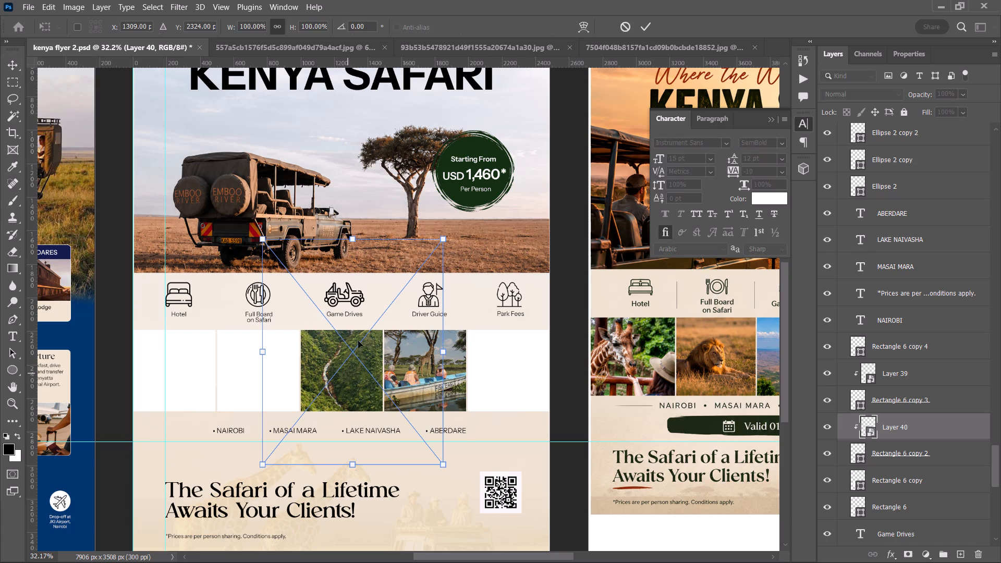
left_click_drag(353, 240, 353, 299)
left_click_drag(338, 369, 335, 361)
left_click(643, 30)
left_click(570, 301)
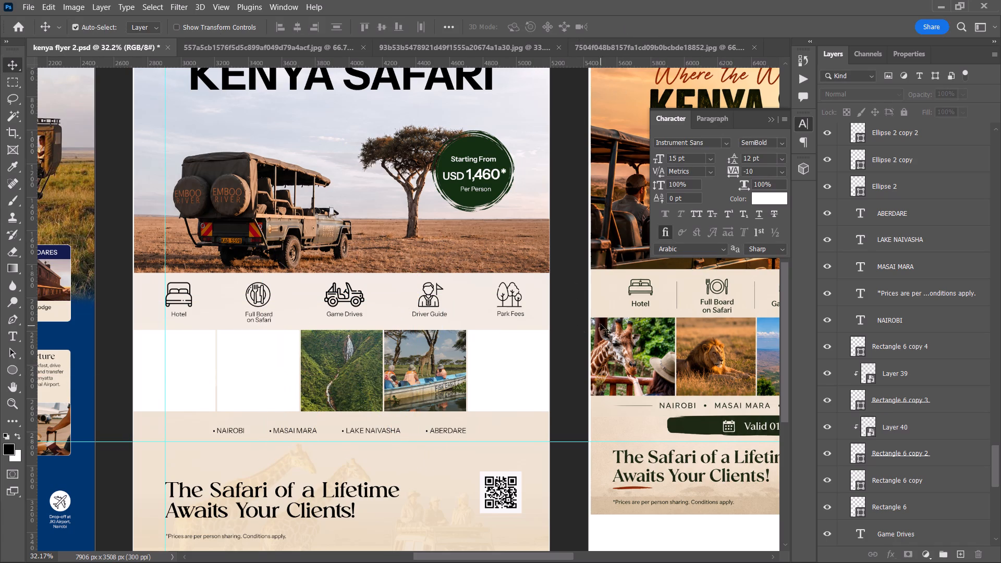
Select the empty second picture slot and close the green valley waterfall document.
left_click(277, 348)
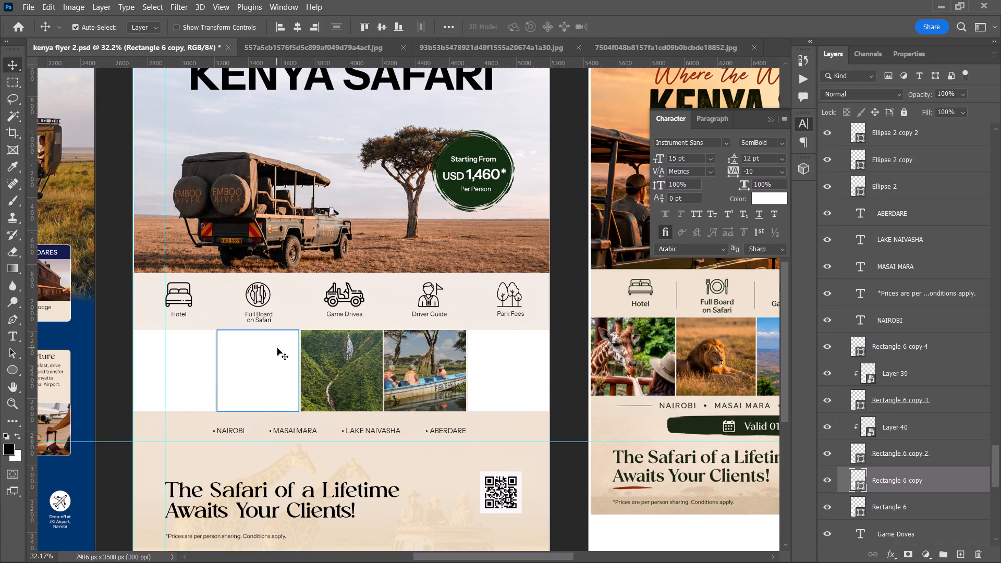
left_click(400, 48)
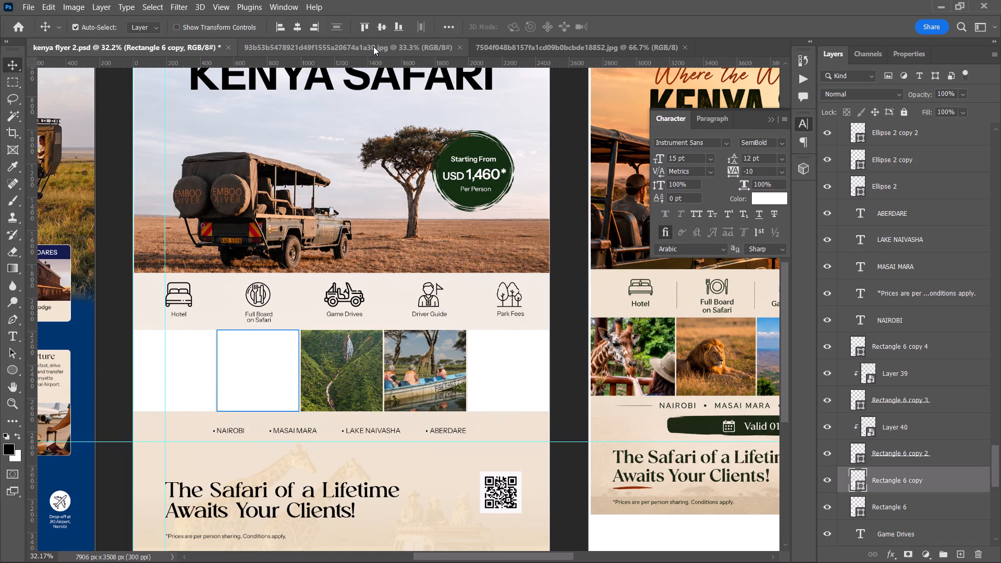
Bring the cheetah family photo in above the second picture slot and clip it to that slot.
left_click(373, 46)
left_click_drag(400, 330, 144, 43)
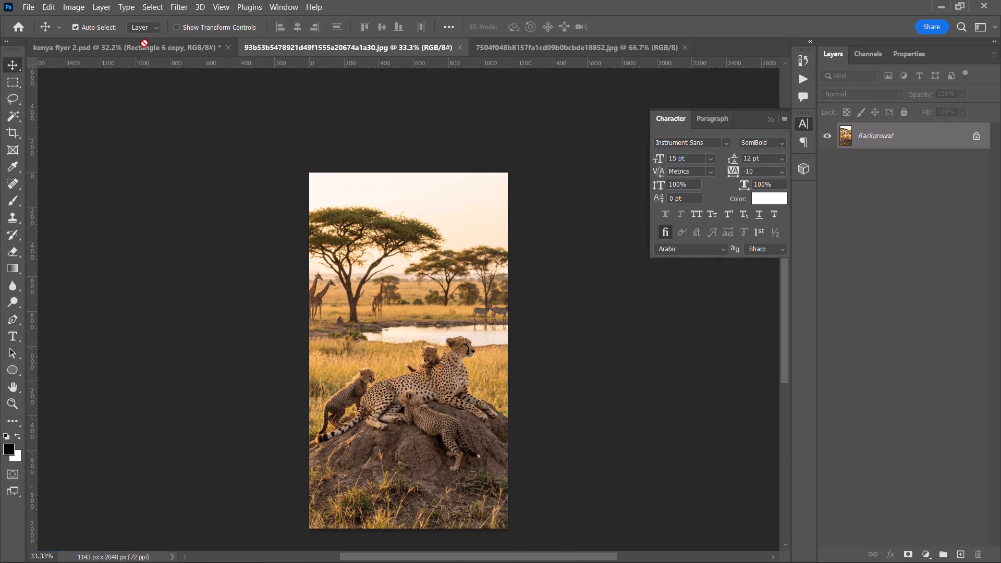
left_click_drag(144, 43, 264, 363)
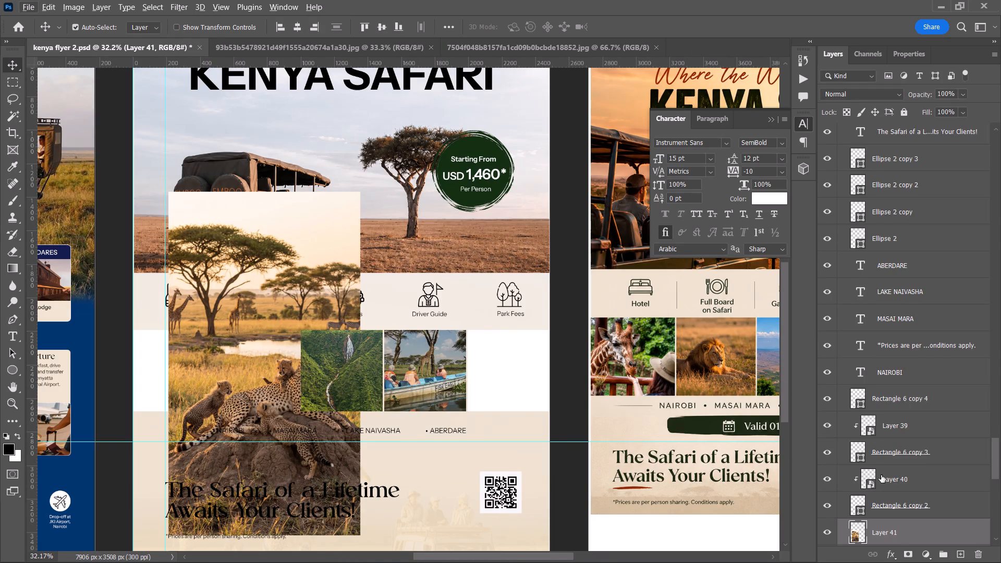
scroll(881, 475, "down", 7)
left_click(863, 422, "alt")
Convert the cheetah photo to a smart object, scale it to 54% and position the cheetahs within the second slot.
right_click(893, 421)
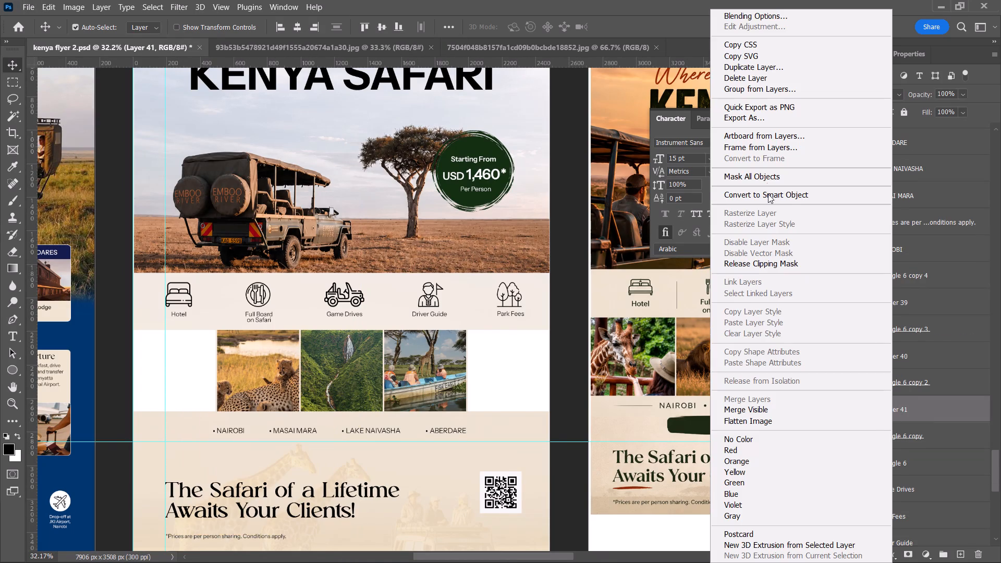
left_click(788, 199)
key("ctrl+t")
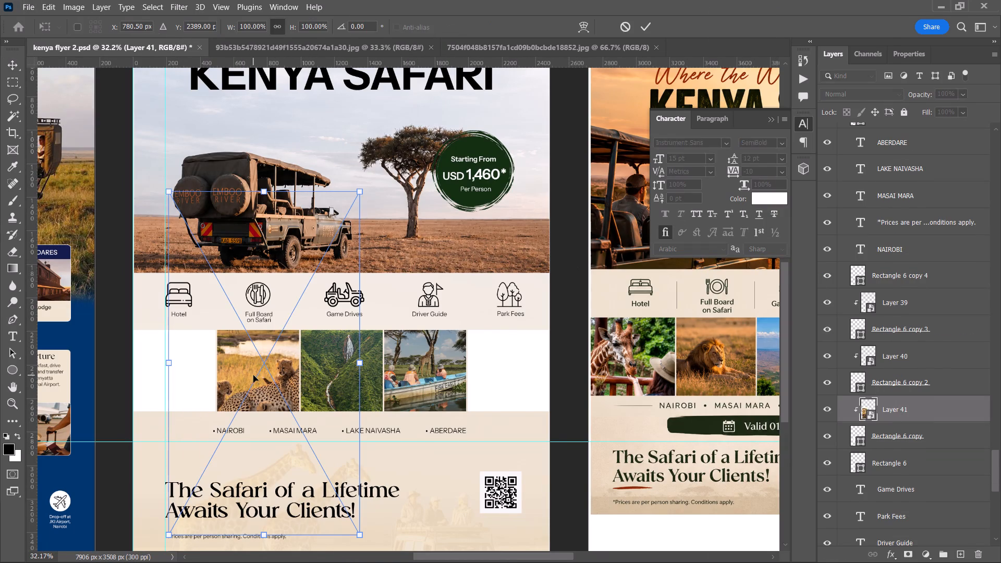
left_click_drag(262, 190, 264, 345)
left_click_drag(257, 430, 255, 356)
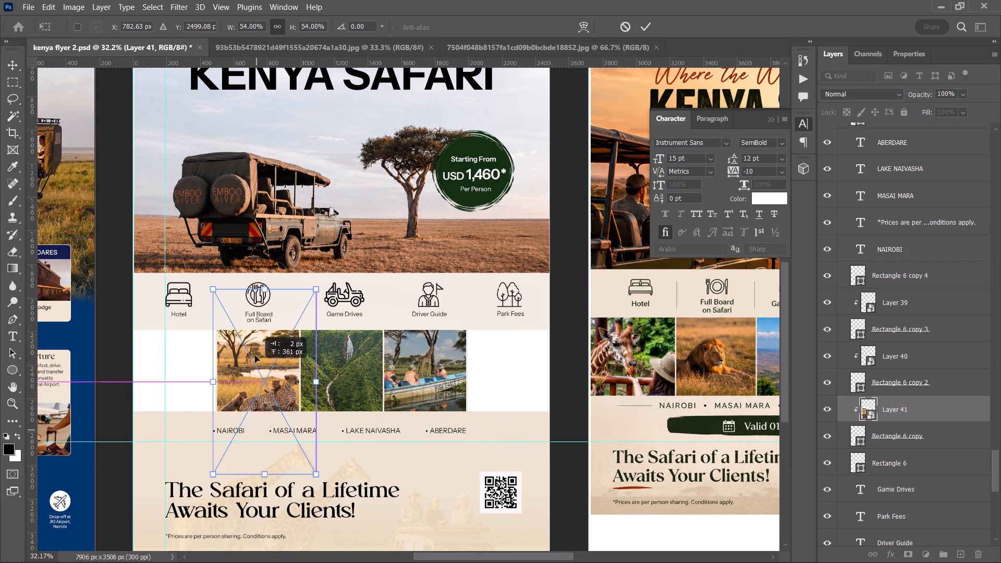
left_click_drag(255, 356, 253, 335)
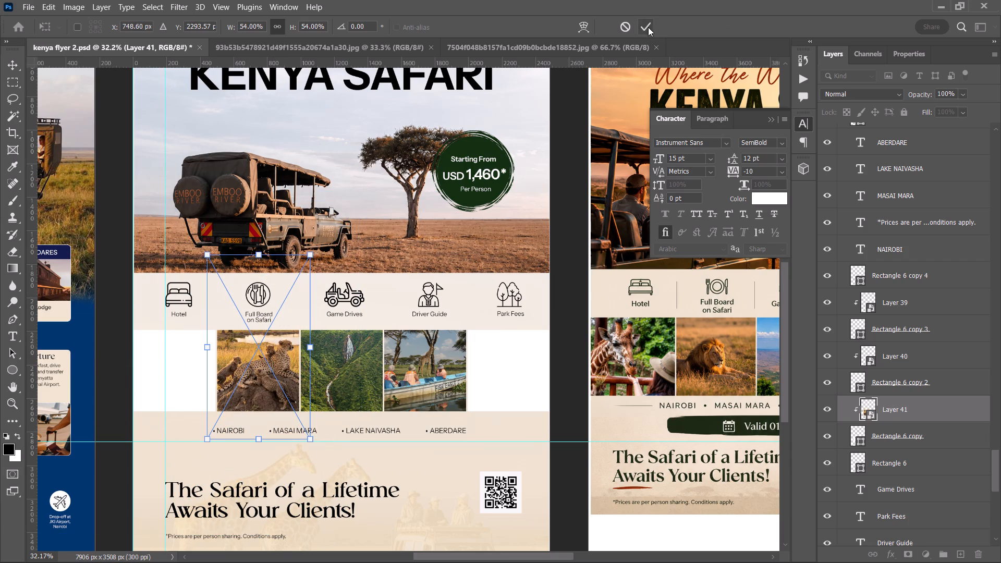
left_click(648, 27)
left_click(576, 259)
Save the kenya flyer 2.psd document.
key("ctrl+s")
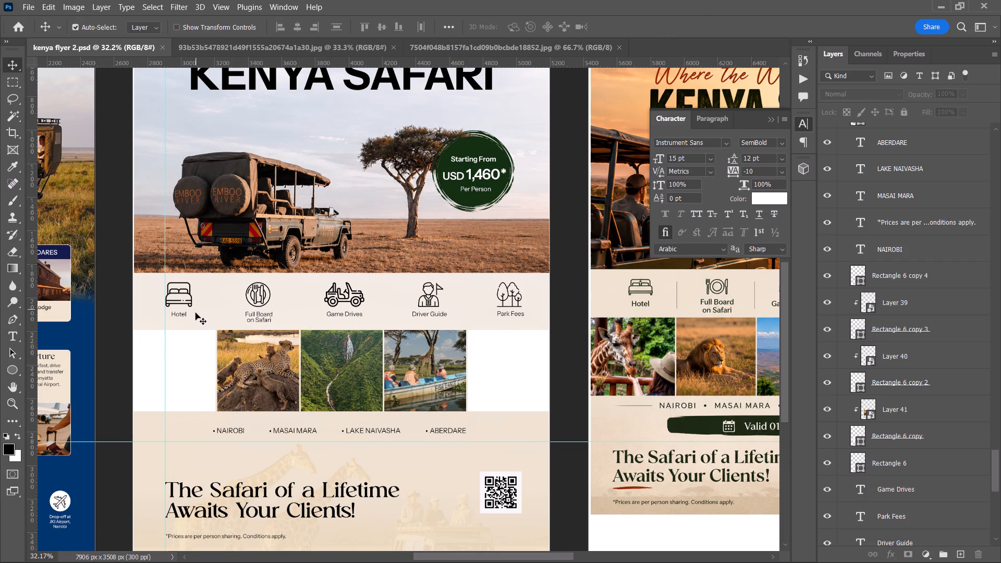
Select the empty fifth picture slot of the middle artboard and close the cheetah photo document.
left_click(525, 371)
left_click(462, 50)
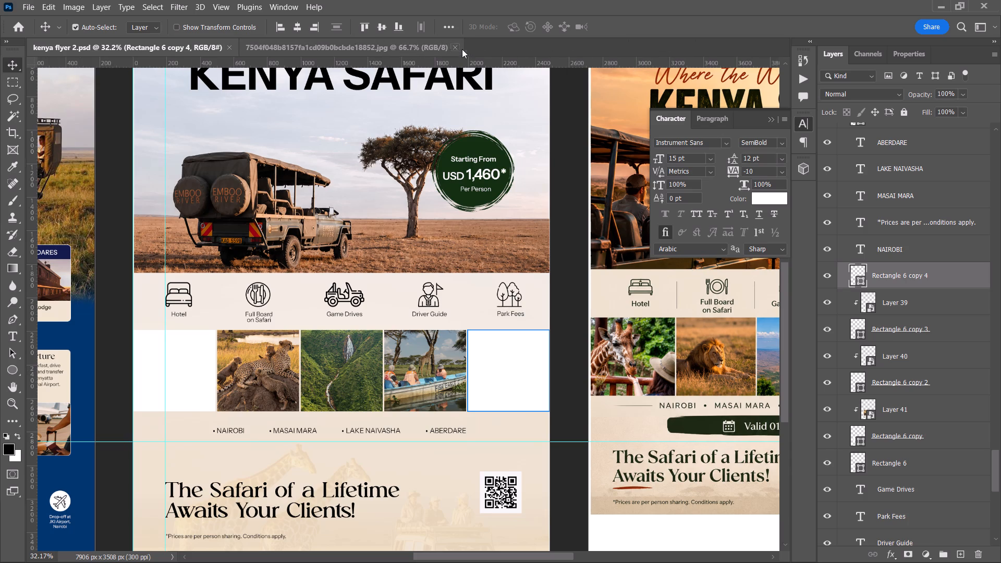
Open the elephants-and-lodge photo from Downloads, bring it into kenya flyer 2.psd above the fifth picture slot and clip it to that slot.
key("ctrl+o")
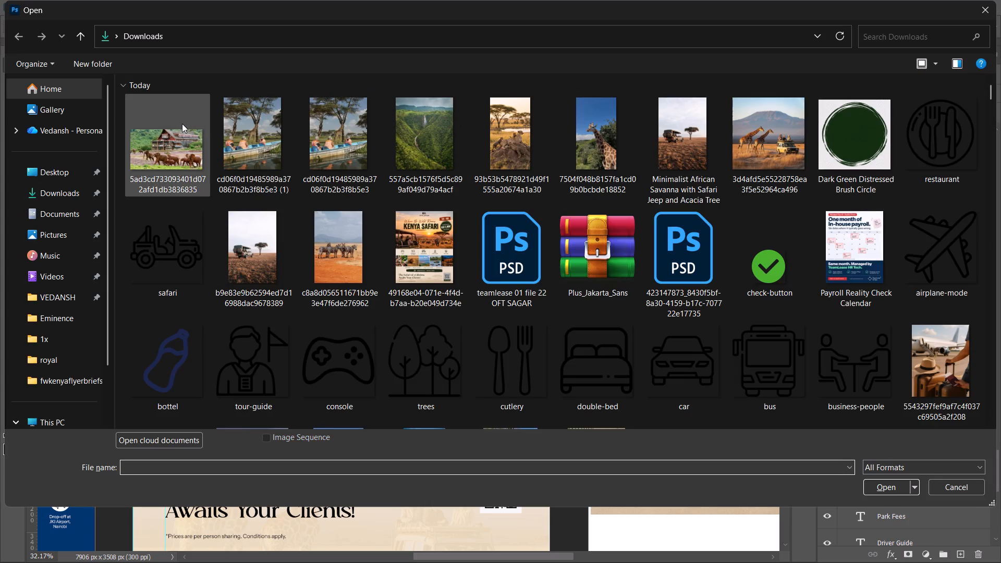
double_click(182, 124)
left_click_drag(466, 334, 133, 46)
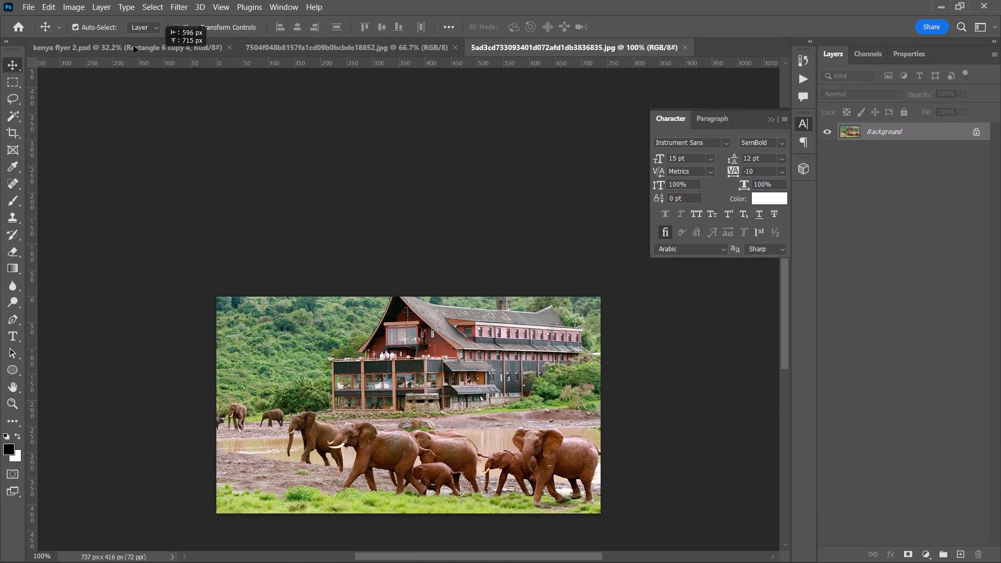
left_click_drag(133, 46, 478, 348)
key("space")
key("space")
key("space")
left_click_drag(499, 366, 328, 312)
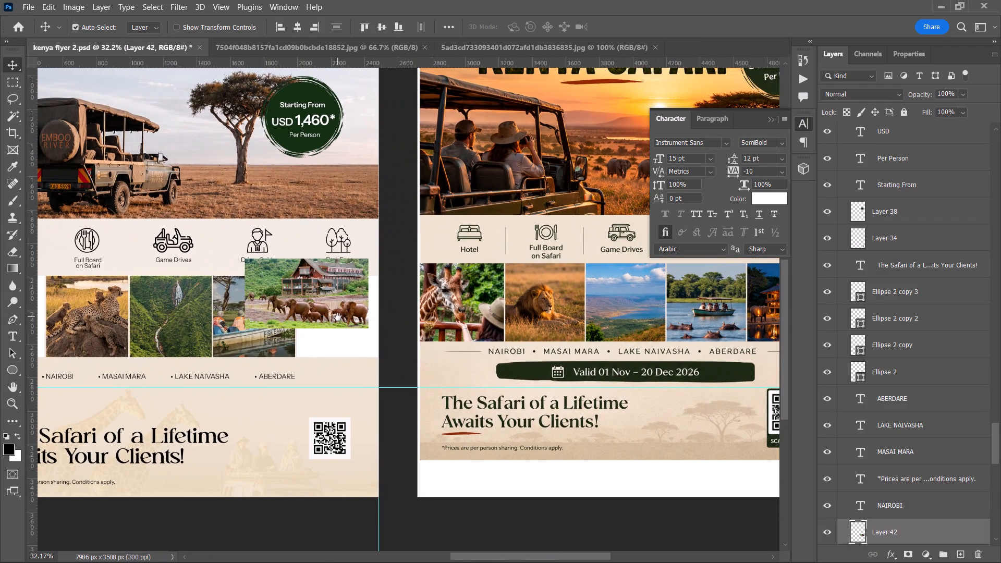
scroll(1000, 538, "down", 6)
scroll(886, 495, "down", 3)
left_click(858, 420, "alt")
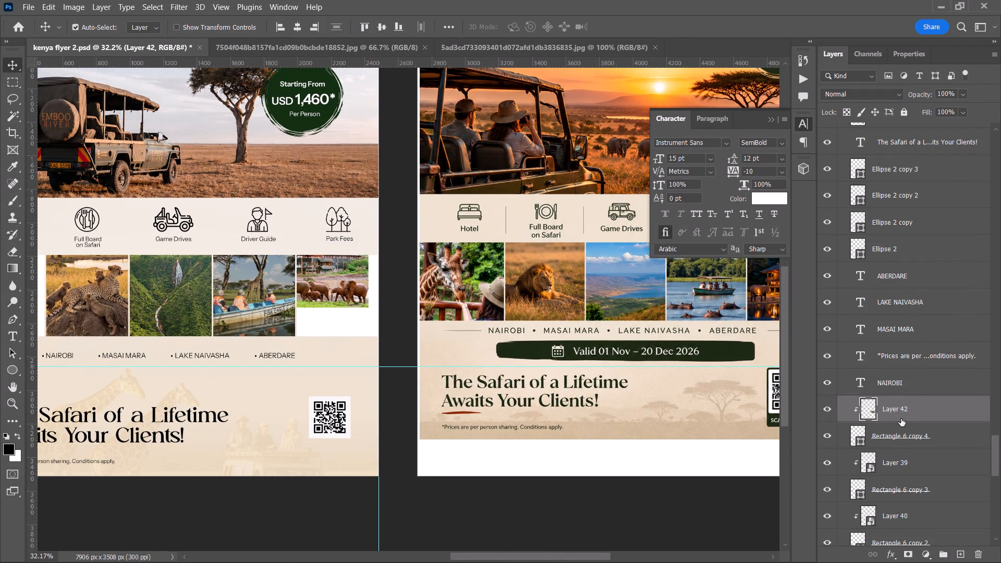
Convert the elephant photo to a smart object, scale it to 130.88% and position the lodge and elephants within the fifth slot.
right_click(904, 419)
left_click(843, 194)
key("ctrl+t")
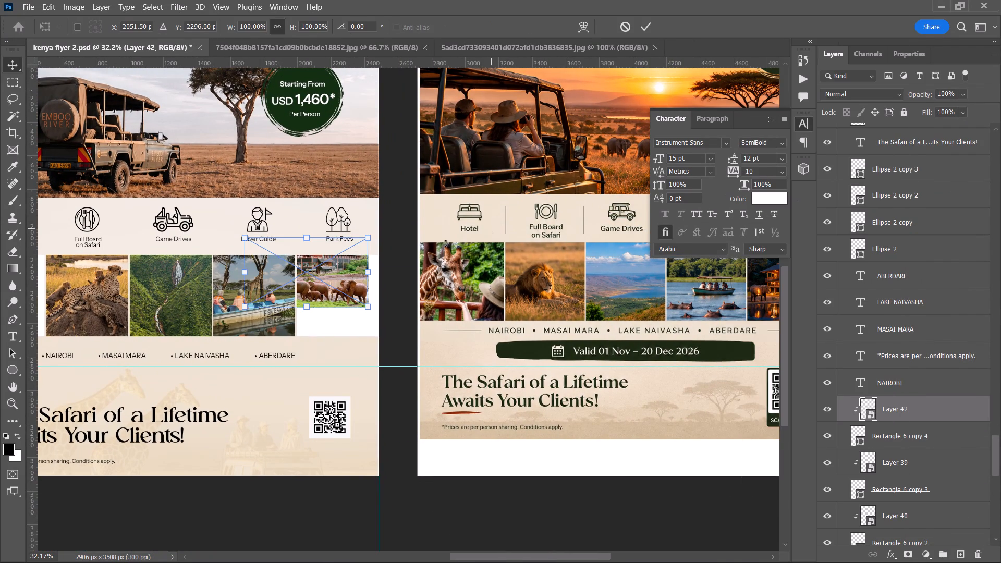
left_click_drag(363, 302, 376, 315)
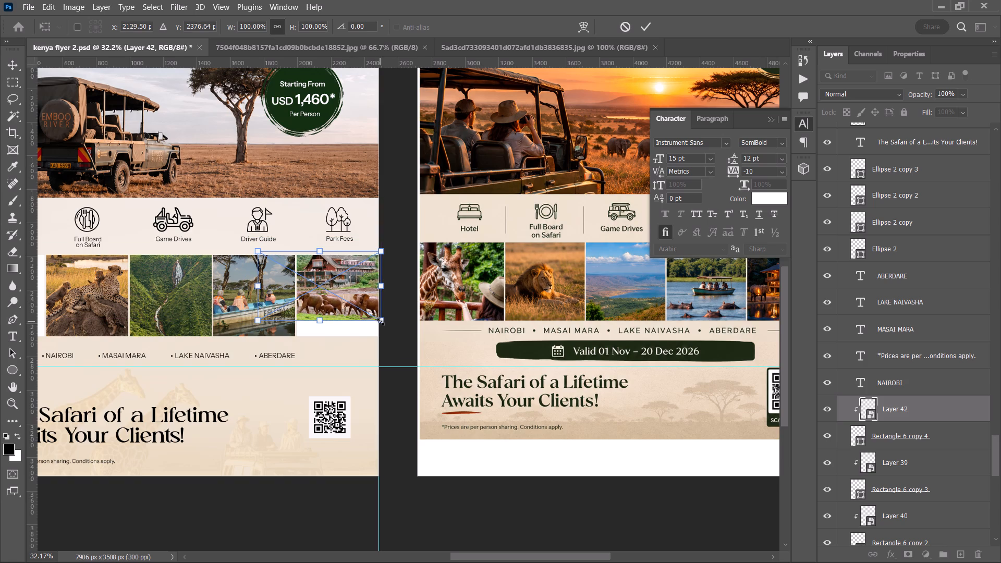
left_click_drag(382, 322, 414, 354)
left_click_drag(357, 315, 348, 315)
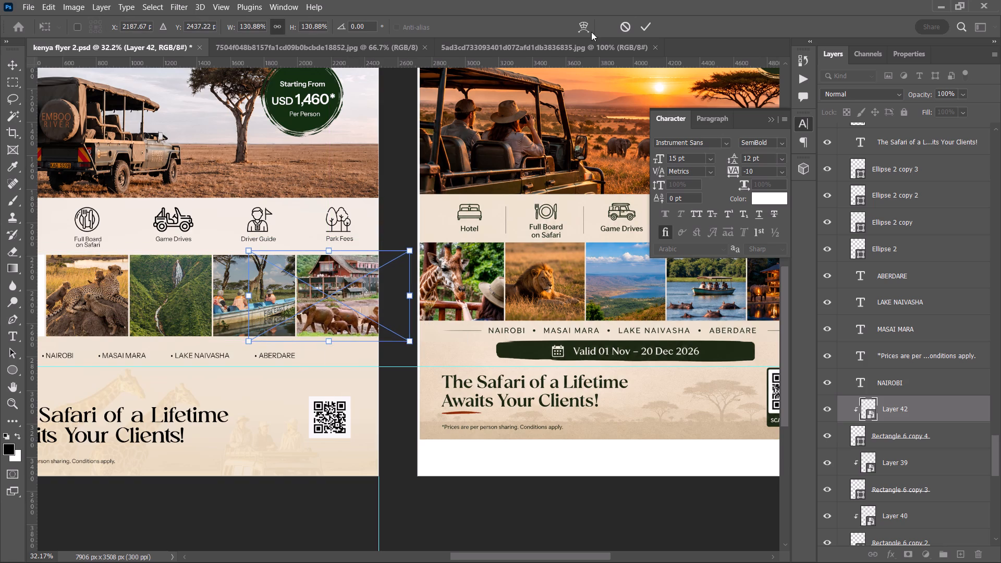
left_click(650, 22)
Save the kenya flyer 2.psd document.
key("space")
key("space")
key("space")
key("space")
key("space")
key("space")
key("space")
key("space")
key("space")
left_click_drag(317, 210, 499, 204)
left_click_drag(411, 229, 402, 234)
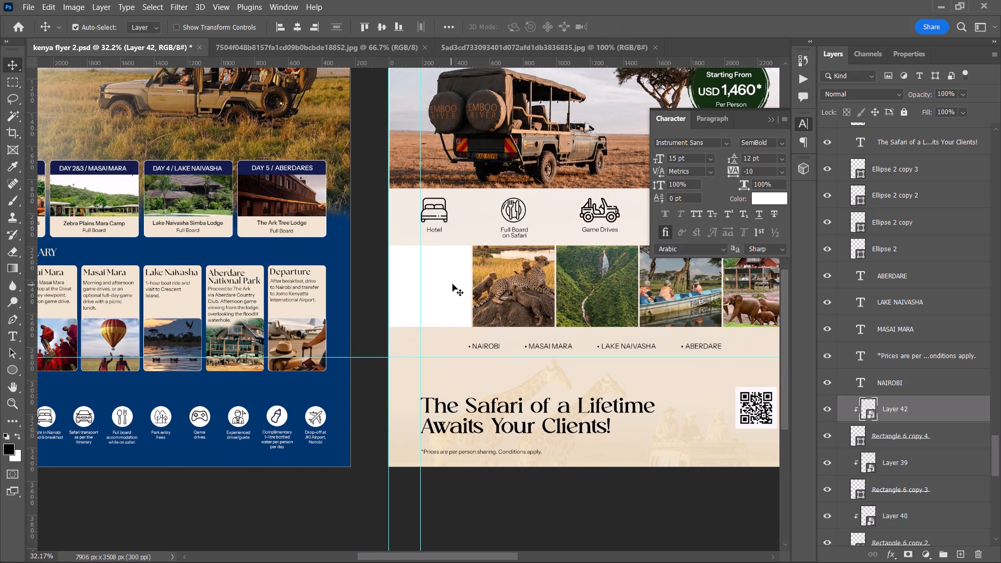
key("ctrl+s")
Select the empty first picture slot of the middle artboard and close the elephant photo document.
left_click(453, 284)
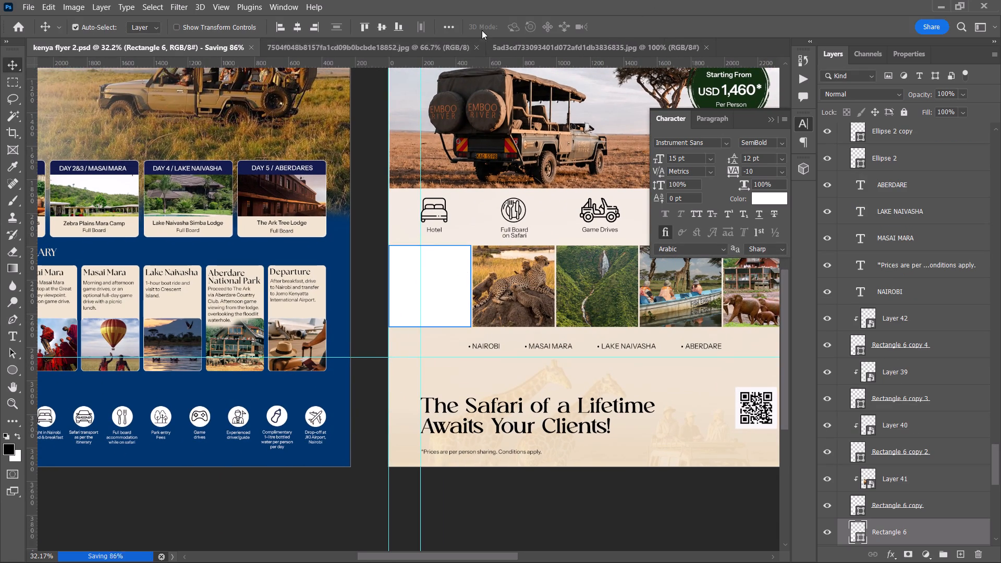
left_click(383, 45)
left_click(660, 46)
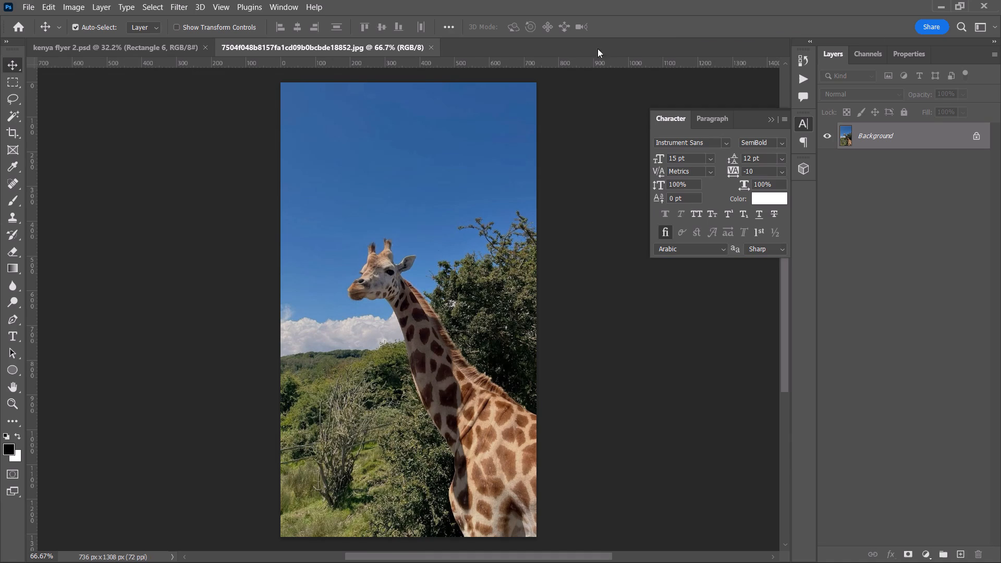
Bring the giraffe photo in above the first picture slot, clip it to that slot and shift the giraffe slightly right within it.
left_click_drag(378, 246, 331, 372)
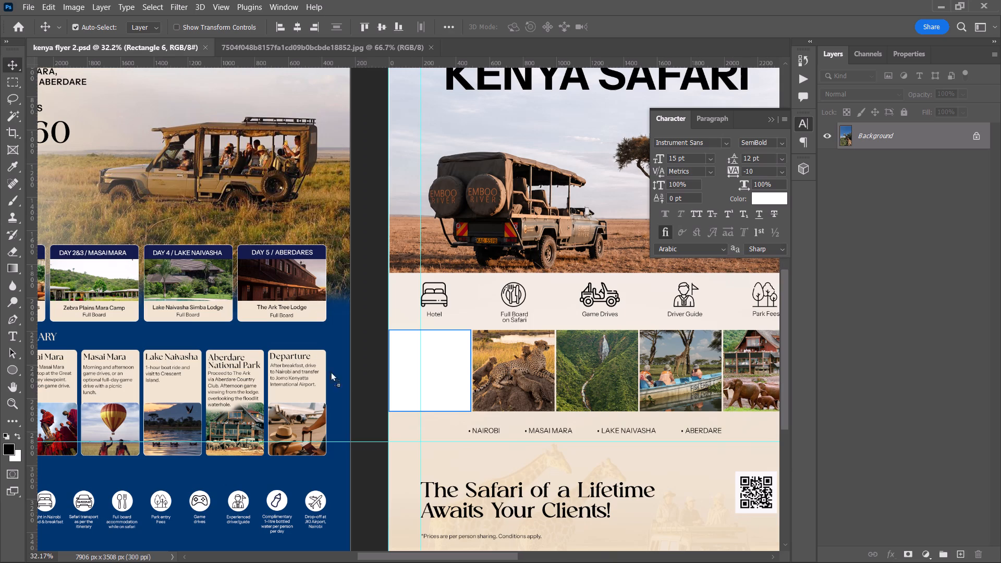
left_click_drag(331, 372, 420, 365)
scroll(888, 409, "down", 6)
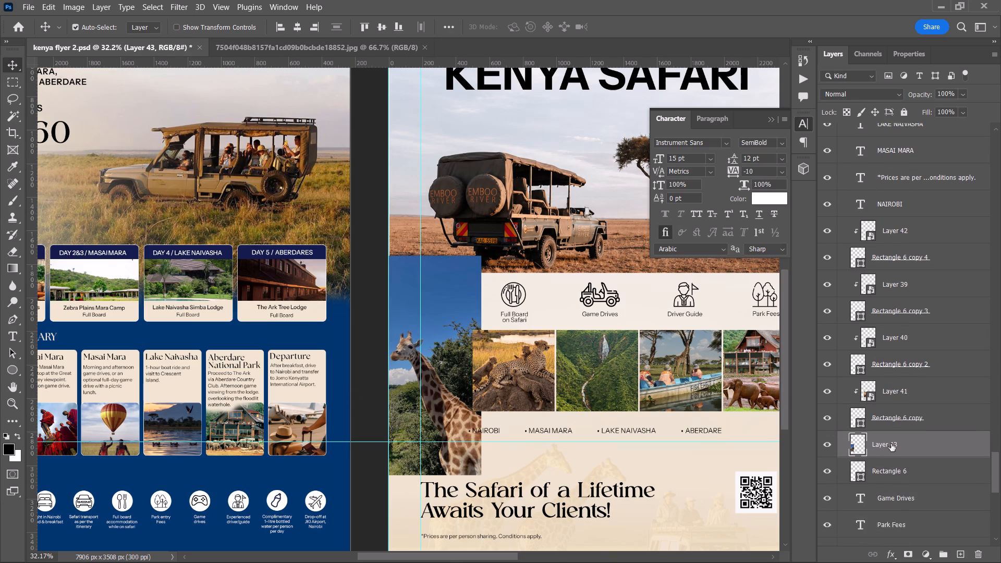
left_click(861, 440, "alt")
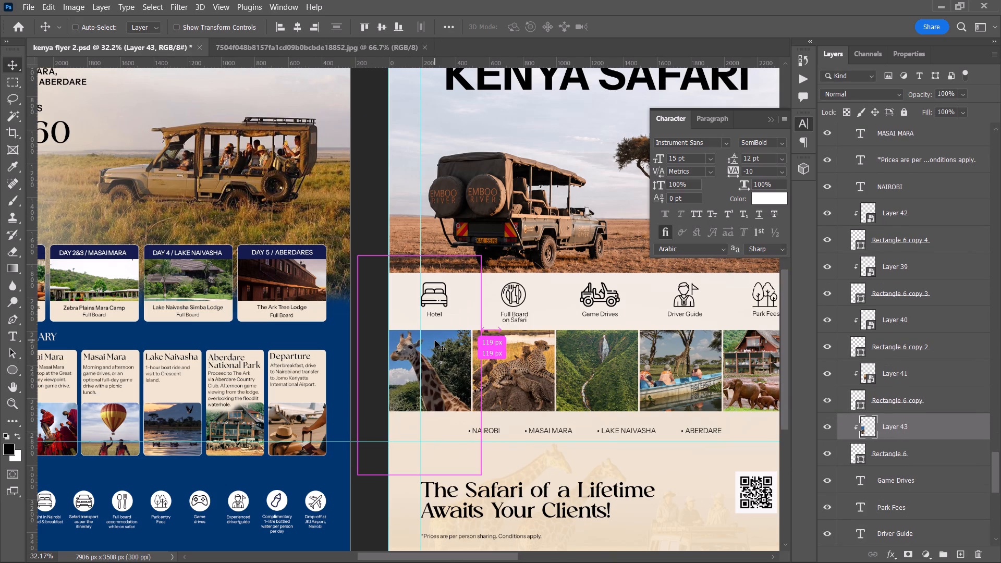
right_click(919, 430)
left_click(385, 231)
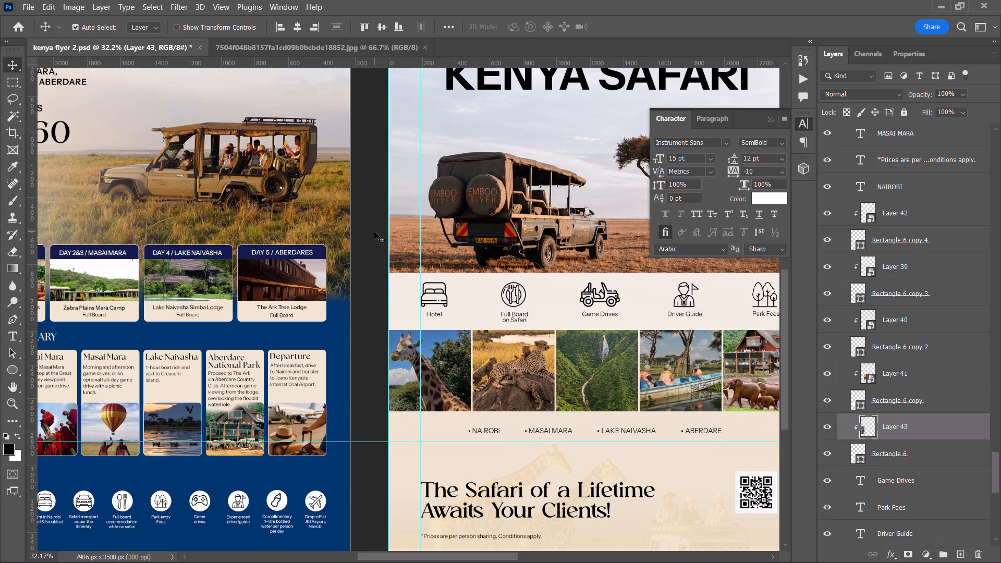
left_click_drag(450, 380, 457, 380)
Save the kenya flyer 2.psd document and deselect the giraffe layer.
key("ctrl+s")
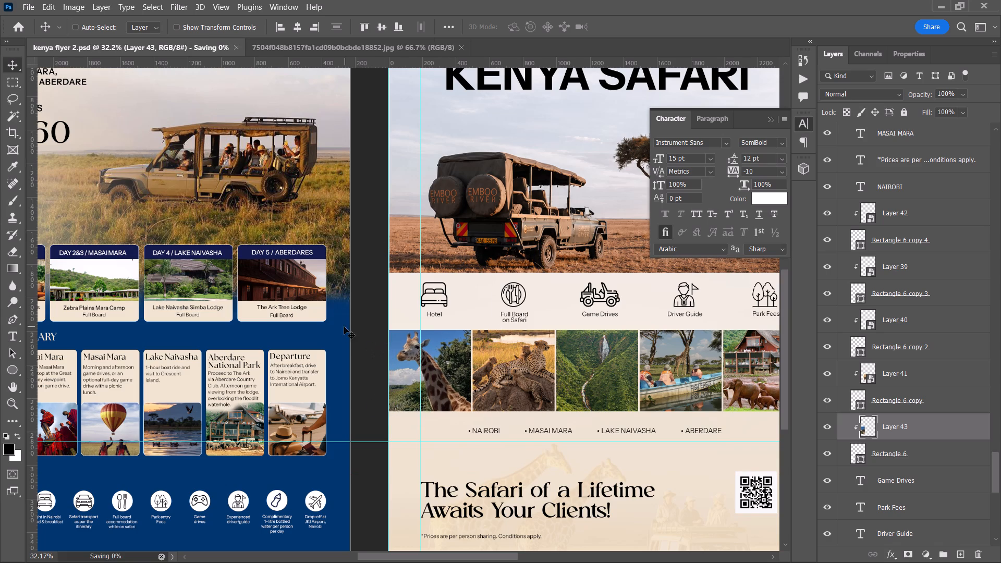
left_click(367, 340)
key("space")
left_click_drag(572, 424, 482, 396)
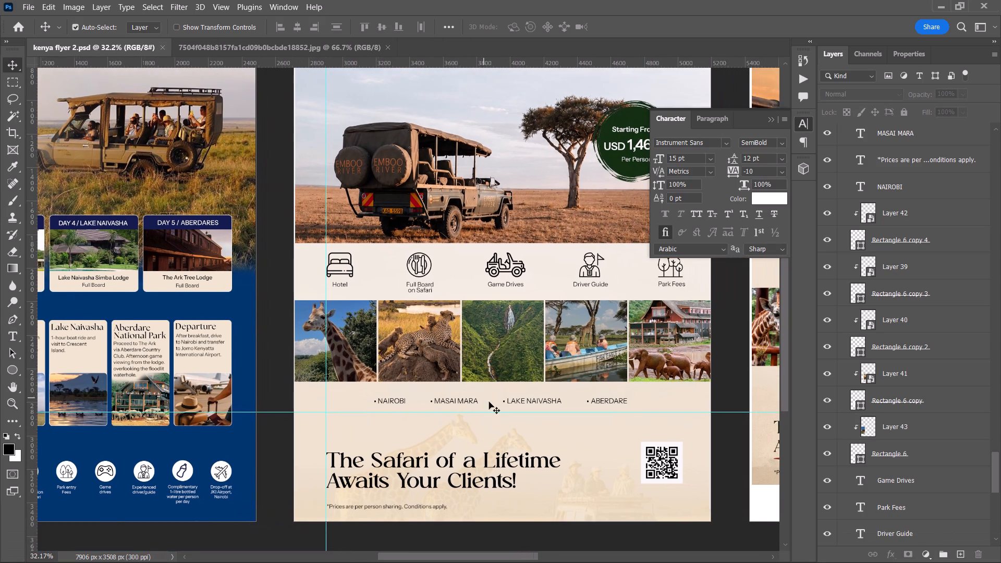
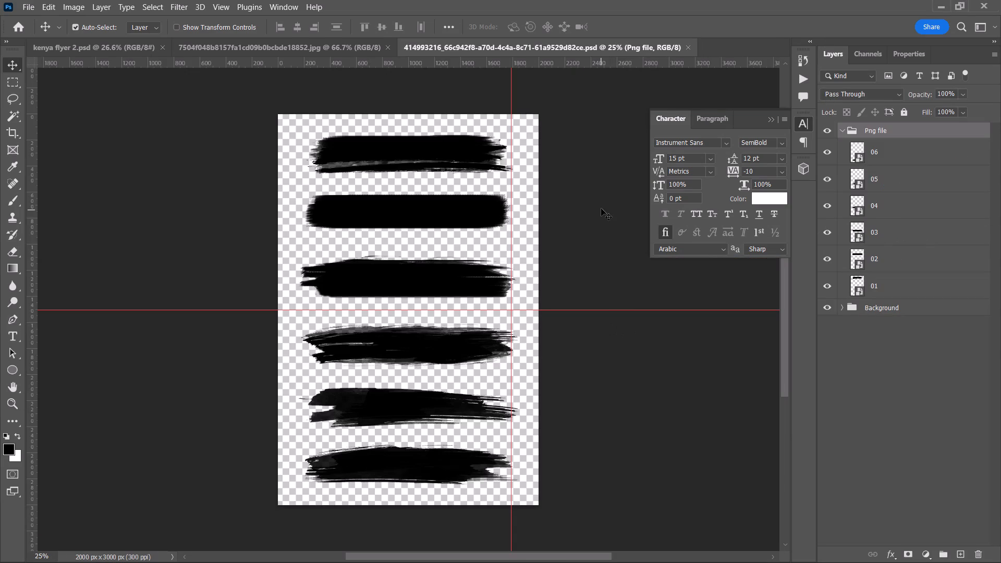
Copy brush stroke 02 from the brush-stroke PSD into the middle artboard of kenya flyer 2.psd, below the place names.
left_click_drag(398, 211, 103, 57)
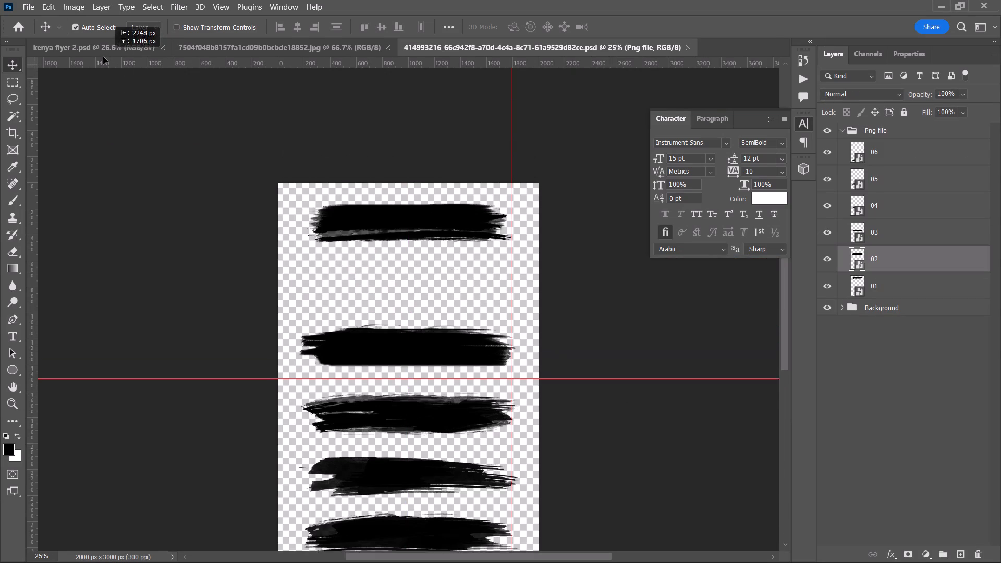
left_click_drag(103, 57, 407, 474)
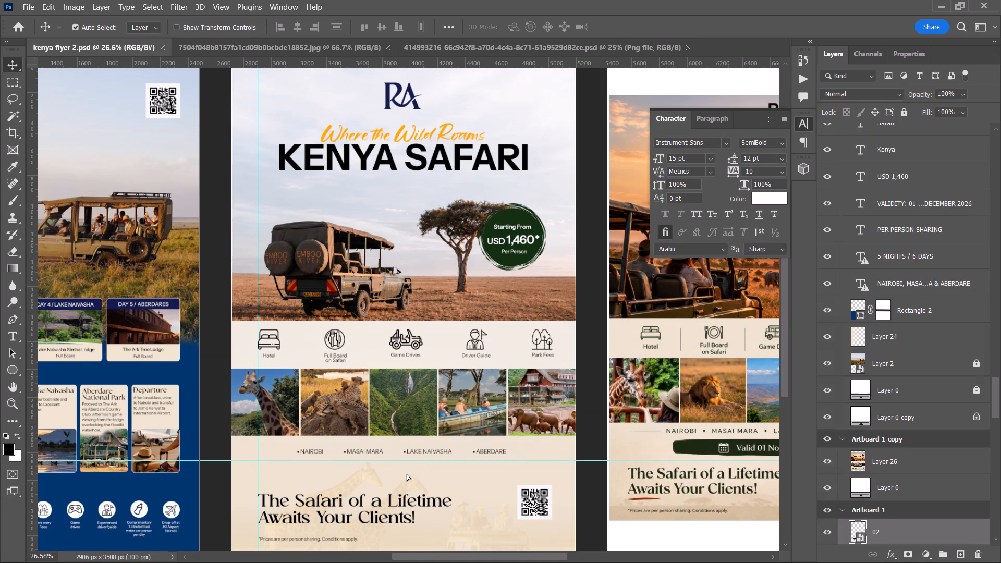
scroll(401, 474, "down", 6)
scroll(396, 449, "up", 5, "alt")
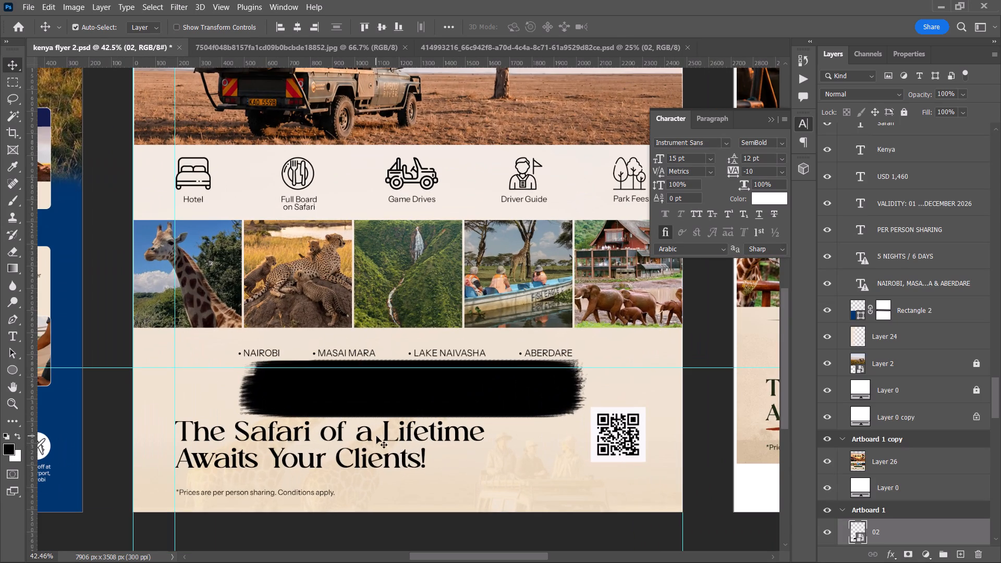
scroll(889, 478, "down", 7)
Scale brush stroke 02 to about 68% and place it between the place names and the headline.
key("ctrl+t")
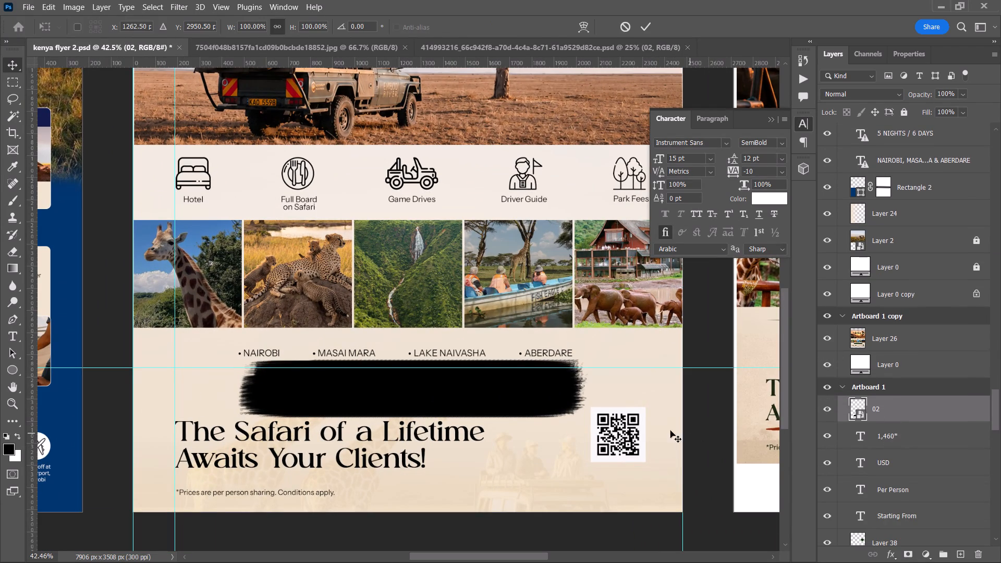
left_click_drag(415, 358, 411, 377)
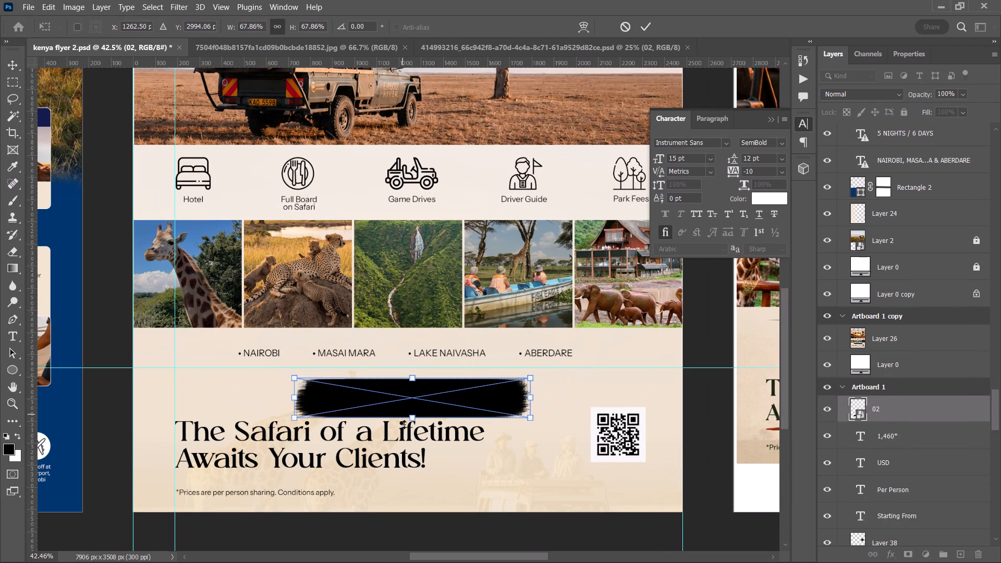
left_click_drag(405, 402, 405, 398)
left_click(647, 28)
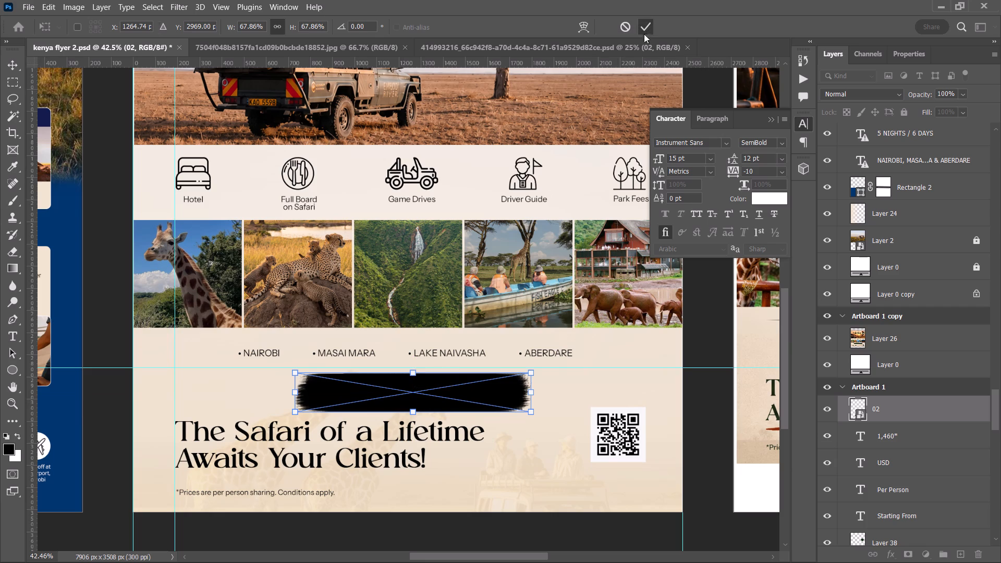
Capture the text "Valid 01 Nov – 20 Dec 2026" from the reference flyer's green banner with the screen text extractor.
key("space")
key("space")
key("space")
key("space")
key("space")
key("space")
key("space")
key("space")
key("space")
key("space")
key("space")
left_click_drag(570, 373, 364, 358)
left_click(336, 369)
key("alt+t")
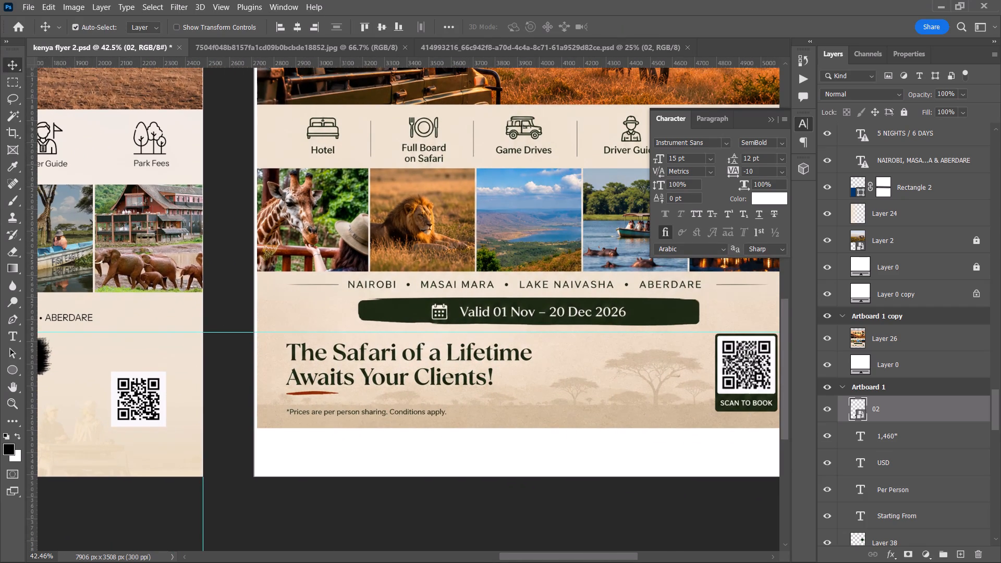
left_click_drag(454, 298, 637, 327)
Shift the black brush stroke slightly left and up, and centre it horizontally on the middle artboard.
key("space")
key("space")
key("space")
key("space")
key("space")
key("space")
key("space")
key("space")
key("space")
key("space")
key("space")
key("space")
key("space")
left_click_drag(437, 333, 604, 330)
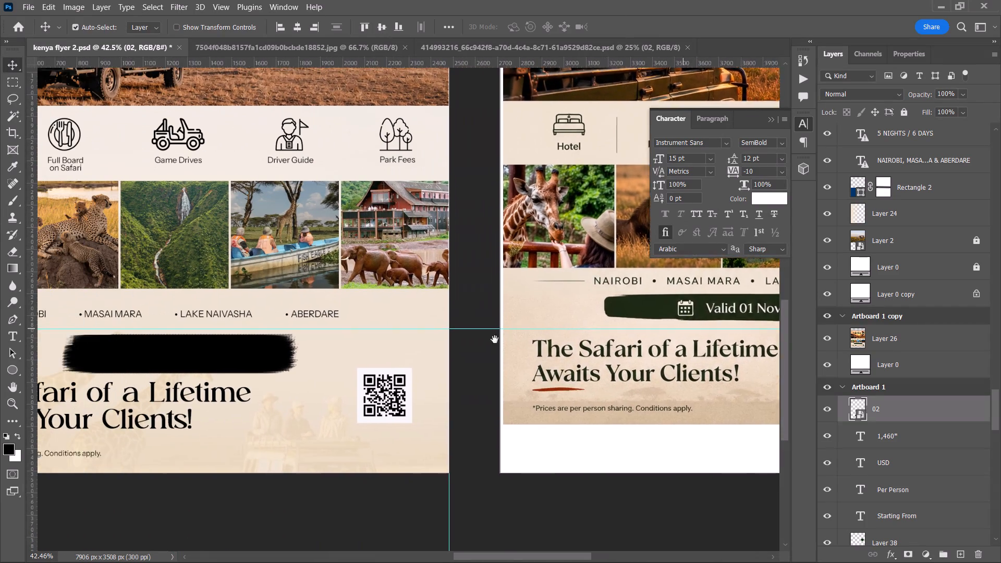
left_click_drag(424, 344, 437, 340)
left_click_drag(352, 354, 347, 352)
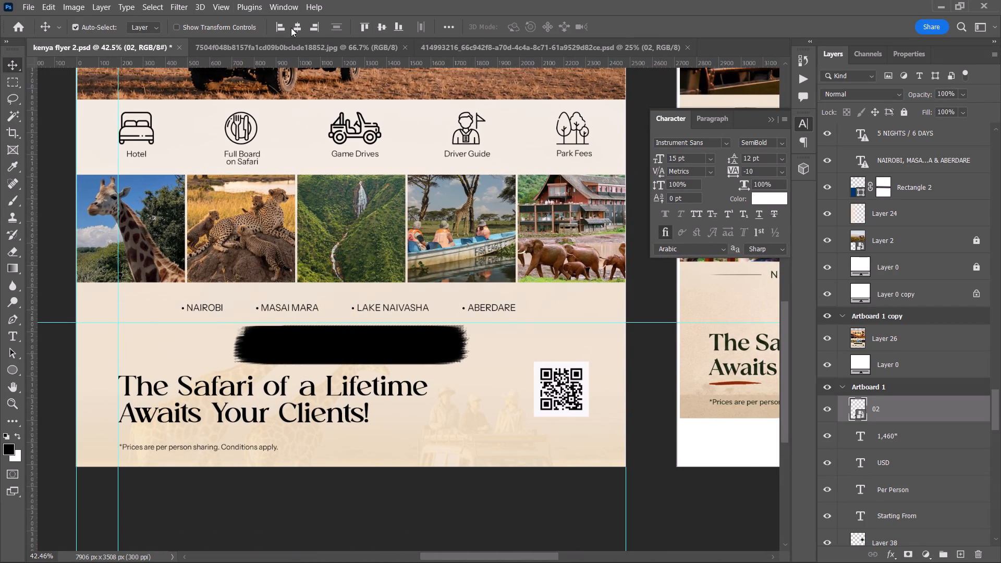
left_click(299, 27)
Duplicate the LAKE NAIVASHA text onto the black brush stroke, bring it to the front and colour it white.
left_click(380, 307)
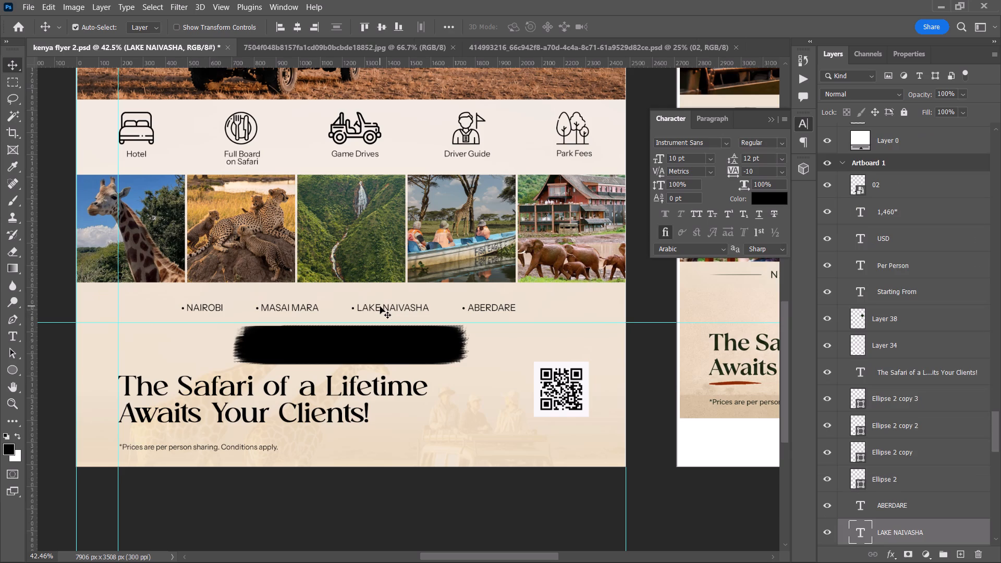
left_click_drag(380, 307, 338, 348, "alt")
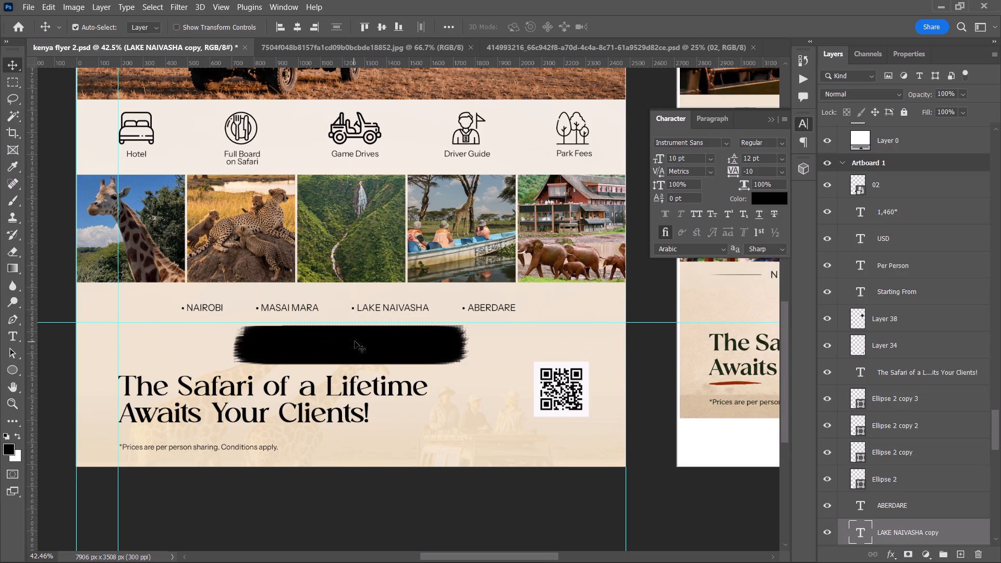
key("ctrl+shift+bracketright")
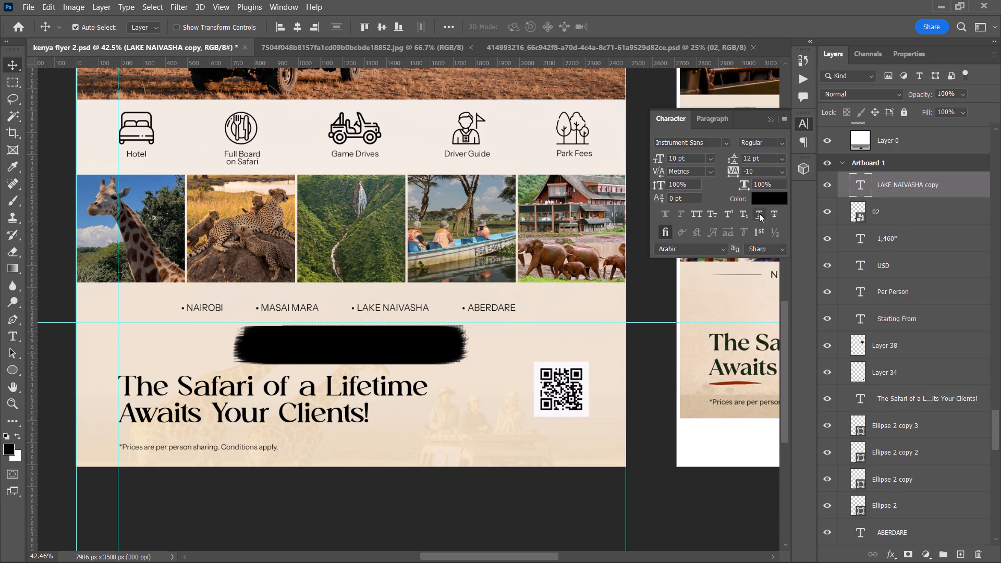
left_click(760, 200)
left_click_drag(726, 145, 592, 21)
left_click(966, 75)
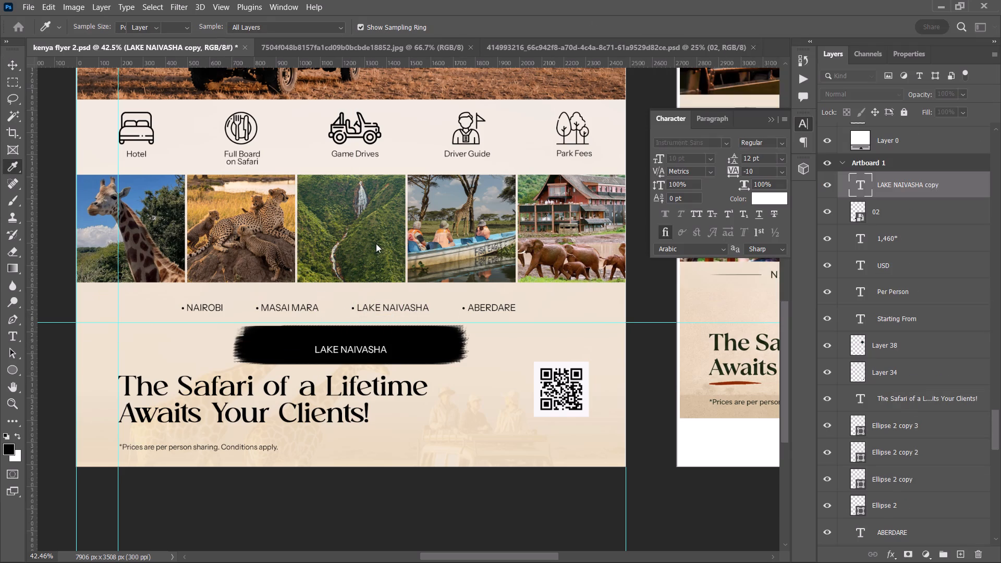
Replace the duplicated text with the captured "Valid 01 Nov - 20 Dec 2026".
key("t")
triple_click(343, 354)
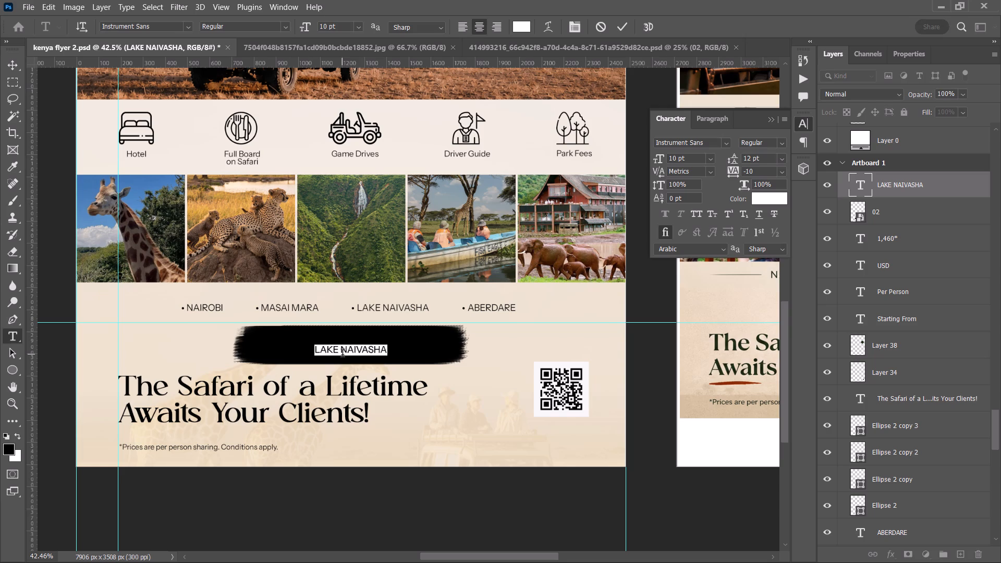
key("ctrl+v")
left_click(364, 374)
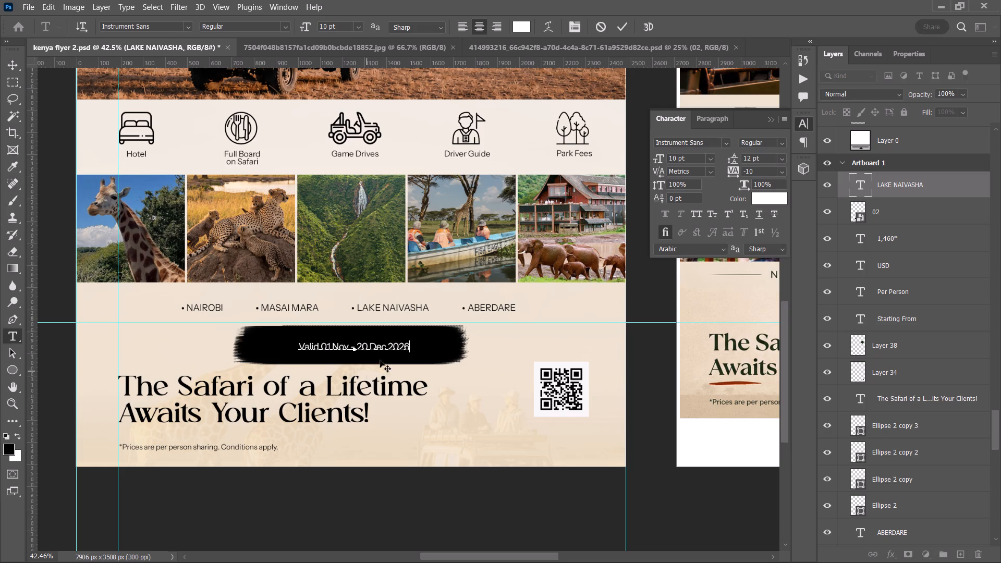
left_click(615, 32)
key("v")
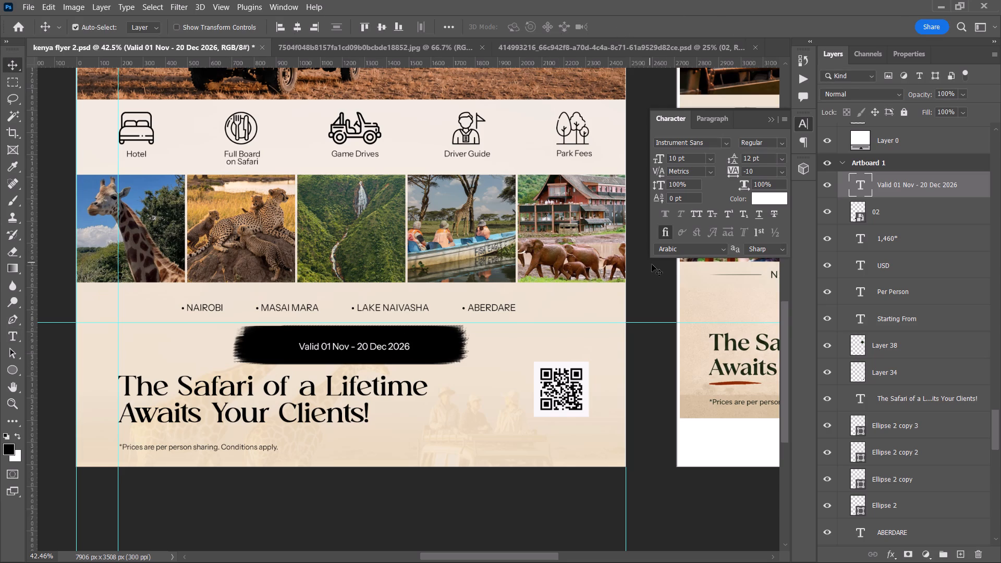
Set the validity text's font size to 16 pt and centre it horizontally on the artboard.
left_click(699, 157)
scroll(699, 157, "up", 4)
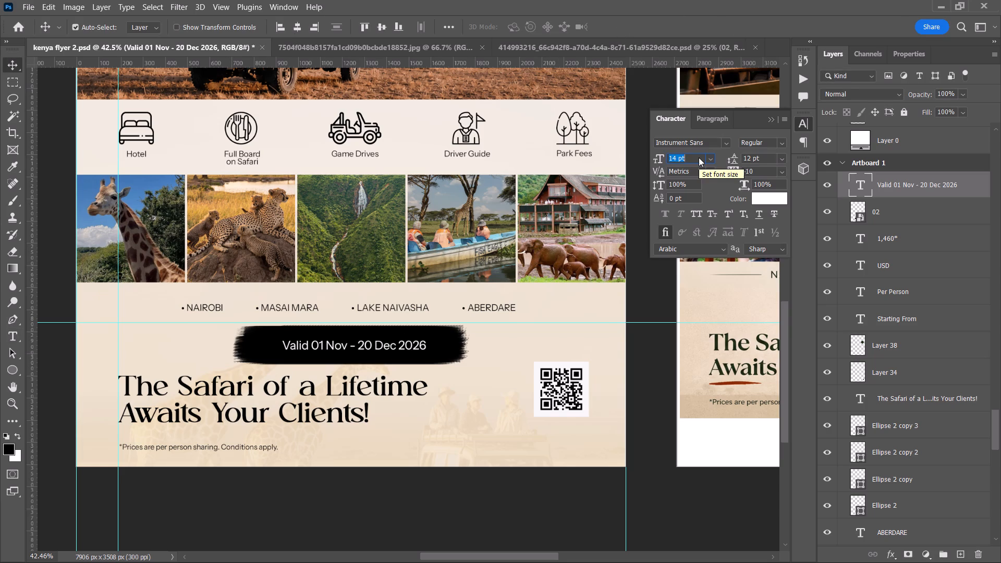
scroll(699, 157, "up", 2)
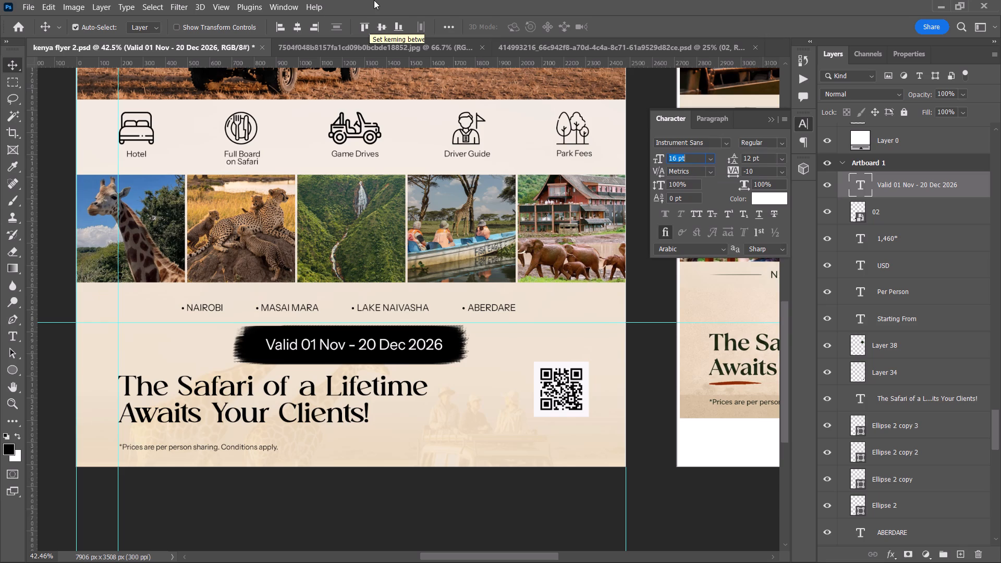
left_click(295, 27)
left_click(656, 382)
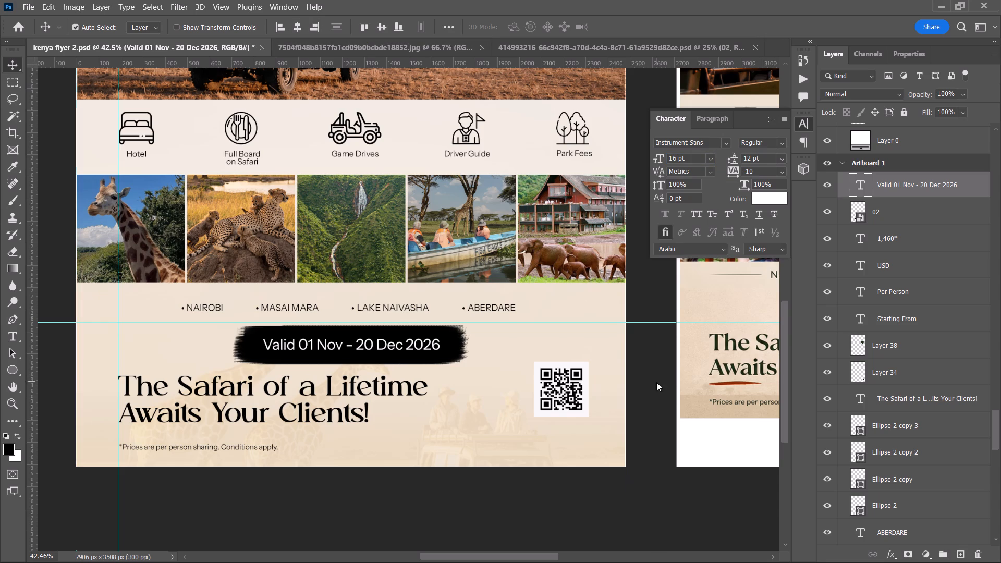
Nudge the headline "The Safari of a Lifetime Awaits Your Clients!" slightly down, away from the validity banner.
scroll(656, 382, "down", 4, "alt")
key("space")
left_click_drag(650, 379, 533, 399)
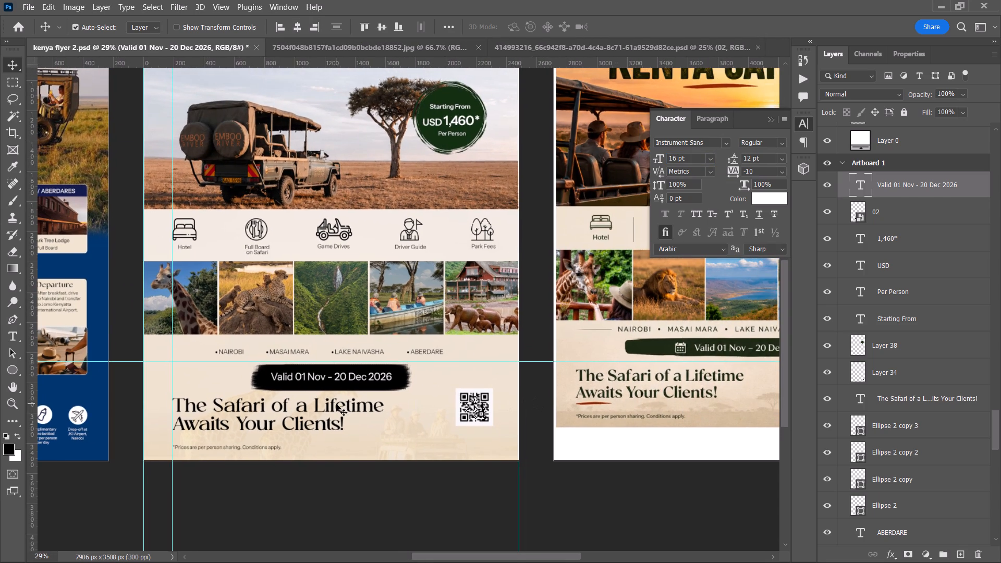
left_click(336, 404)
key("shift+Down")
key("shift+Down")
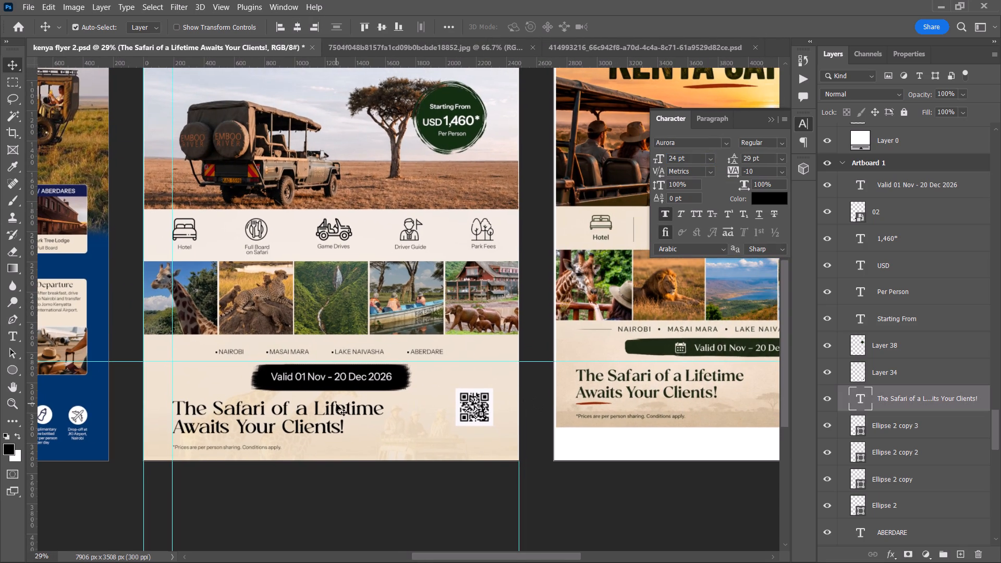
Reduce the black brush stroke's height slightly from its bottom edge and shift it a little down behind the validity text.
scroll(337, 399, "up", 4, "alt")
left_click(359, 381)
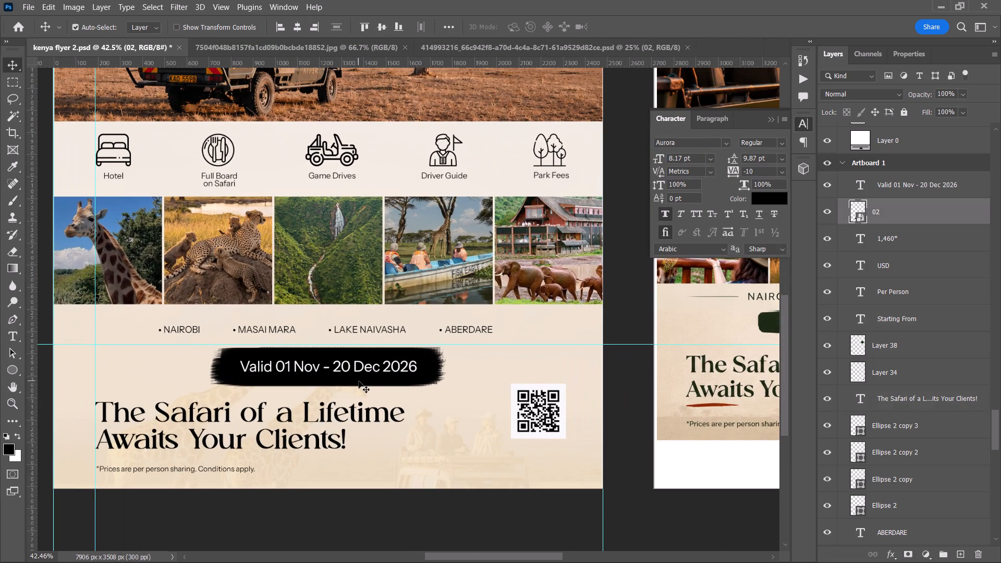
scroll(359, 381, "up", 6, "alt")
key("ctrl+t")
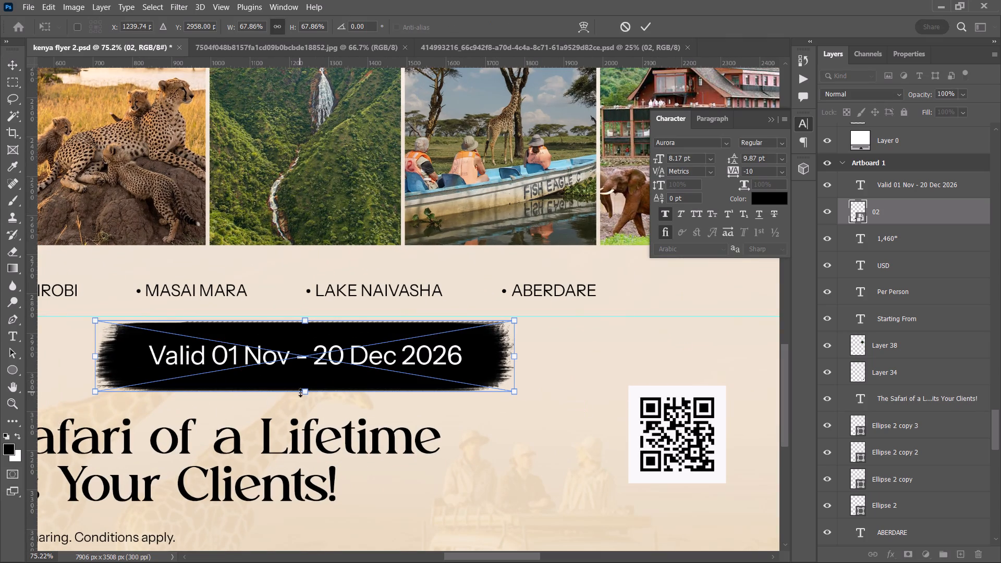
left_click_drag(300, 393, 298, 385, "shift")
left_click(641, 26)
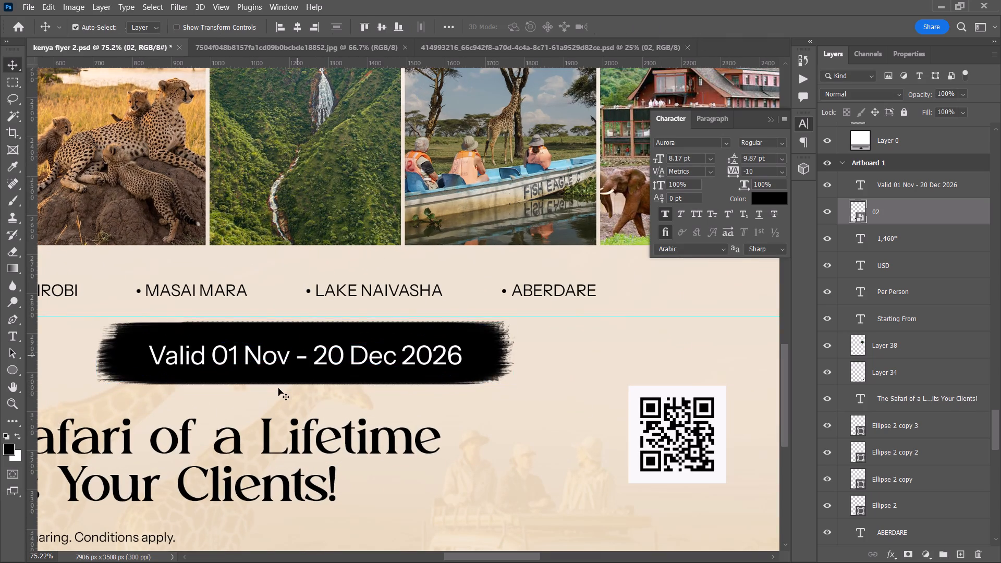
scroll(276, 392, "up", 3, "alt")
left_click_drag(310, 370, 309, 376)
scroll(309, 376, "up", 1)
scroll(447, 381, "down", 13, "alt")
Deselect the layer and save the kenya flyer 2.psd document.
left_click(618, 377)
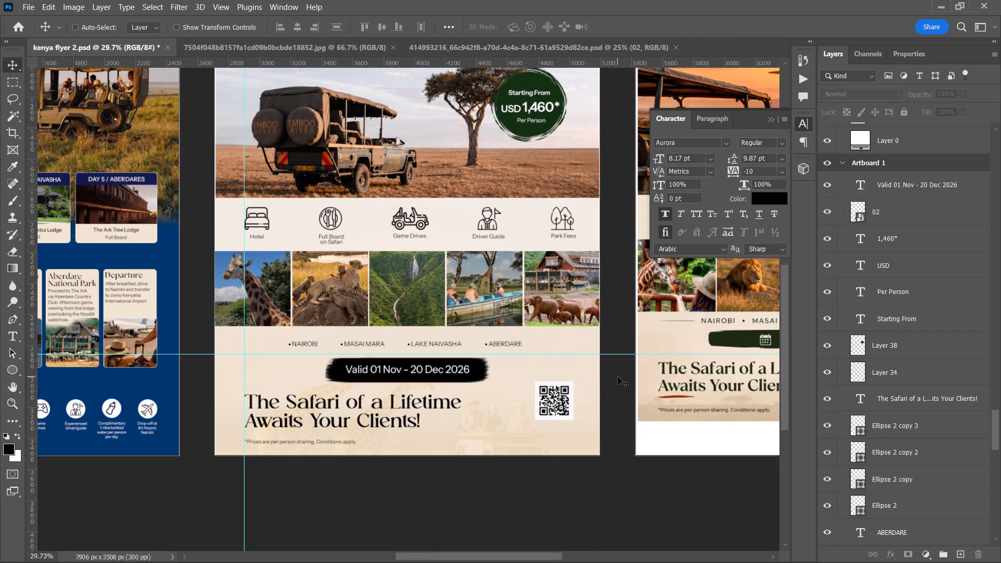
key("ctrl+s")
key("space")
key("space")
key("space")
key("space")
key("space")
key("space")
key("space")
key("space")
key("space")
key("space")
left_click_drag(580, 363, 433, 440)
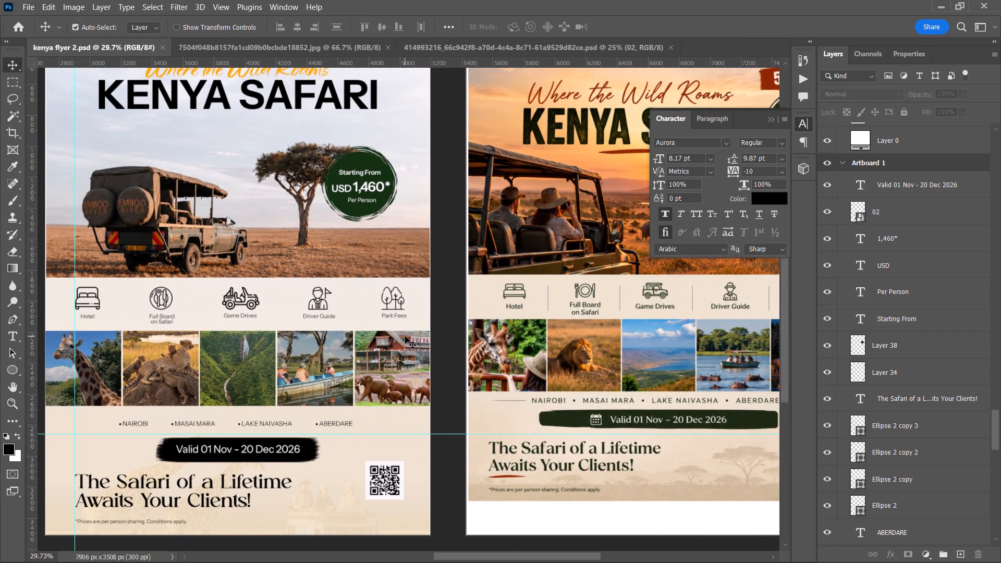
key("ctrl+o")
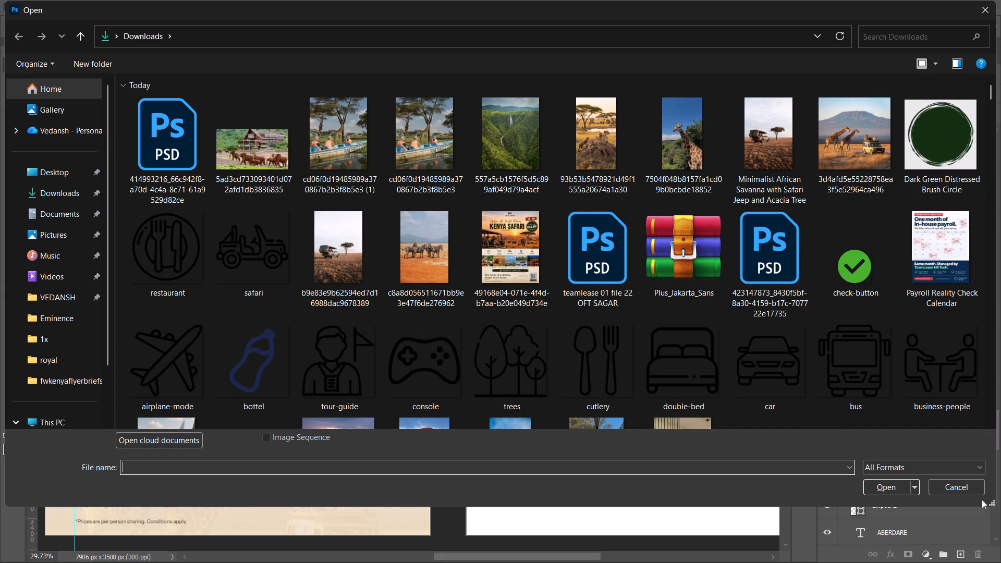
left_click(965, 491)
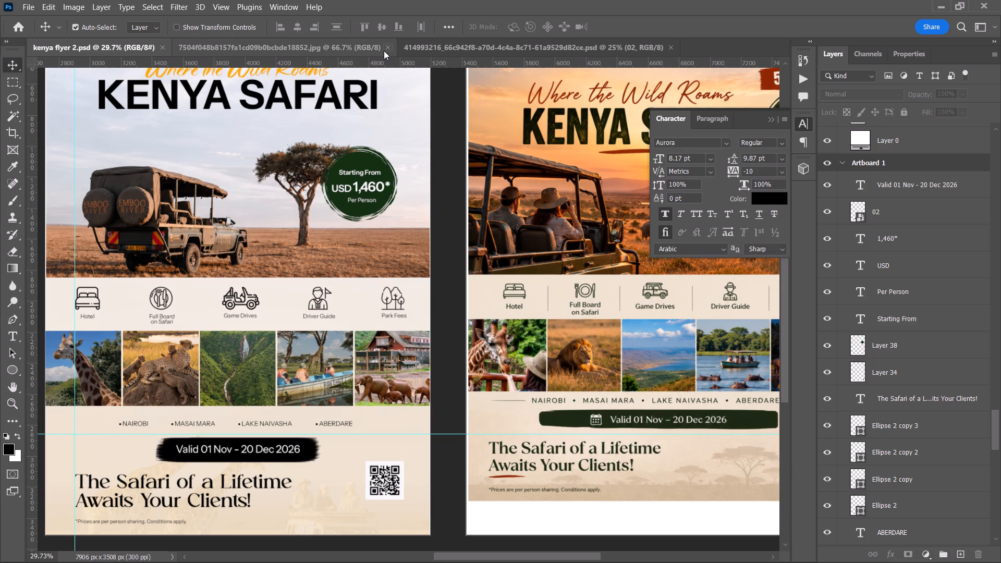
Close the giraffe photo document.
left_click(384, 51)
Copy brush stroke 05 from the brush-stroke PSD onto the middle artboard's jeep photo, just below the price badge.
left_click(359, 49)
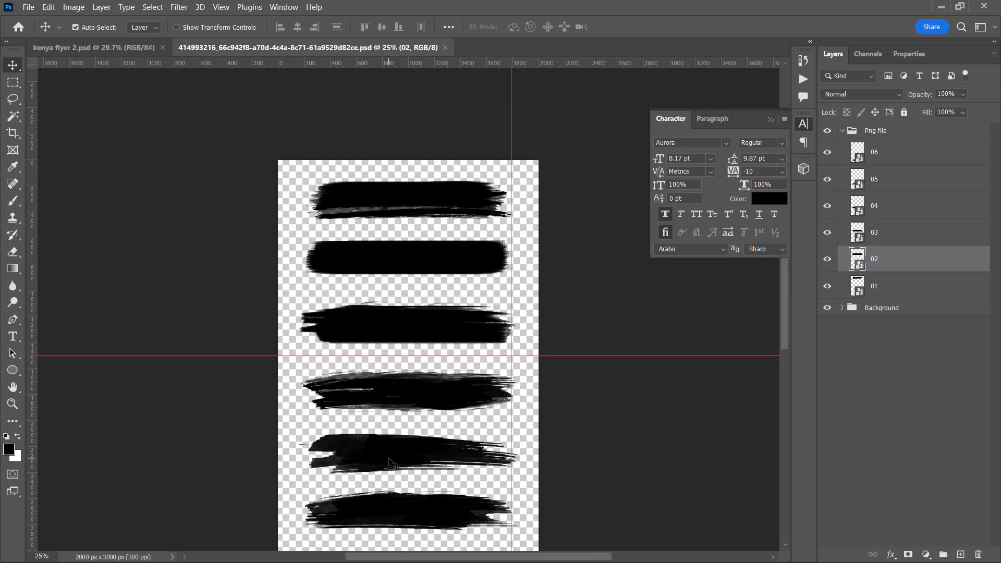
left_click_drag(389, 458, 309, 306)
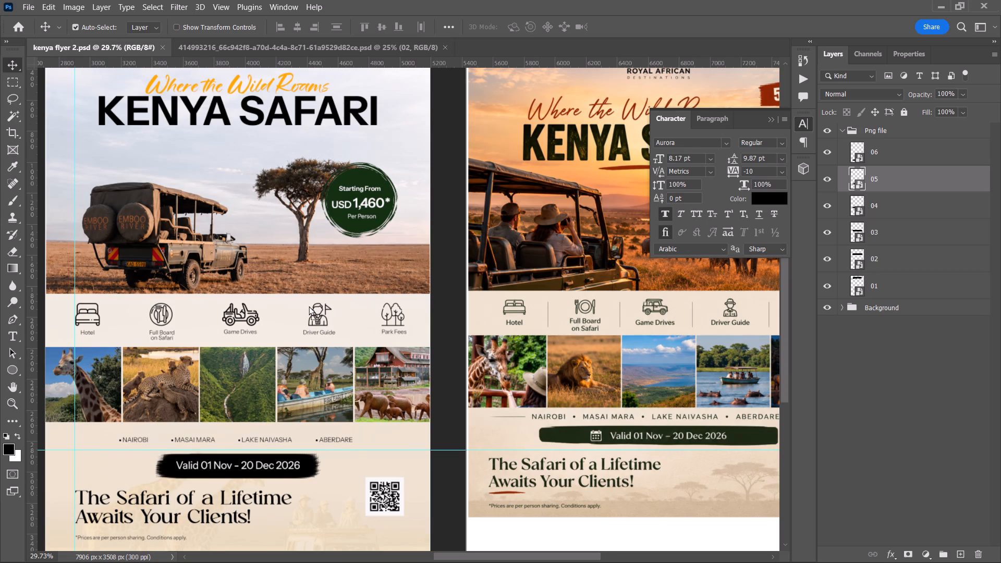
left_click_drag(309, 306, 301, 217)
left_click_drag(285, 213, 297, 238)
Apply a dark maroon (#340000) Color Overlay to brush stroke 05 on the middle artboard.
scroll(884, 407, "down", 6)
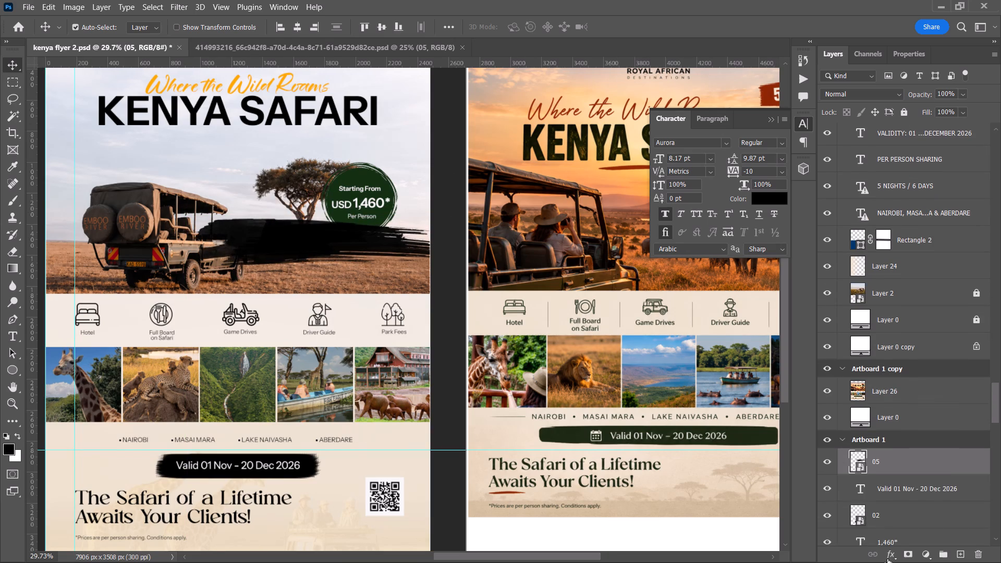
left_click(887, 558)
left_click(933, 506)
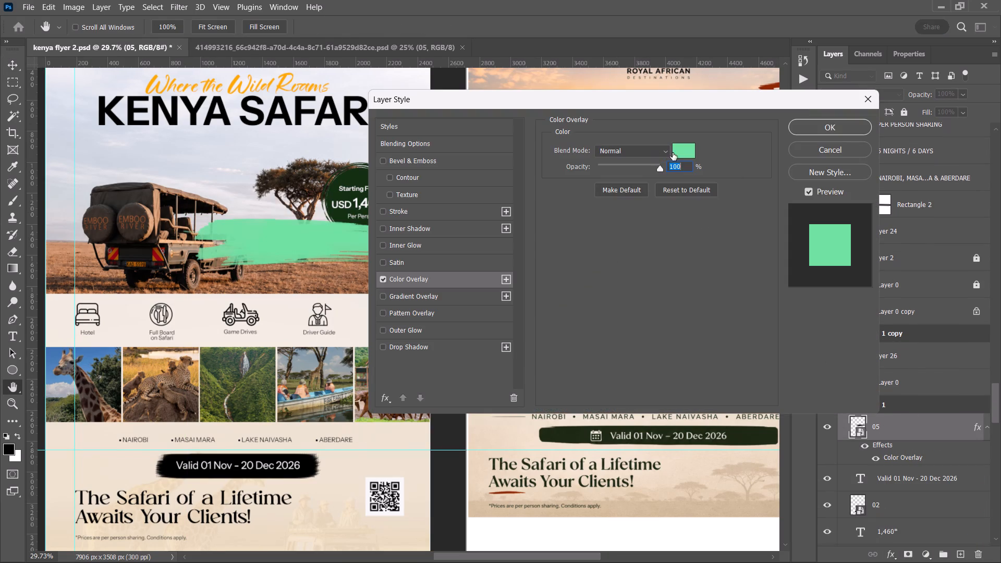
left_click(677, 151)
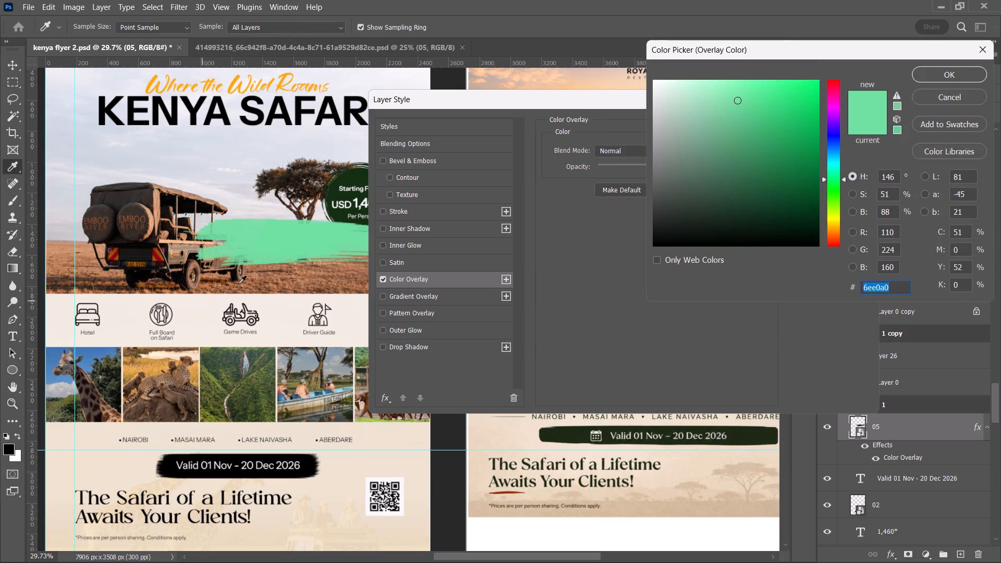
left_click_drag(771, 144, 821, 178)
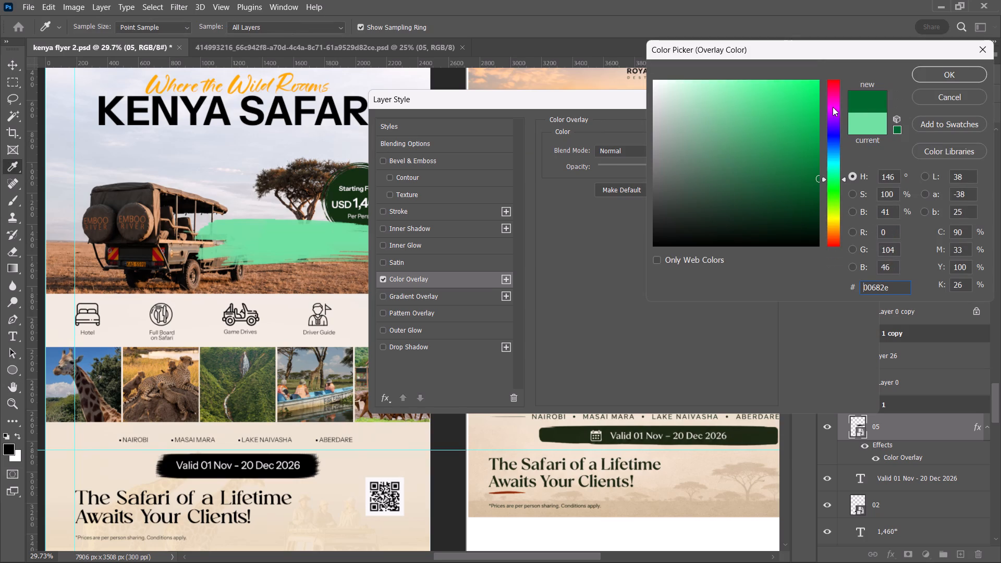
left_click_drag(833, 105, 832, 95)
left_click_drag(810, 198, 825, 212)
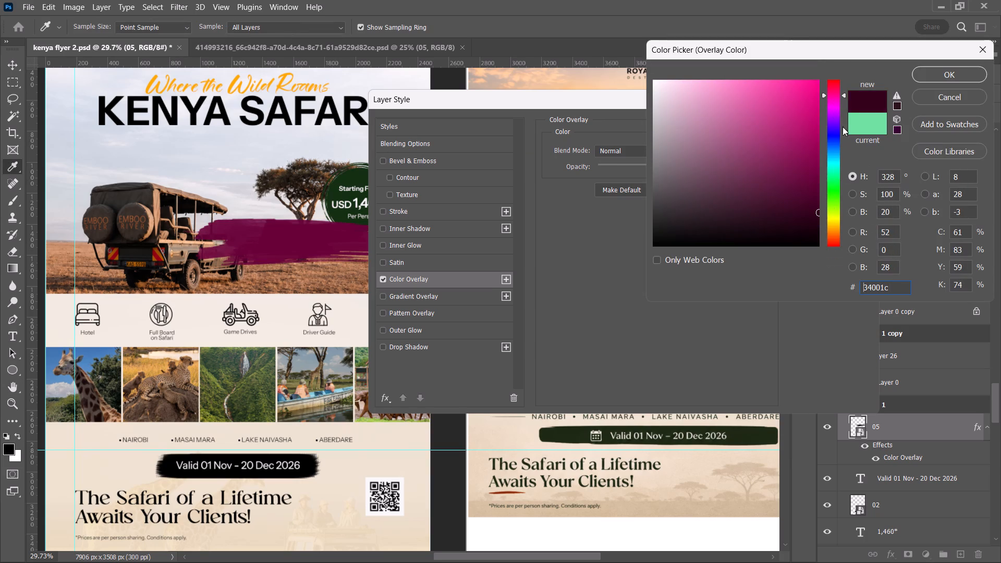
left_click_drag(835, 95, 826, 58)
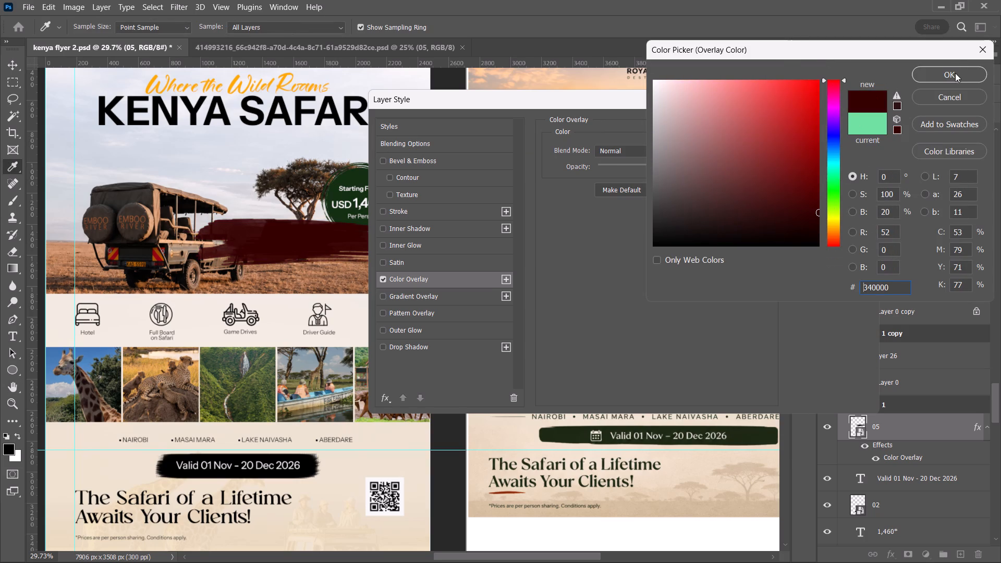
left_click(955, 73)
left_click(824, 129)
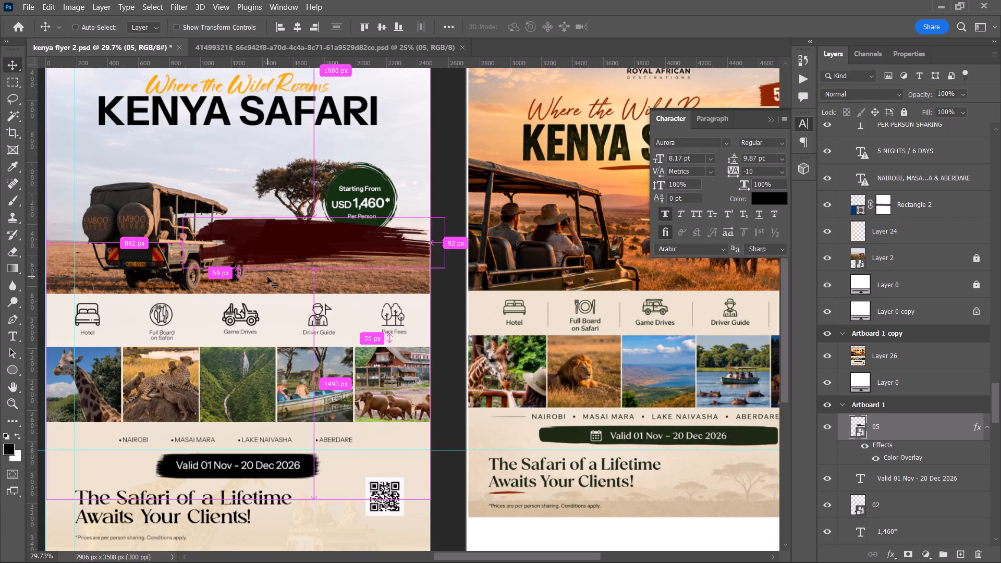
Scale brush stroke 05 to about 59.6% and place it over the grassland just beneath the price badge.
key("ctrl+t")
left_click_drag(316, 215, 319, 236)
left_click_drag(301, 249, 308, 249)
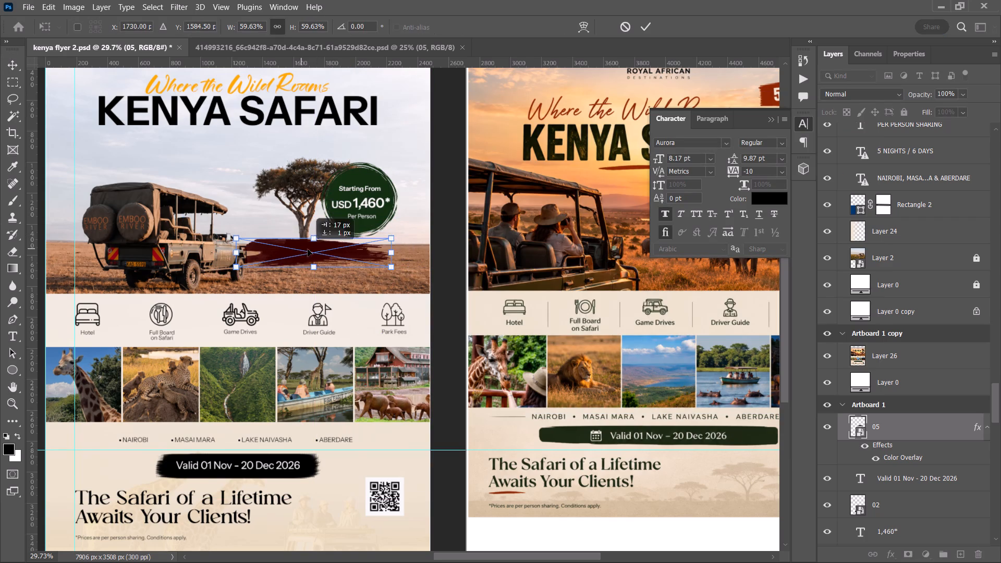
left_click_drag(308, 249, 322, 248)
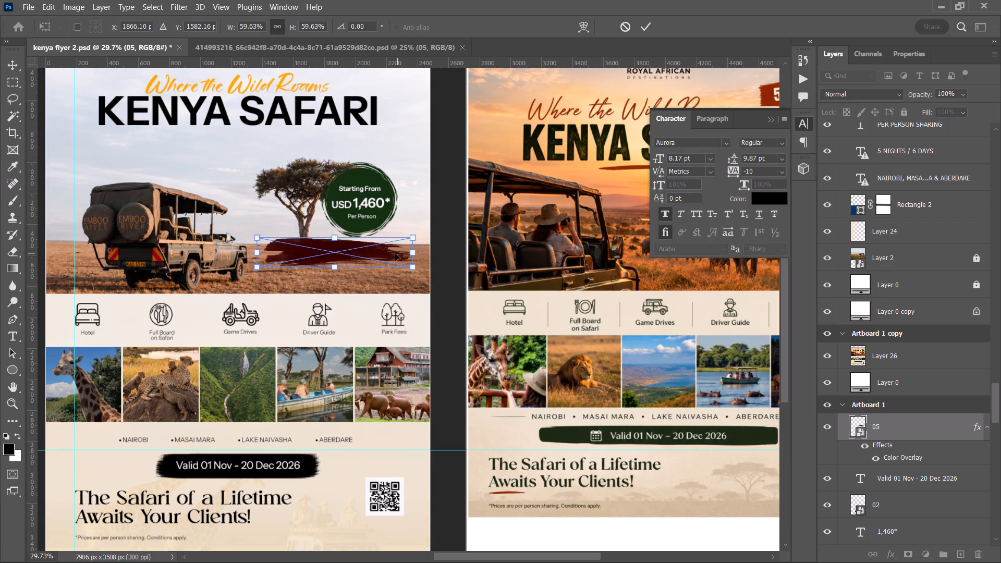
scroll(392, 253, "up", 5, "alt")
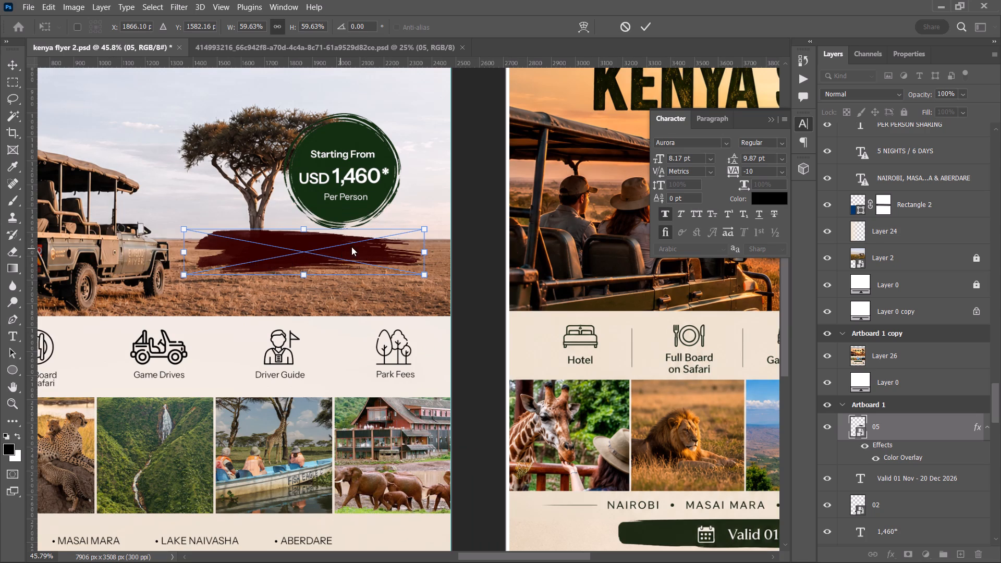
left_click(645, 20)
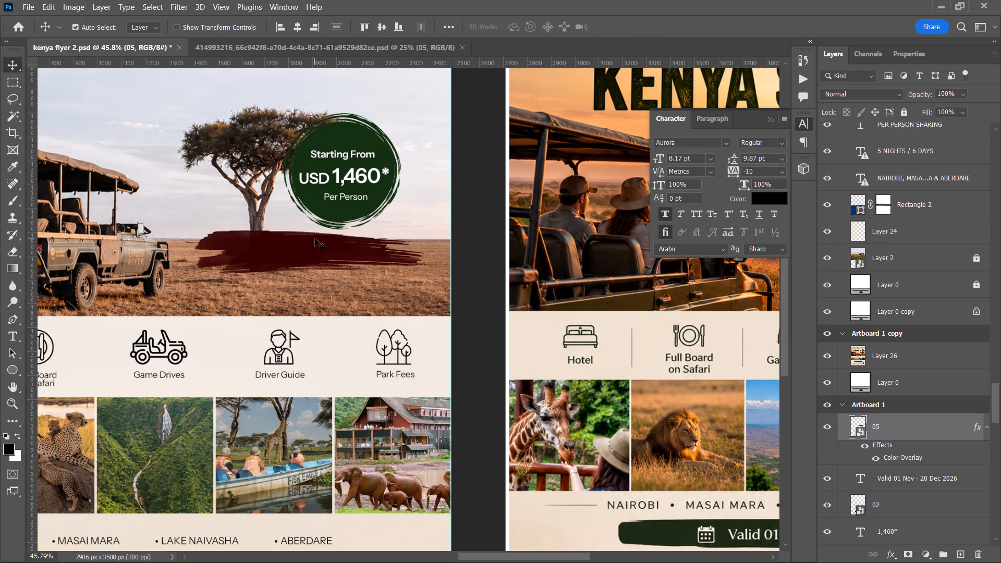
Delete the maroon brush stroke beneath the price badge.
left_click(315, 239)
key("BackSpace")
Draw a black ellipse about 582 by 167 px and place it just below the green price badge.
scroll(325, 261, "up", 4, "alt")
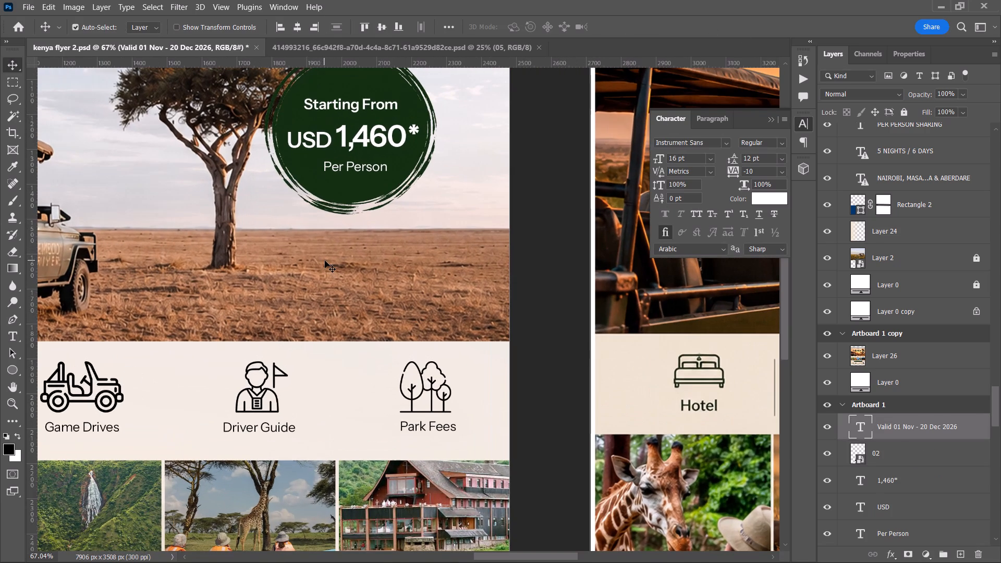
key("u")
left_click_drag(250, 209, 447, 275)
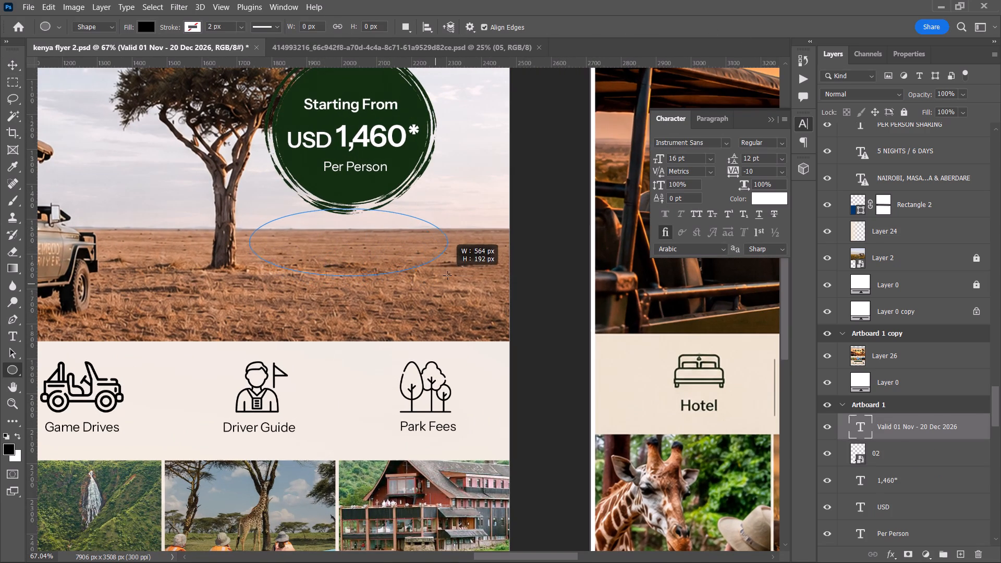
left_click_drag(447, 275, 453, 267)
key("b")
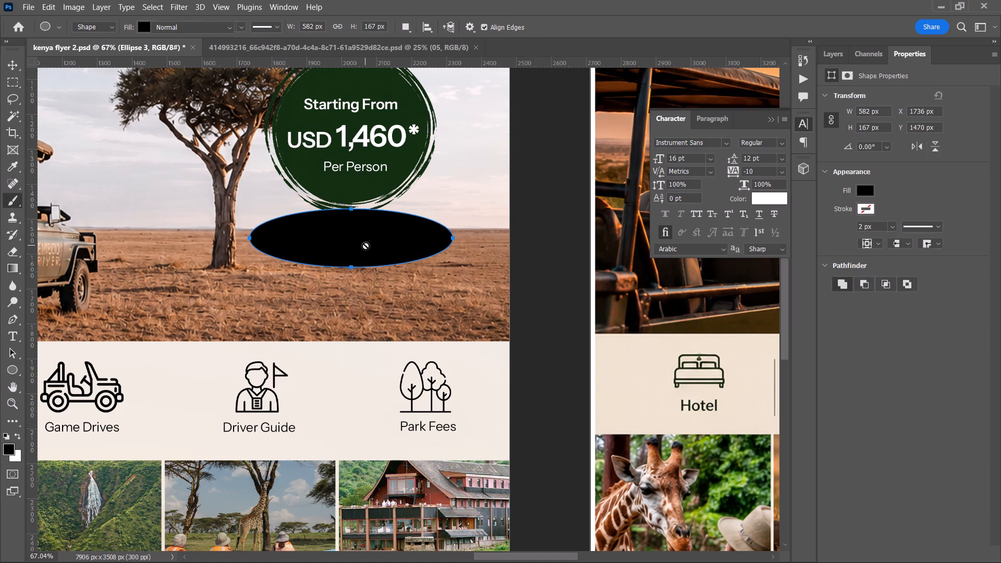
key("v")
left_click_drag(349, 240, 348, 260)
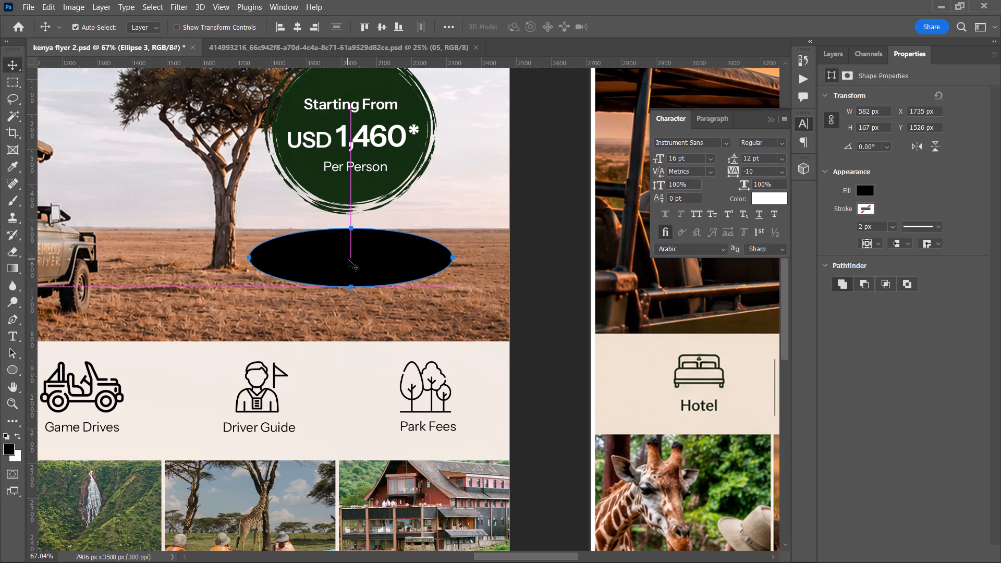
left_click(823, 48)
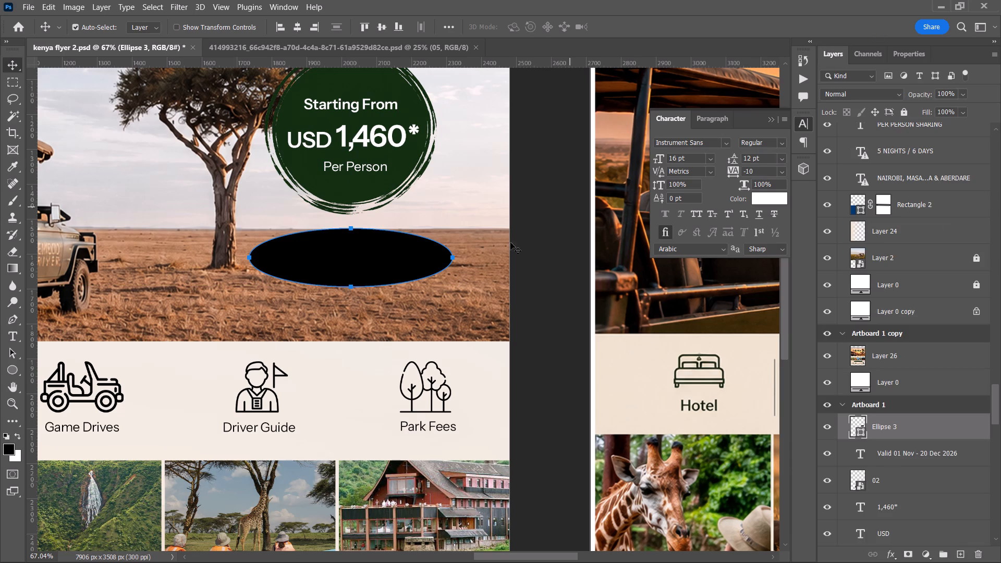
left_click(389, 256)
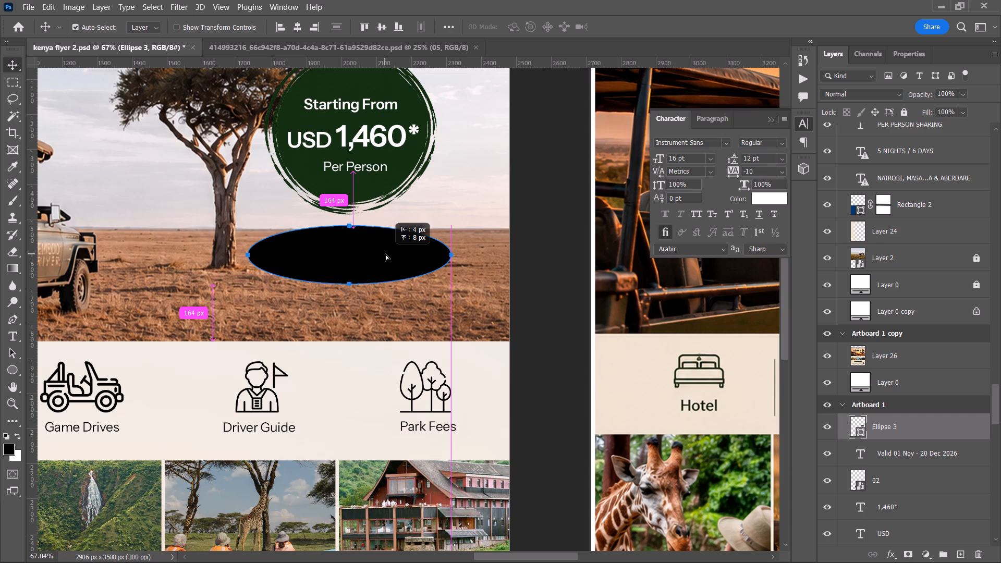
Reduce the black ellipse's height to about 80% by raising its bottom edge, and deselect it.
left_click_drag(349, 286, 349, 278)
key("ctrl+z")
left_click(558, 271)
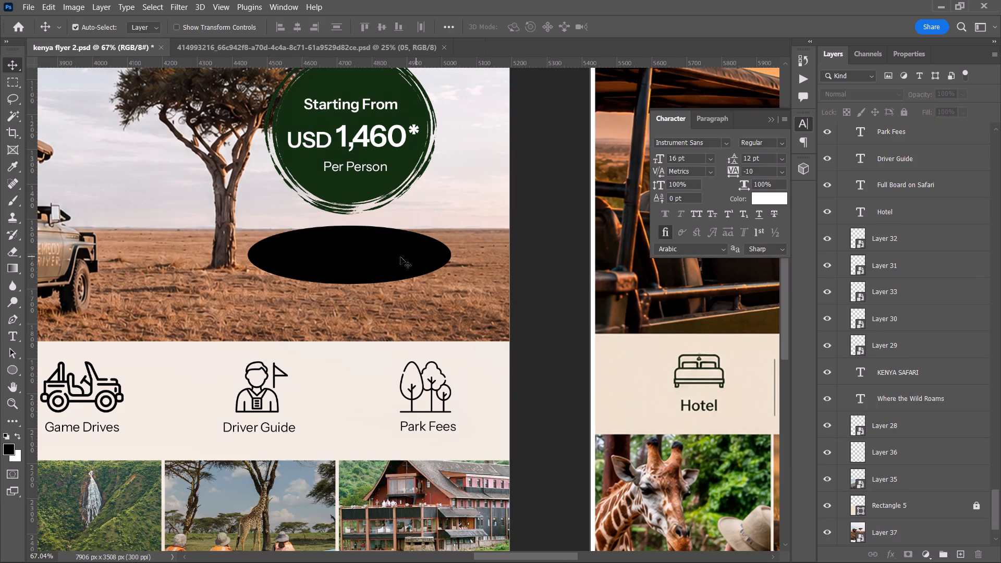
left_click(348, 258)
key("ctrl+t")
left_click_drag(351, 284, 348, 280, "shift")
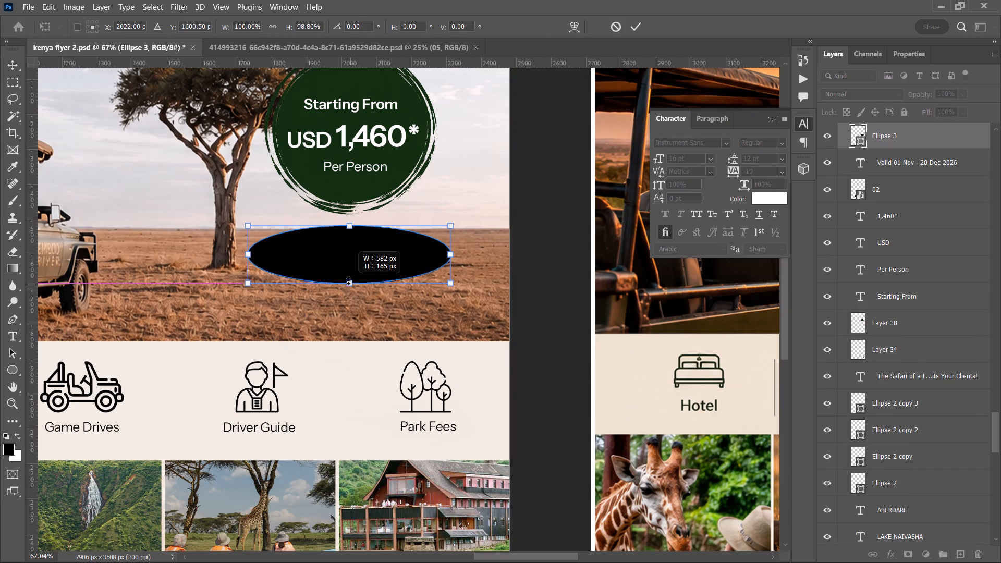
left_click_drag(348, 280, 348, 273, "shift")
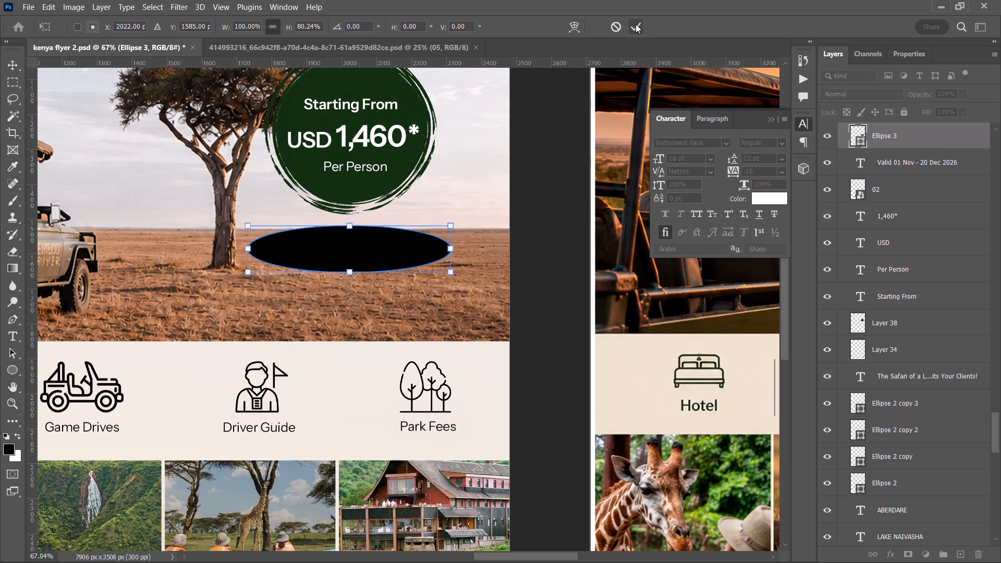
left_click(633, 24)
left_click(545, 252)
Duplicate the 1,460* price text onto the black ellipse and bring the copy to the front.
left_click_drag(382, 140, 382, 155, "alt")
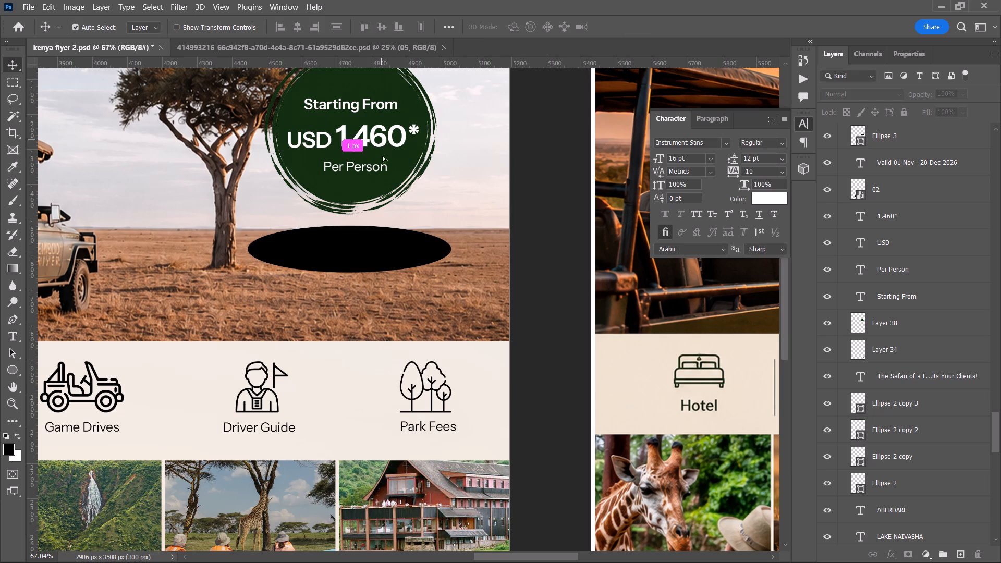
left_click_drag(382, 155, 352, 249, "alt")
key("ctrl+shift+bracketright")
key("ctrl+shift+bracketright")
key("ctrl+shift+bracketright")
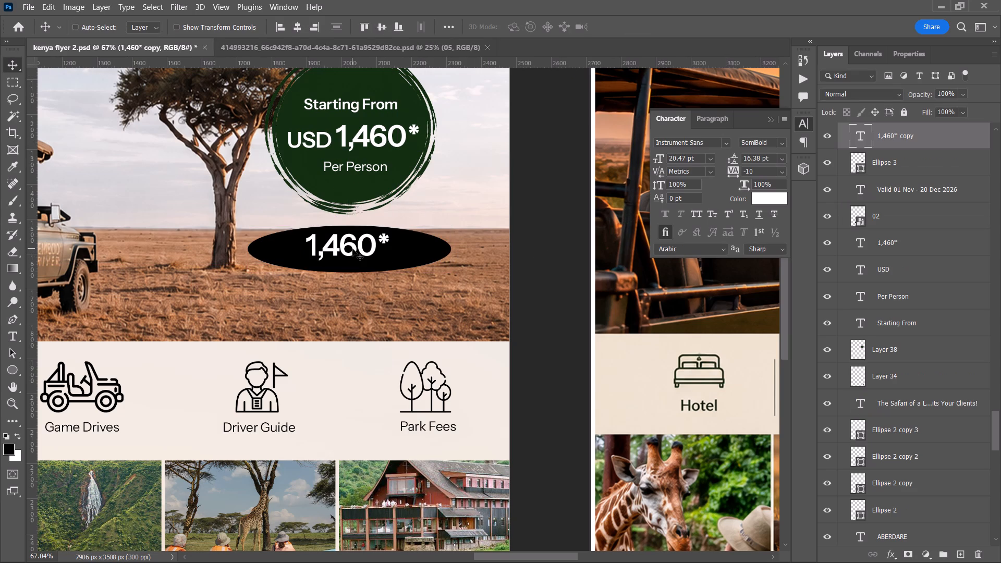
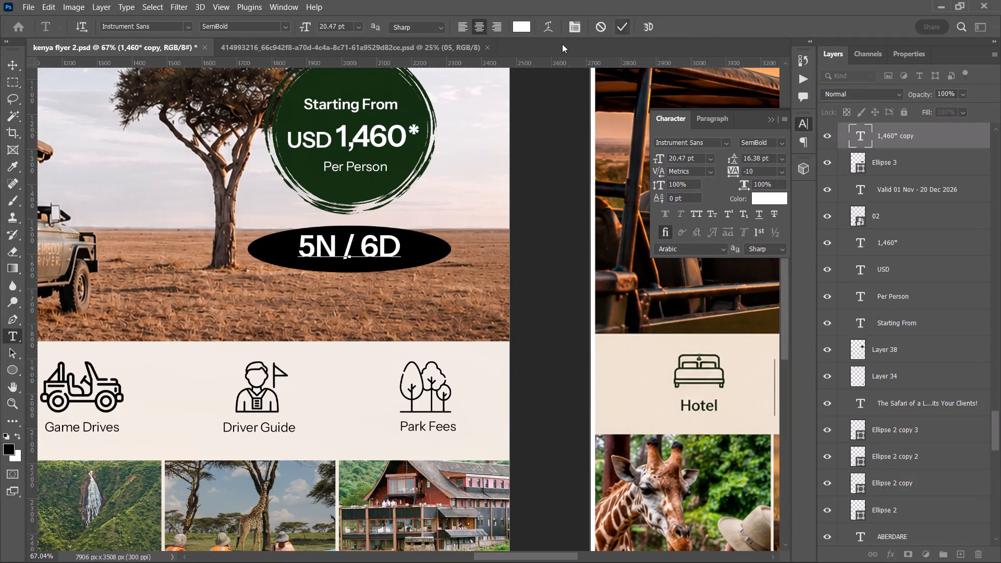
Commit the 5N / 6D text, nudge it down slightly to centre it on the black ellipse, and deselect it.
left_click(9, 60)
scroll(340, 256, "up", 5, "alt")
left_click_drag(327, 244, 327, 251)
scroll(459, 287, "down", 5, "alt")
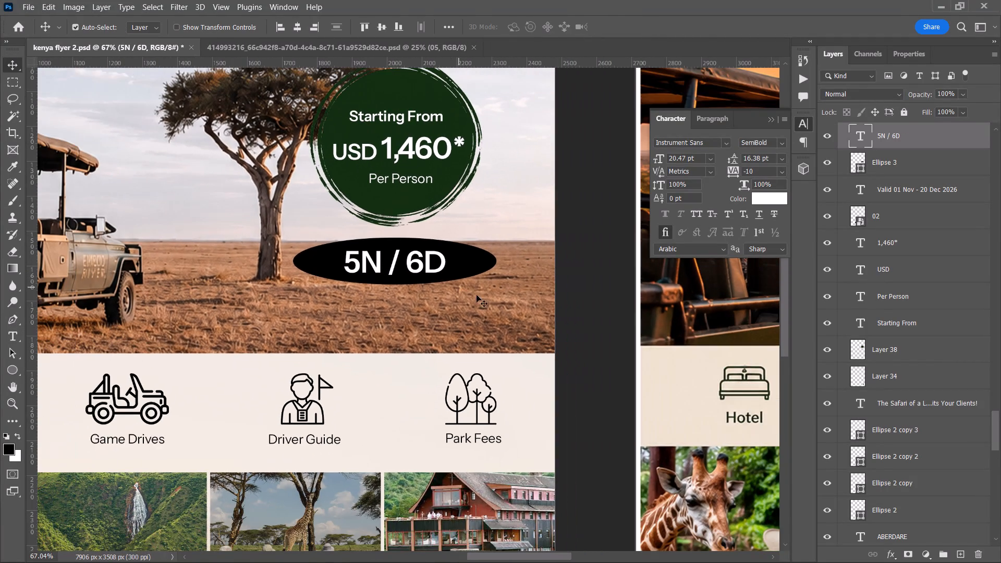
left_click(582, 338)
Save the flyer document with the new 5N / 6D label in place.
scroll(159, 405, "down", 3, "alt")
key("space")
key("space")
key("space")
key("space")
key("space")
key("space")
key("space")
key("space")
key("space")
key("space")
key("space")
key("space")
key("space")
key("space")
key("space")
key("space")
key("space")
key("space")
key("space")
key("space")
left_click_drag(165, 405, 387, 392)
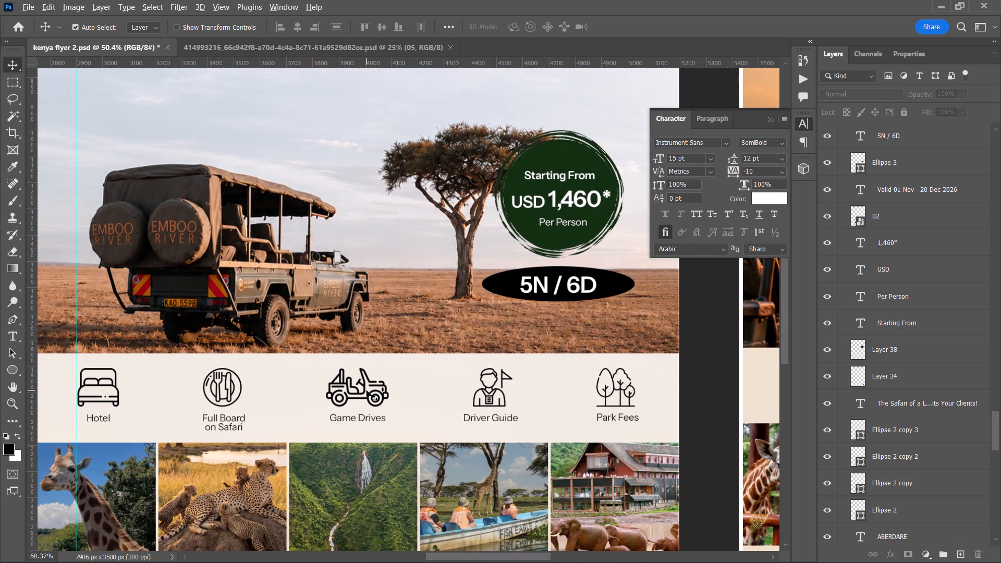
scroll(367, 390, "down", 3, "alt")
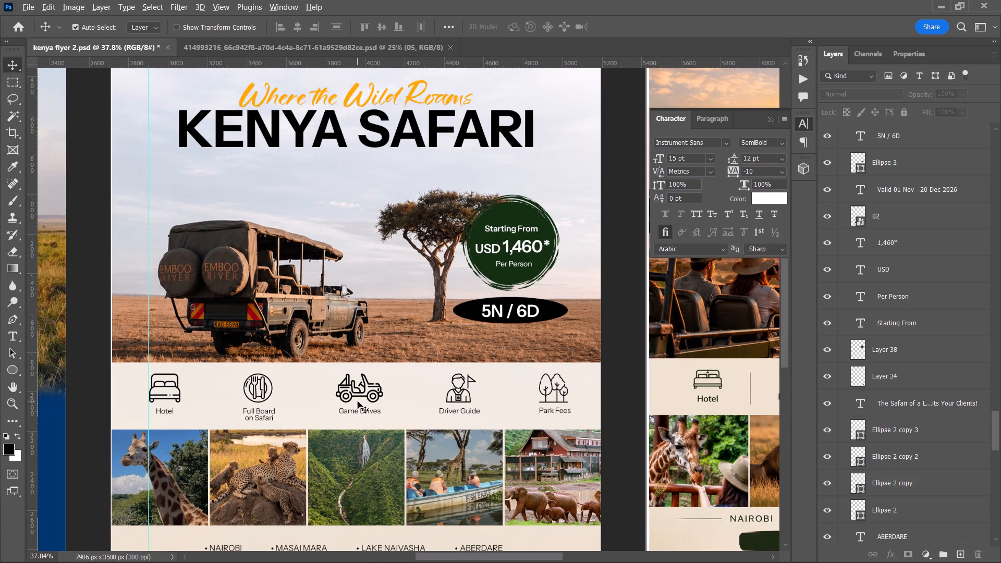
scroll(358, 401, "down", 2, "alt")
key("space")
left_click_drag(367, 406, 351, 387)
scroll(351, 387, "down", 5)
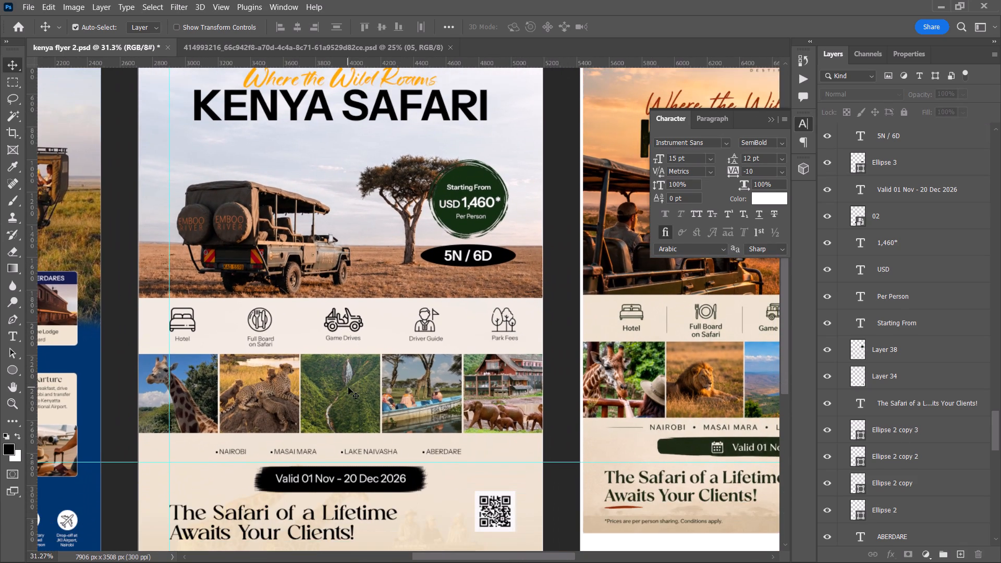
key("ctrl+s")
Filter the font choices for the middle artboard's KENYA SAFARI headline to the Sans Serif class.
scroll(348, 387, "down", 4, "alt")
key("space")
left_click_drag(344, 387, 336, 363)
left_click(347, 176)
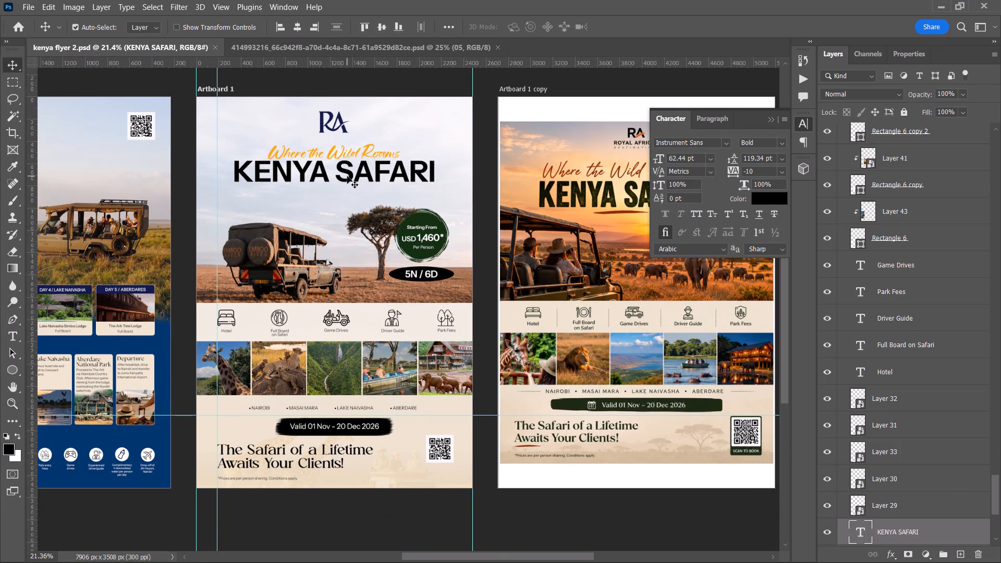
left_click(349, 179)
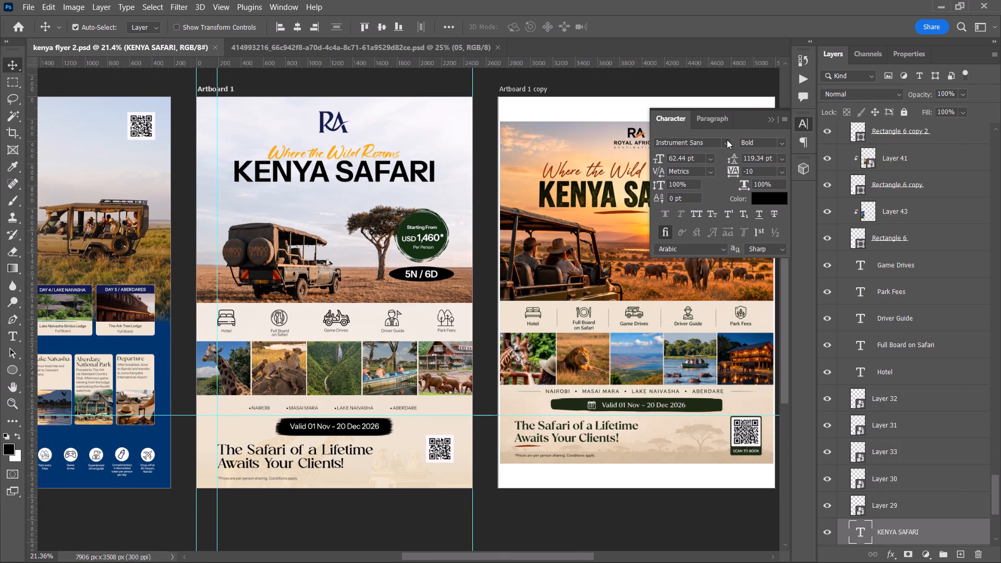
left_click(727, 140)
left_click(726, 160)
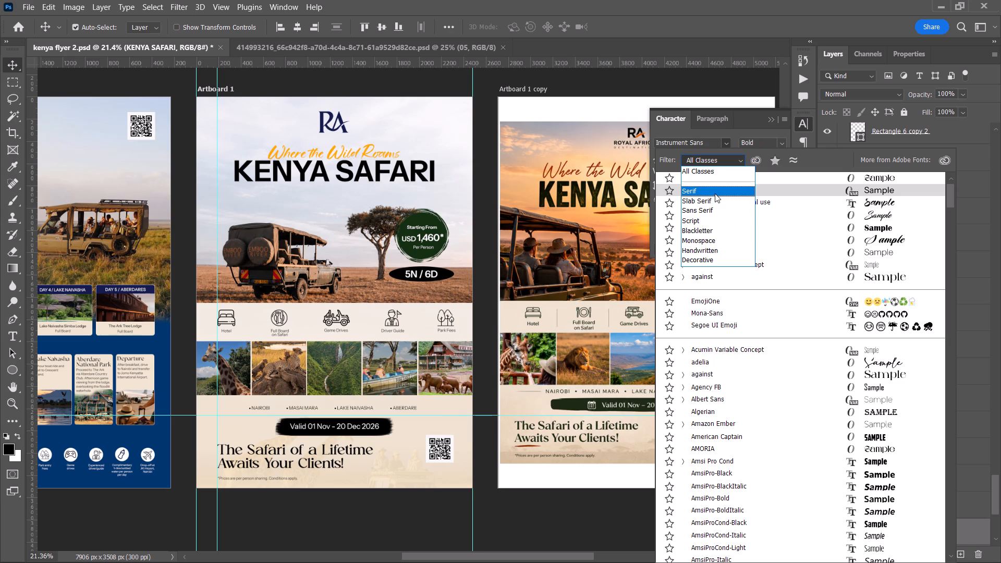
left_click(712, 173)
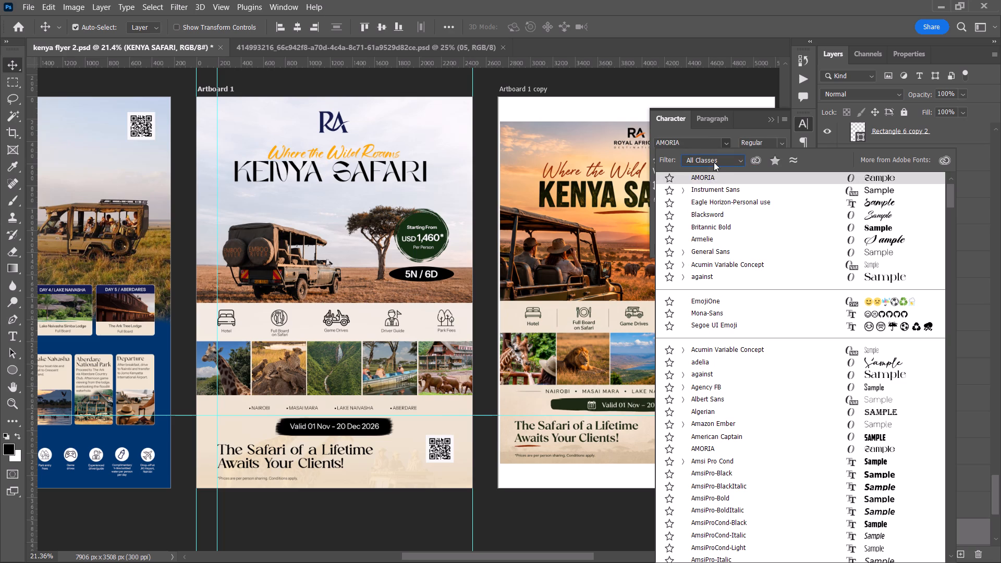
left_click(714, 162)
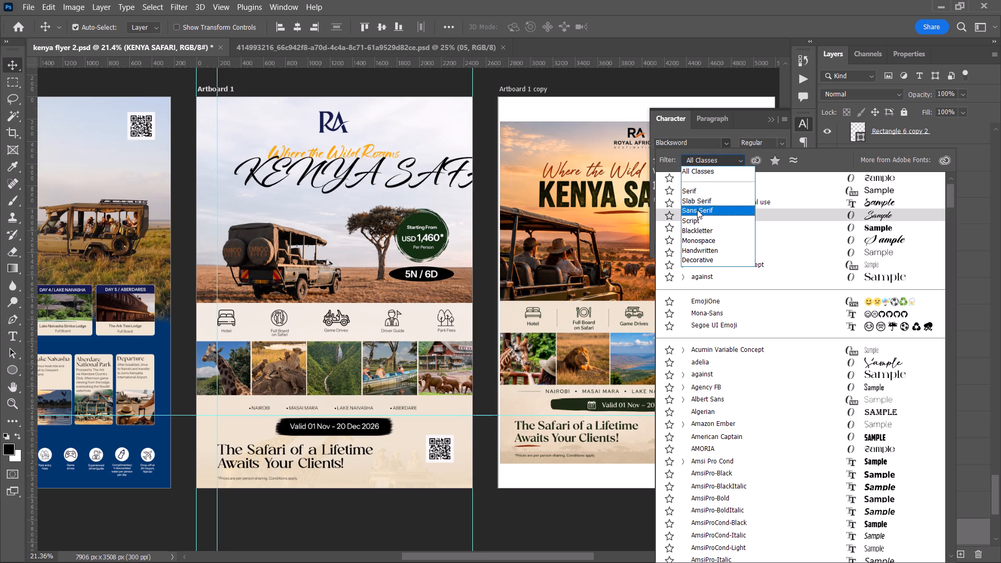
left_click(697, 210)
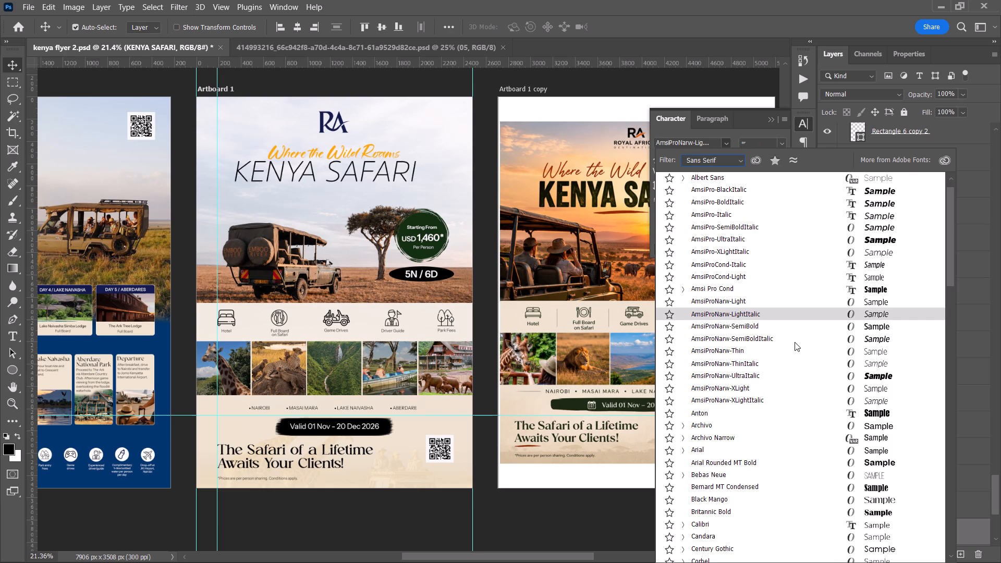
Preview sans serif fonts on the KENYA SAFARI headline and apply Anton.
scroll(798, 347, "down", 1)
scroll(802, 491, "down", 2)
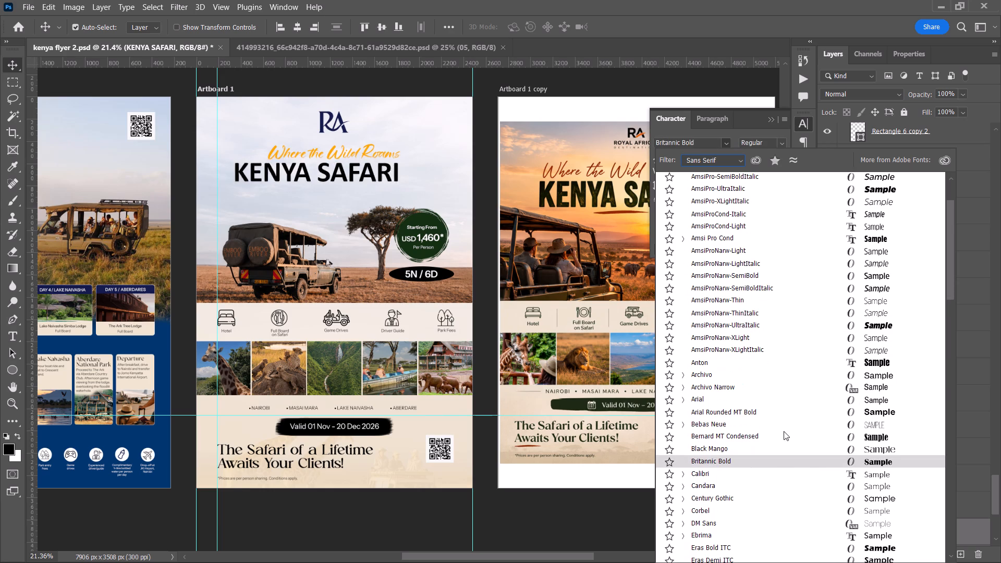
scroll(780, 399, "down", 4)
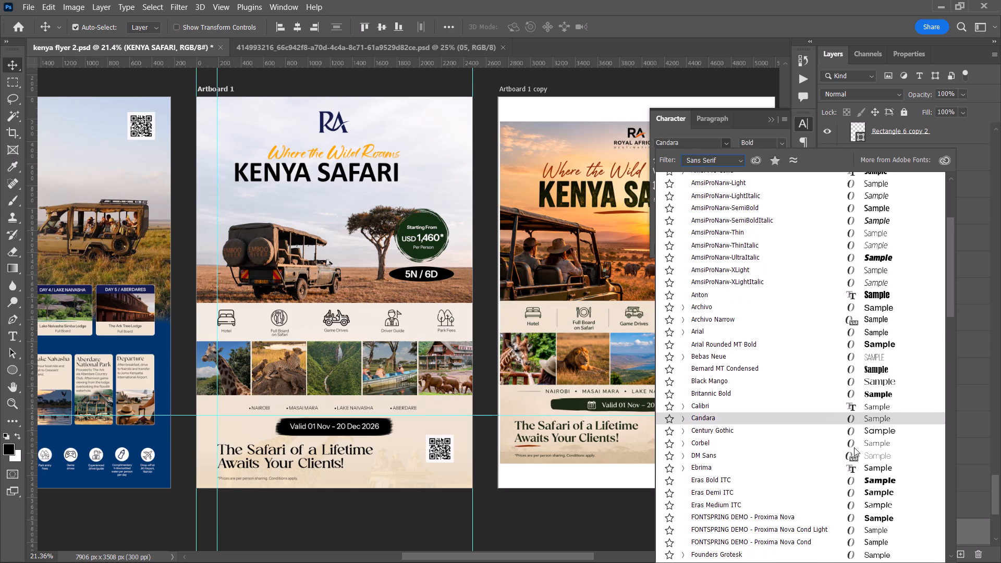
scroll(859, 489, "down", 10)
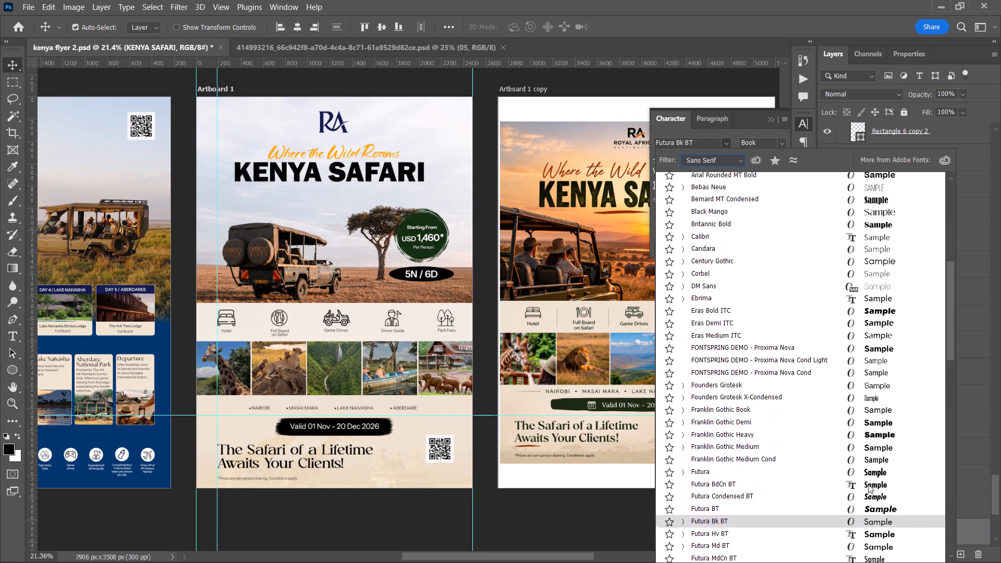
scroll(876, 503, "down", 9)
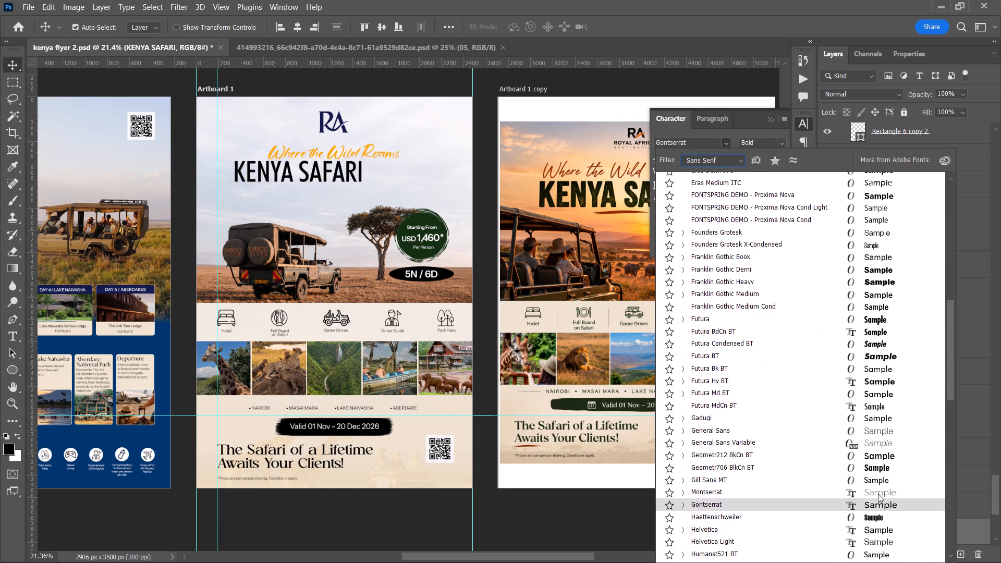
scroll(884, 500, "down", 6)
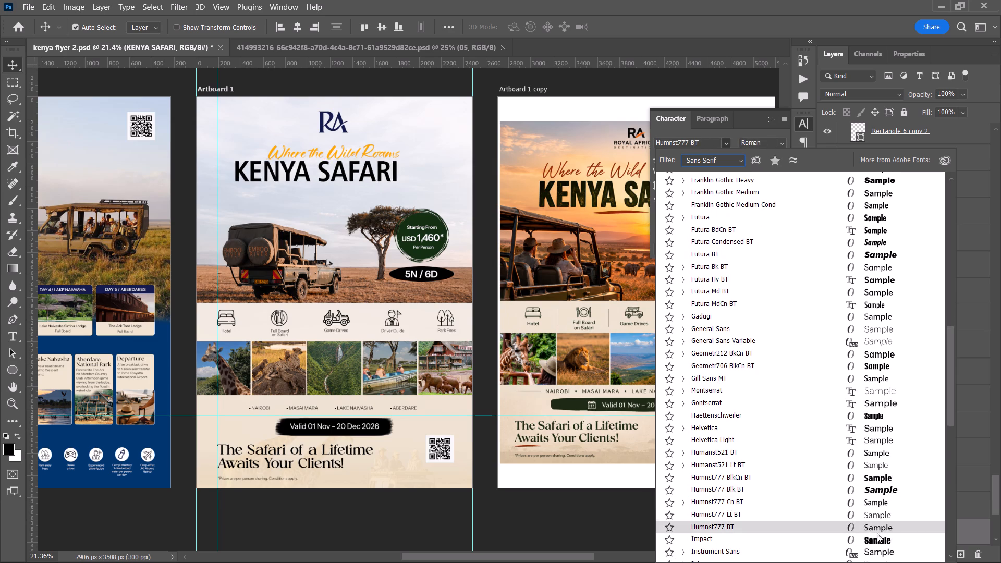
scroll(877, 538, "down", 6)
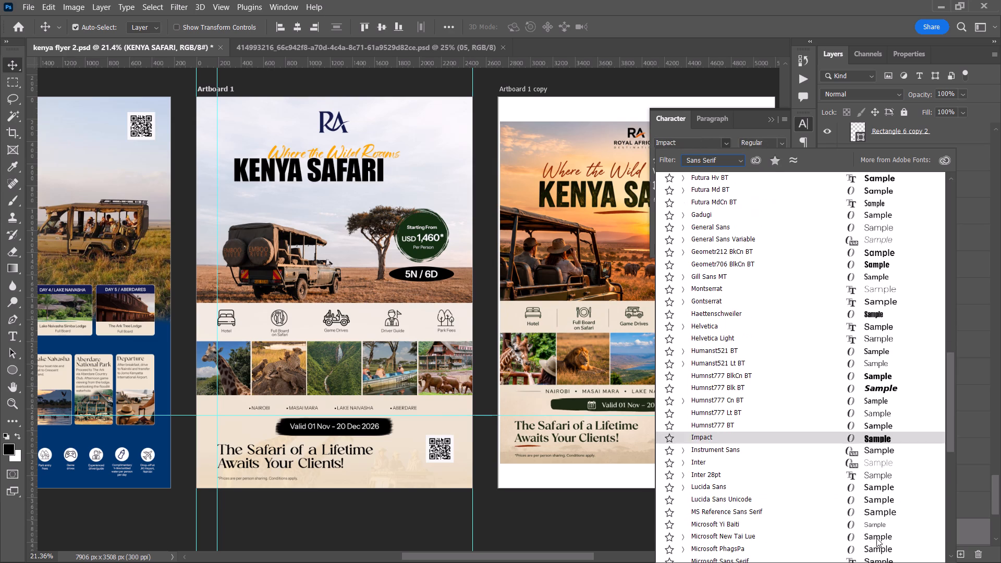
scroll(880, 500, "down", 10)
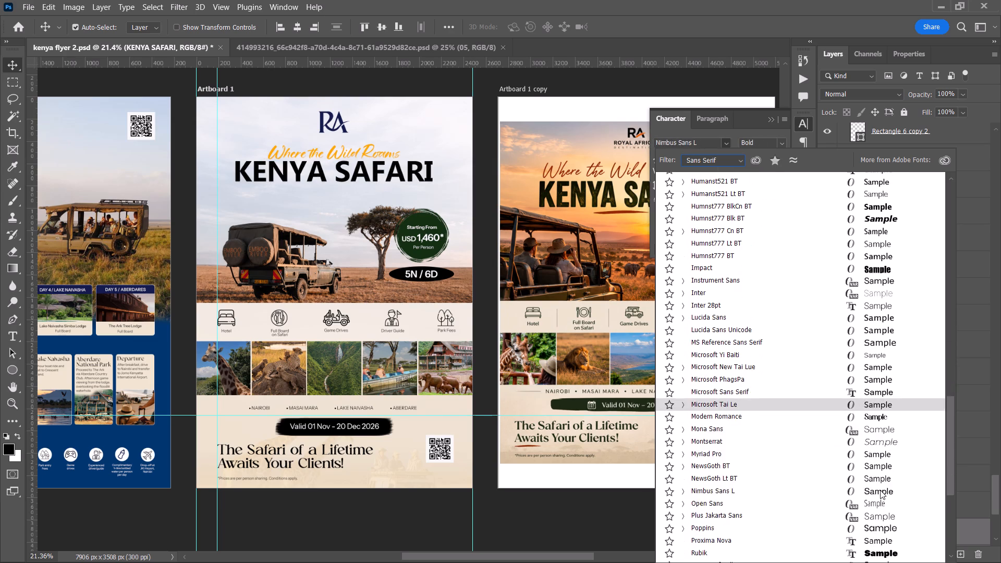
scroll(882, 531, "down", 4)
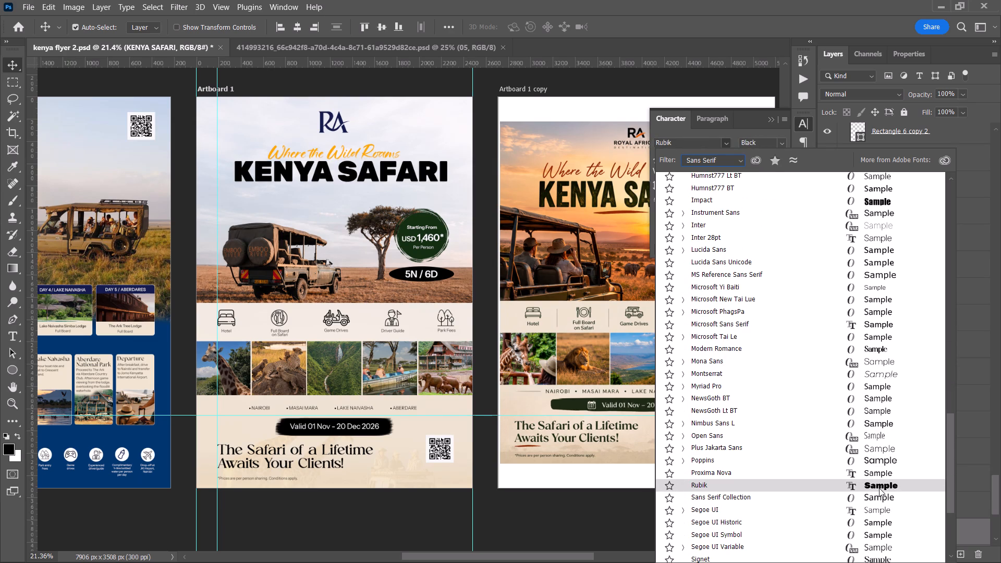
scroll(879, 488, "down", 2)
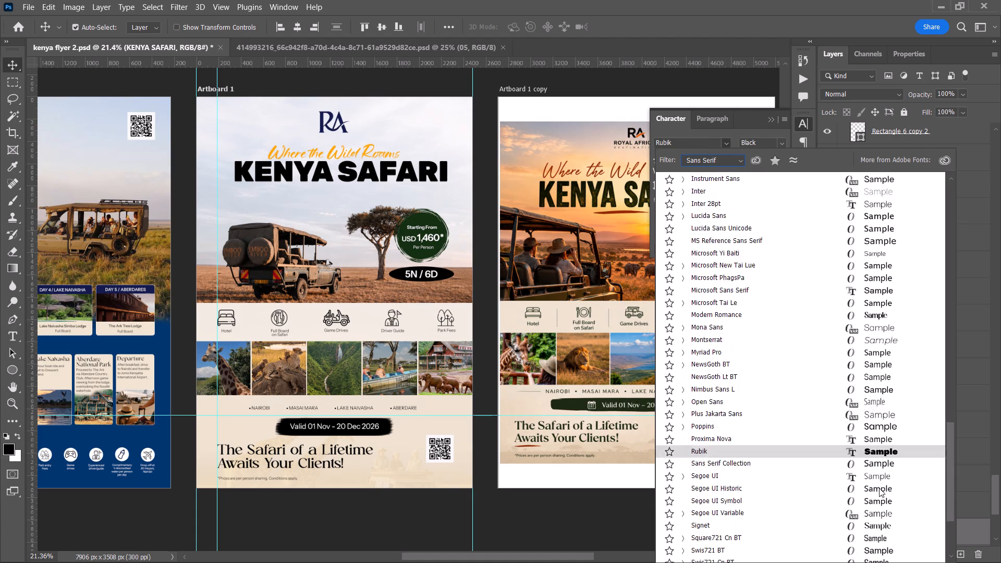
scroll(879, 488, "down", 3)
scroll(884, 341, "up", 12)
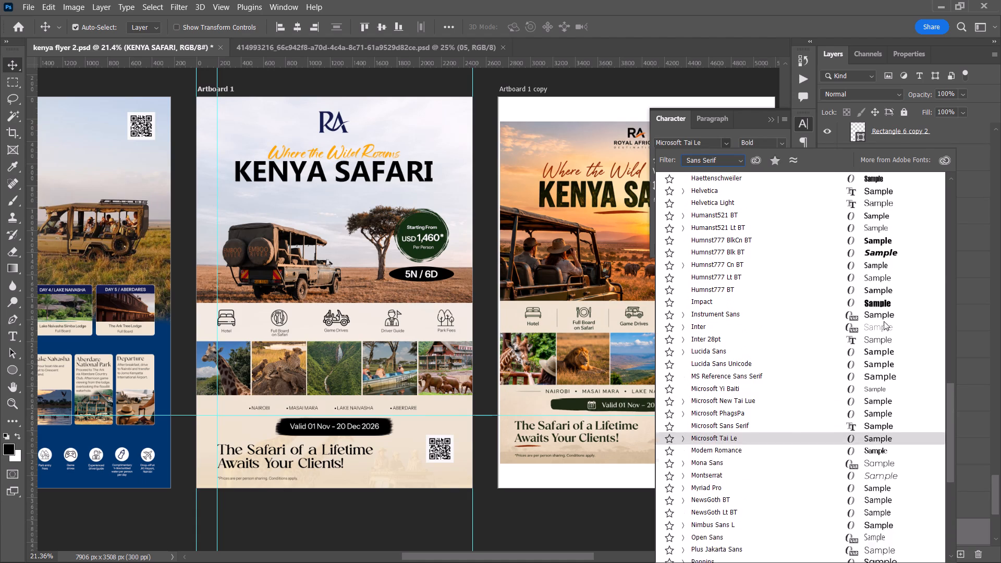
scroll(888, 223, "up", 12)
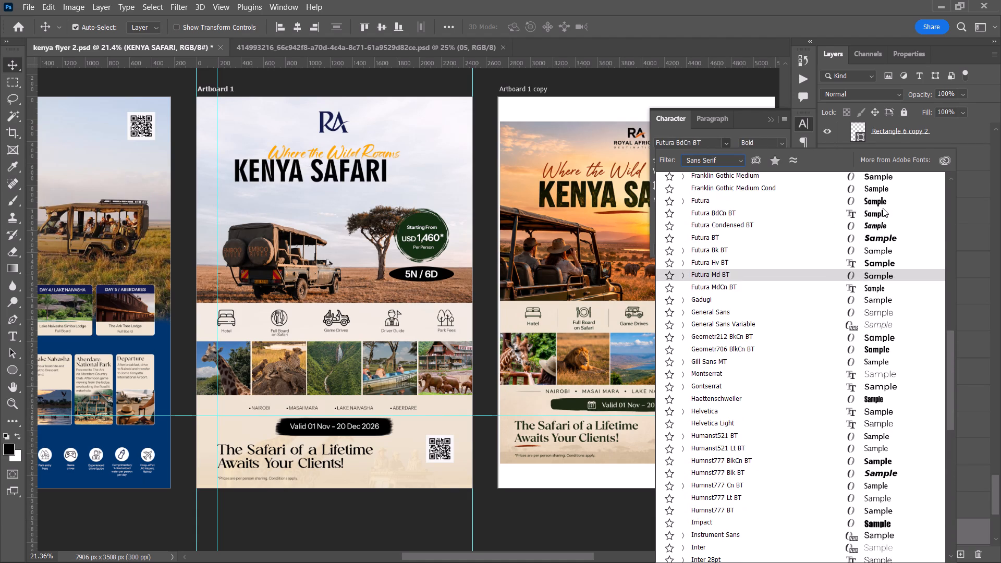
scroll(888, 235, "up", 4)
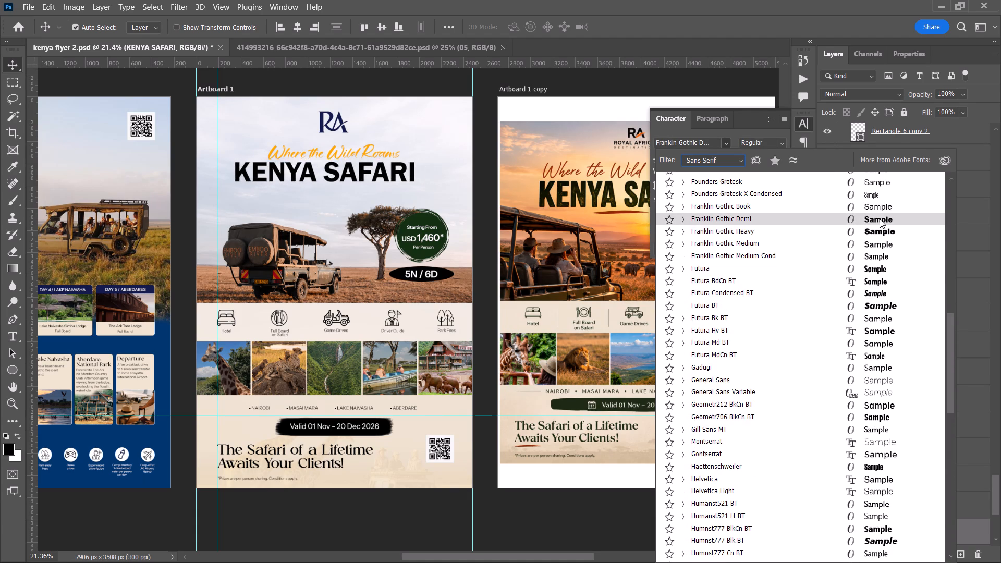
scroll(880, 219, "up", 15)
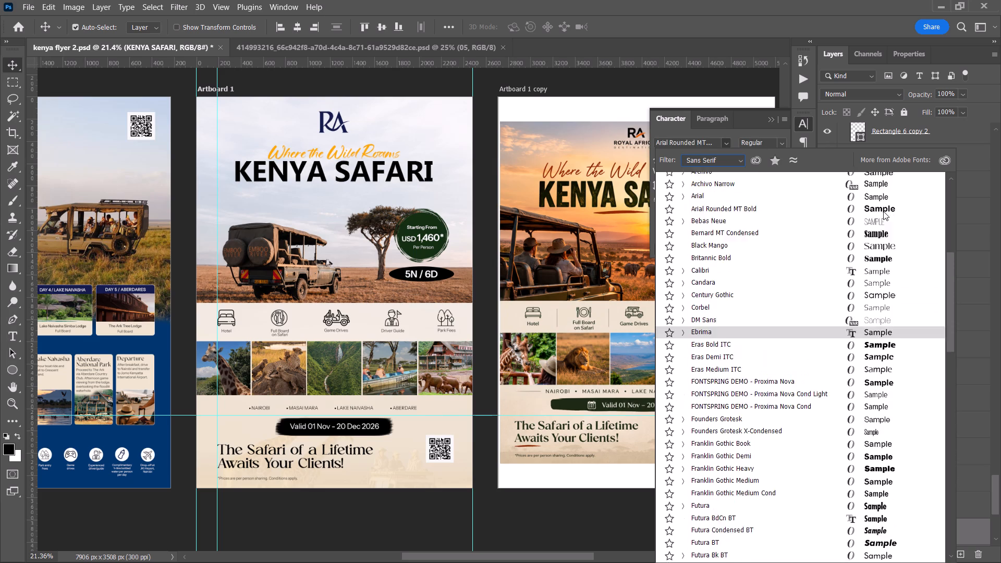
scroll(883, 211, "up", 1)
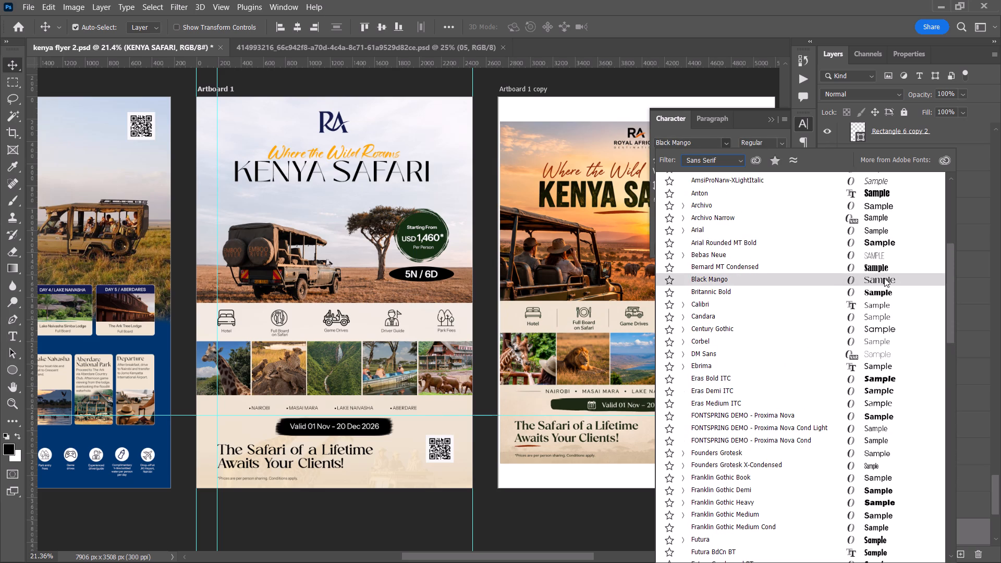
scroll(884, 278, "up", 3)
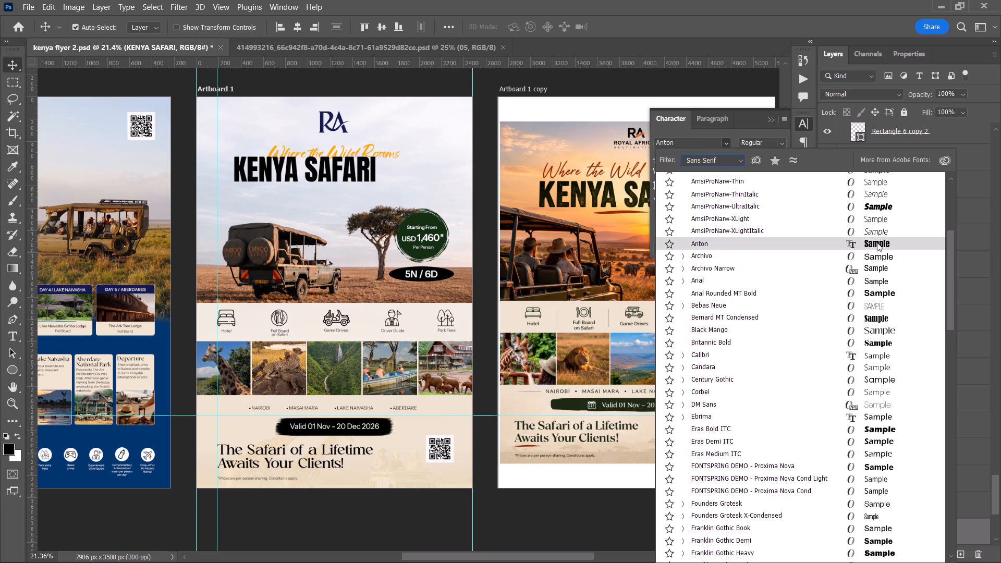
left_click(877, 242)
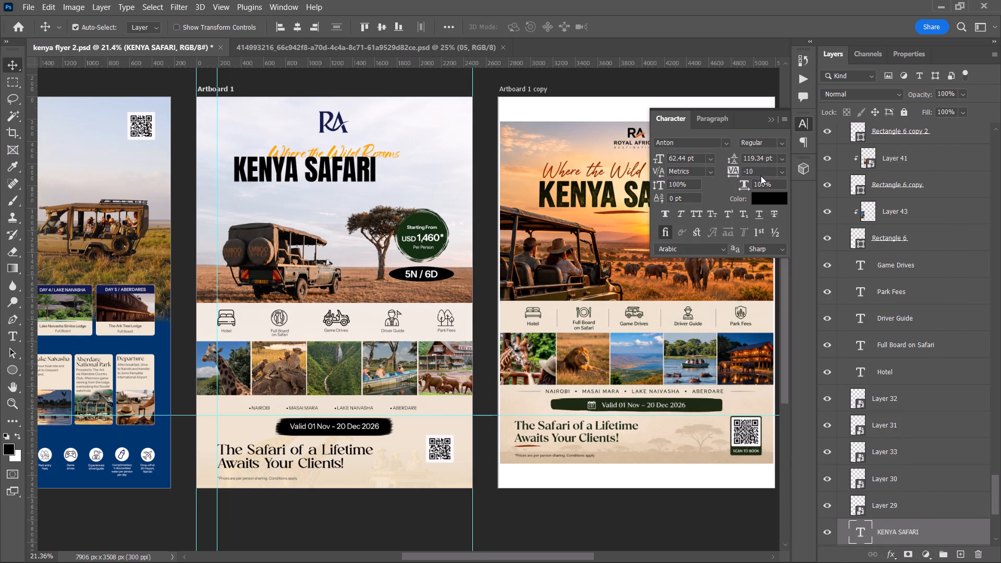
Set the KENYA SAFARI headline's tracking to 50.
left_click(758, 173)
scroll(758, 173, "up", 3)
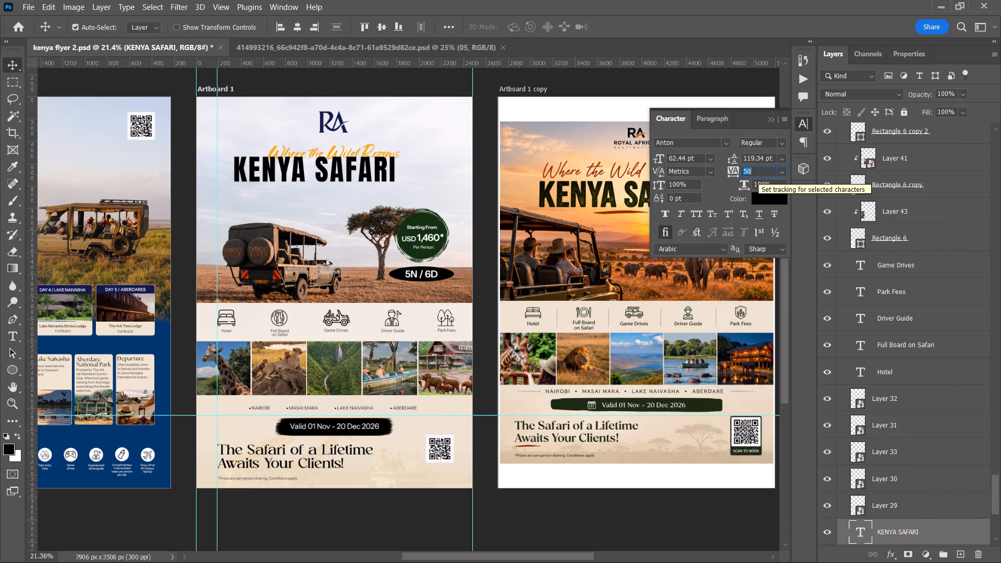
Change the KENYA SAFARI headline's font to Black Mango and set its tracking to -10.
left_click(728, 138)
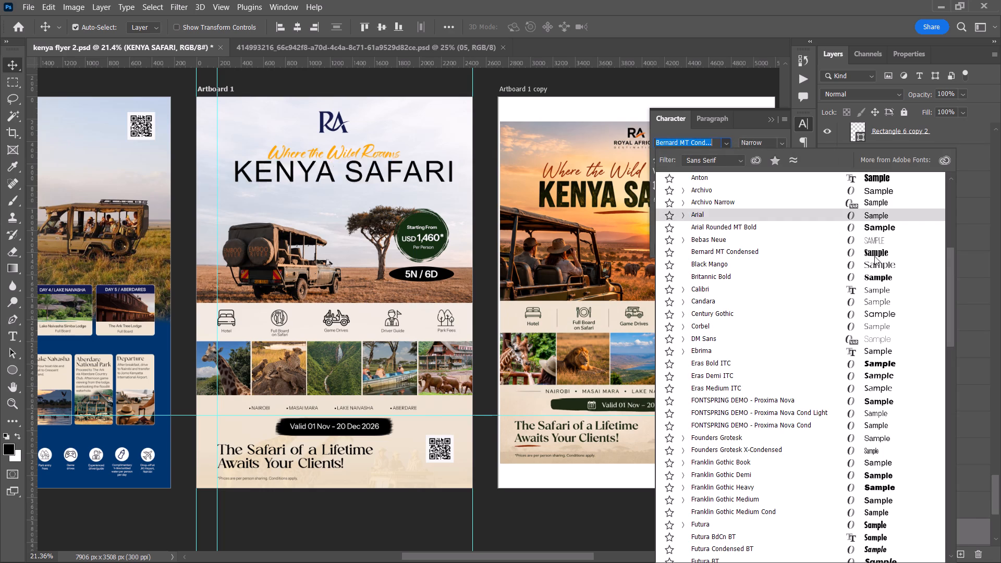
left_click(883, 266)
left_click(403, 170)
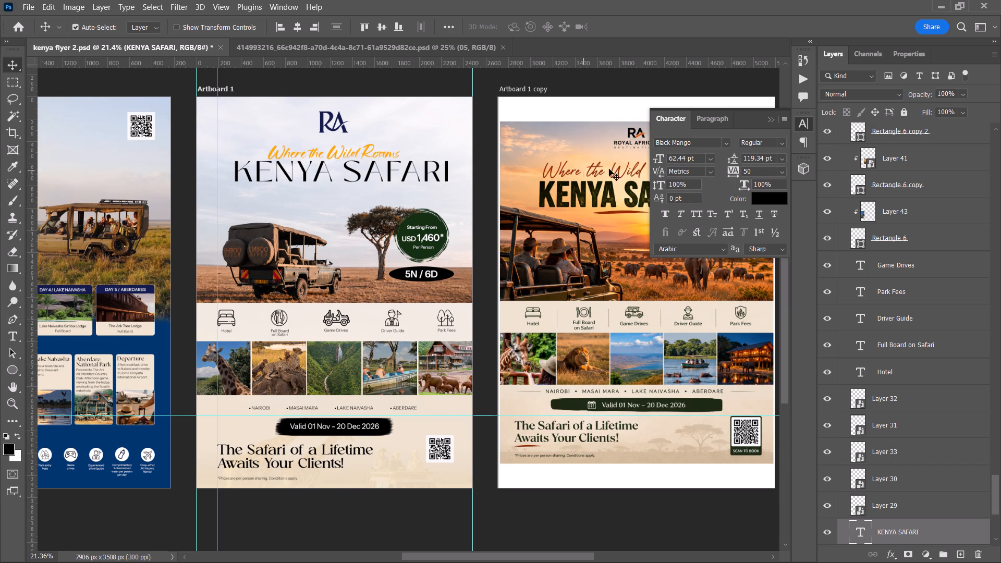
left_click(757, 175)
scroll(746, 177, "down", 3)
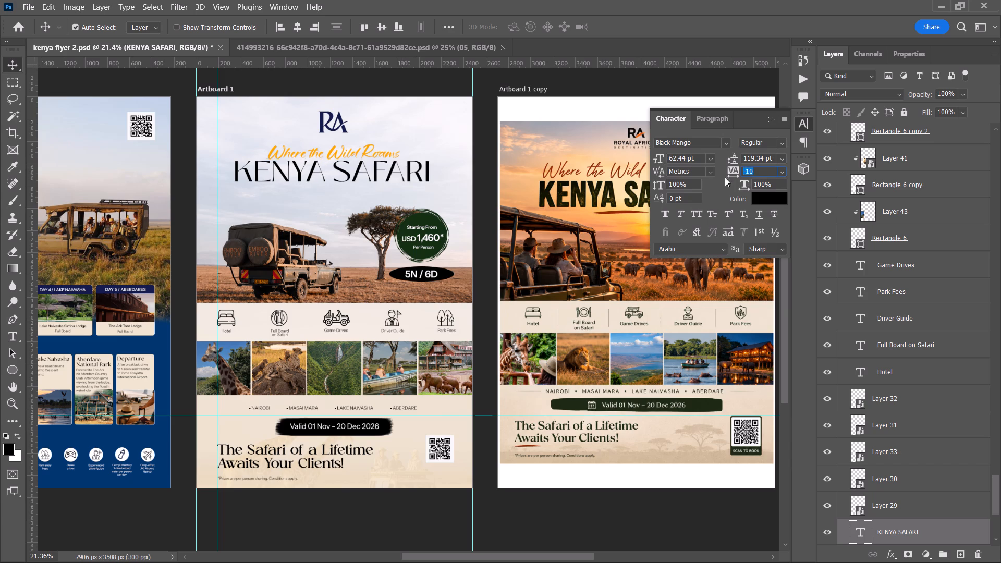
left_click(396, 174)
Apply faux bold to the Black Mango KENYA SAFARI headline, keeping the Regular style.
left_click(663, 211)
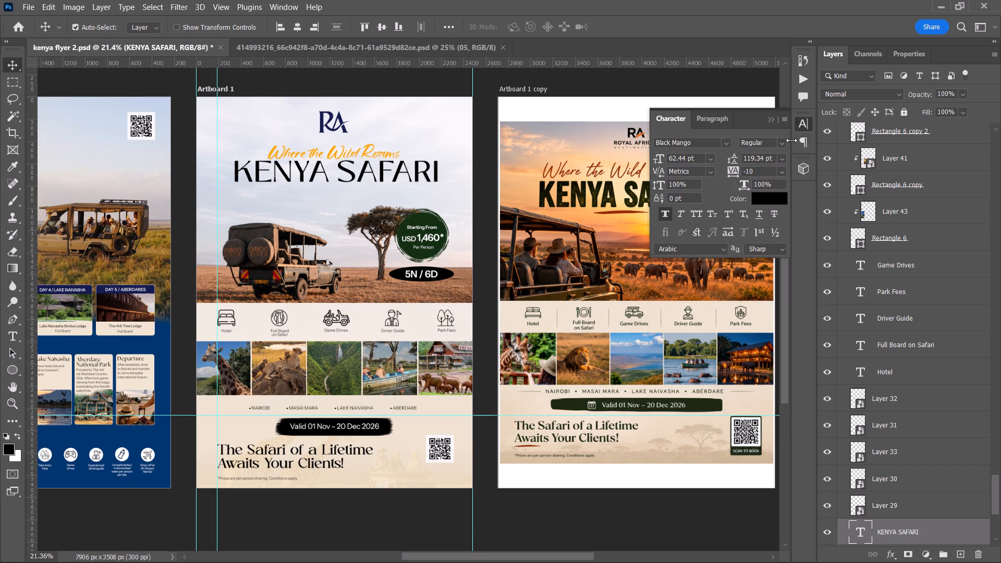
left_click(780, 143)
left_click(780, 143)
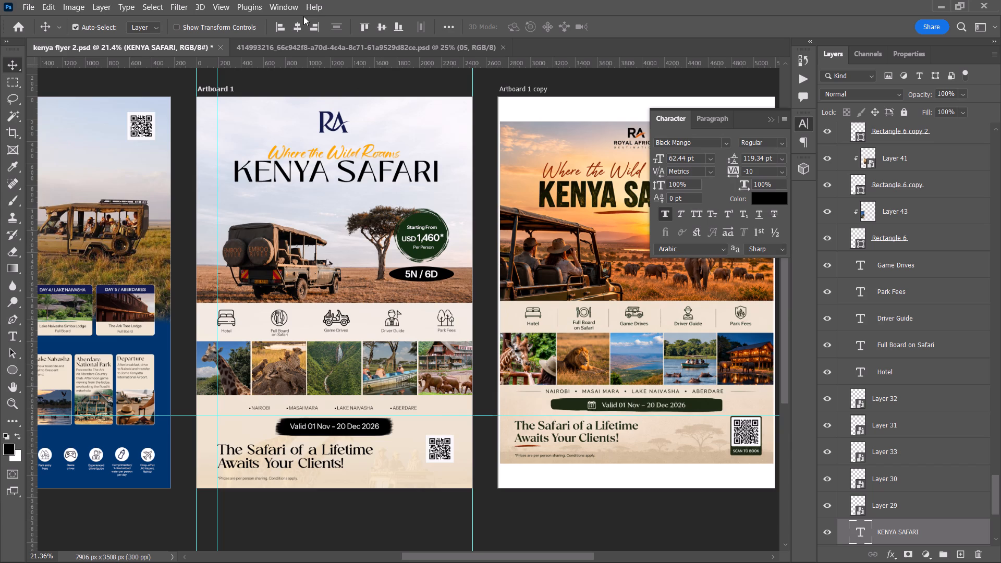
Align the KENYA SAFARI headline to the artboard's horizontal centre and deselect it.
left_click(297, 23)
left_click(484, 166)
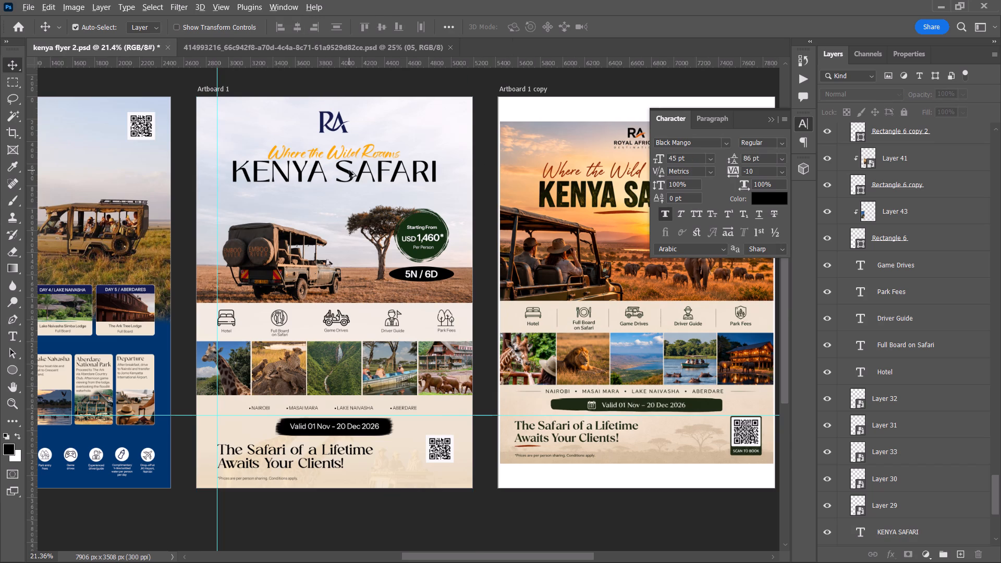
Move the KENYA SAFARI headline slightly down from the orange tagline, deselect it, and save the document.
scroll(349, 170, "up", 2, "alt")
left_click_drag(348, 170, 350, 176)
left_click(508, 187)
key("ctrl+s")
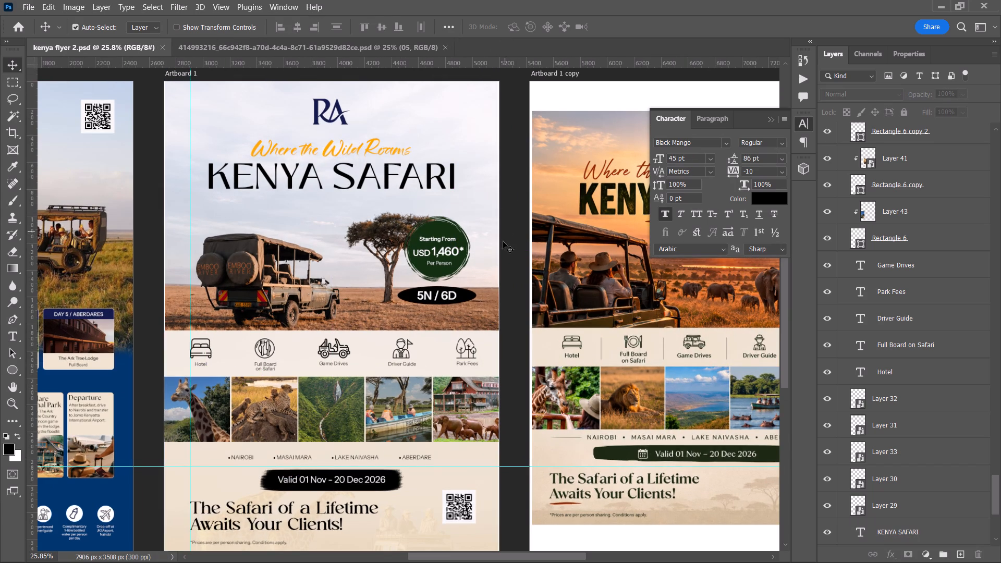
Set the 5N / 6D label's font size to 19 pt and save the document.
left_click(446, 299)
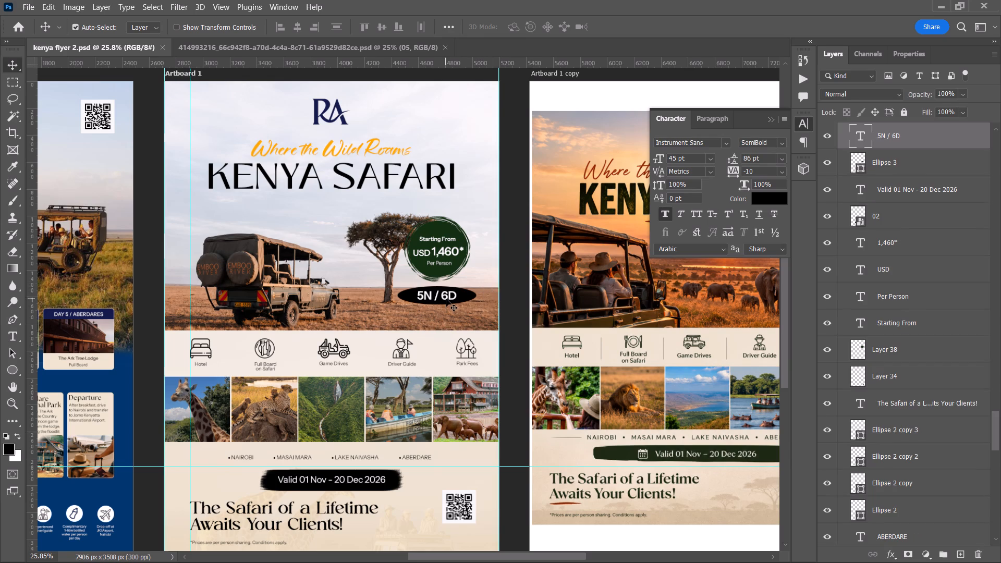
left_click(693, 157)
scroll(693, 157, "down", 2)
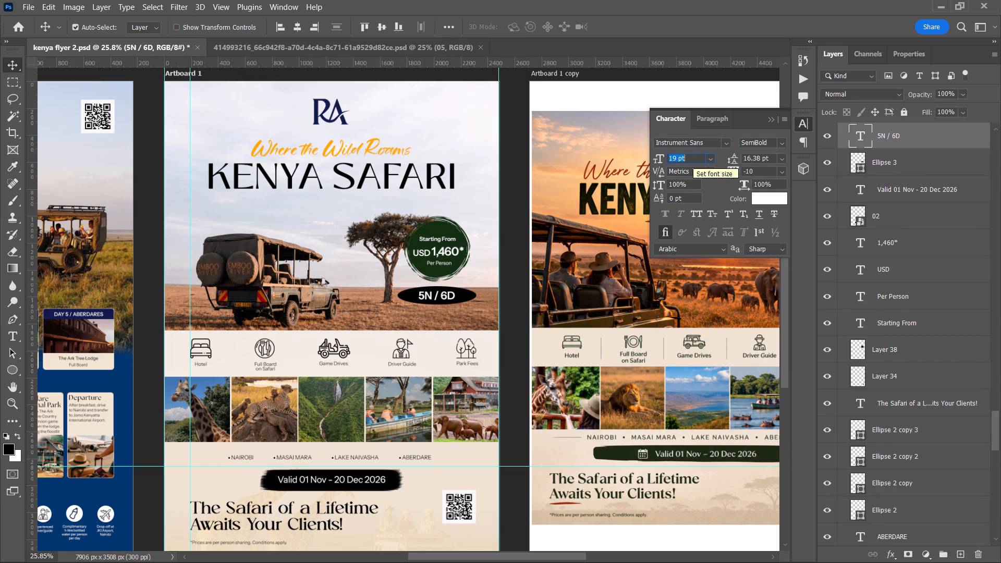
left_click(518, 267)
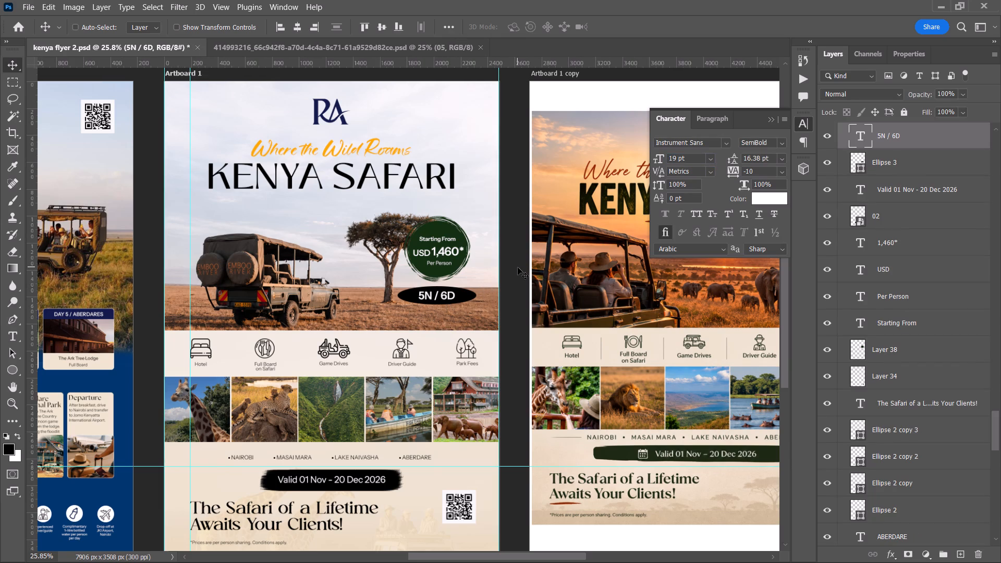
key("ctrl+s")
Draw a black rectangle about 267 × 373 px over the middle artboard's QR code, extending below it, using the Rectangle tool.
scroll(518, 267, "down", 2, "alt")
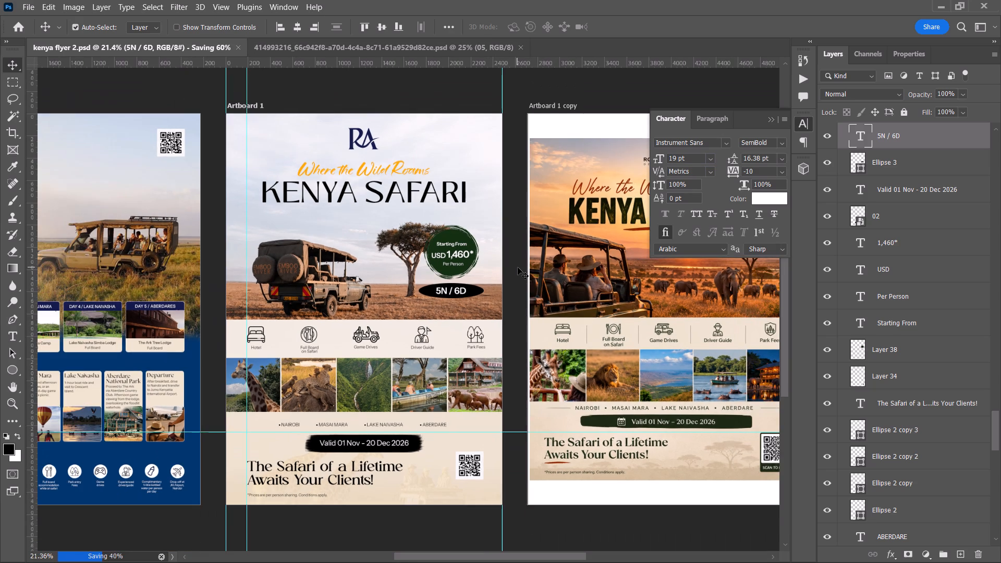
scroll(518, 267, "down", 4)
key("space")
left_click_drag(518, 267, 490, 265)
key("space")
key("space")
key("space")
key("space")
key("space")
left_click_drag(490, 265, 489, 270)
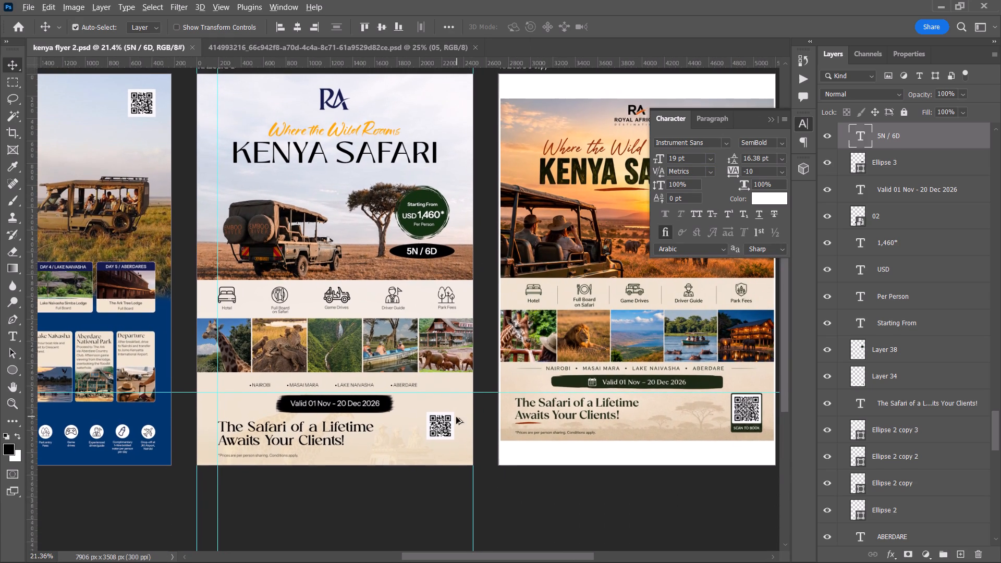
scroll(450, 425, "up", 8, "alt")
scroll(455, 446, "down", 4)
scroll(449, 442, "up", 6, "alt")
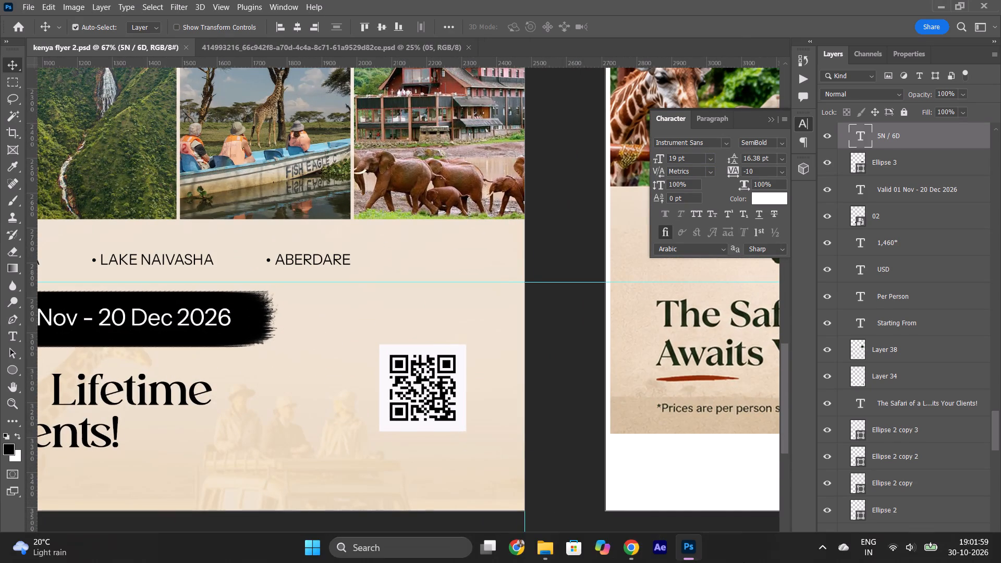
scroll(431, 430, "up", 2, "alt")
key("u")
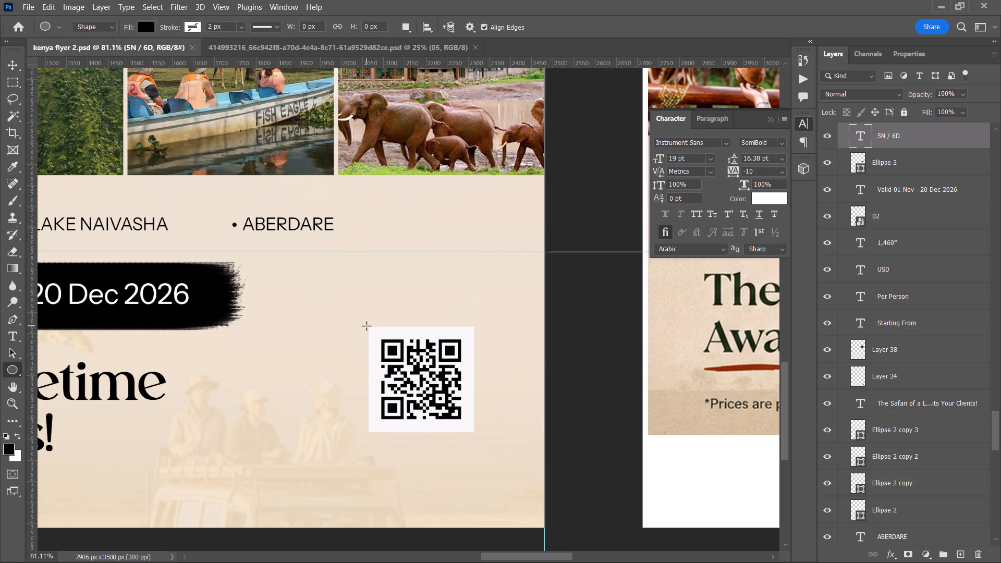
right_click(9, 369)
left_click(58, 366)
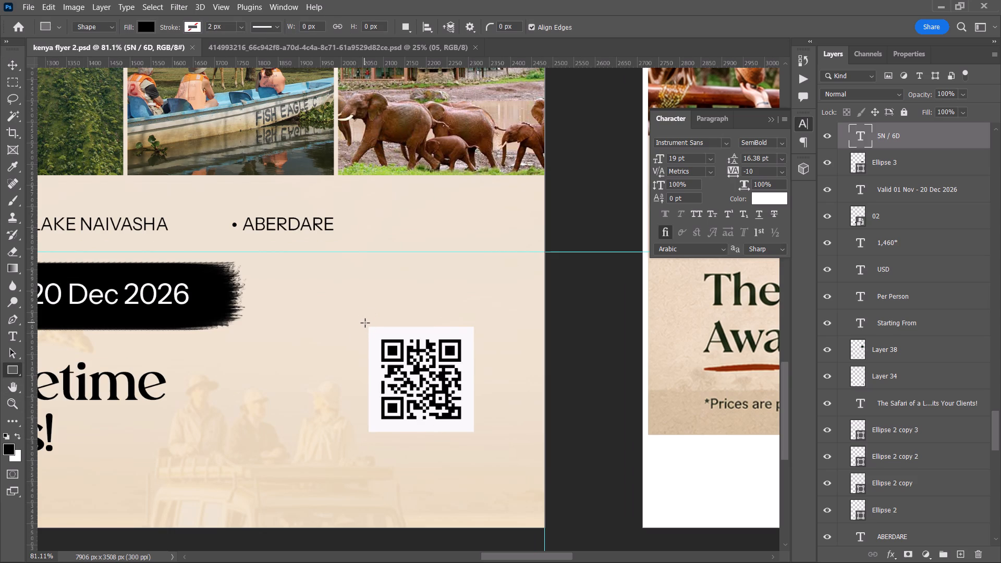
left_click_drag(365, 323, 477, 480)
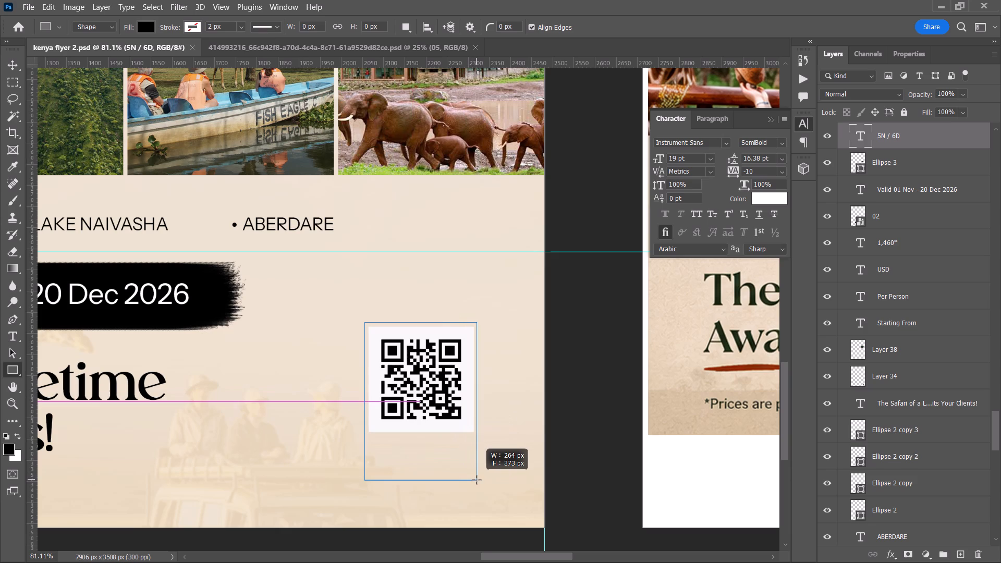
left_click_drag(477, 480, 477, 480)
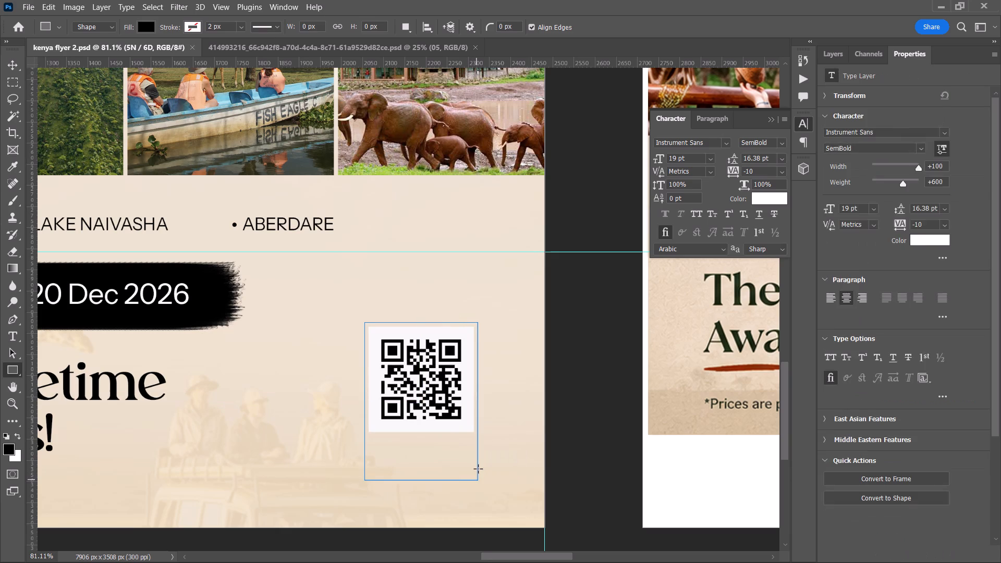
Round all four corners of the black rectangle to a radius of 15 px.
left_click_drag(375, 334, 379, 336)
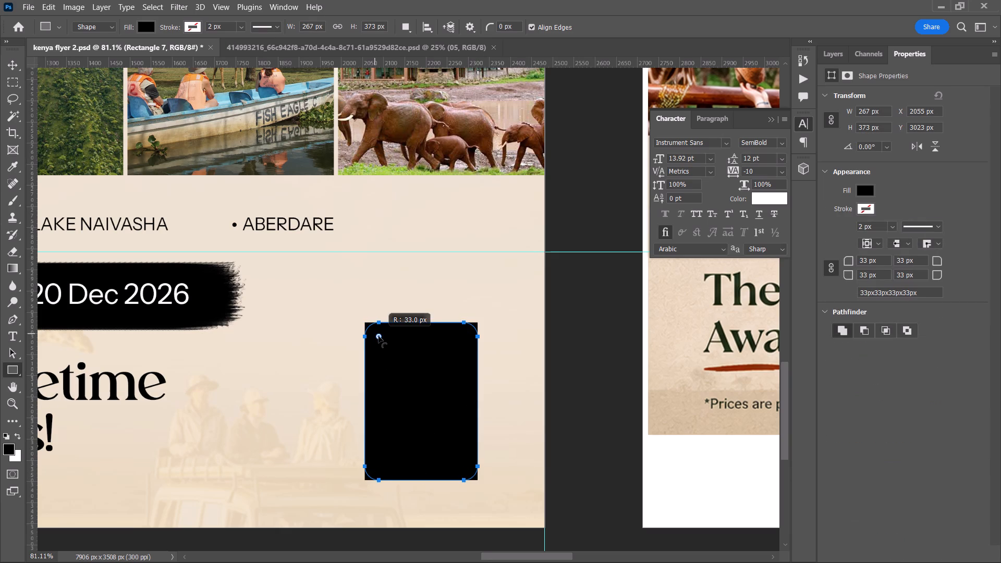
left_click_drag(379, 336, 372, 329)
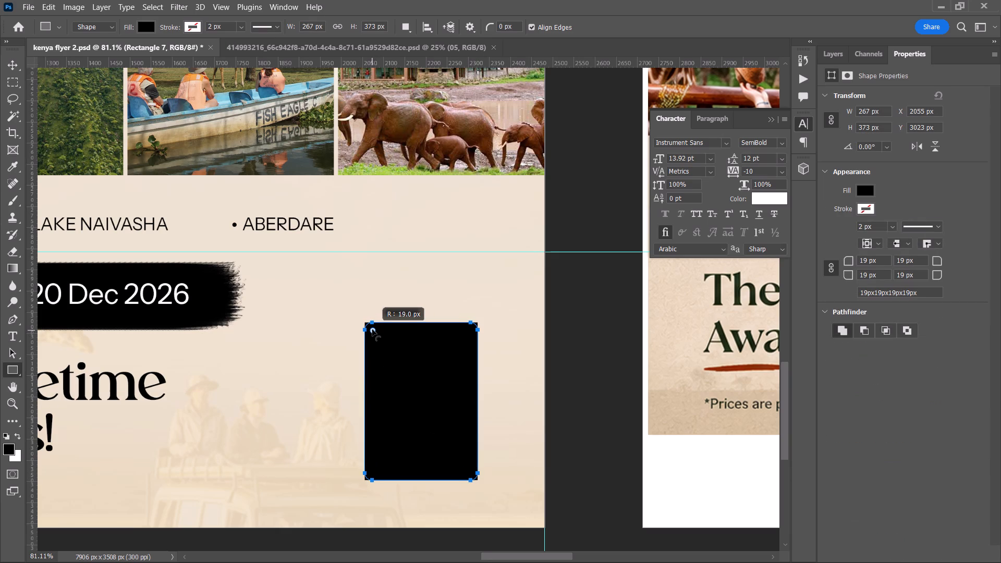
left_click_drag(372, 329, 371, 329)
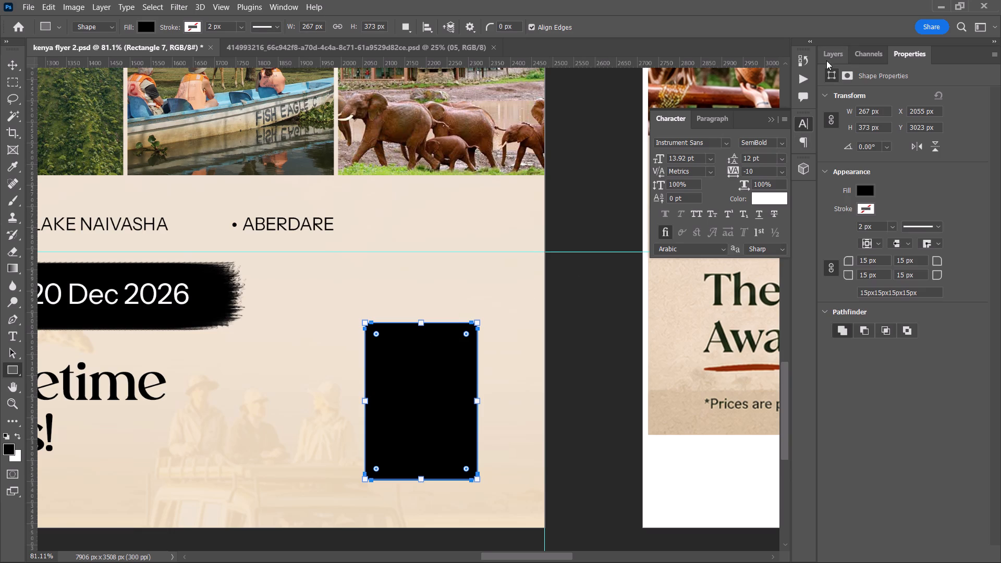
Move the black rectangle's layer between Ellipse 2 copy 3 and Ellipse 2 copy 2, behind the QR code, and deselect it.
left_click(826, 60)
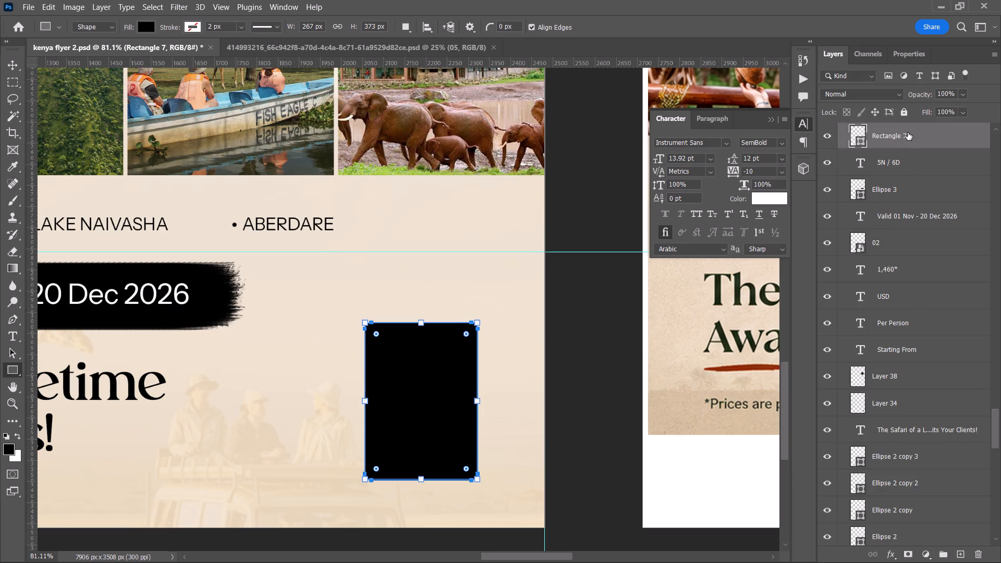
left_click_drag(908, 132, 912, 462)
scroll(912, 462, "down", 7)
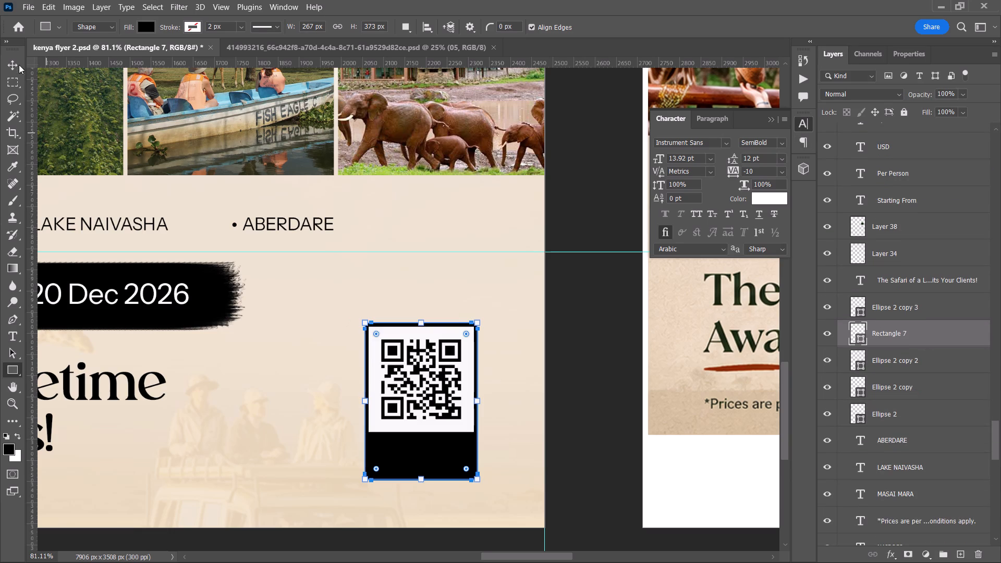
left_click(11, 61)
left_click(600, 396)
scroll(600, 396, "down", 2)
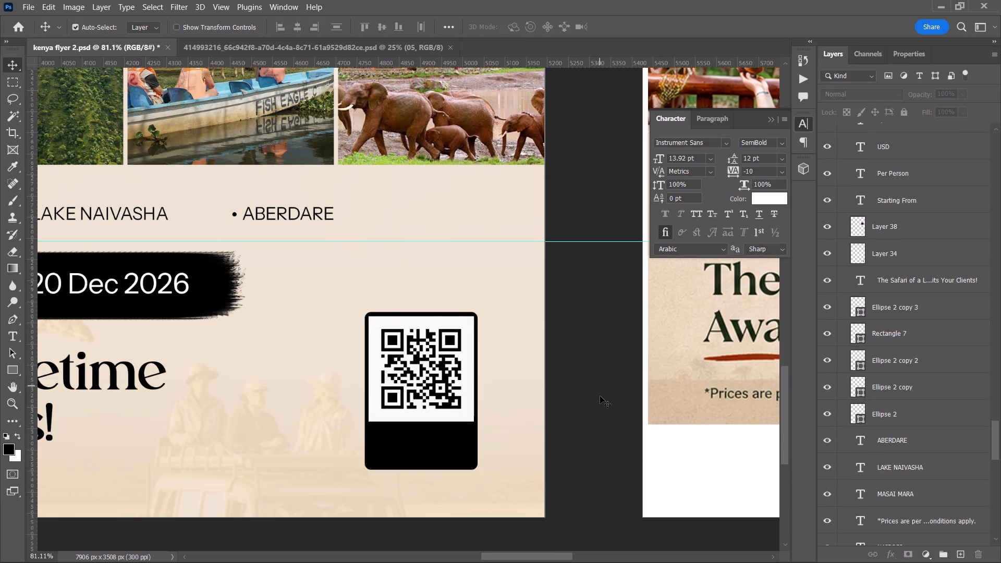
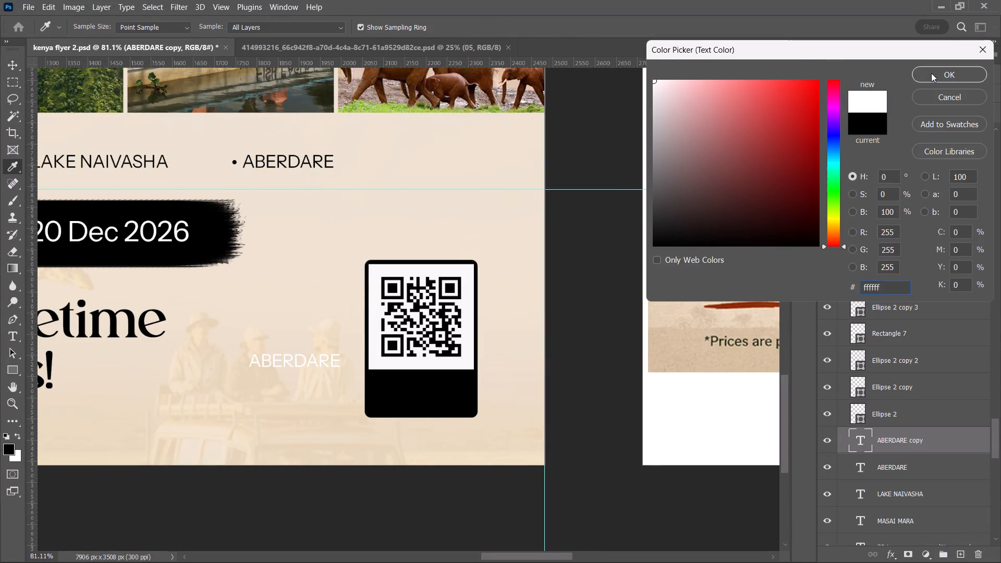
Move the white ABERDARE text copy onto the black frame area below the QR code and bring it to the front.
left_click_drag(284, 363, 409, 392)
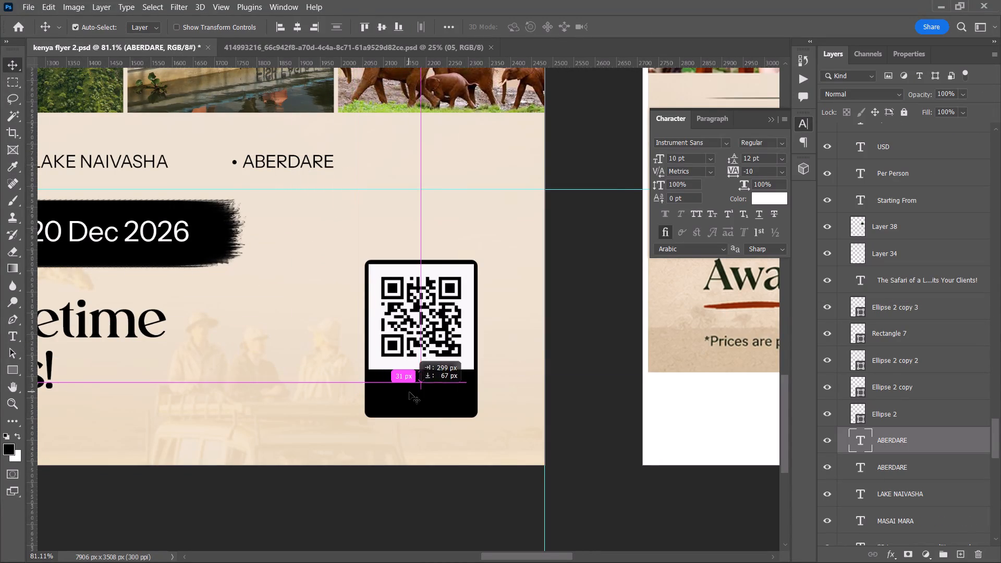
key("ctrl+shift+bracketright")
Replace the white ABERDARE text with SCAN TO BOOK, broken into two lines after TO, and shift it up within the black frame.
key("t")
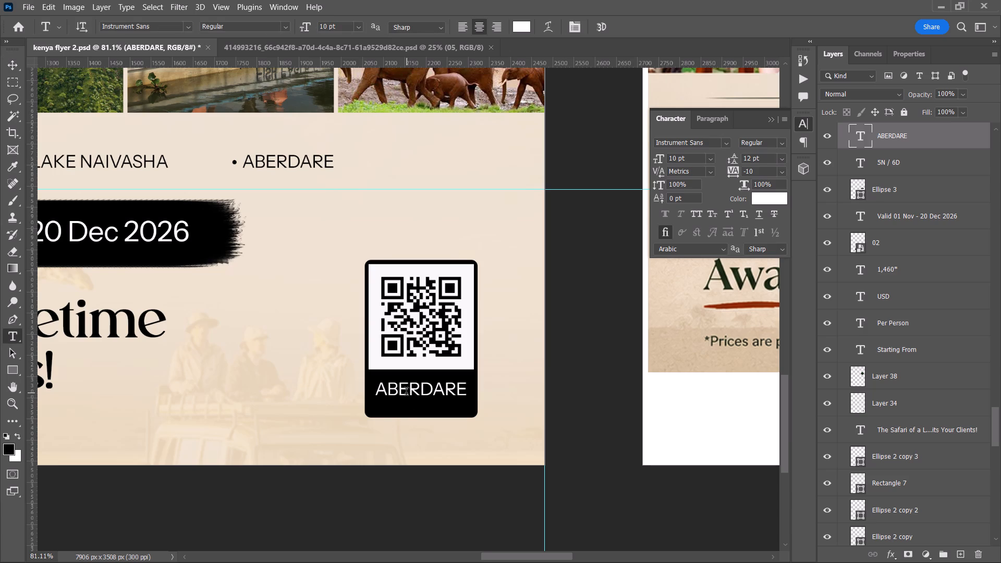
triple_click(406, 393)
key("ctrl+v")
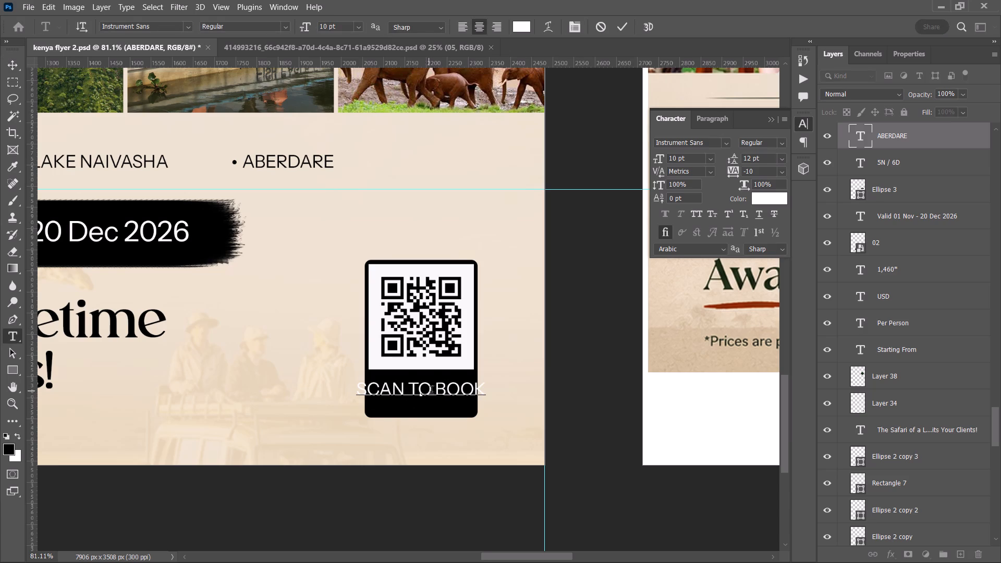
left_click(434, 391)
key("backslash")
key("Return")
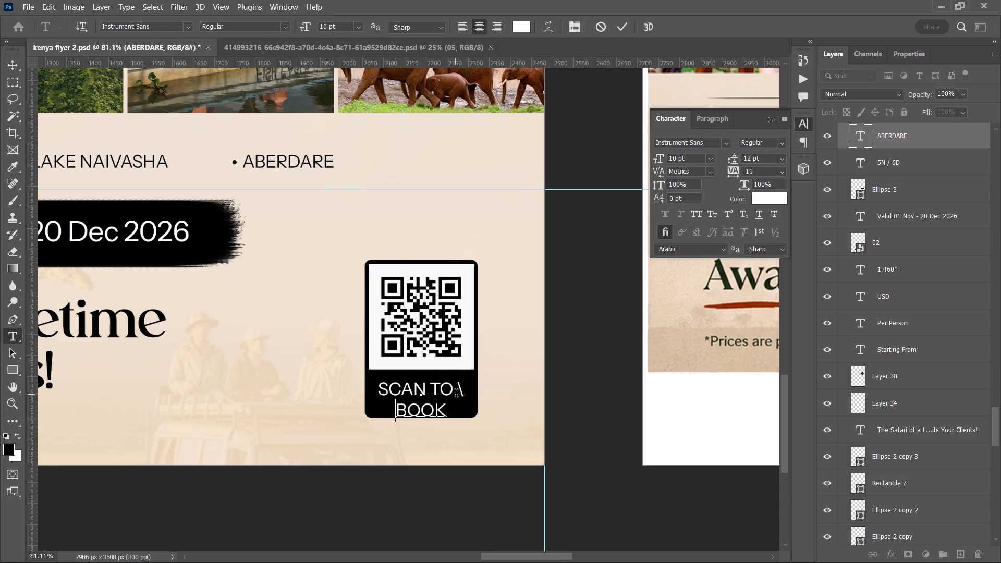
key("BackSpace")
key("BackSpace")
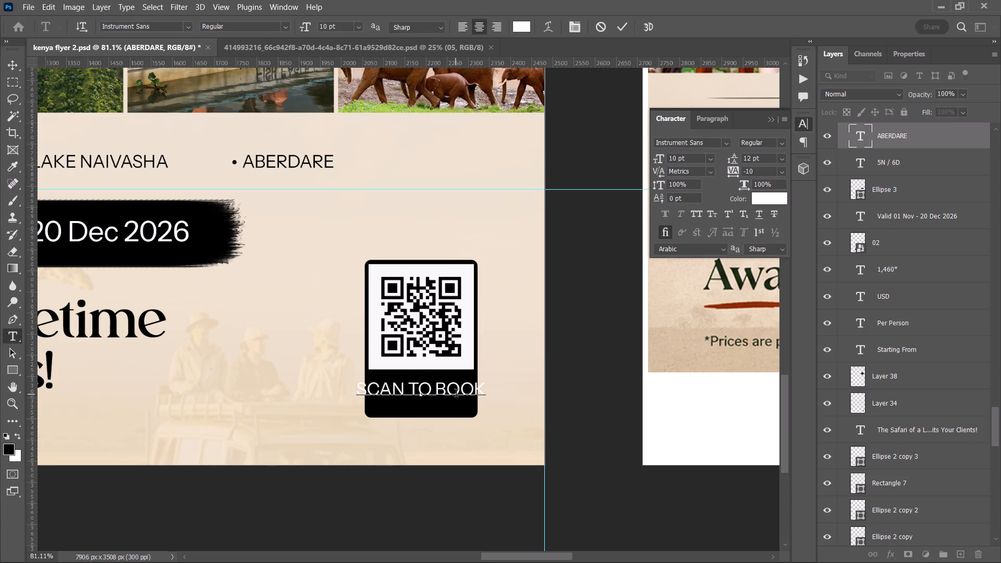
key("BackSpace")
key("Return")
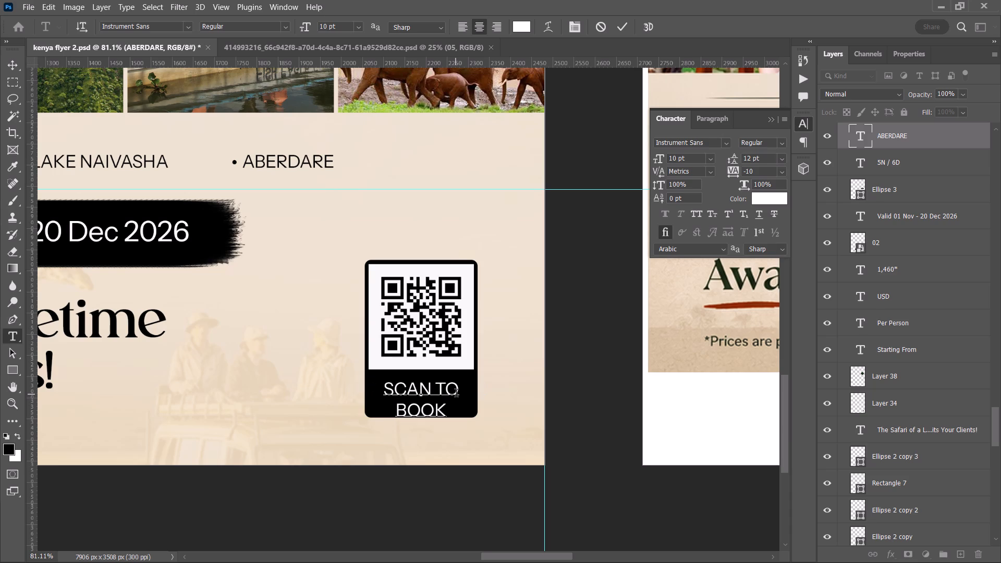
left_click_drag(430, 433, 430, 425)
Set the SCAN TO BOOK text's font style to SemiBold and commit the text edit.
left_click_drag(443, 407, 381, 366)
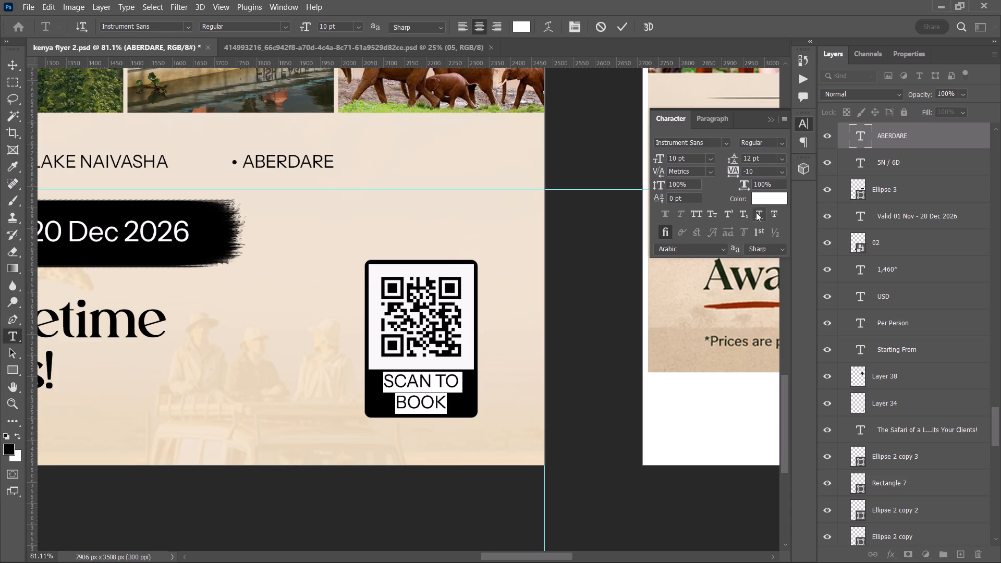
left_click(781, 144)
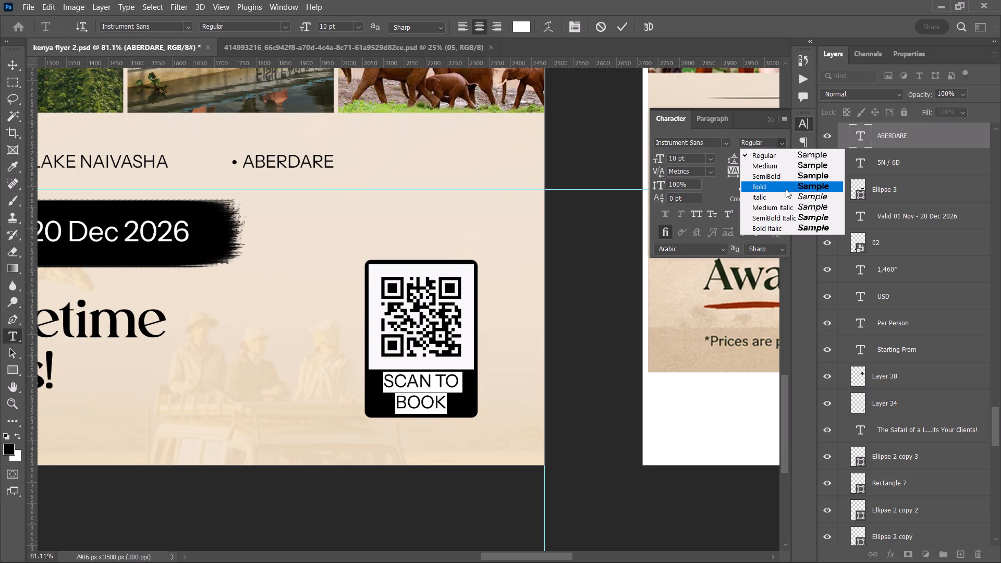
left_click(789, 177)
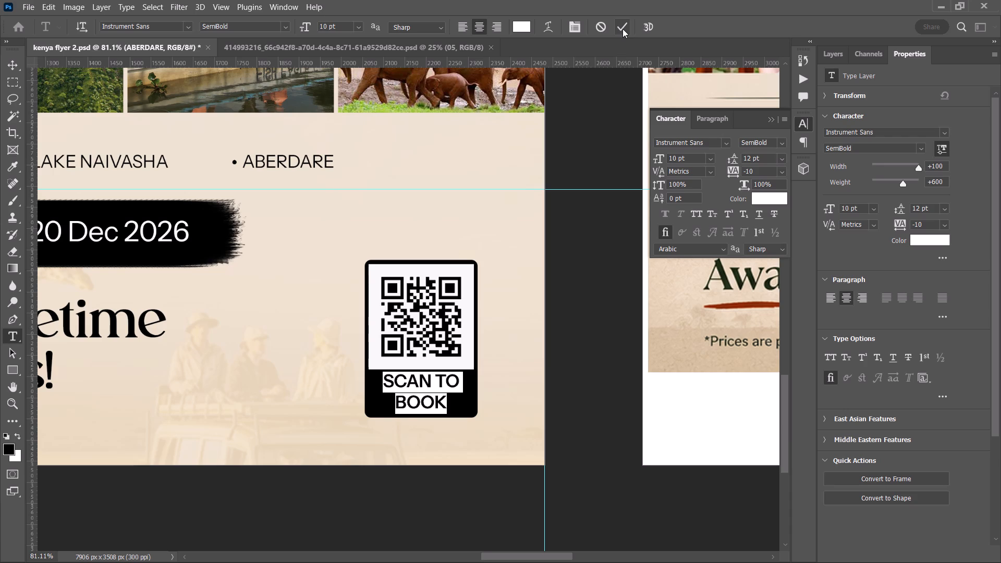
left_click(622, 29)
left_click(10, 63)
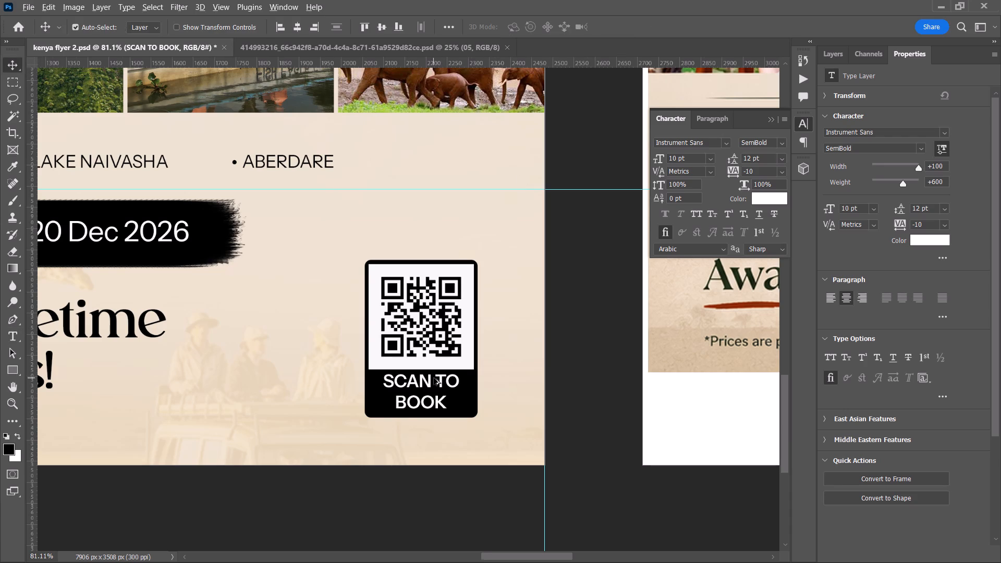
Check the SCAN TO BOOK label against the whole flyer, deselect it, and save the document.
scroll(434, 378, "up", 3, "alt")
left_click(429, 381)
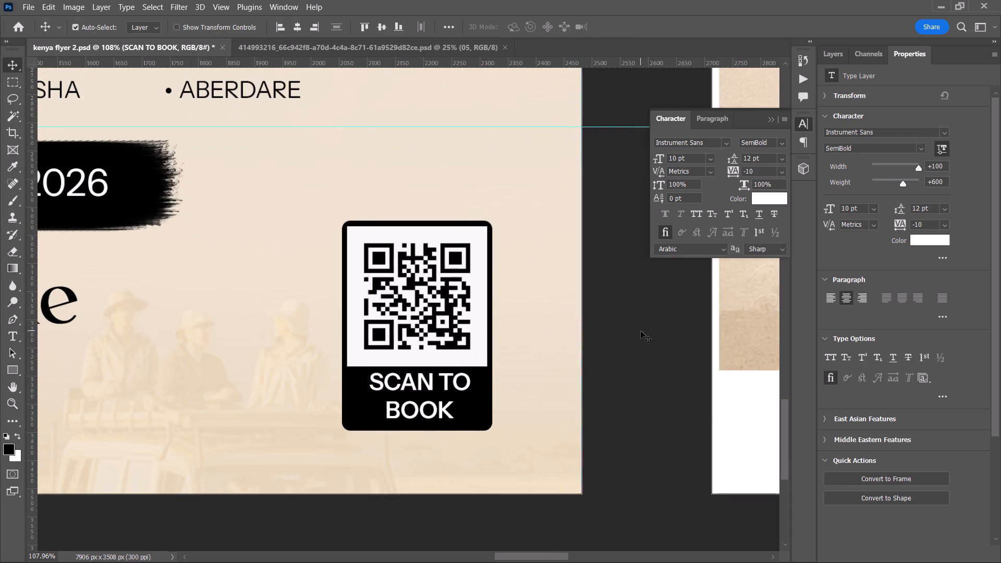
left_click(641, 331)
scroll(641, 331, "down", 15, "alt")
key("space")
key("space")
key("space")
key("space")
left_click_drag(641, 329, 625, 372)
key("ctrl+s")
scroll(625, 372, "down", 5, "alt")
left_click_drag(624, 361, 599, 375)
key("space")
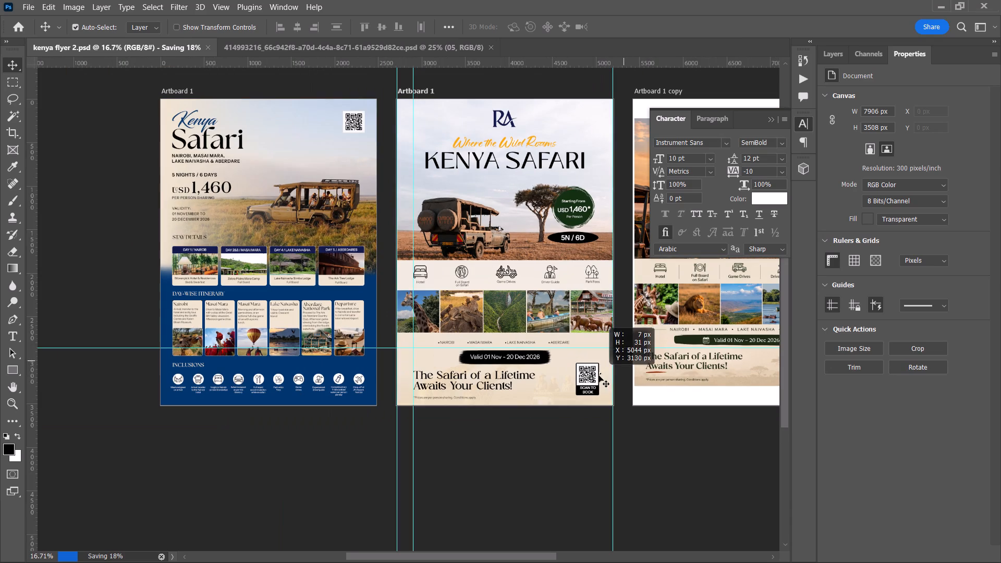
left_click_drag(599, 375, 598, 375)
Export only the middle flyer artboard as a JPG named Artboard 2 in the royal folder, leaving out the other two artboards.
key("ctrl+alt+shift+w")
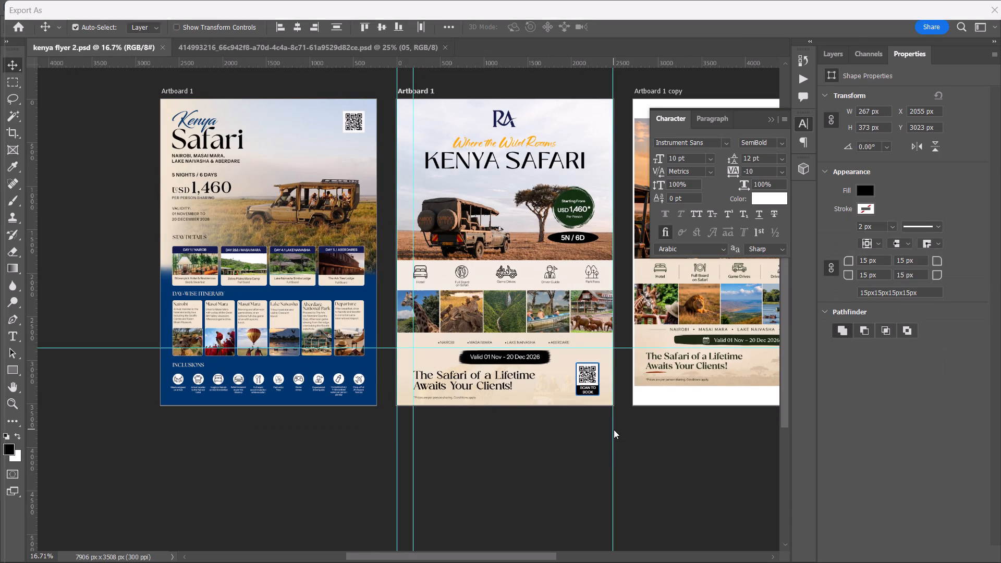
left_click_drag(960, 89, 1000, 80)
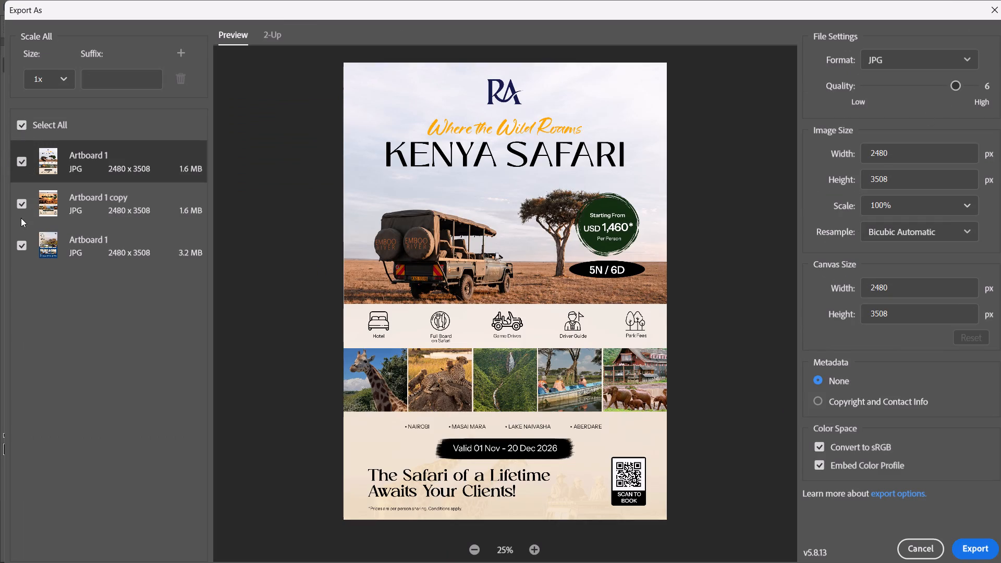
left_click(20, 201)
left_click(23, 244)
left_click(979, 545)
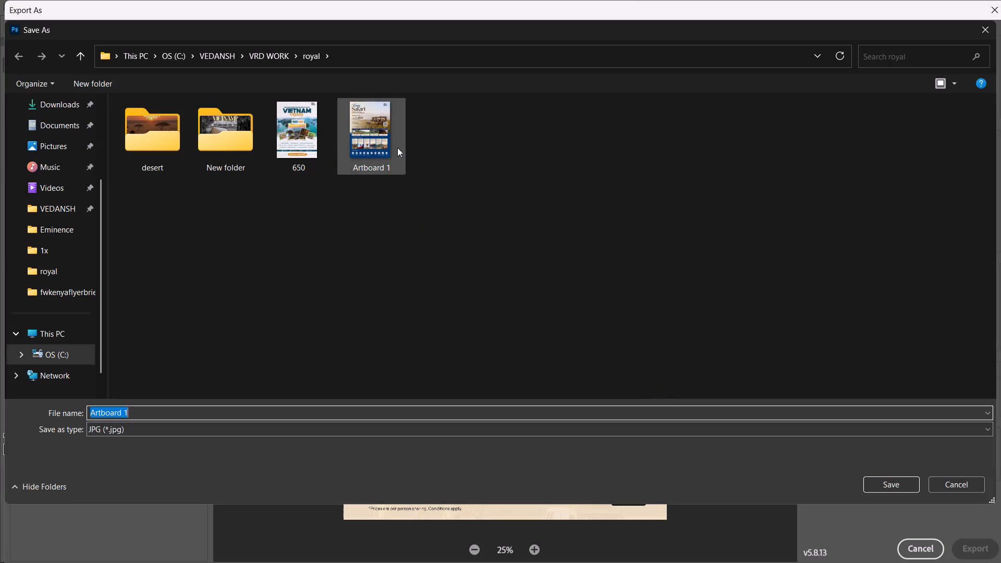
left_click(366, 152)
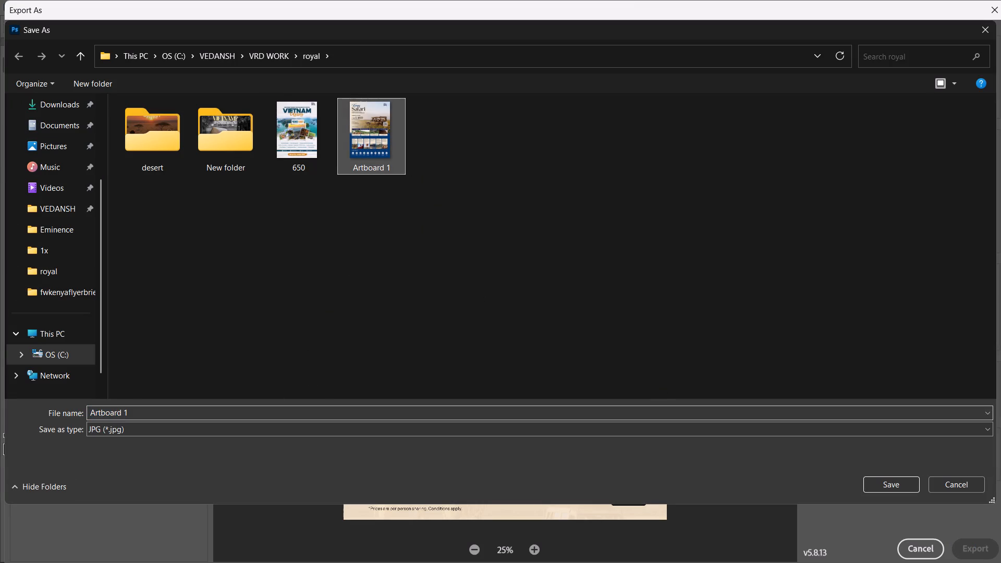
left_click(269, 412)
key("Right")
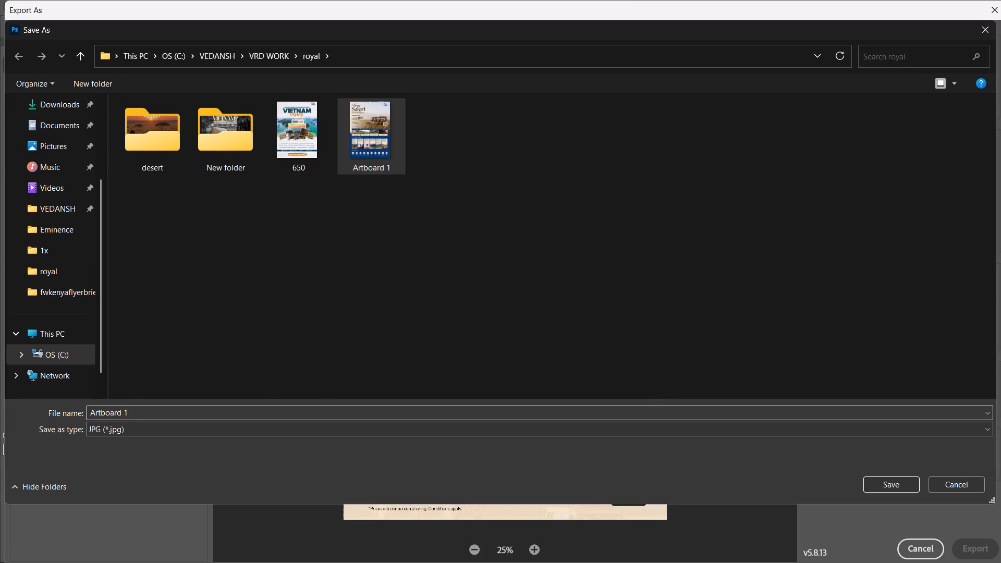
key("BackSpace")
key("2")
key("Return")
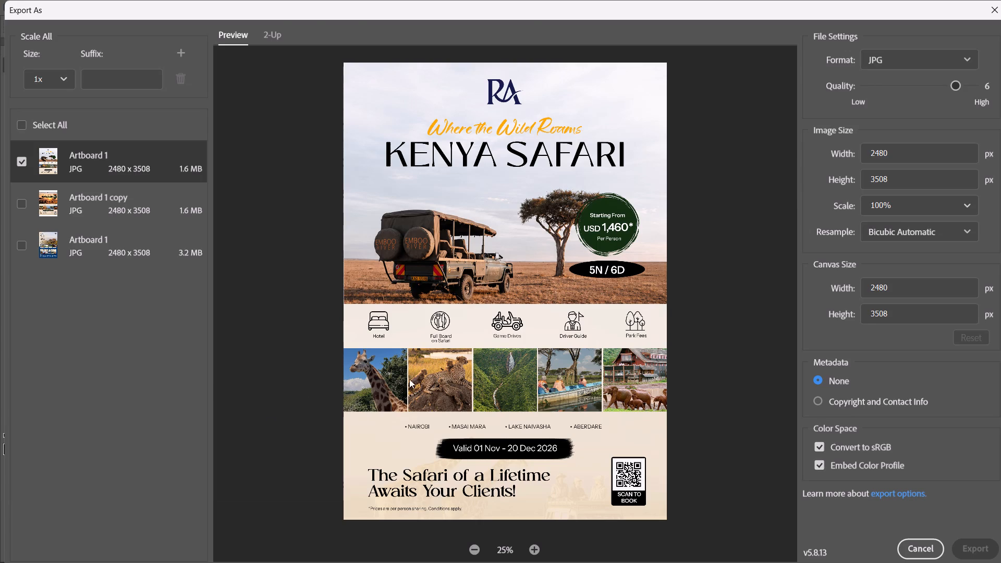
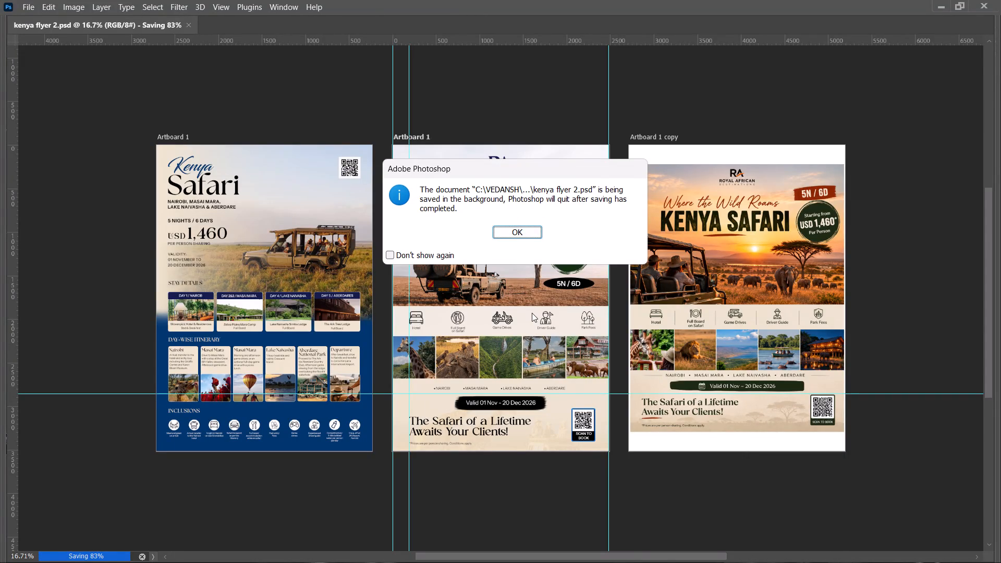
Let Photoshop quit once the background save of kenya flyer 2.psd has completed.
key("Return")
End the Windows session from the desktop, accepting the default power option.
key("alt+F4")
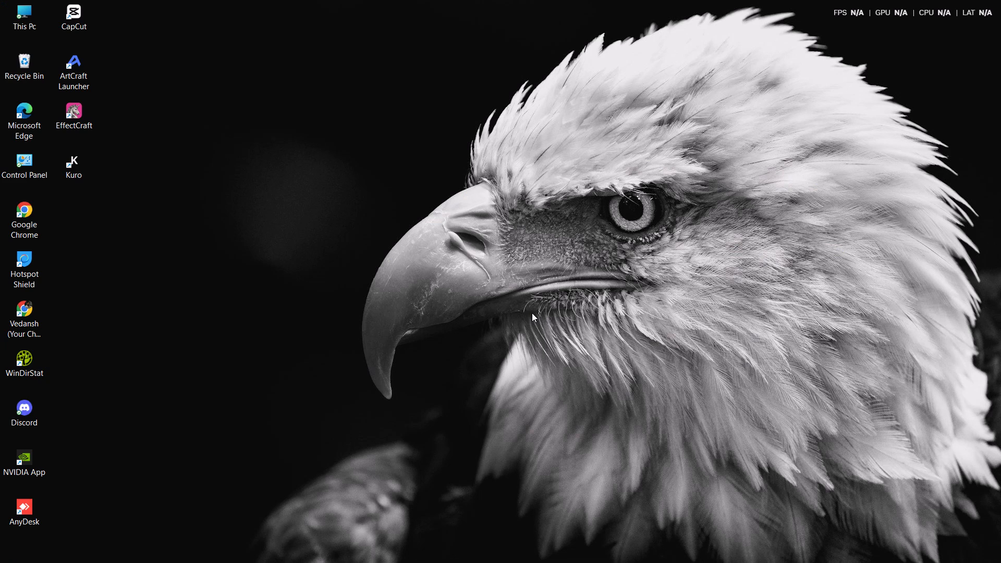
key("Return")
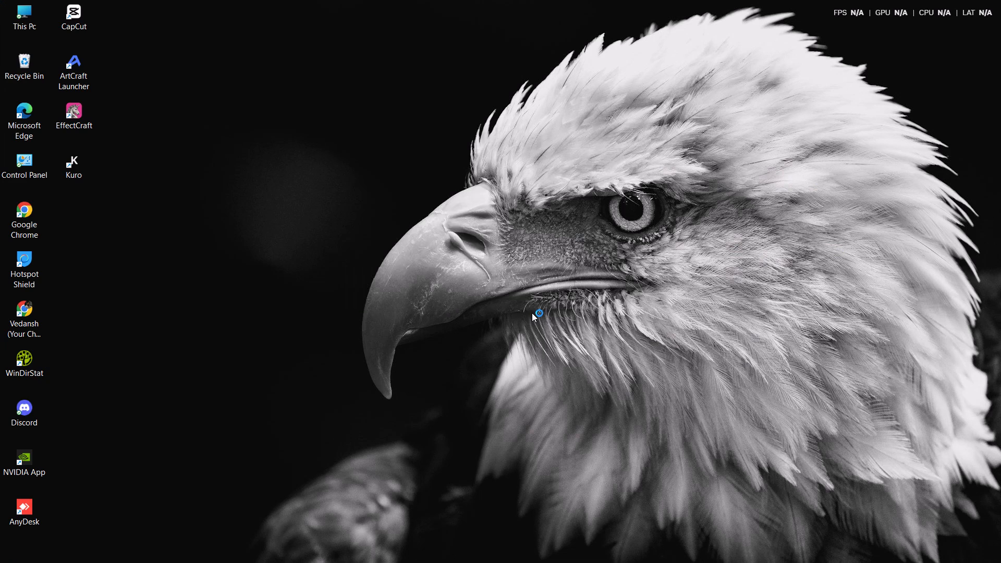